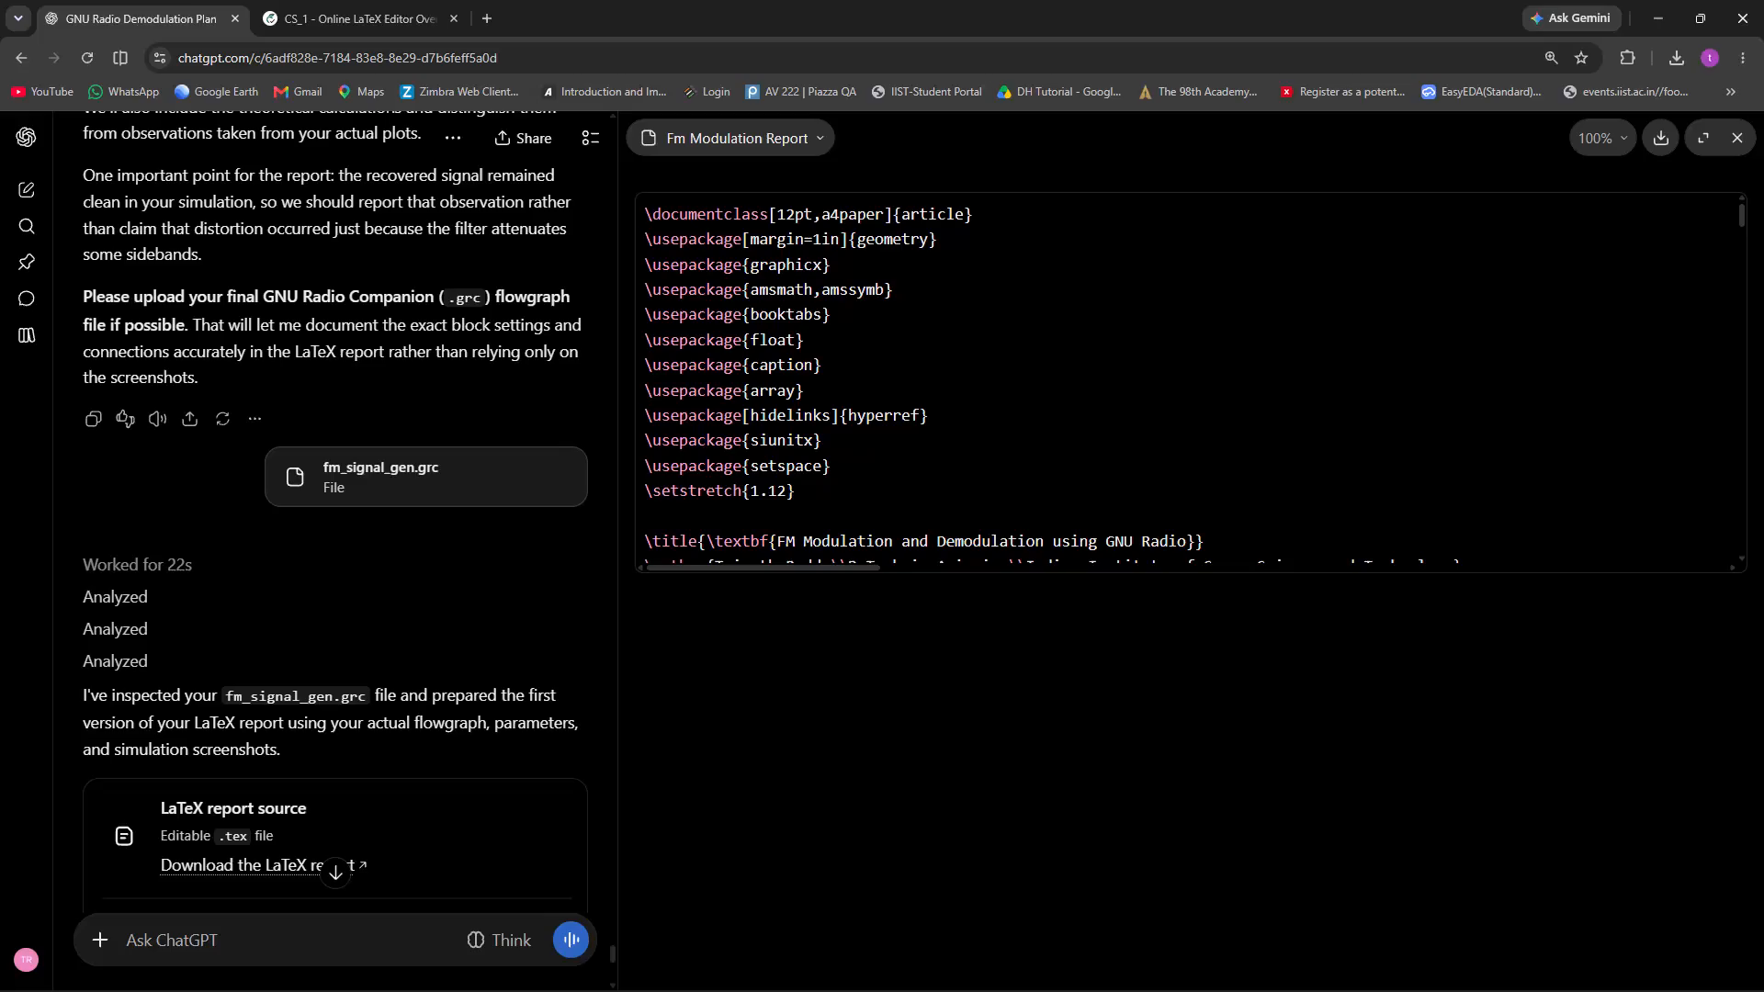
Select and copy the complete LaTeX source of the FM Modulation Report from the ChatGPT document preview.
scroll(378, 633, down, 1)
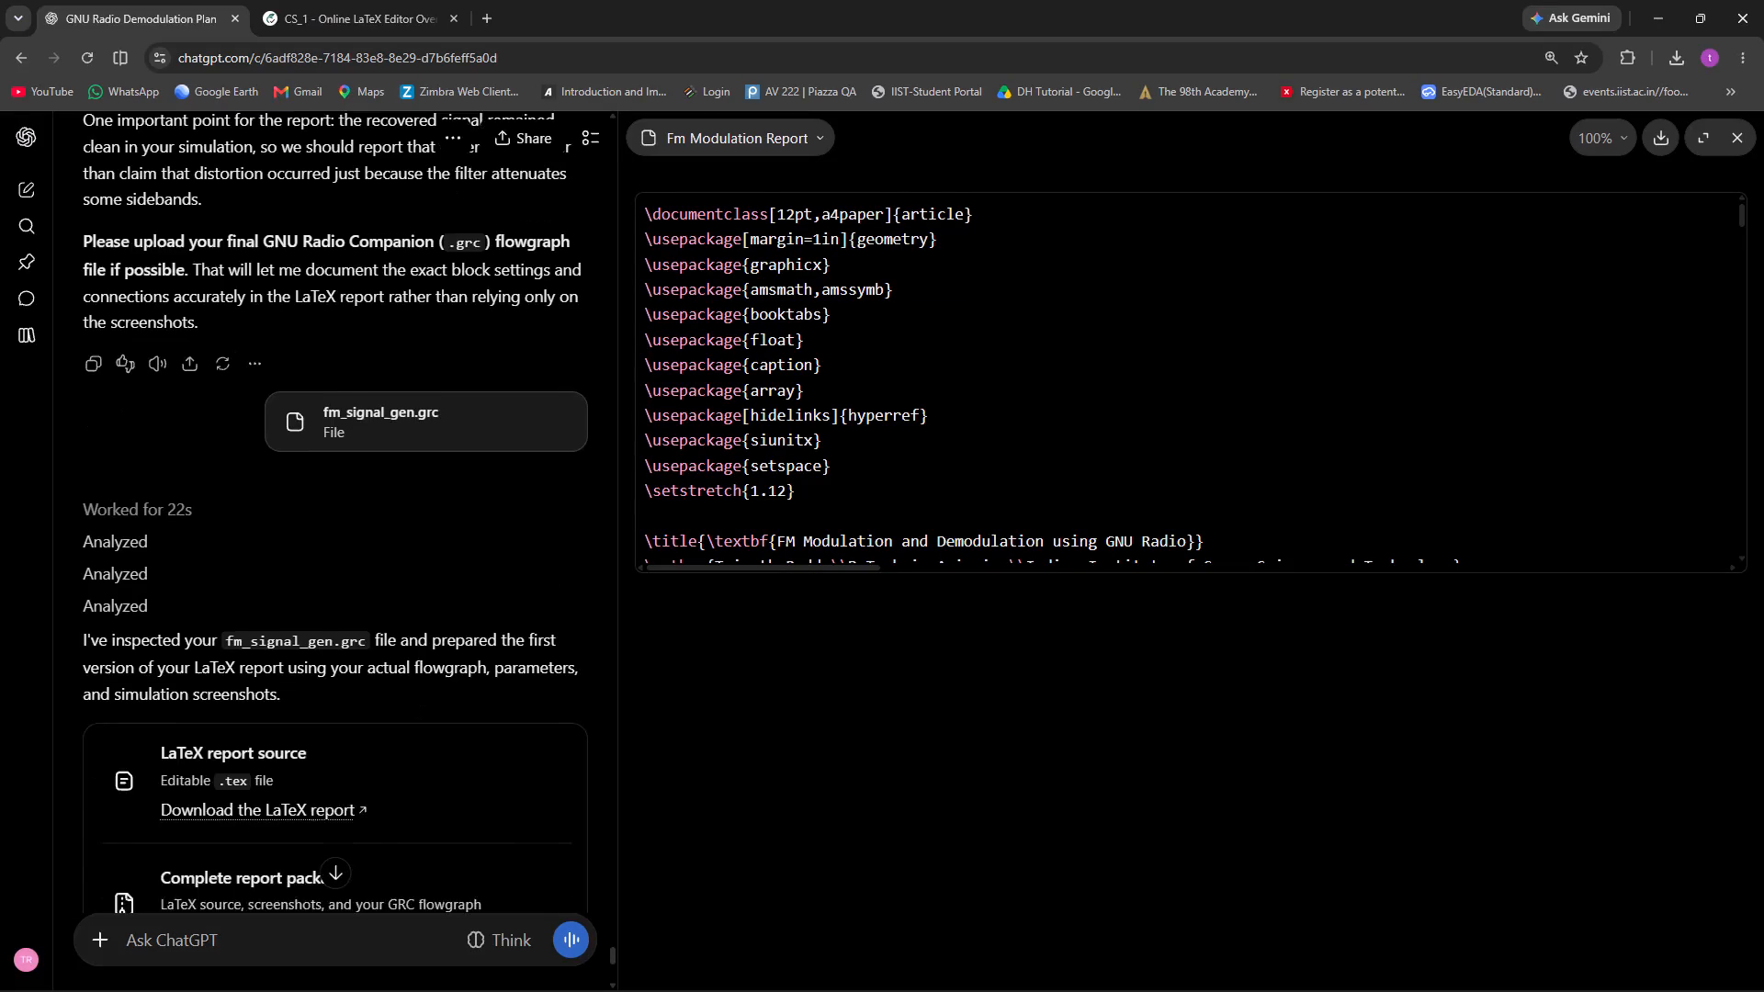
scroll(378, 633, down, 1)
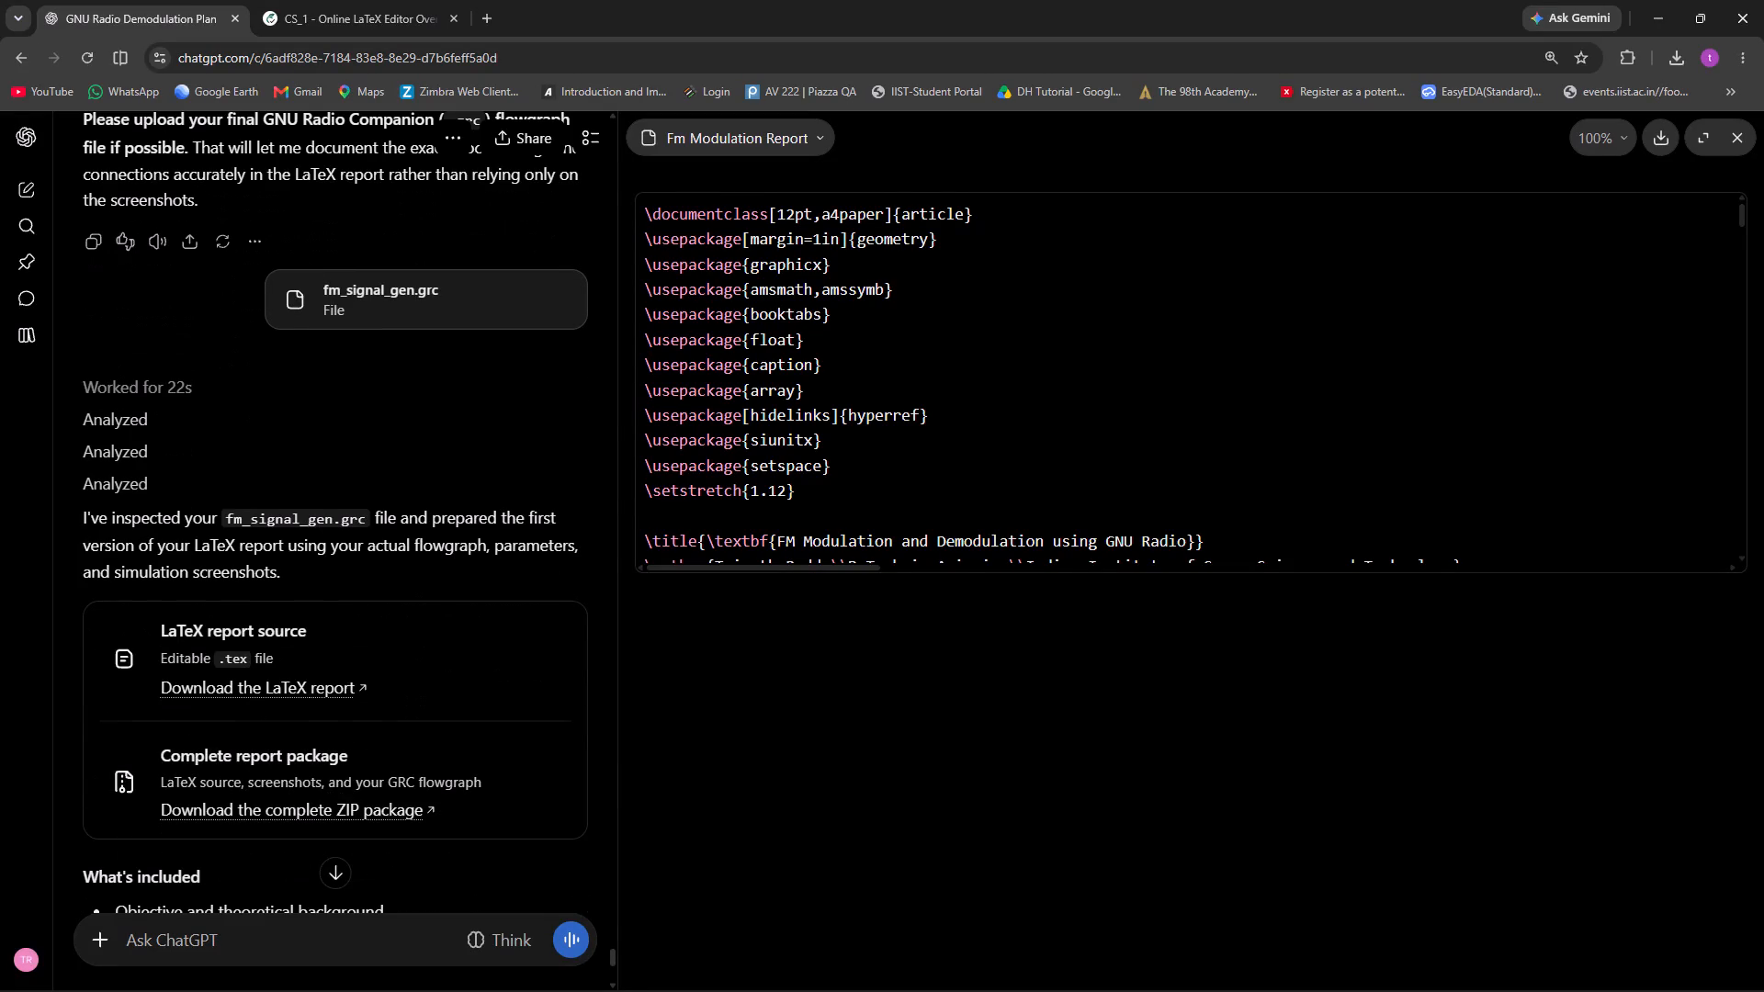
scroll(340, 579, down, 11)
click(747, 423)
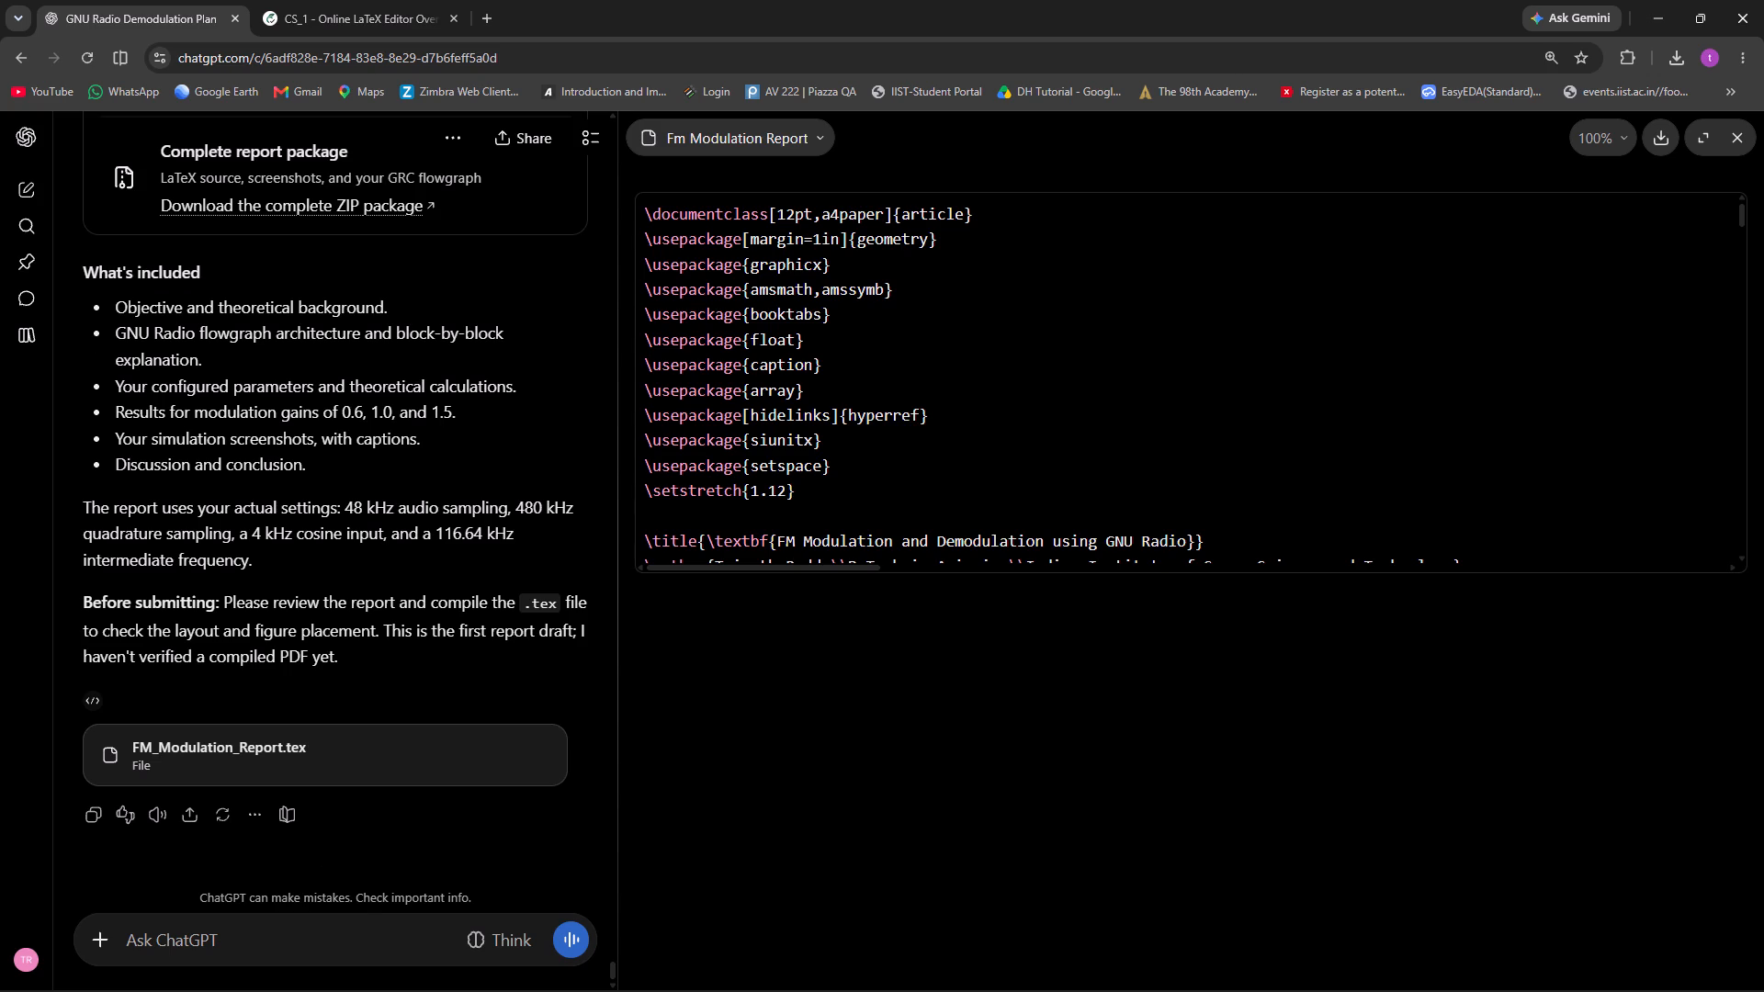
double_click(794, 413)
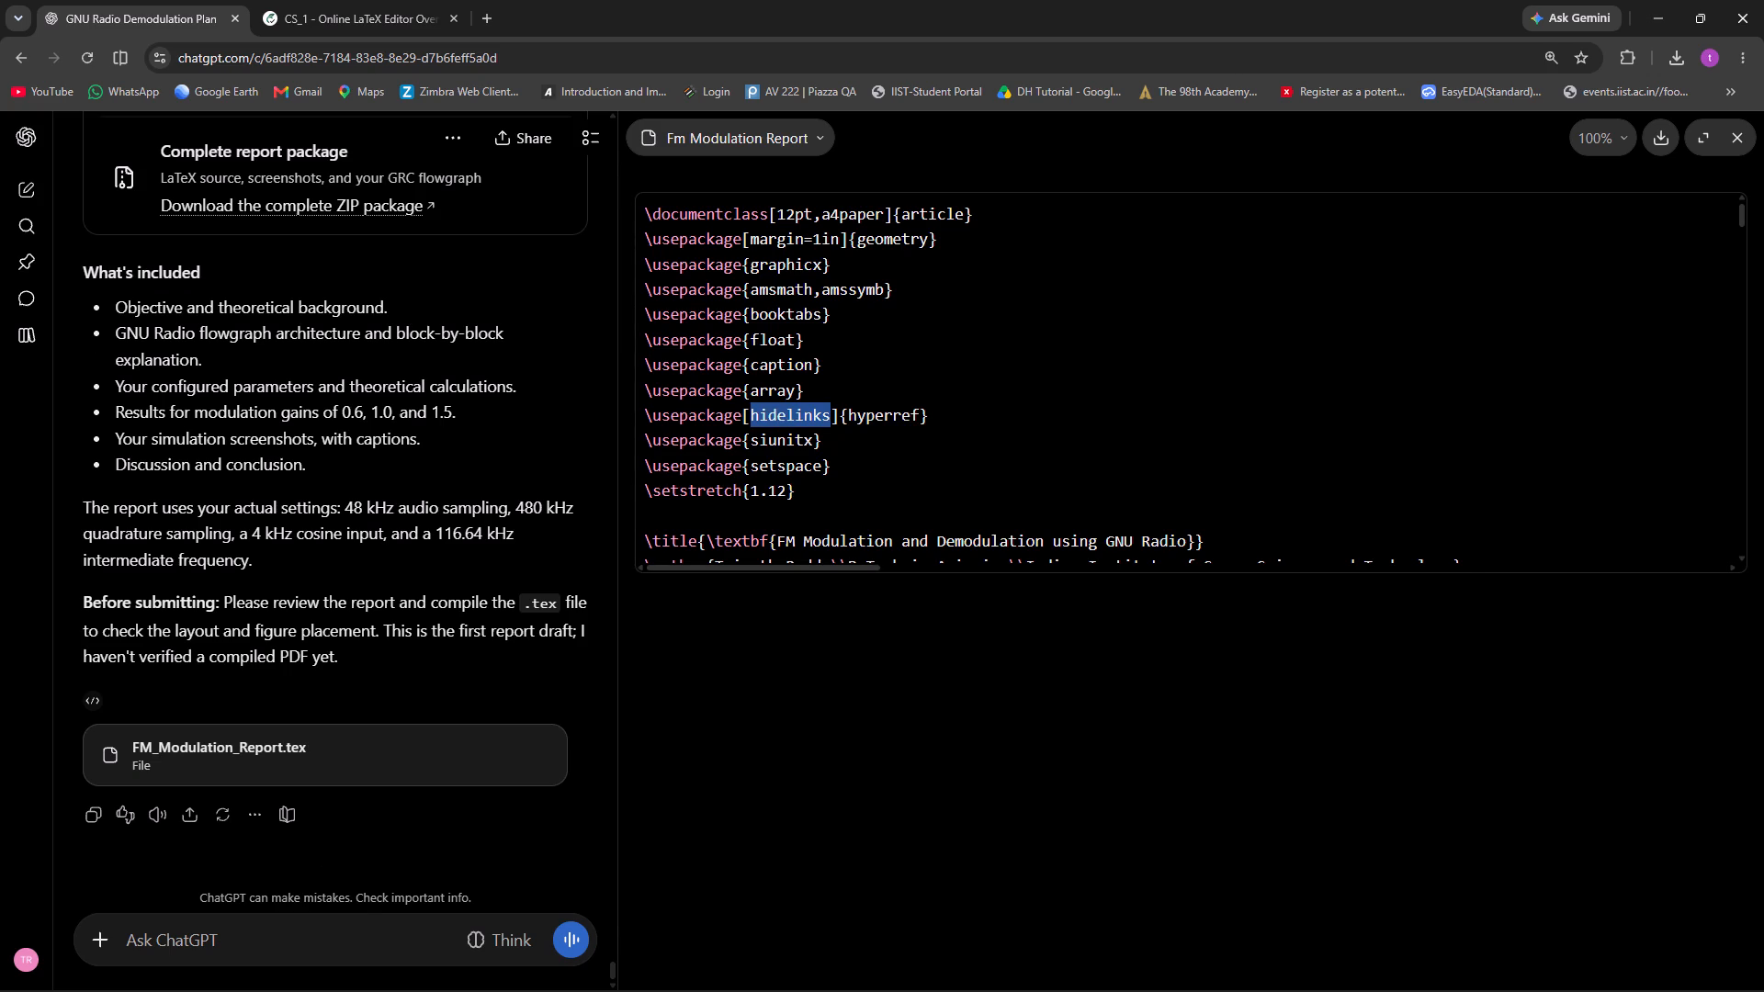
key(ctrl+a)
click(794, 413)
click(834, 389)
click(824, 386)
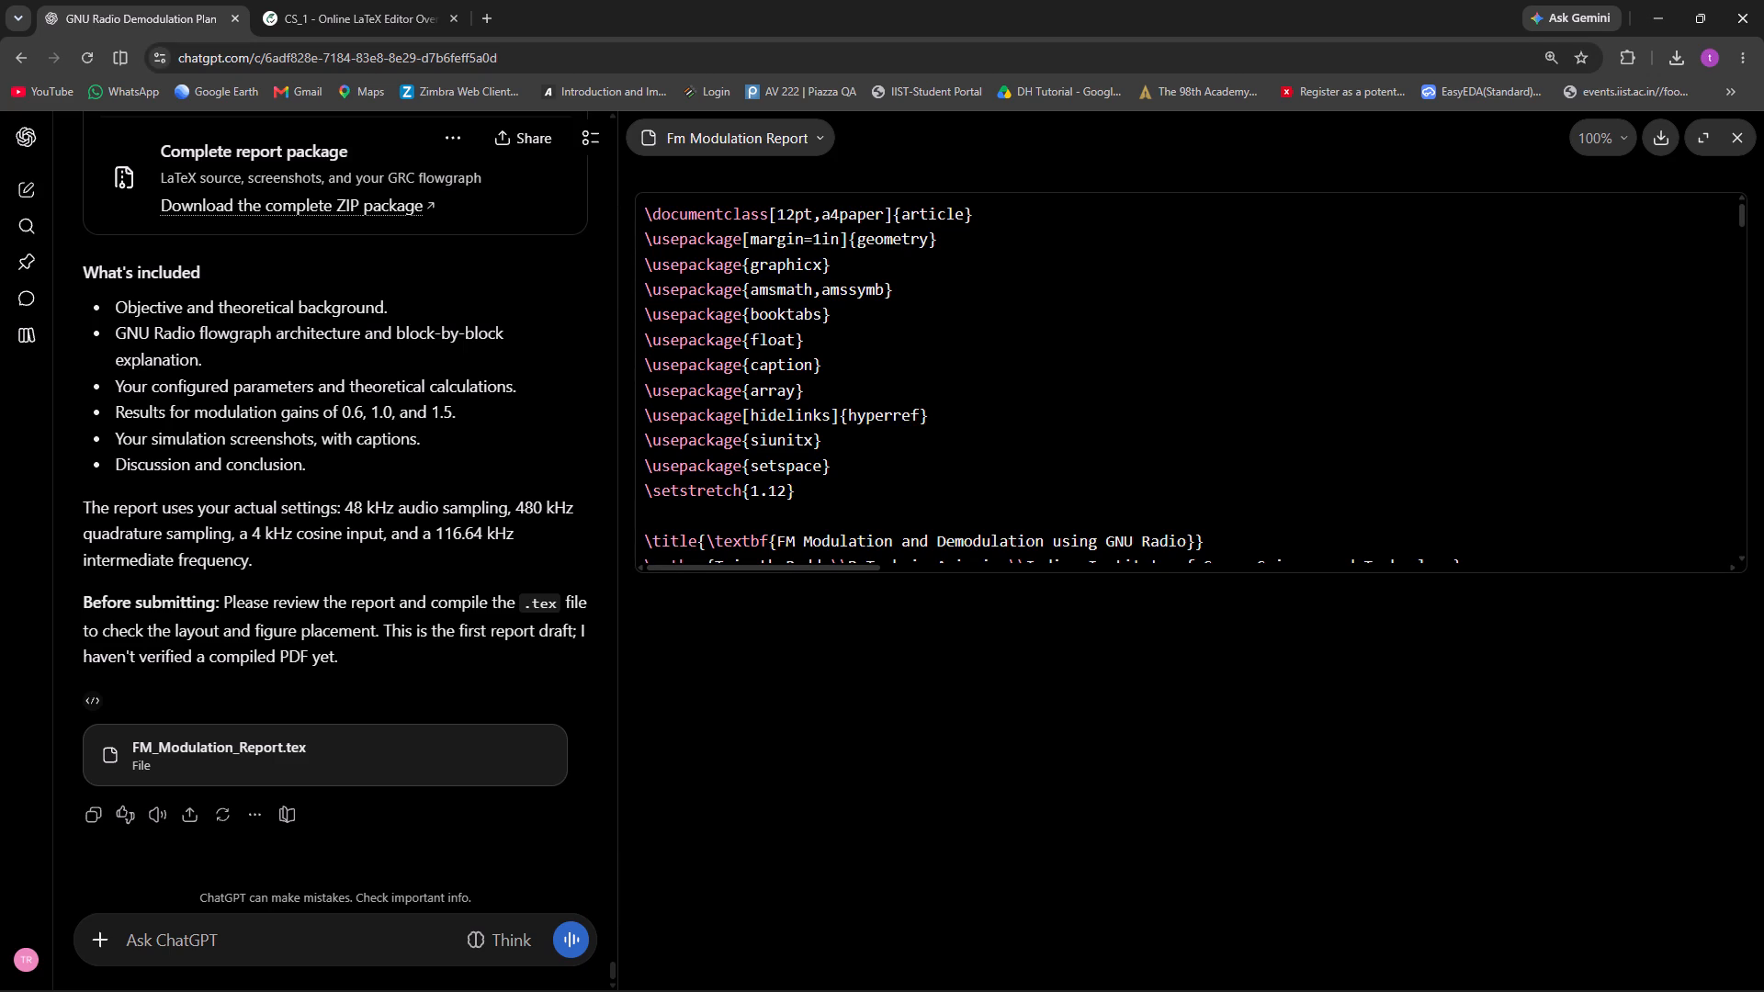
drag(644, 214, 914, 706)
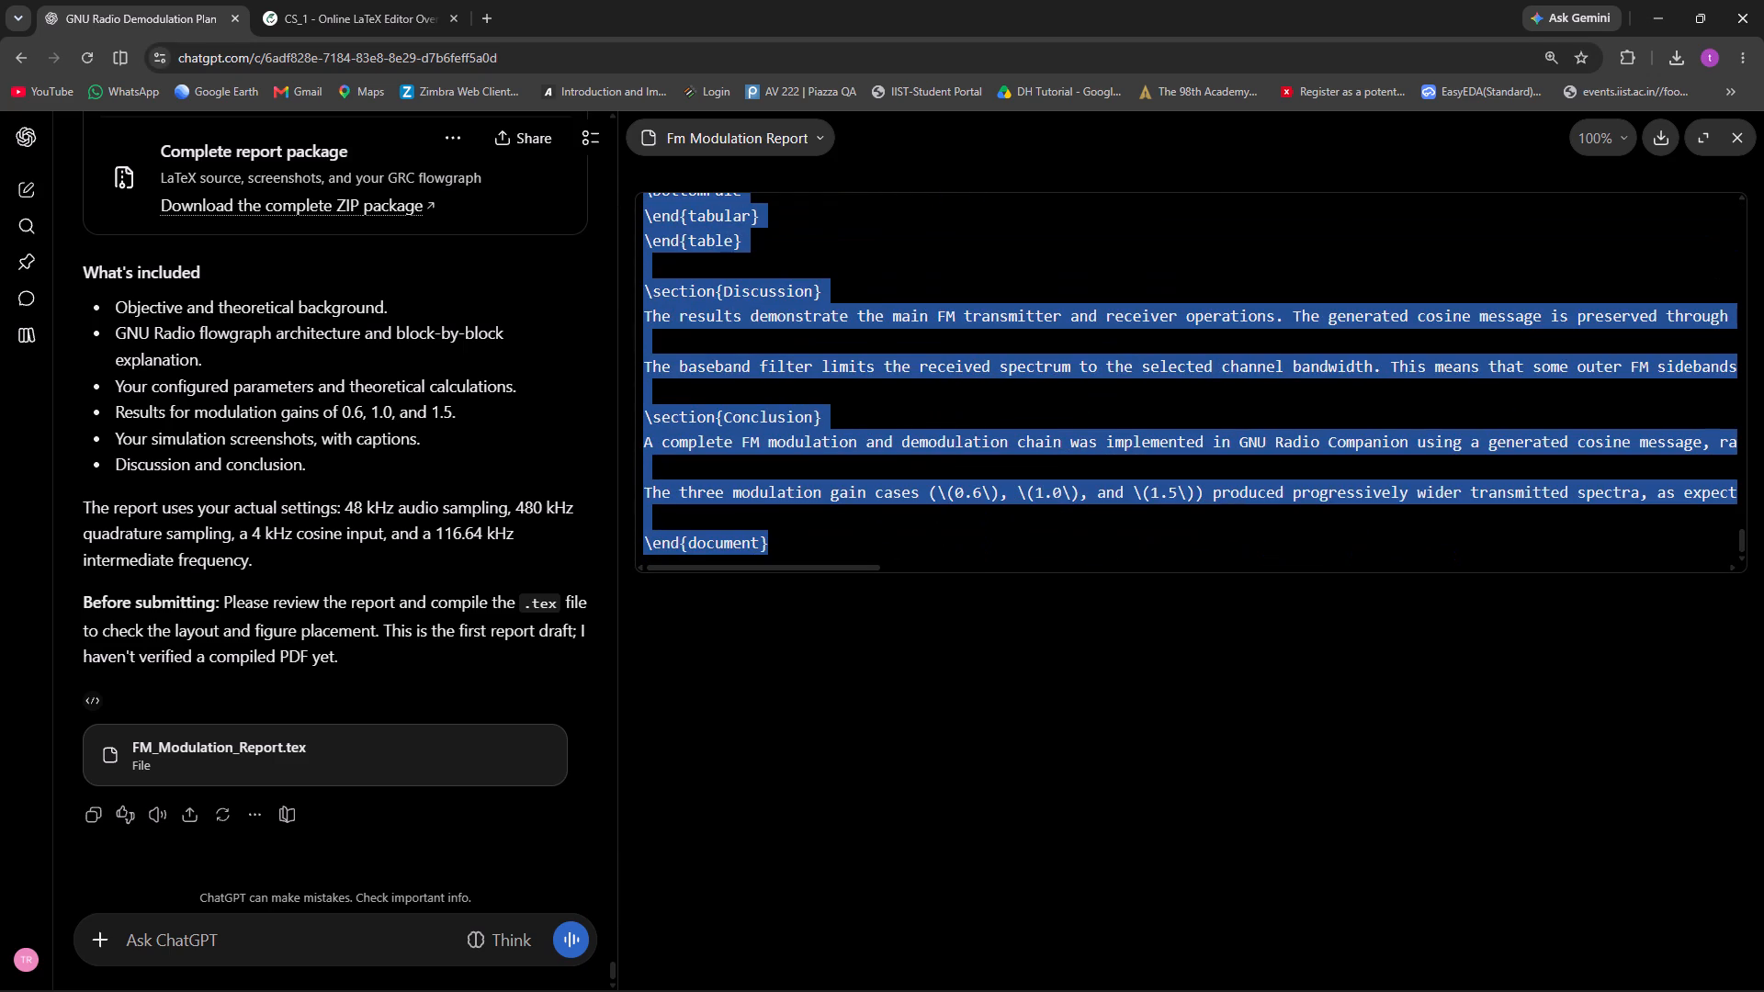
key(ctrl+c)
In Overleaf's CS_1 project, replace all of main.tex with the copied LaTeX source and recompile the document.
click(347, 0)
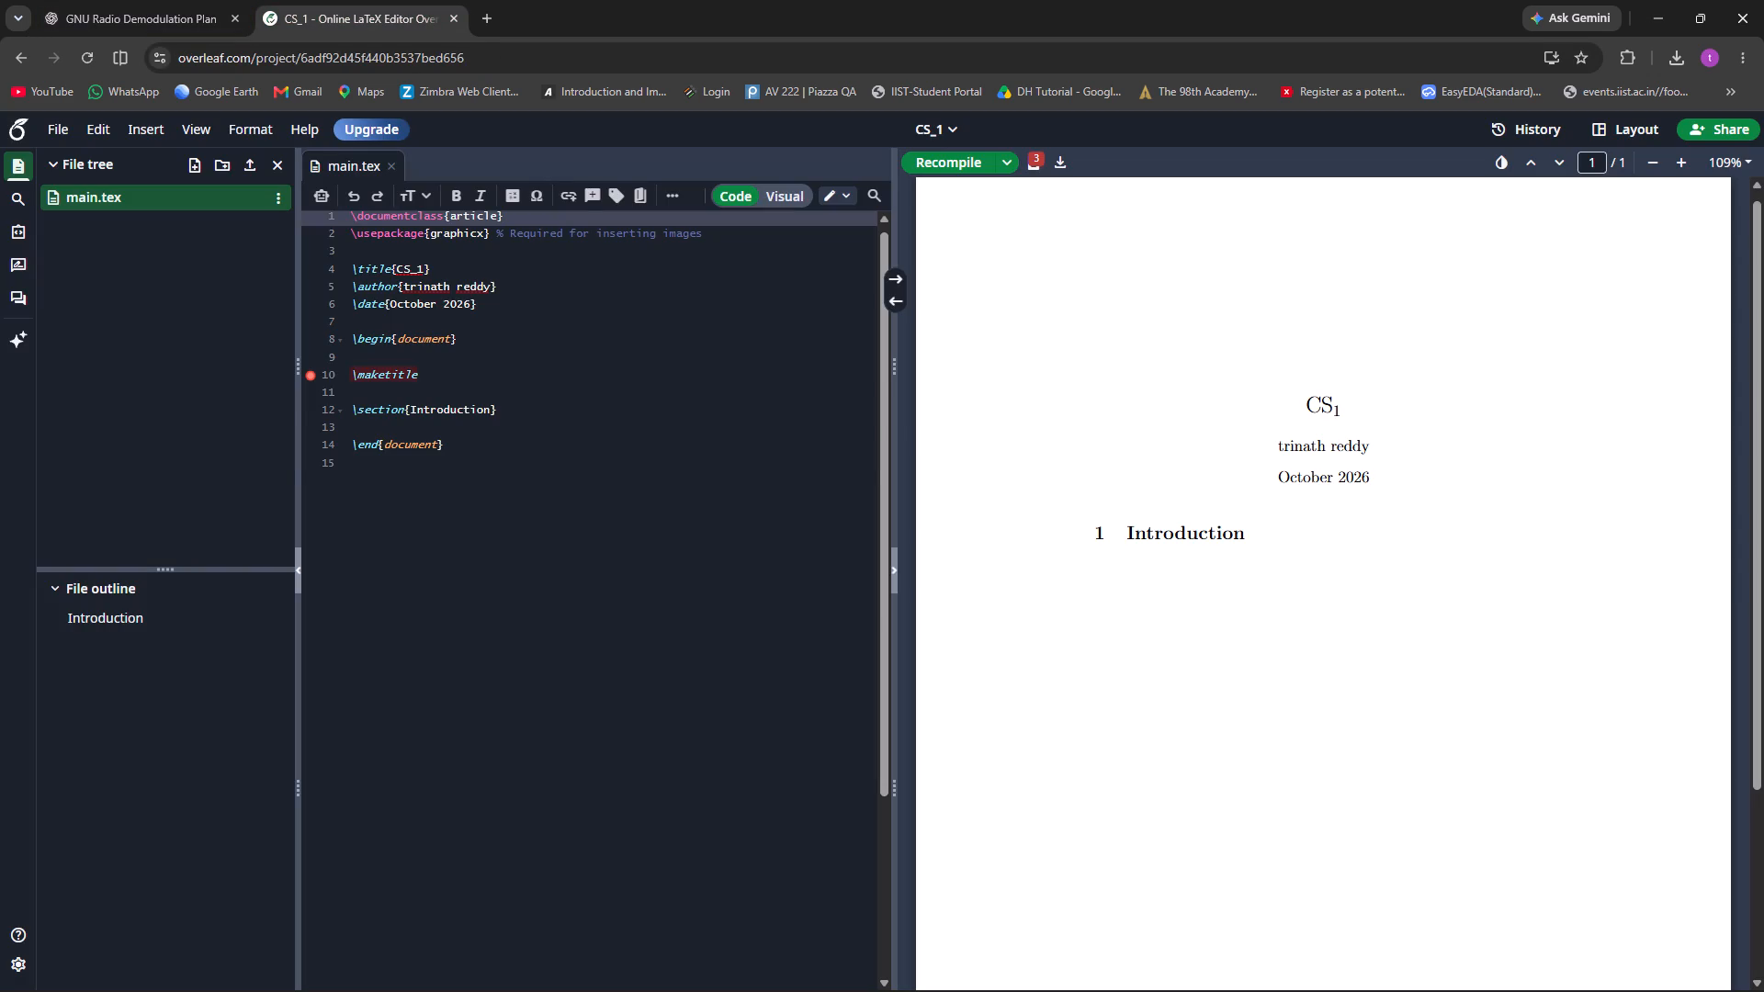
click(727, 581)
key(ctrl+a)
key(ctrl+v)
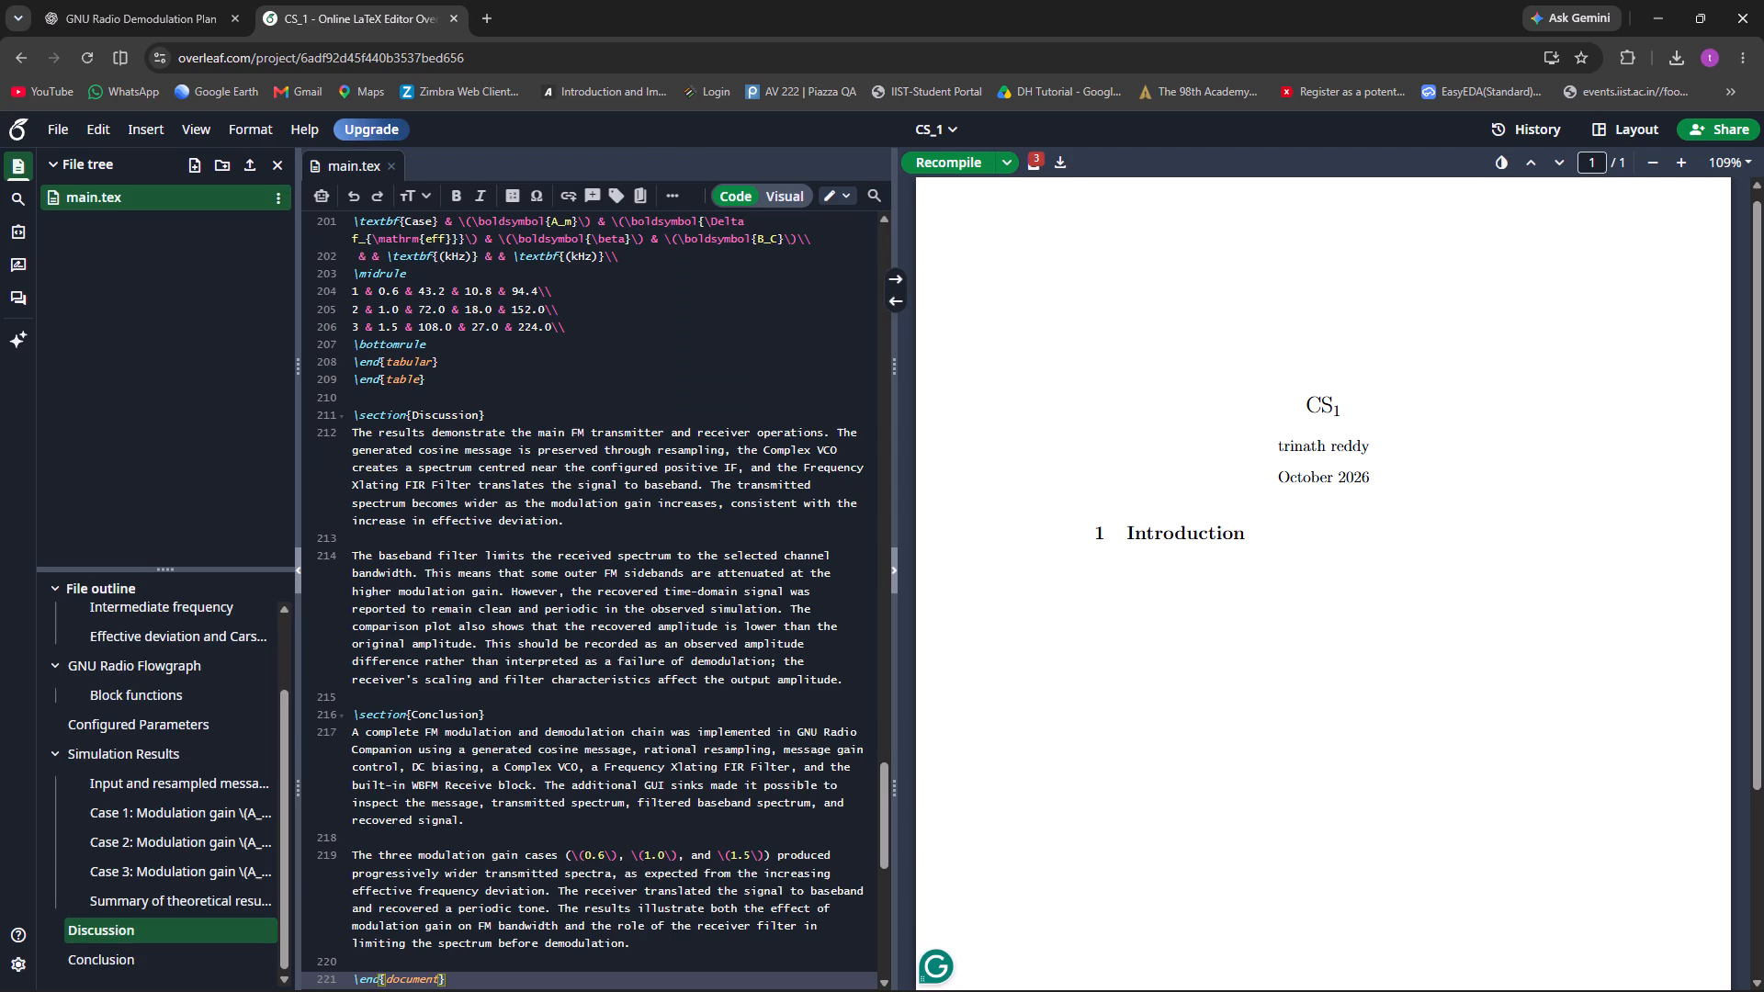
click(923, 155)
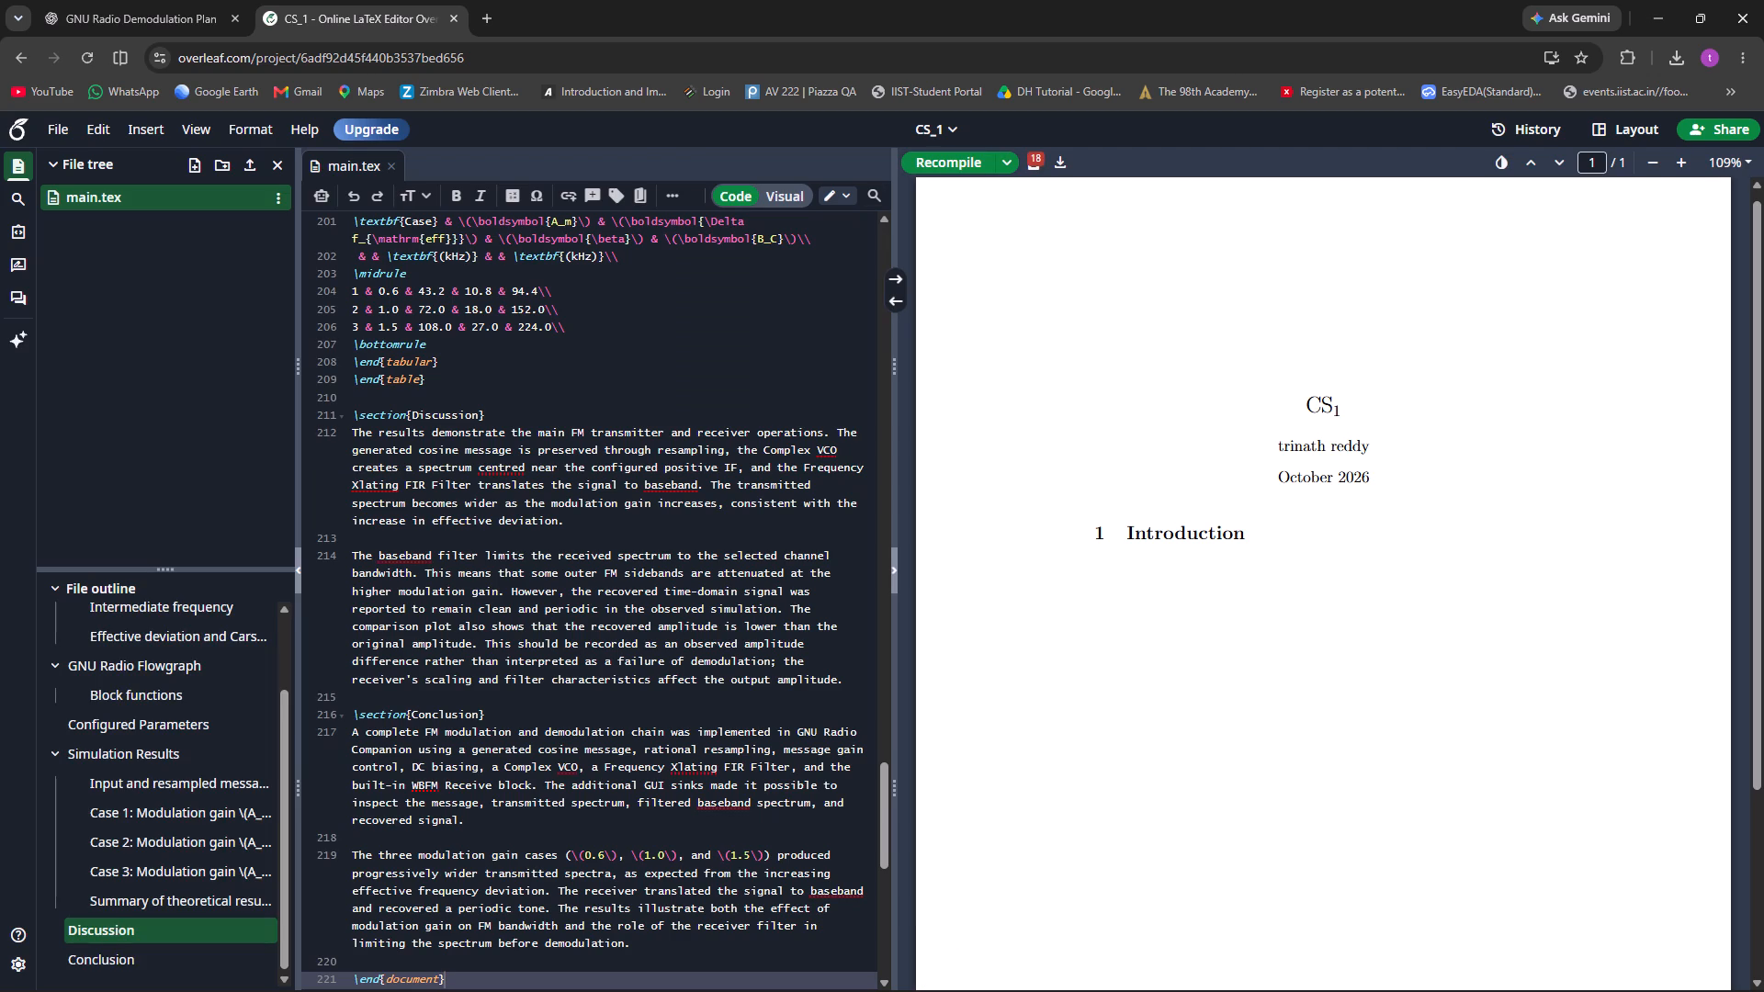
Skim the compiled FM report PDF from its opening pages through to the Discussion and Conclusion sections.
scroll(1321, 347, down, 15)
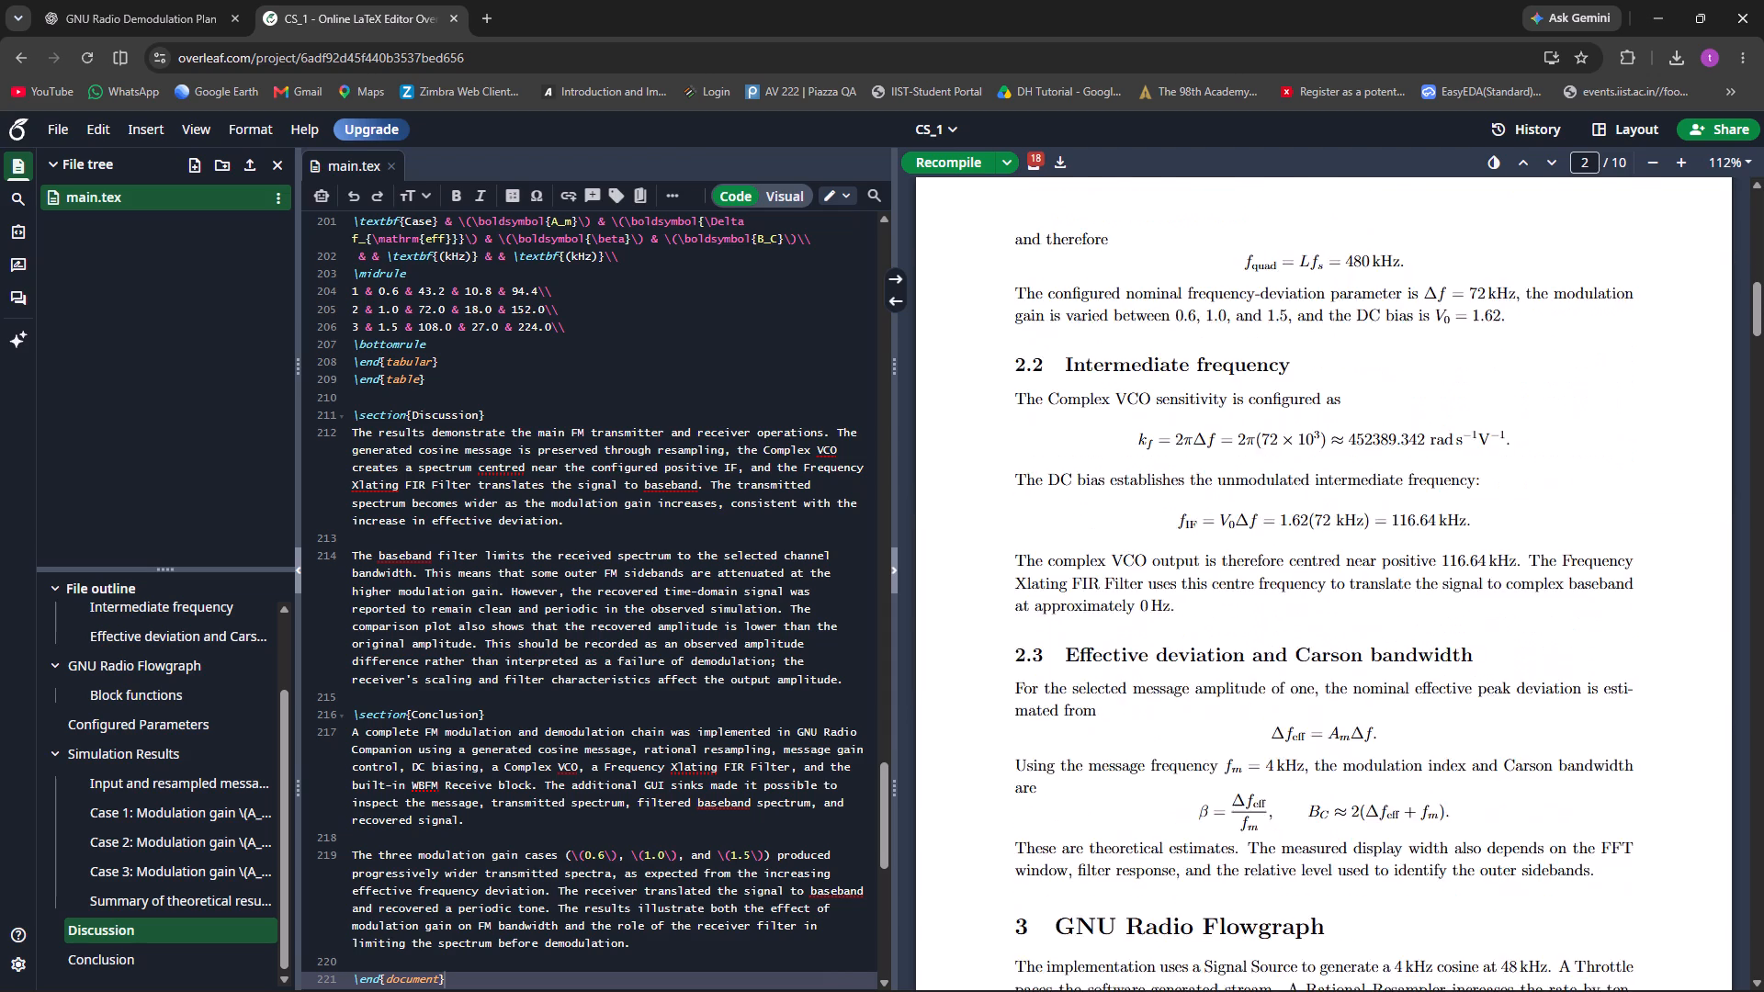
scroll(1321, 347, down, 12)
scroll(1321, 347, down, 17)
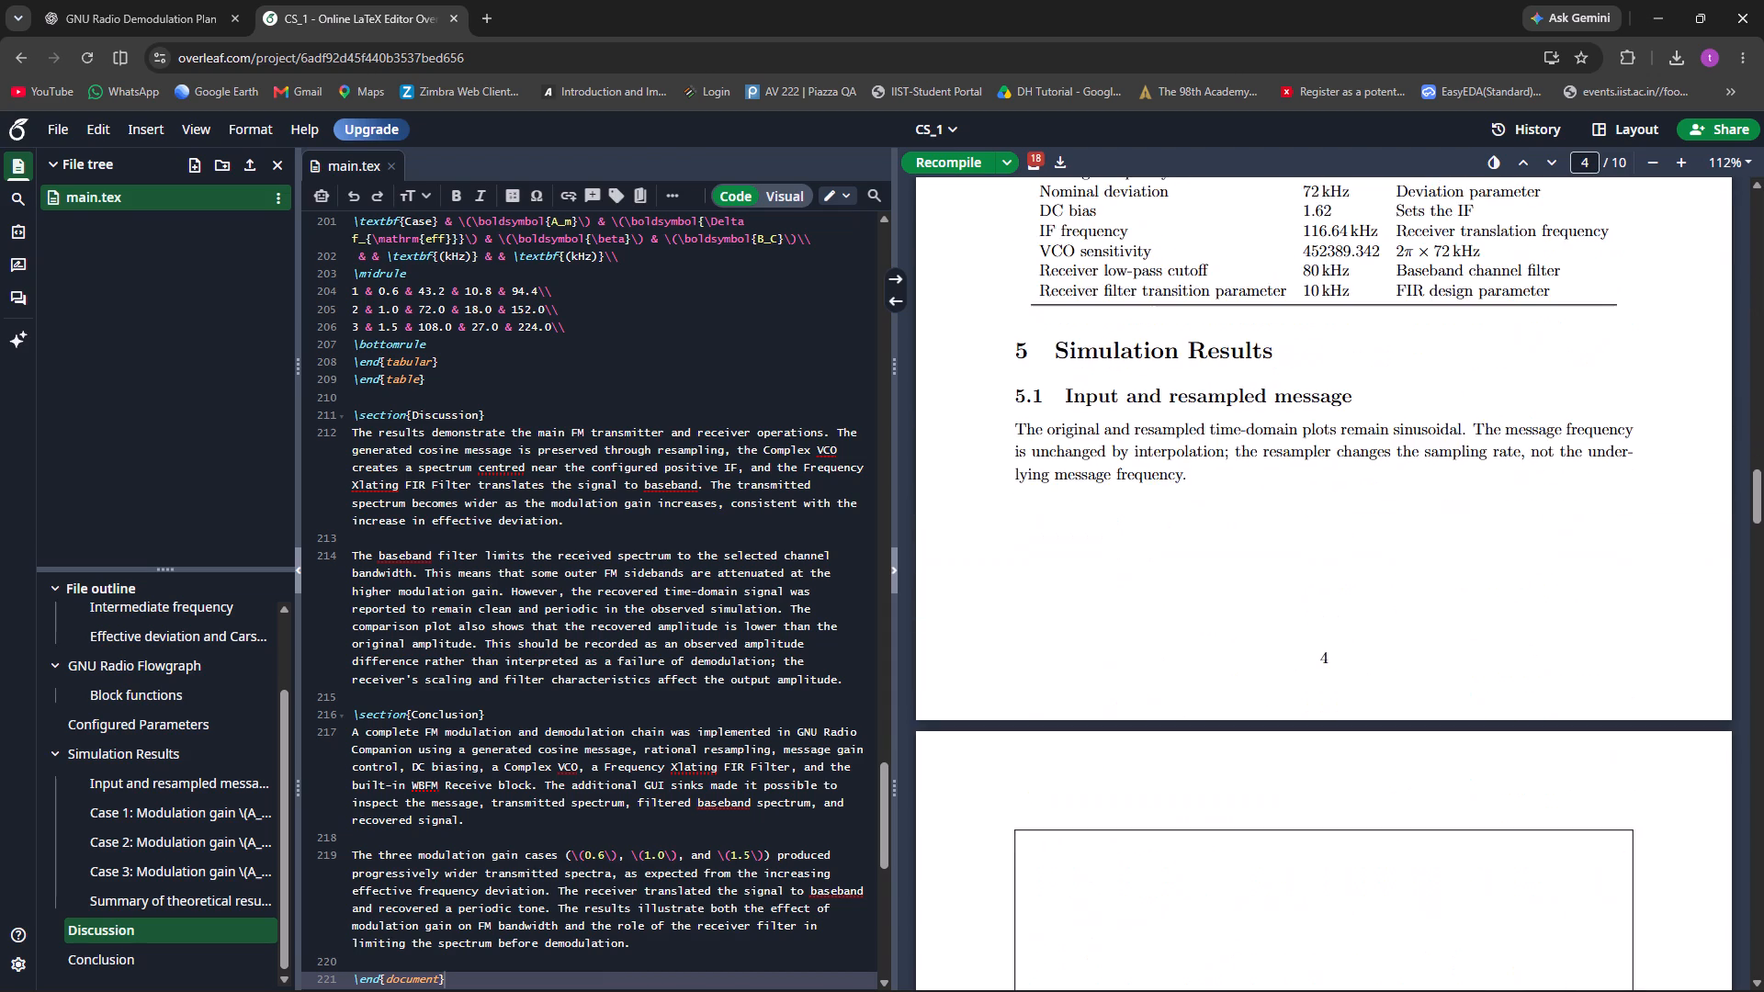
scroll(1323, 345, down, 19)
scroll(1328, 344, down, 12)
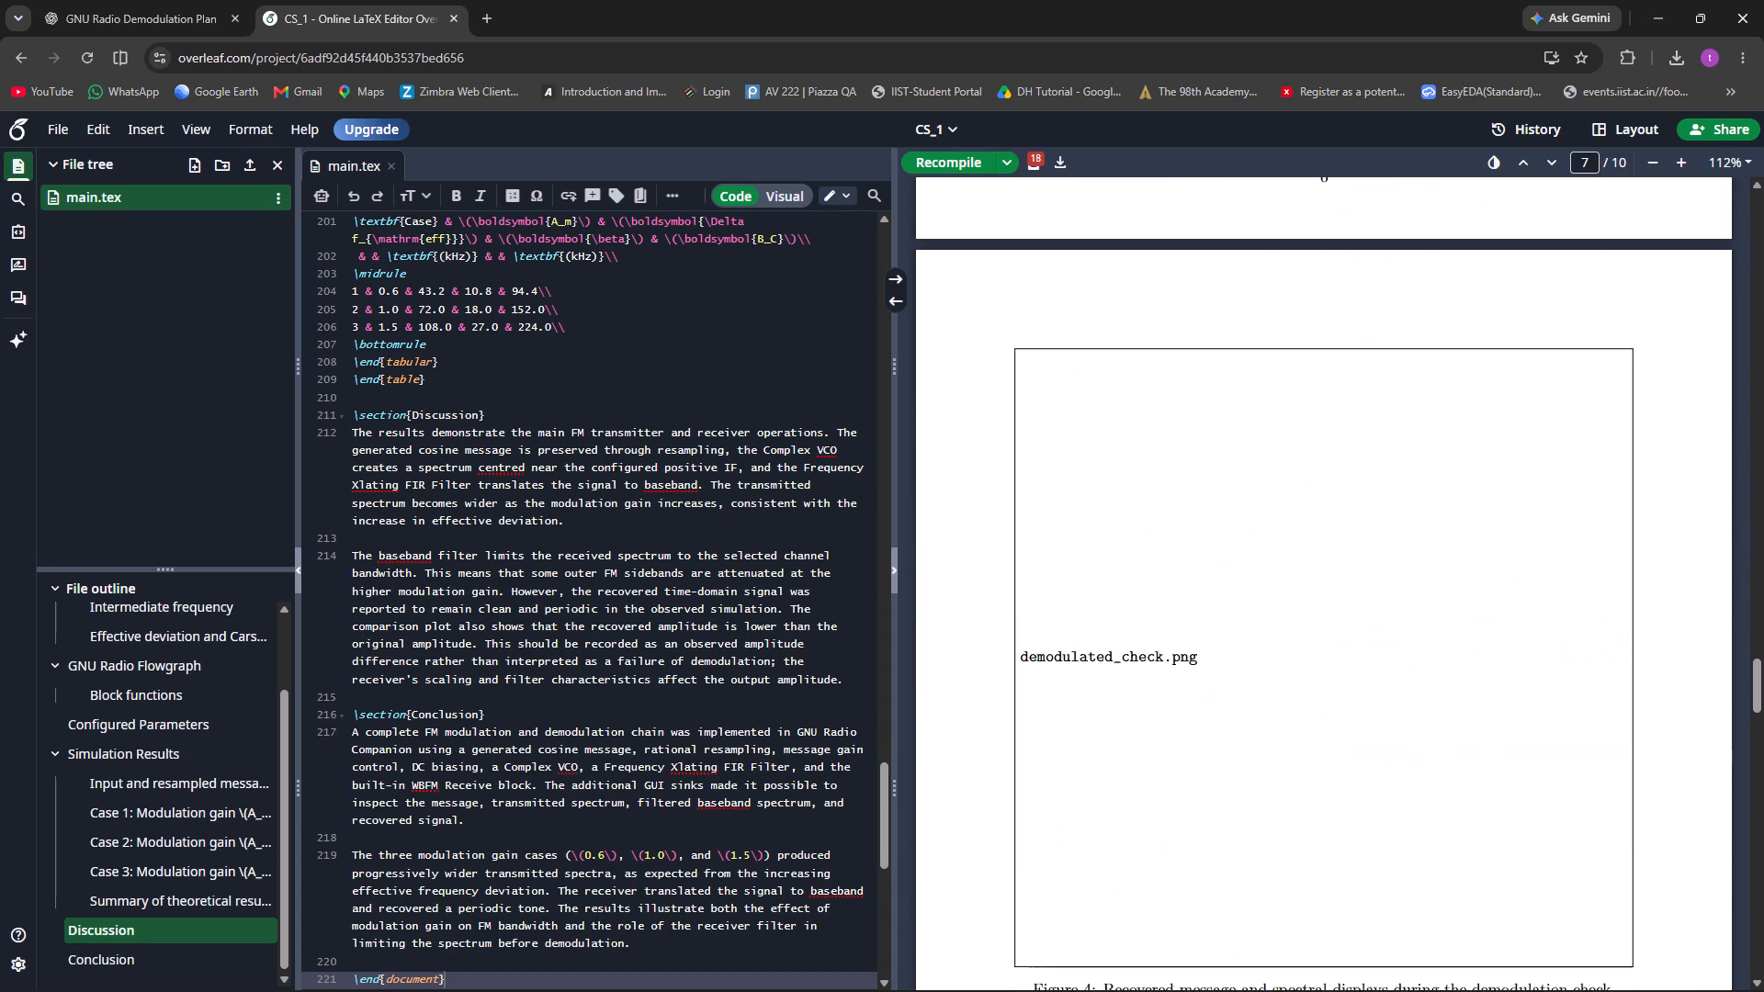
scroll(1328, 344, down, 20)
scroll(1328, 344, down, 20)
scroll(1328, 344, down, 2)
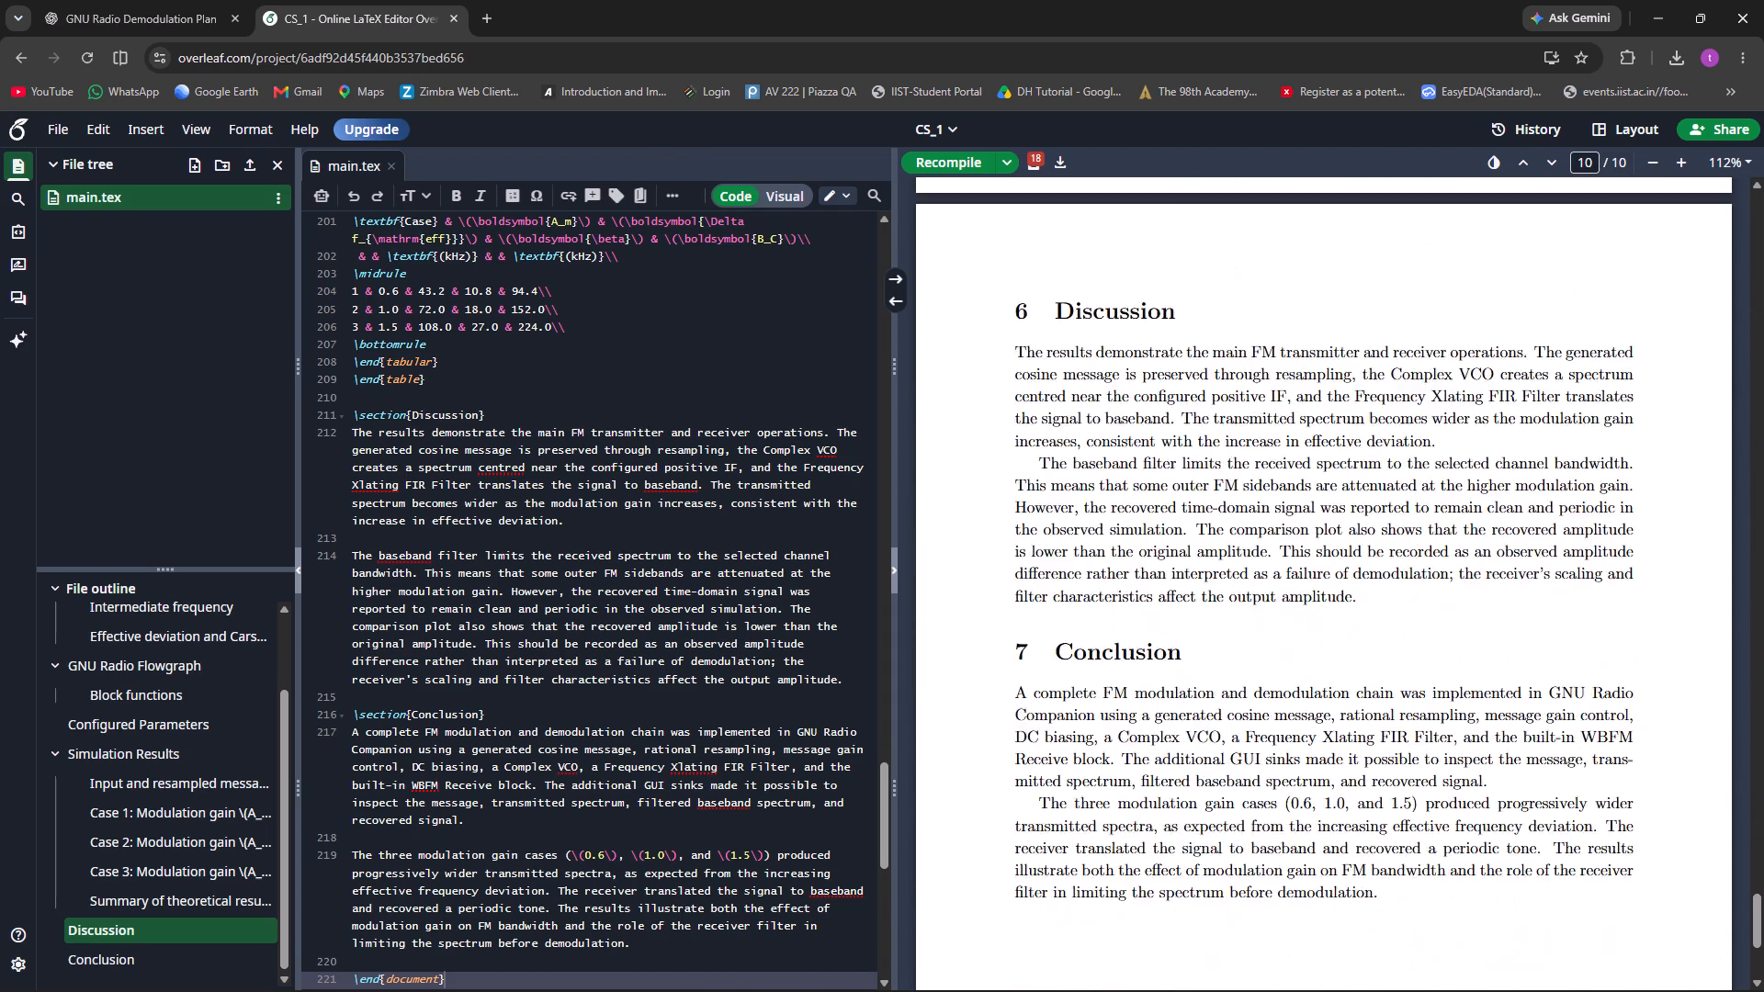
scroll(1328, 339, down, 6)
scroll(1328, 336, up, 12)
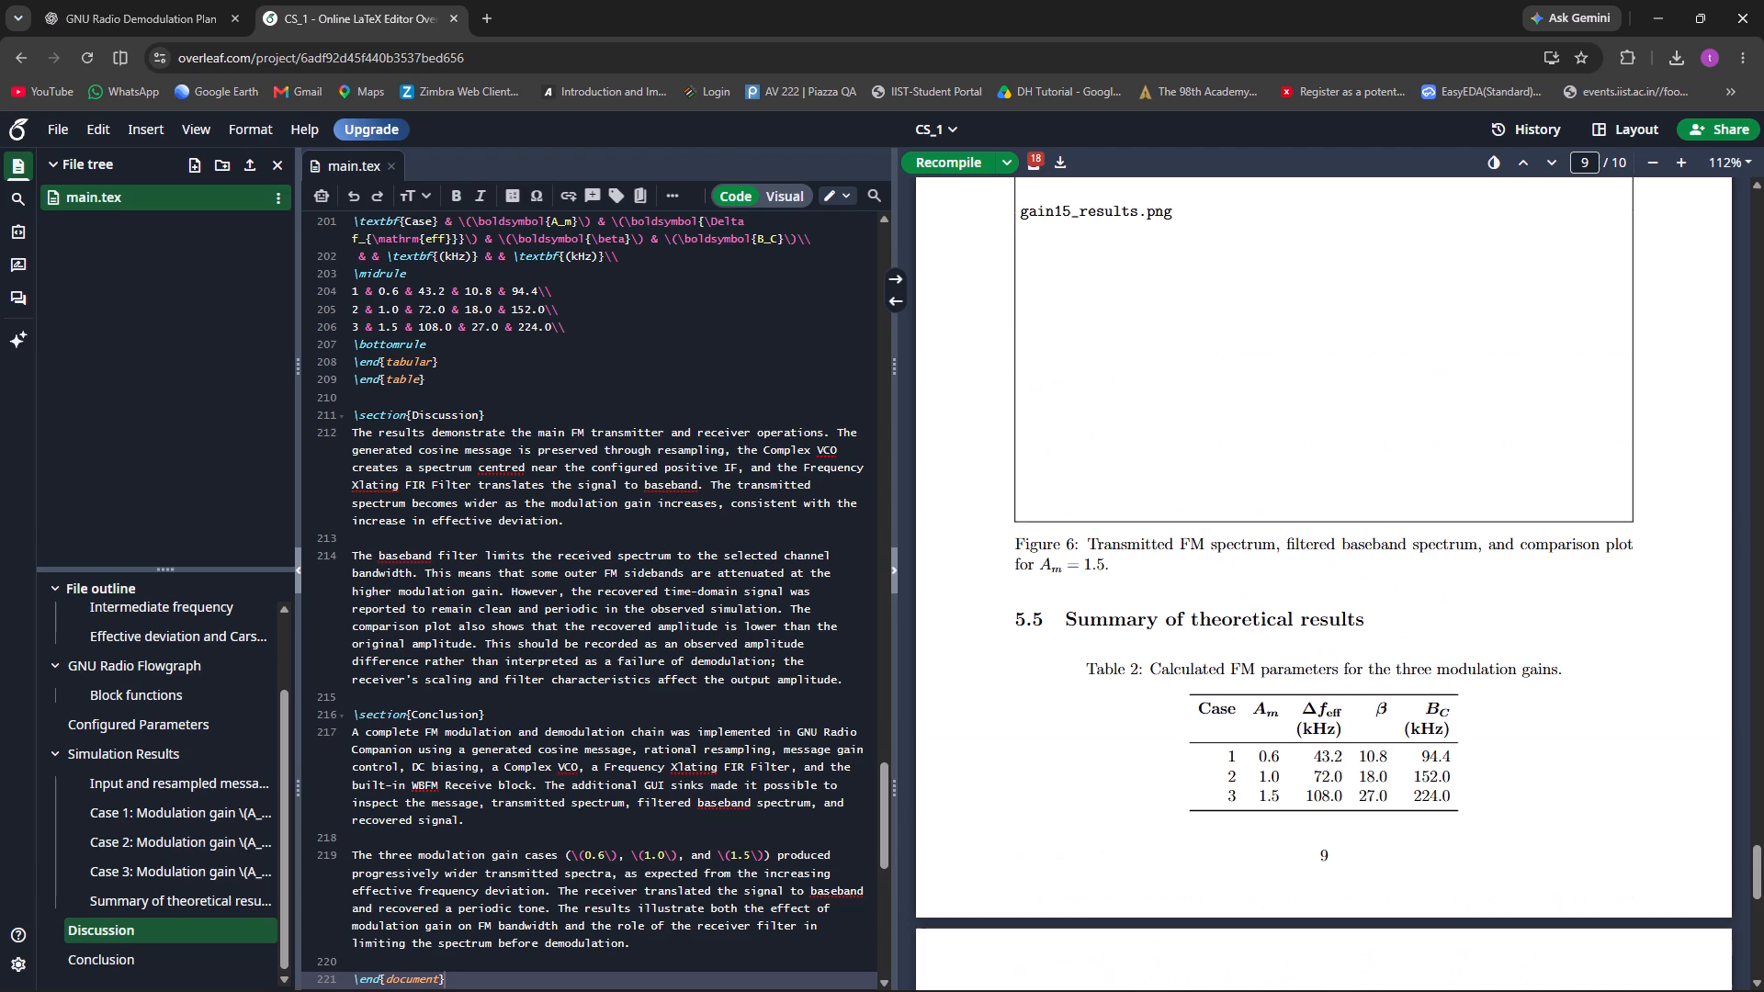
scroll(1328, 336, up, 10)
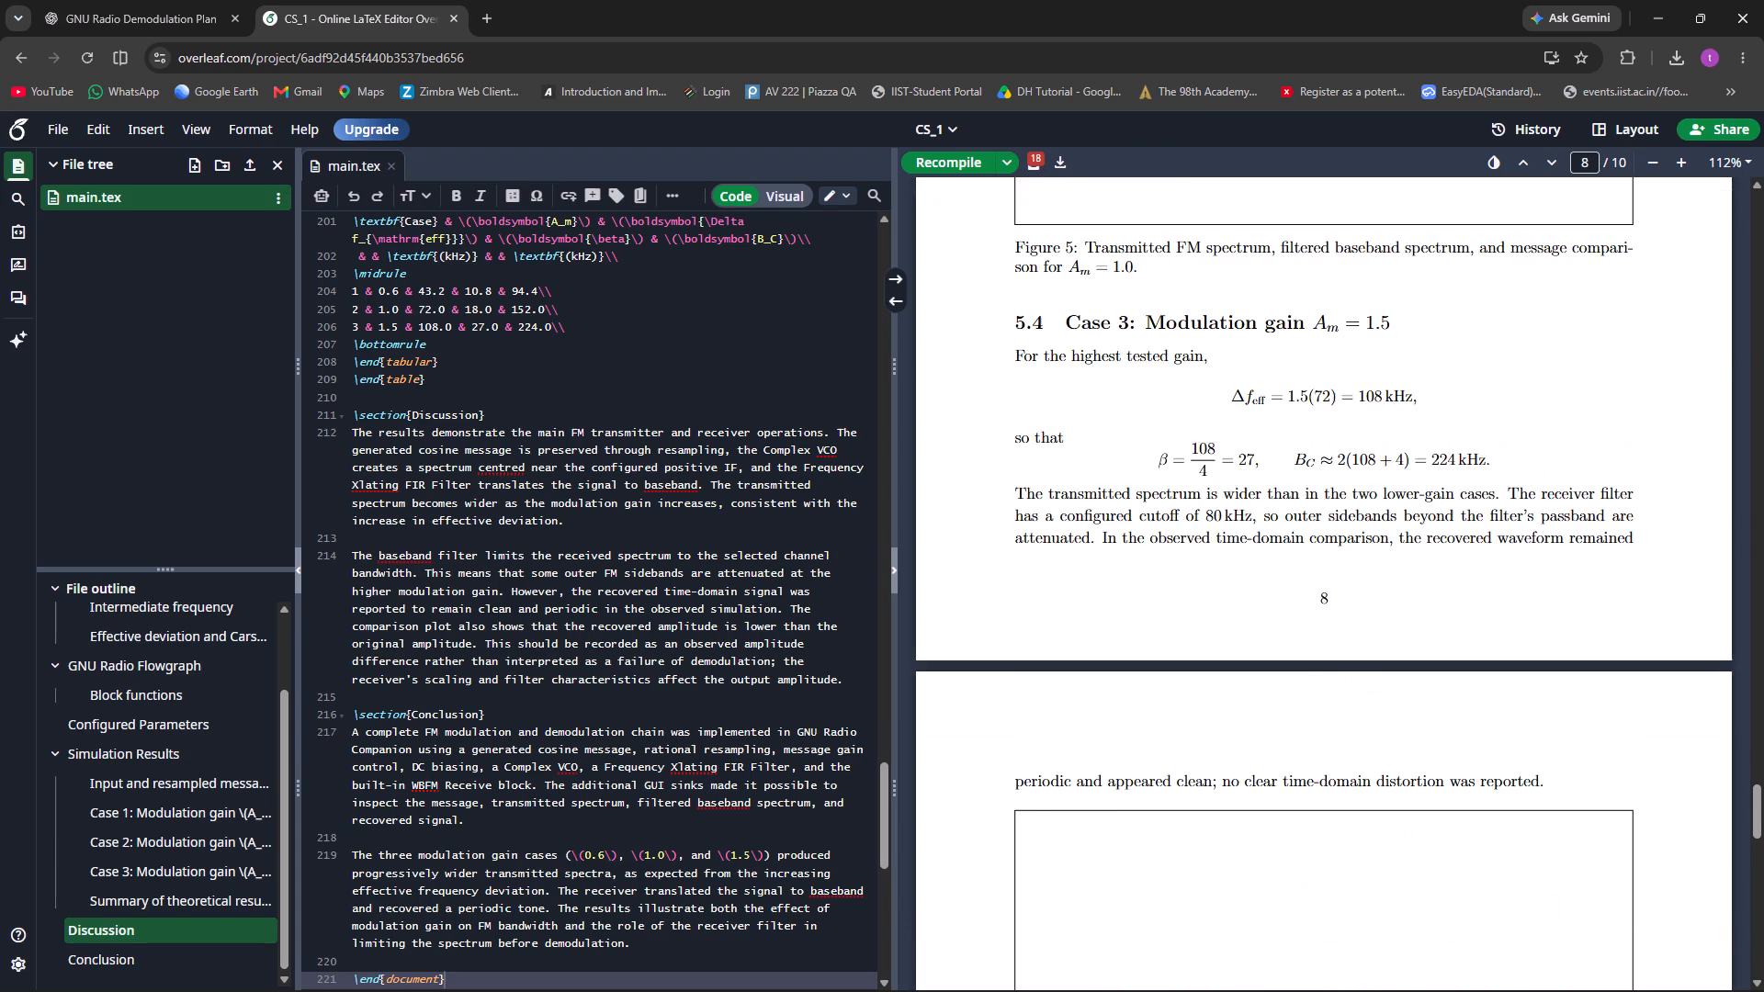
scroll(1328, 336, up, 10)
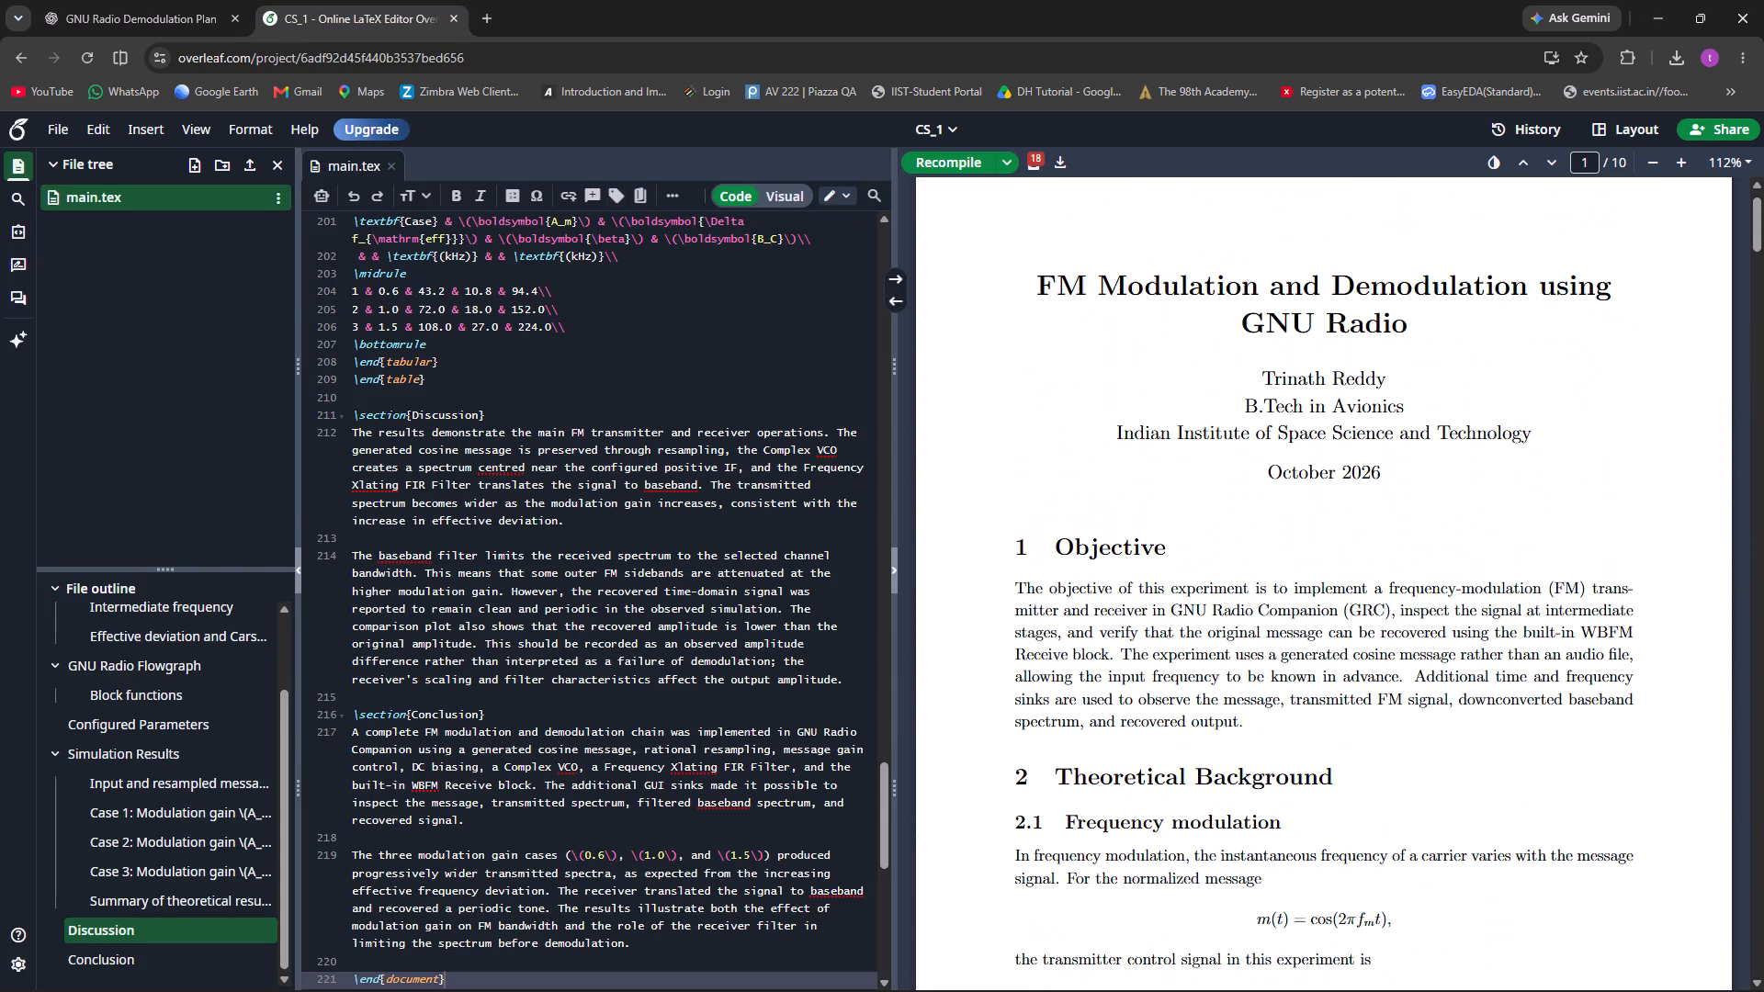
double_click(1295, 455)
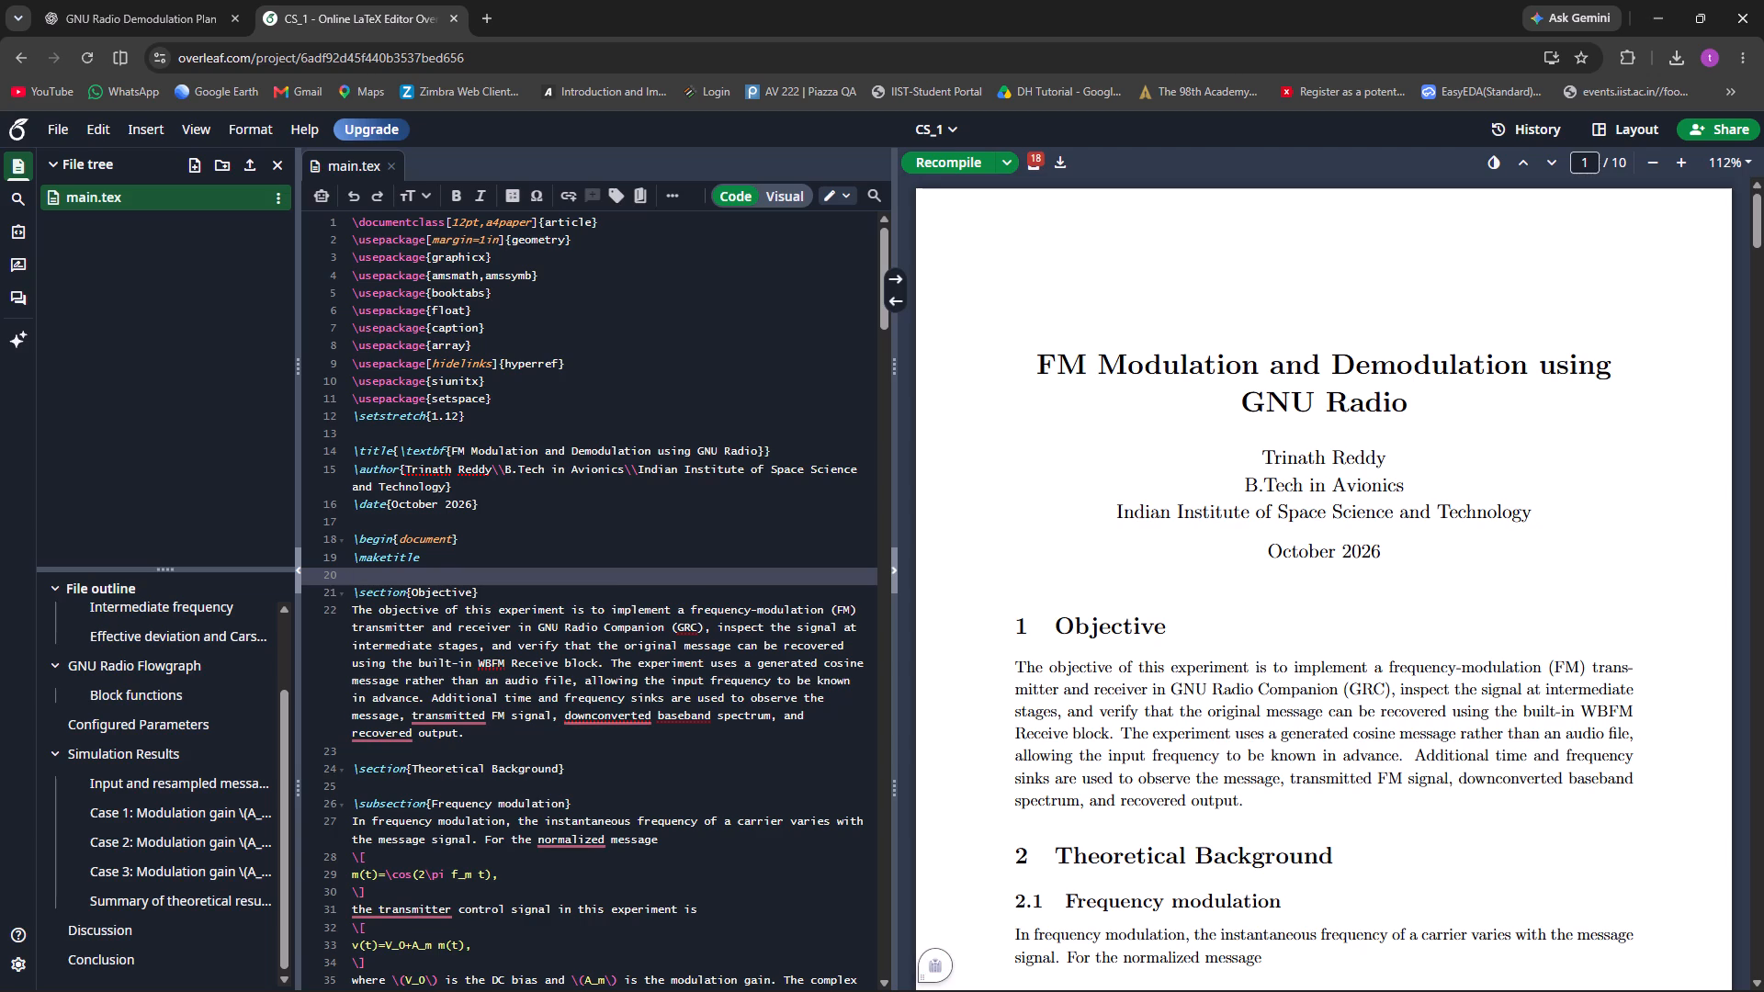
Open the dsp_lab_report_6 project from the Overleaf project list in a separate browser tab.
ctrl+click(8, 133)
click(540, 0)
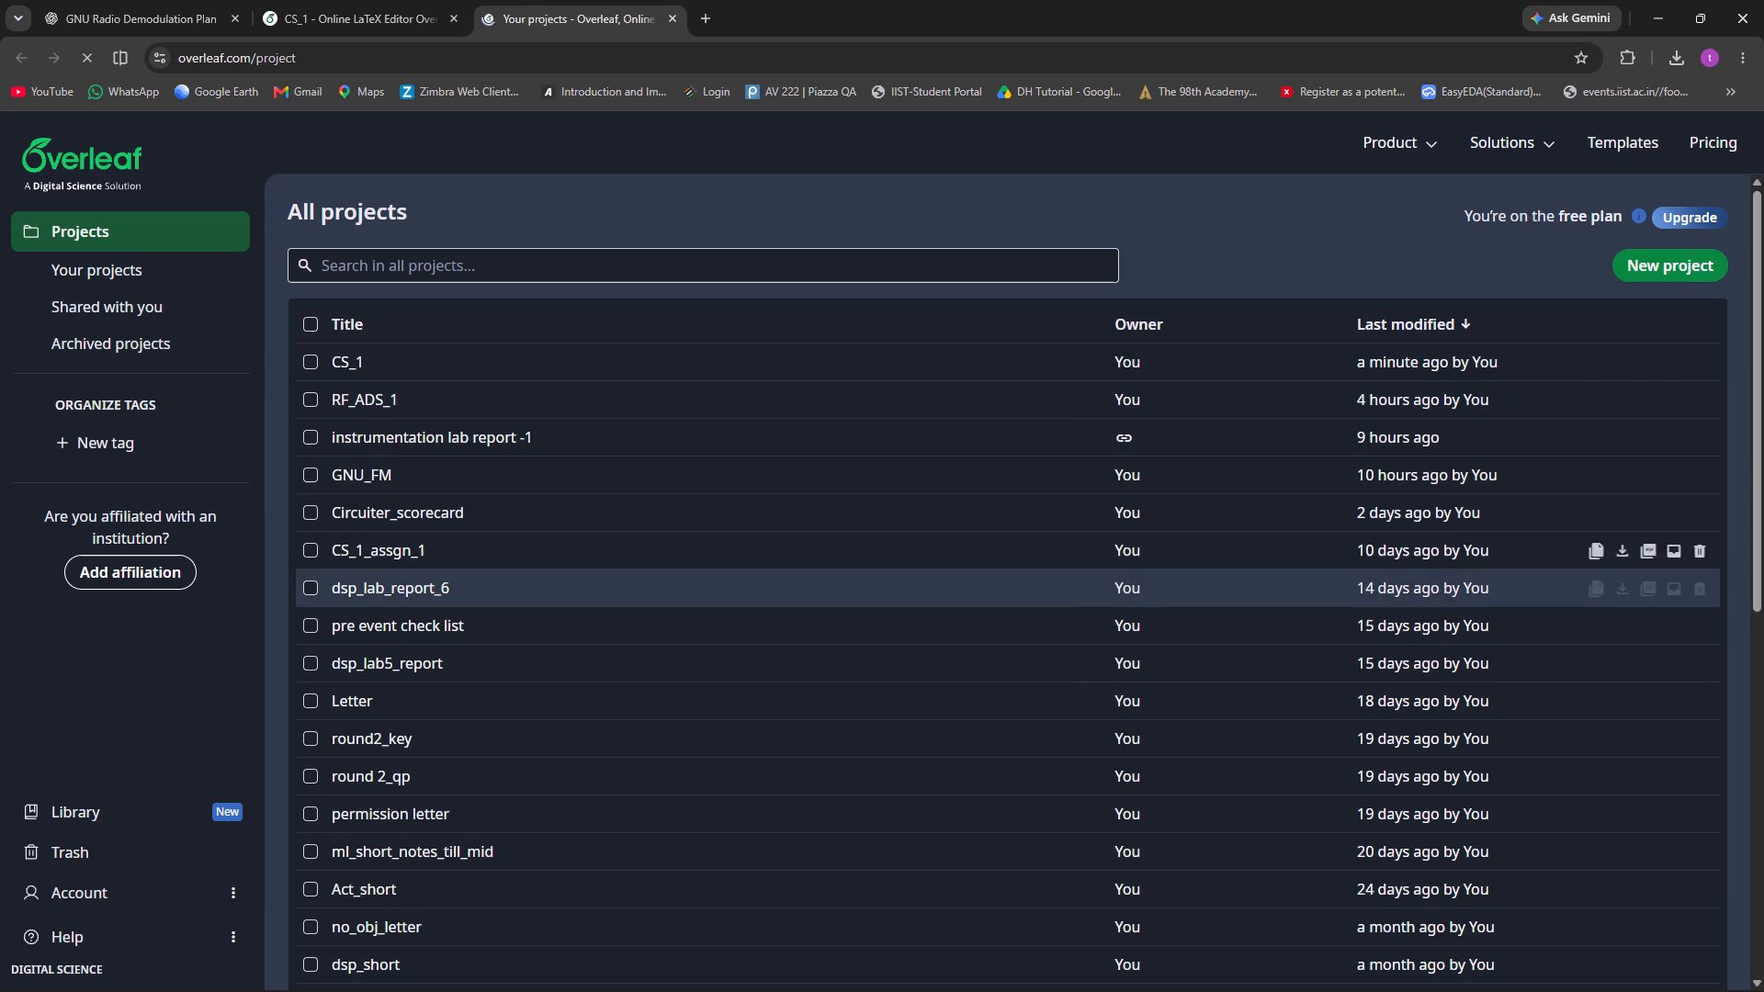
click(399, 595)
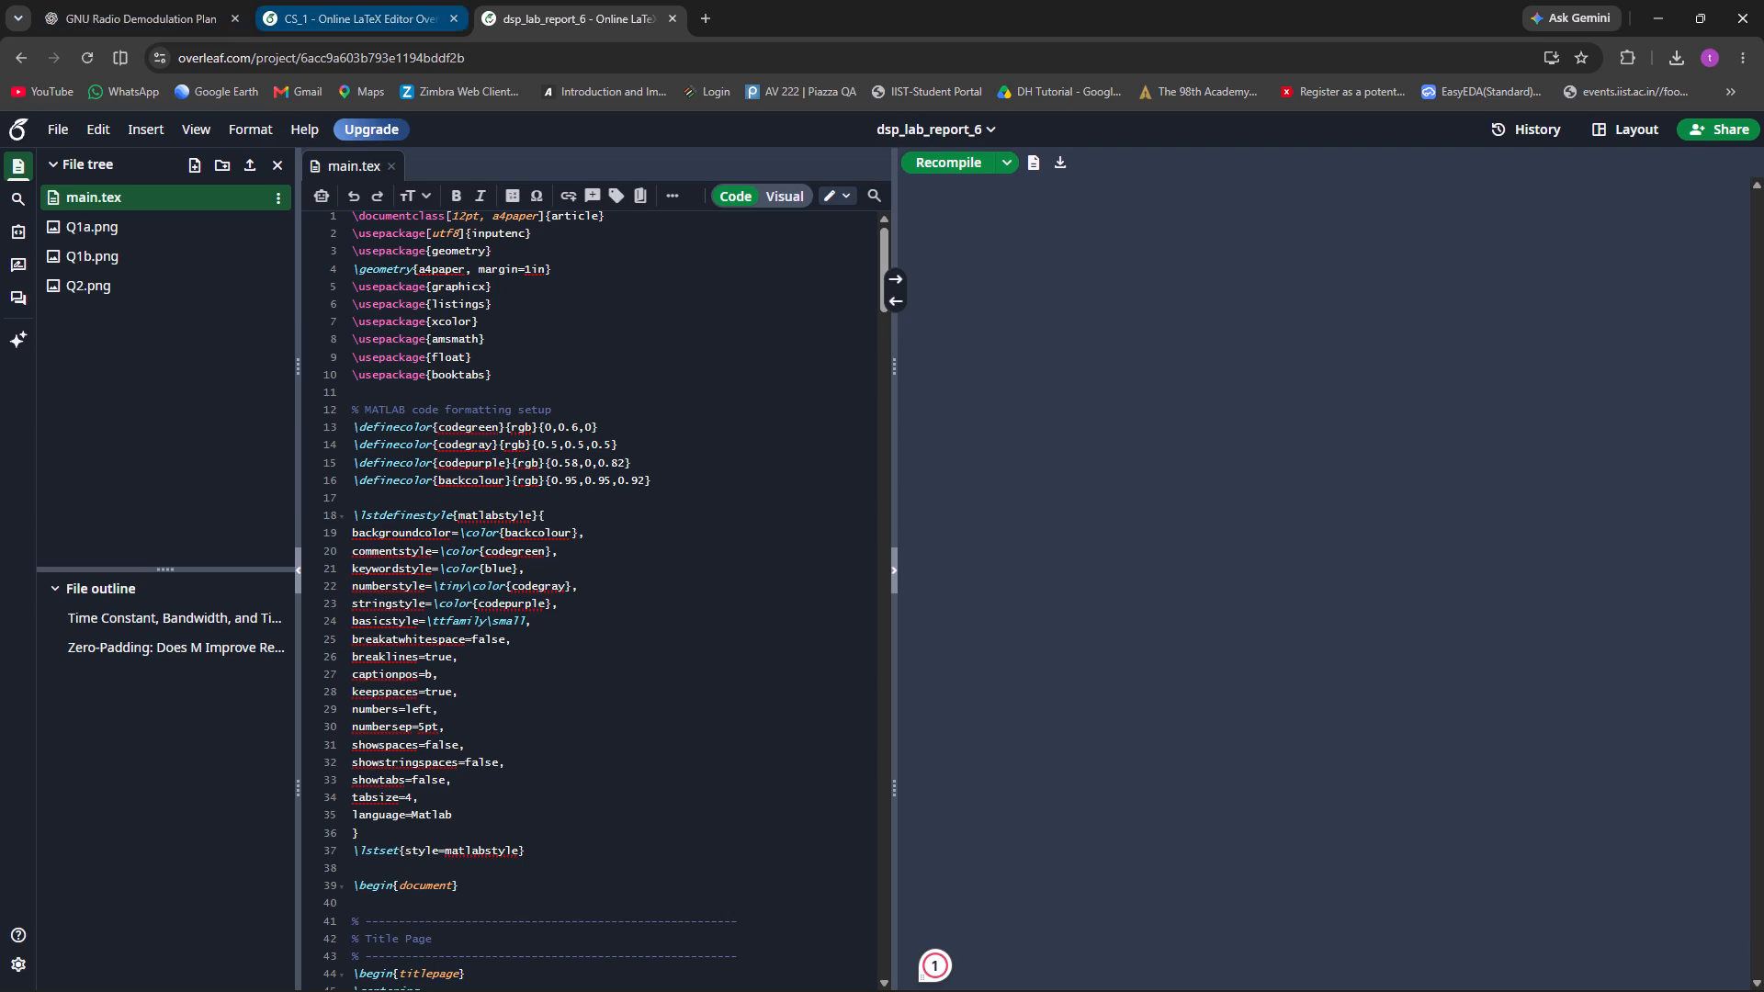
Open the GNU_FM project in another browser tab, view the start of its main.tex, and recompile it.
ctrl+click(17, 124)
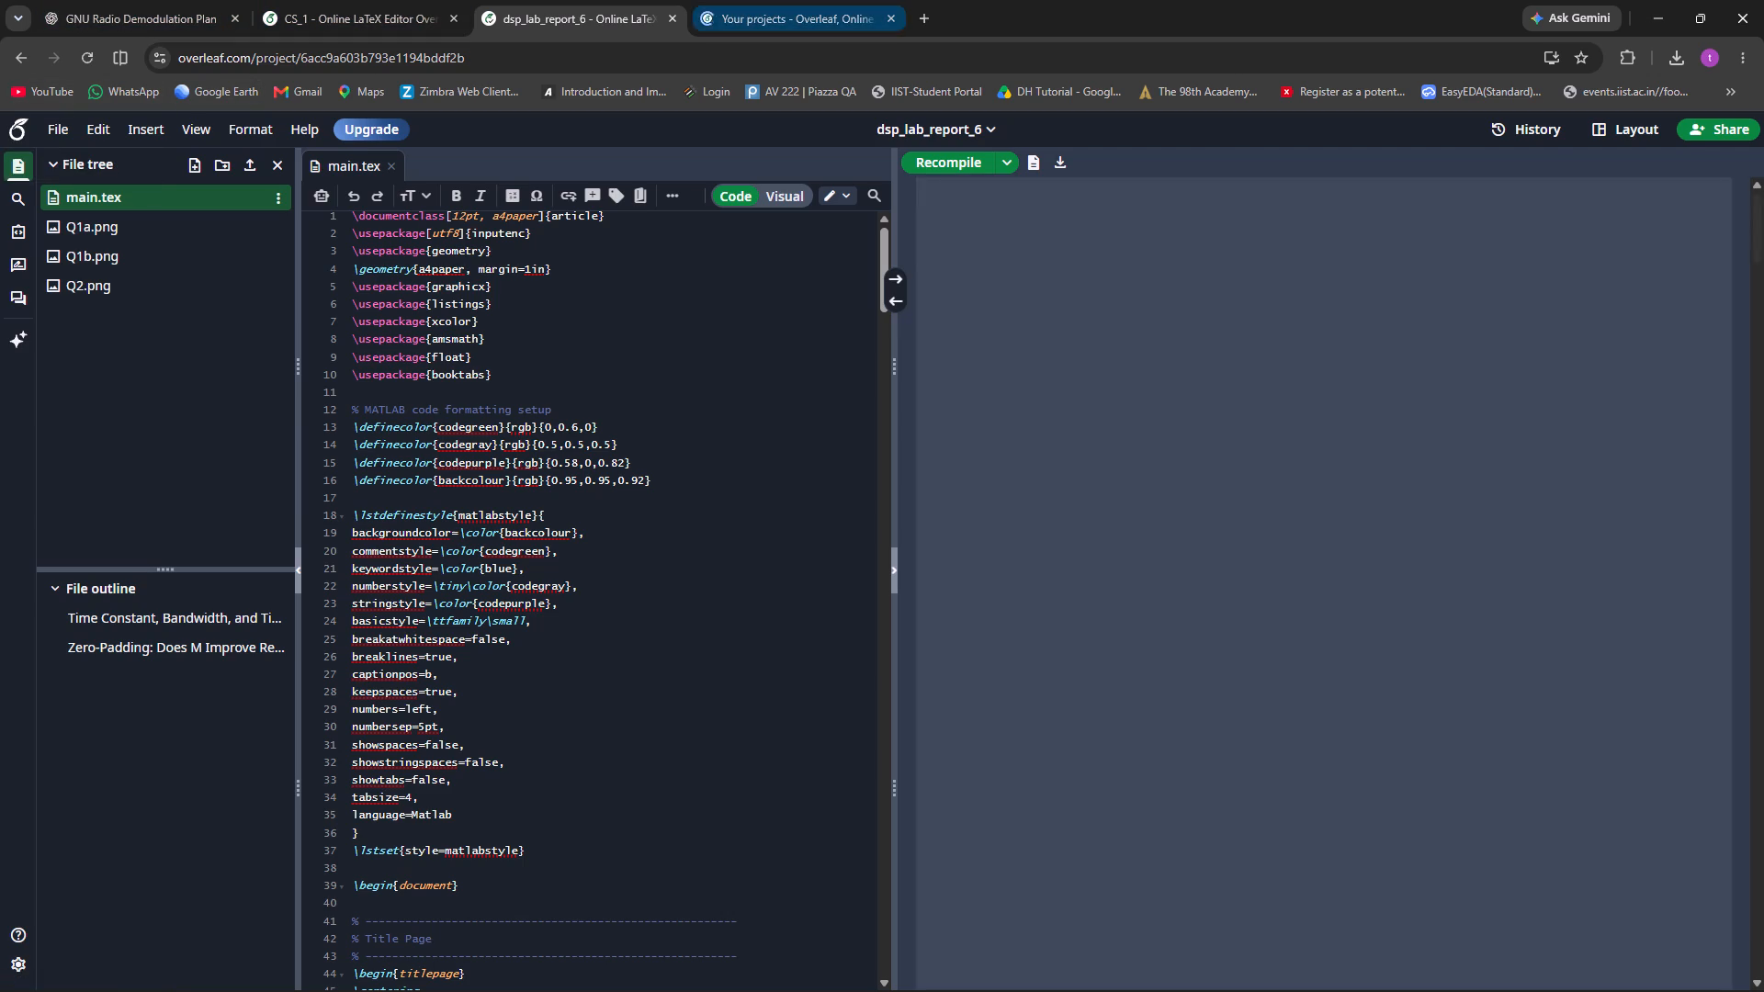
click(724, 0)
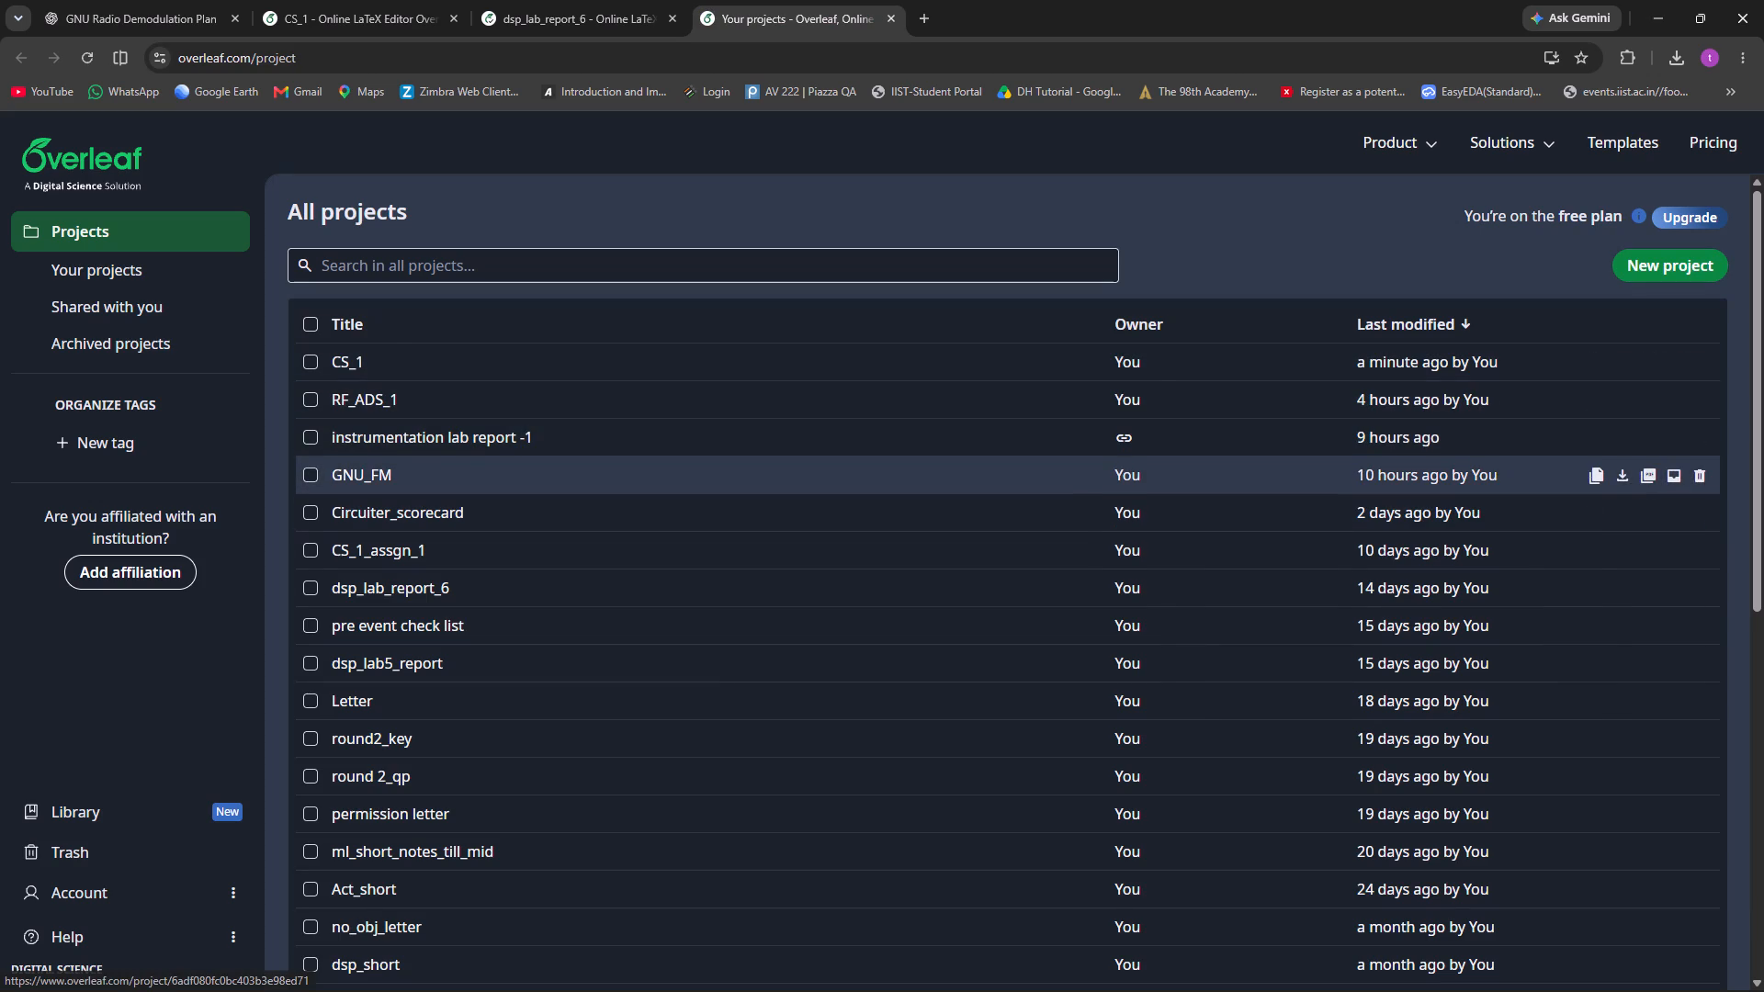
click(379, 472)
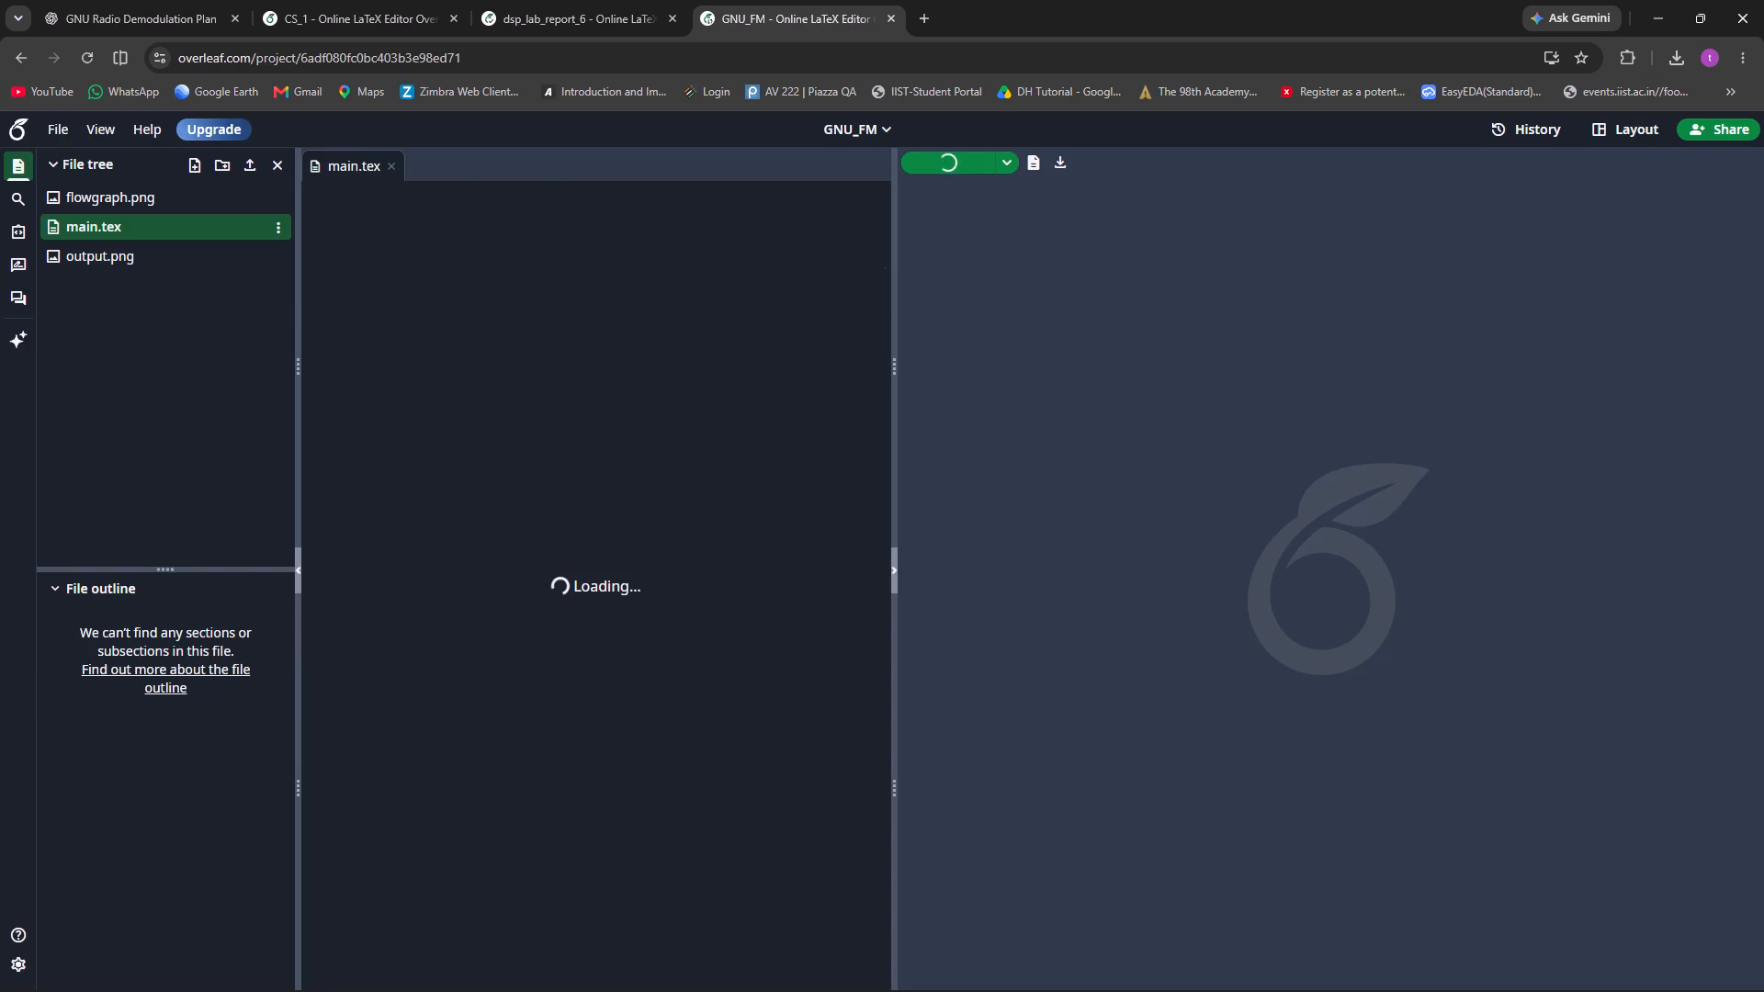
scroll(552, 408, up, 16)
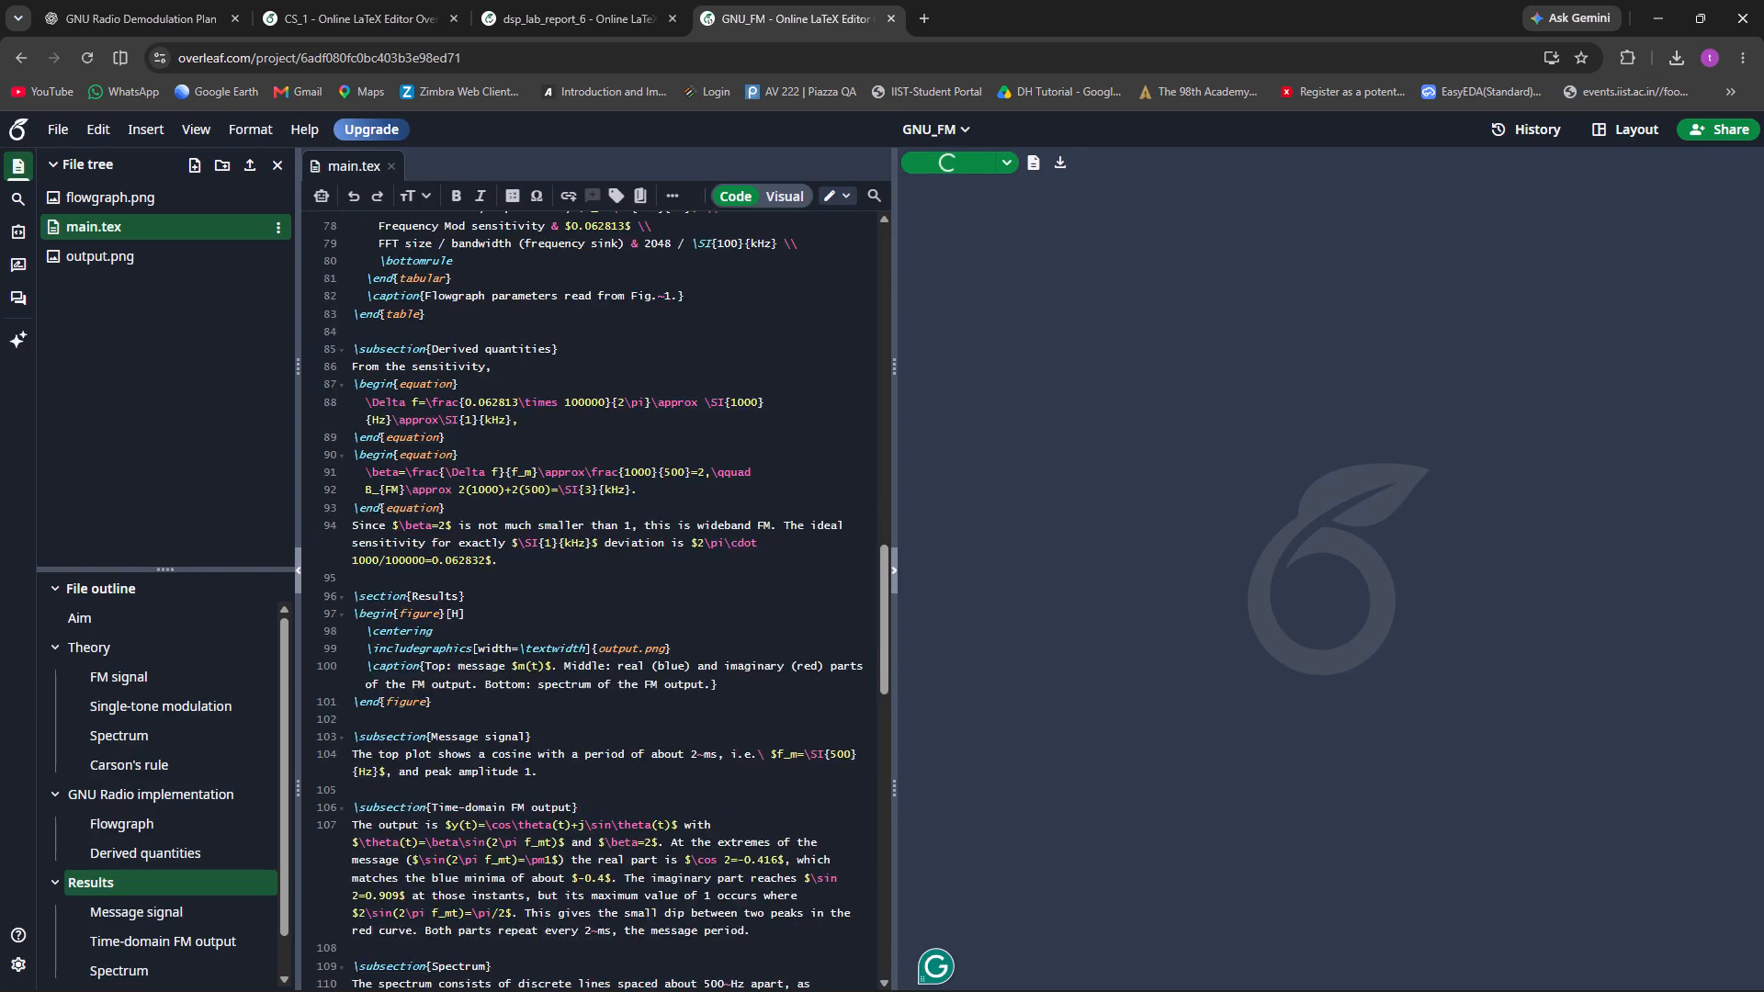
scroll(552, 407, up, 2)
scroll(552, 407, up, 19)
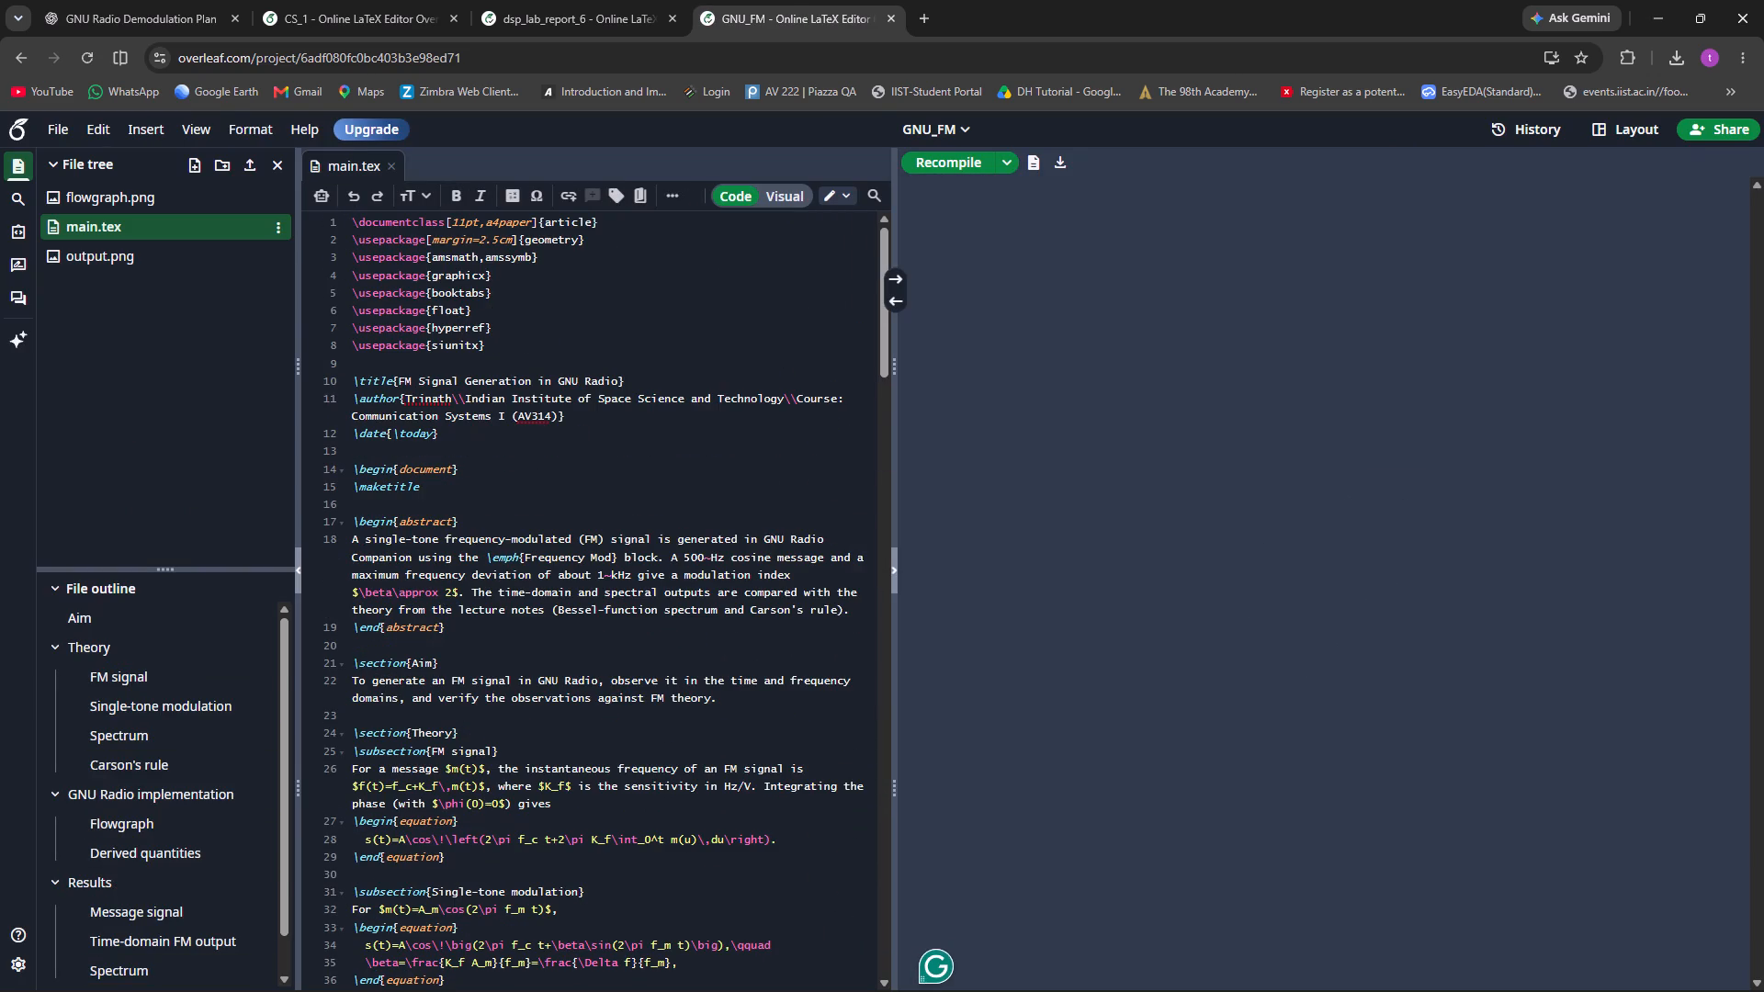
click(959, 161)
Compare the compiled title pages of the dsp_lab_report_6 and GNU_FM reports.
click(586, 11)
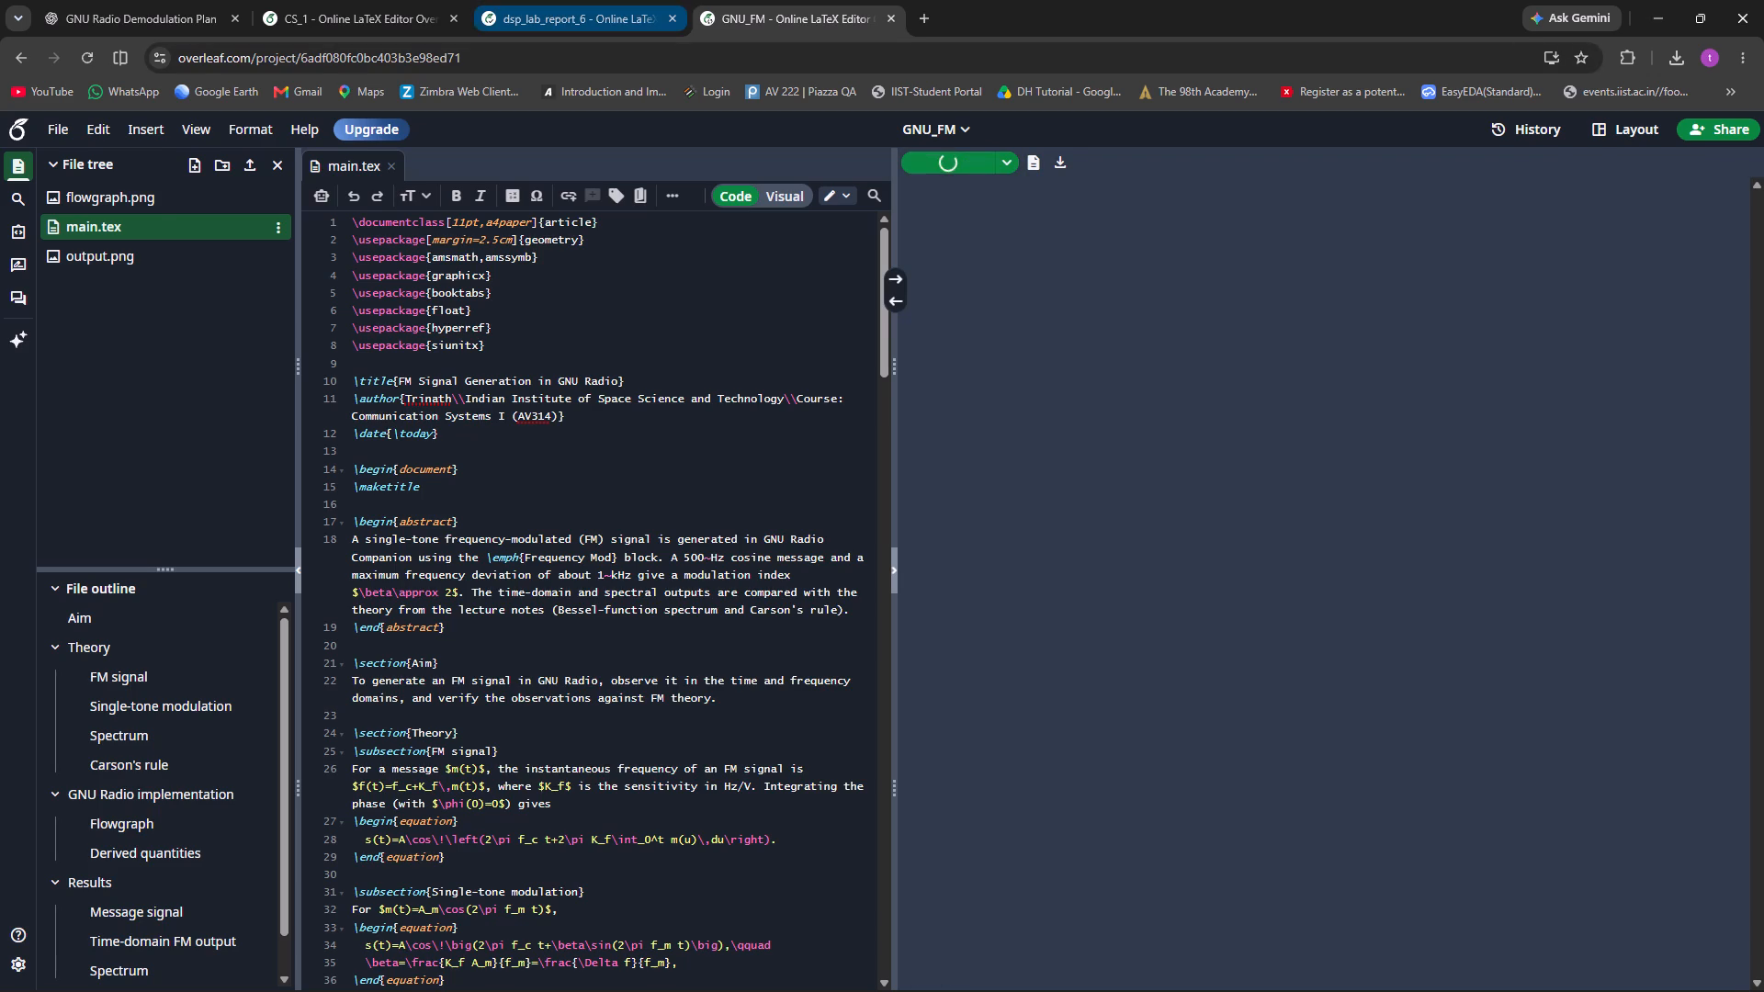
scroll(1220, 592, down, 5)
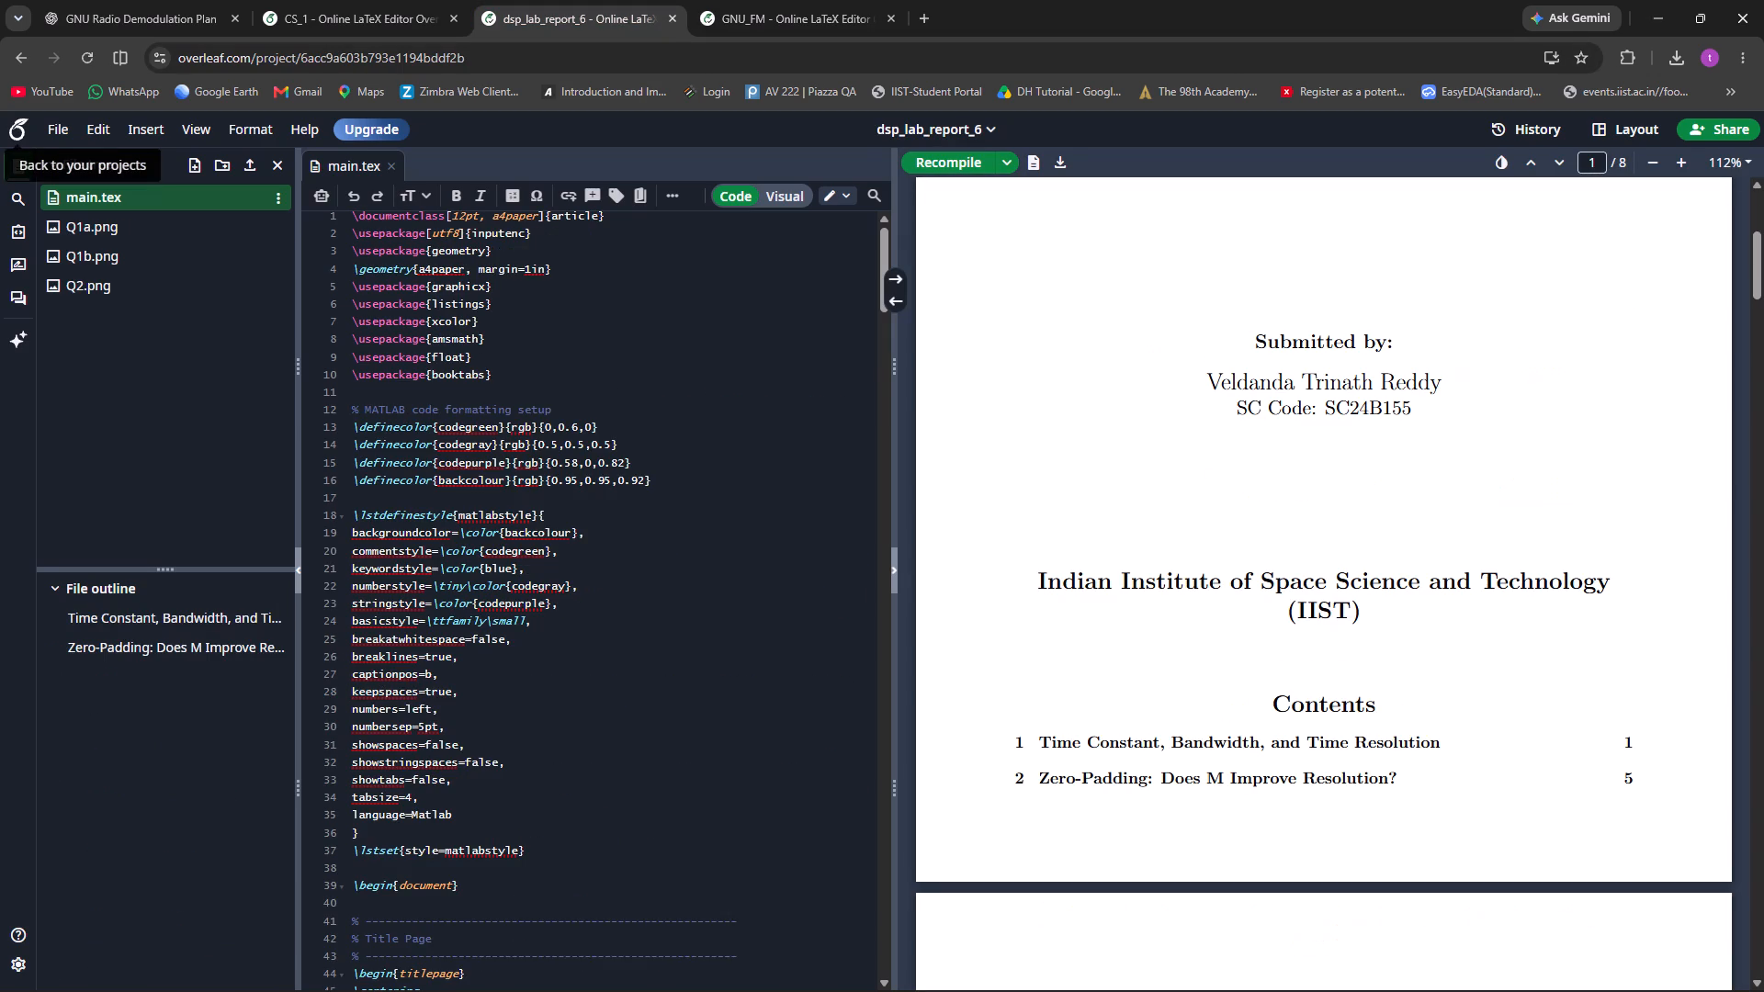
scroll(1066, 623, down, 2)
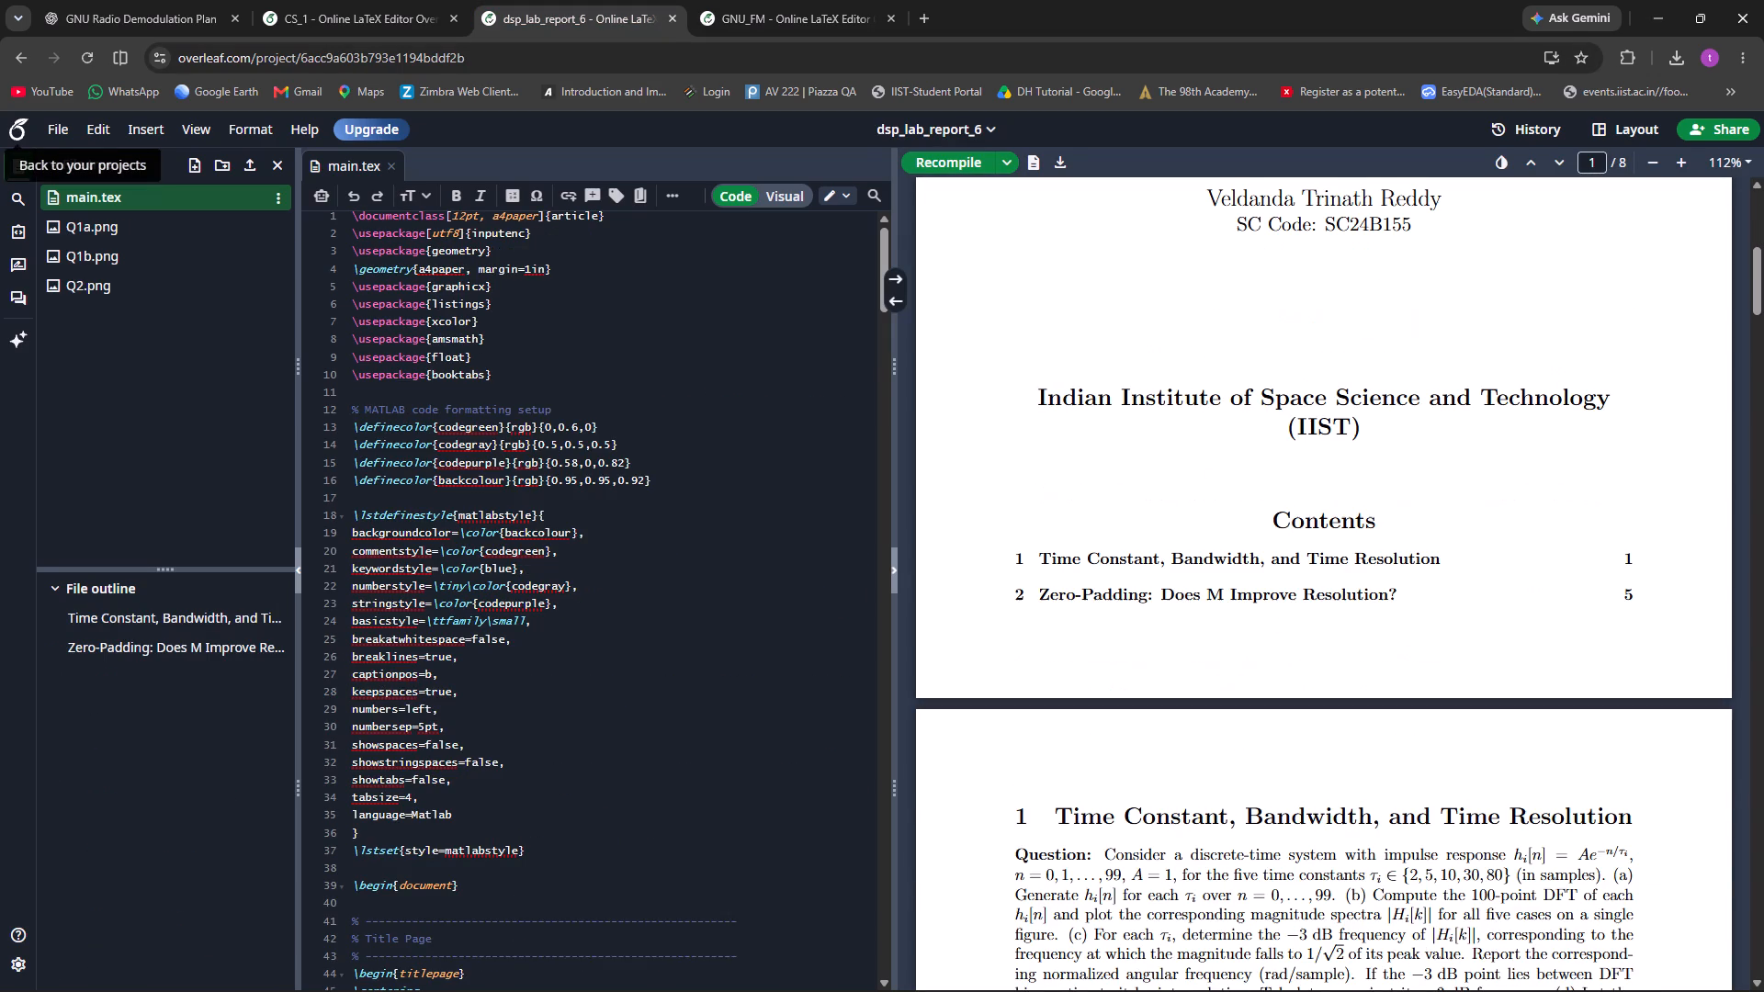
click(731, 0)
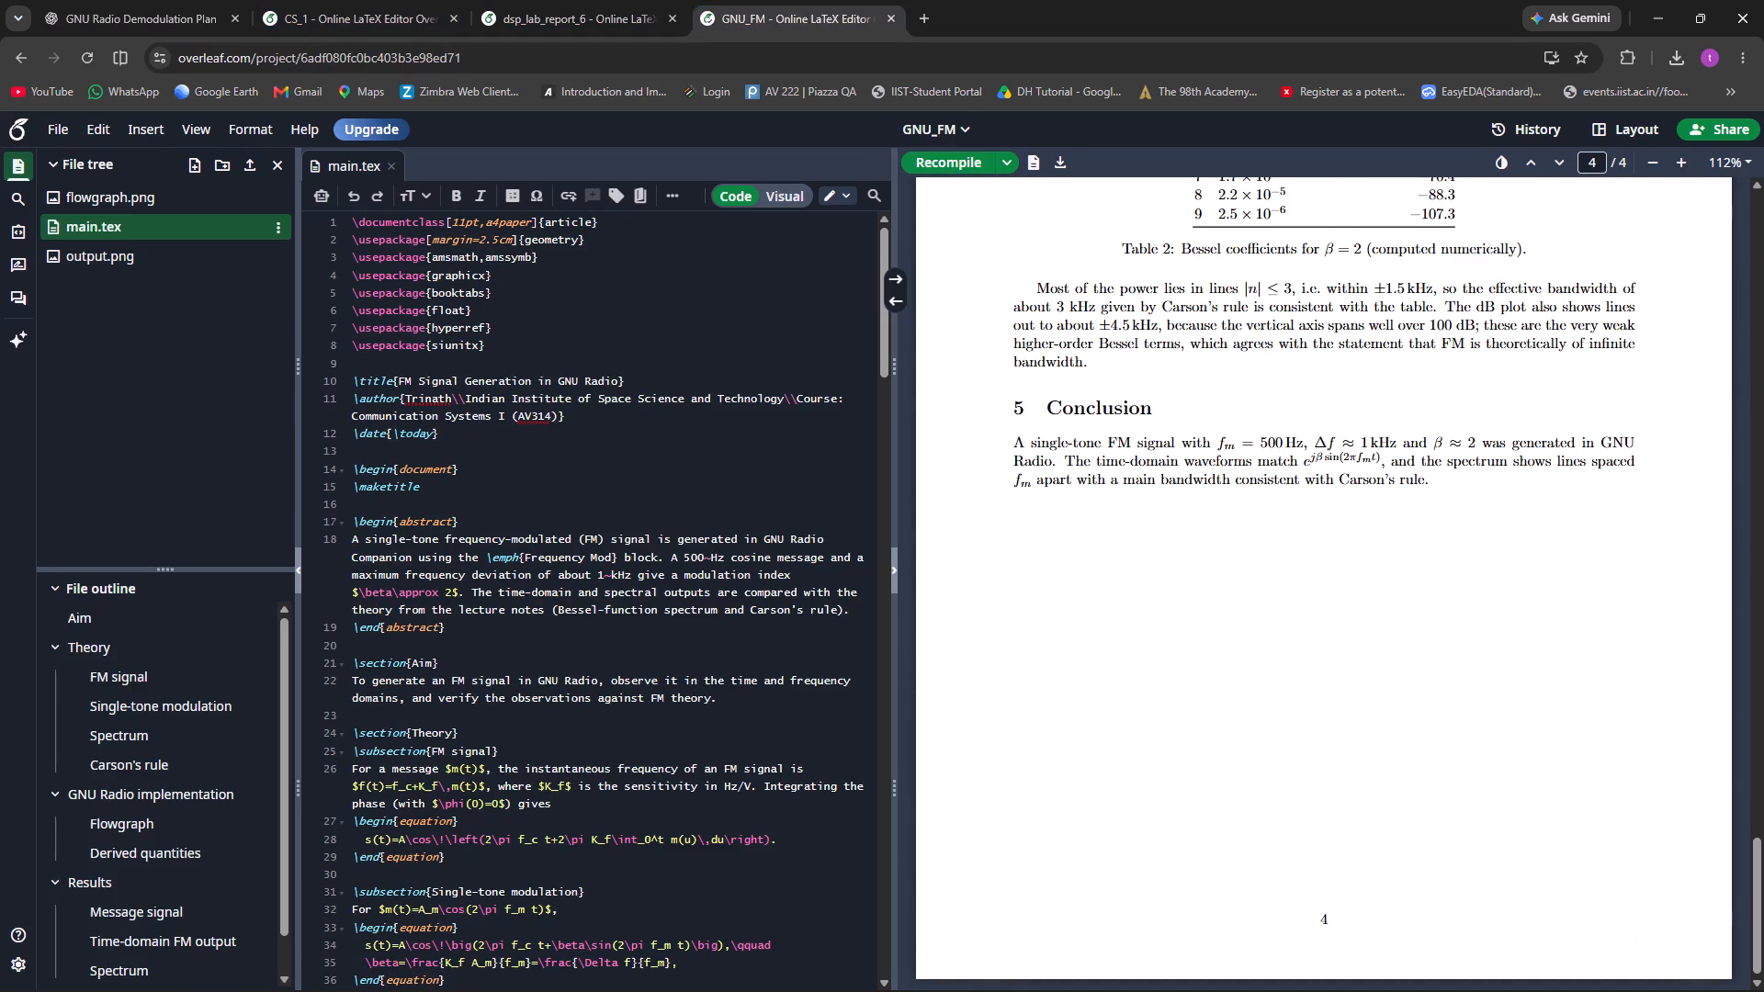
scroll(1305, 409, up, 20)
scroll(1305, 409, up, 20)
scroll(1305, 409, up, 4)
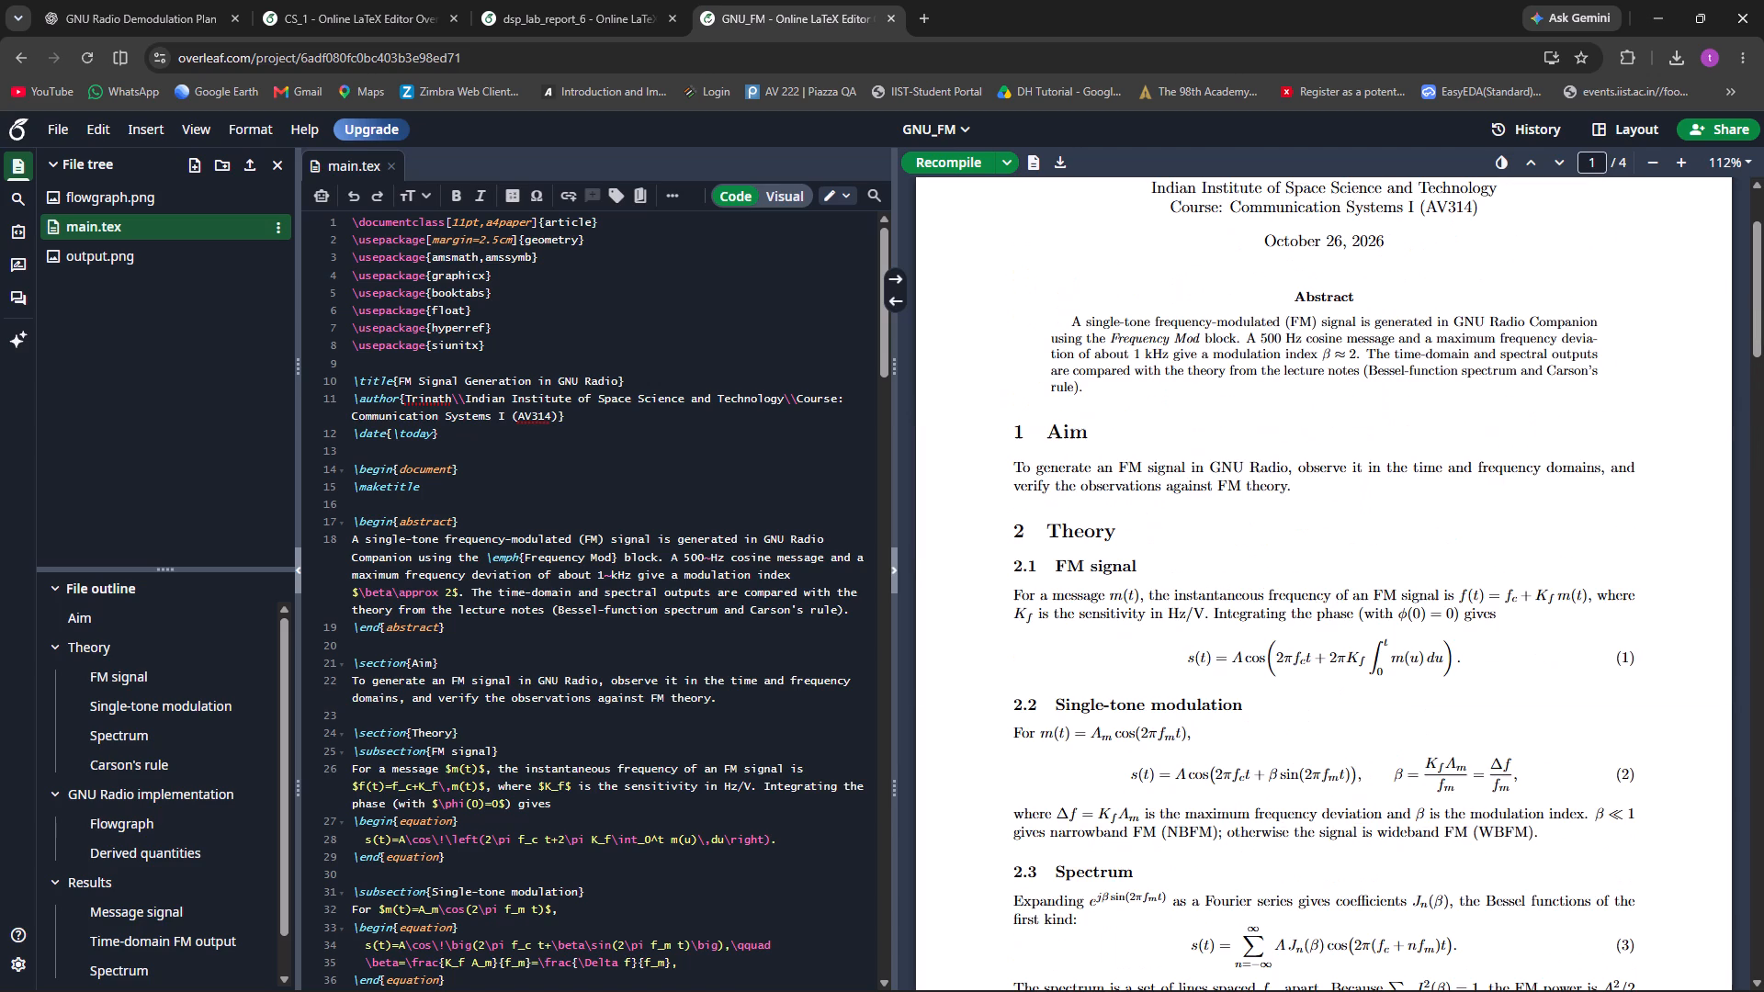
scroll(1312, 396, up, 6)
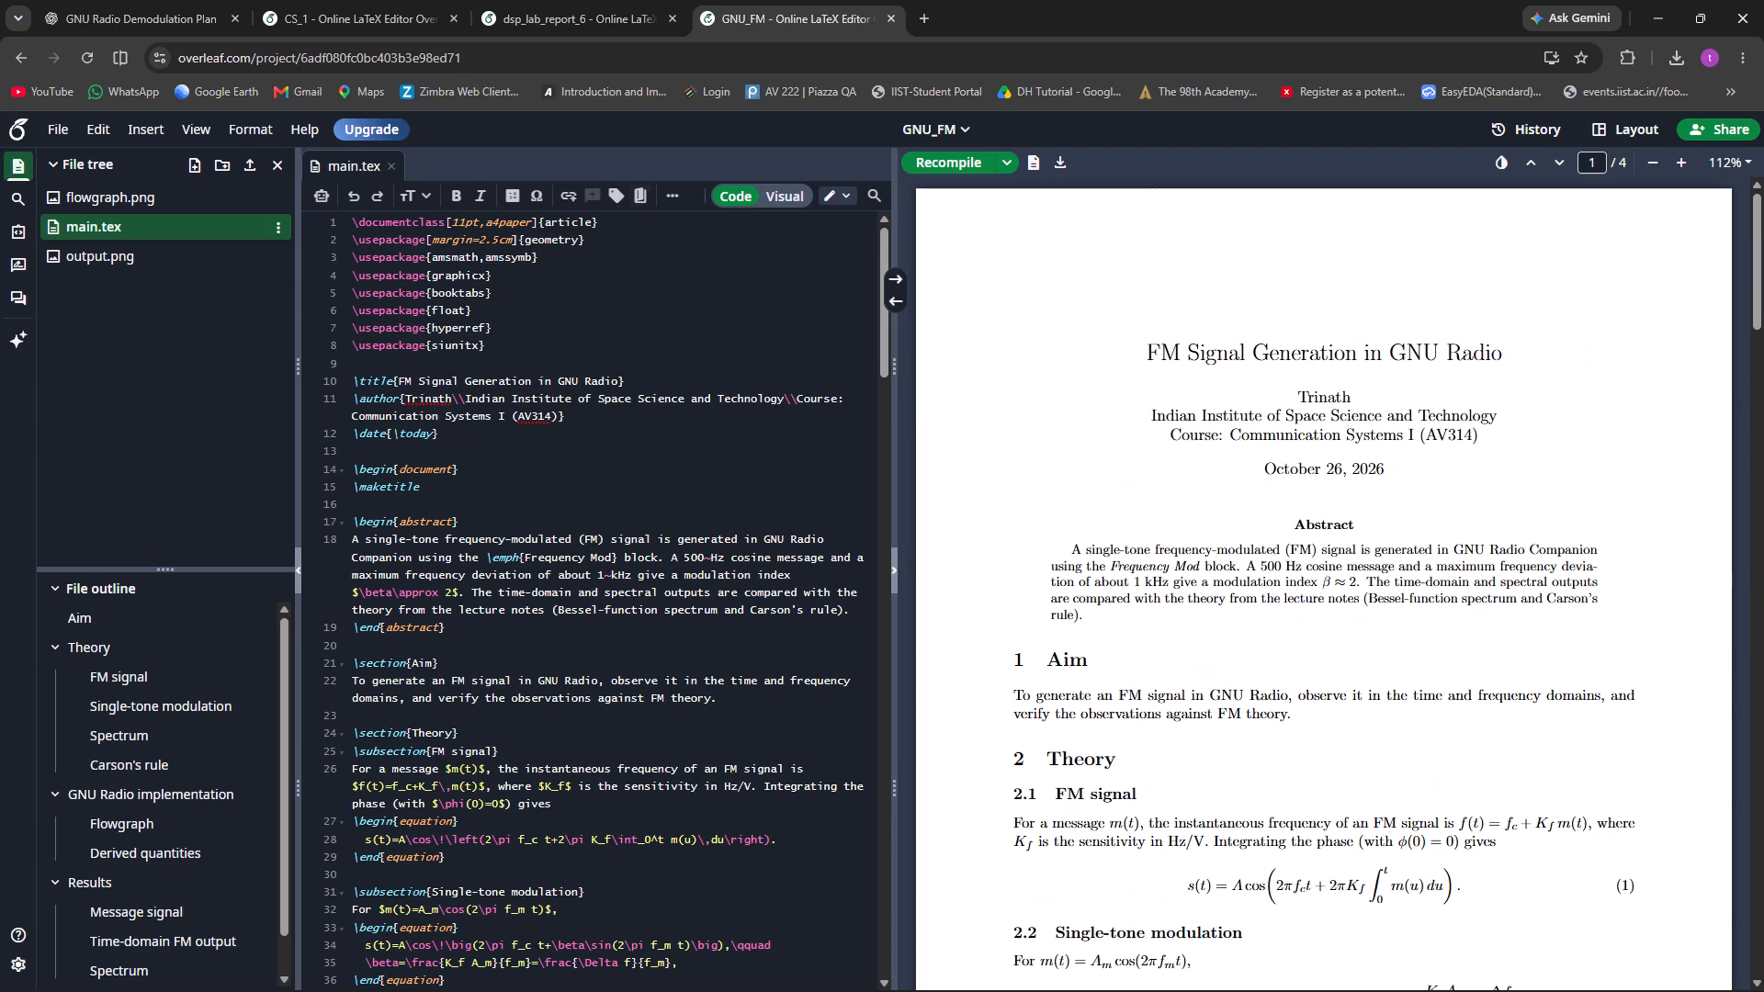
click(525, 0)
scroll(1000, 289, up, 5)
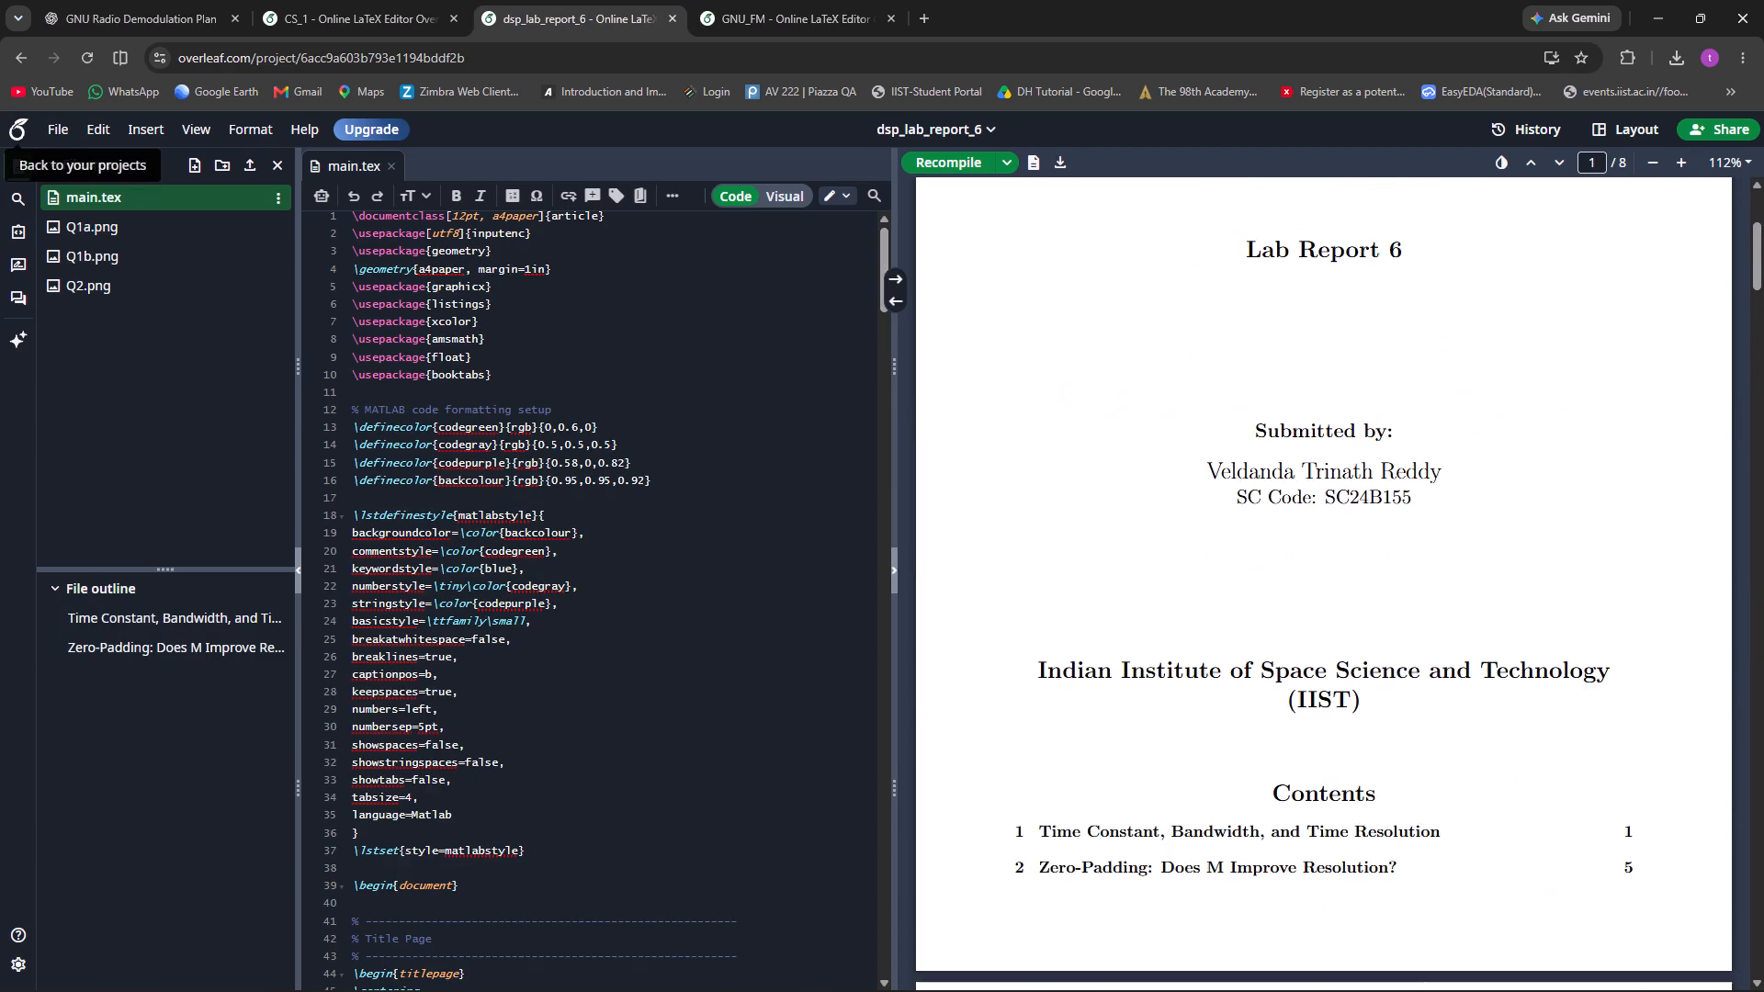
scroll(1000, 289, up, 6)
Copy the whole title page block, from its comment header through \newpage, from main.tex in dsp_lab_report_6.
scroll(475, 919, down, 2)
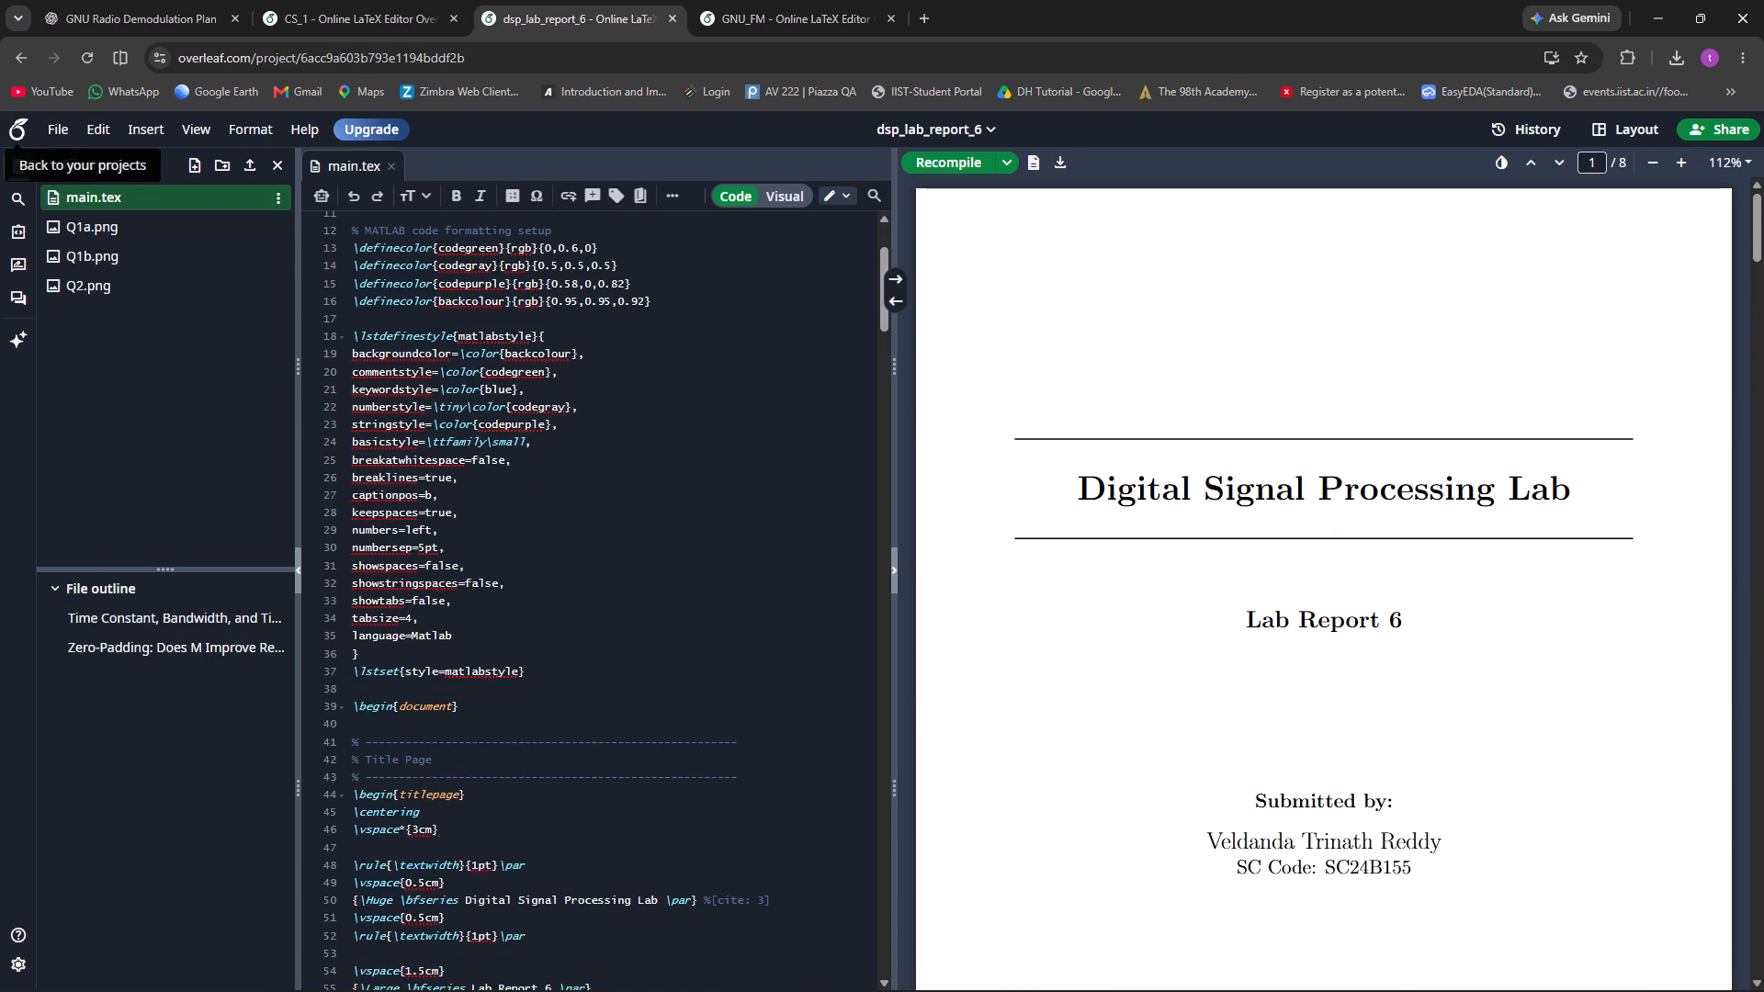
scroll(492, 835, down, 6)
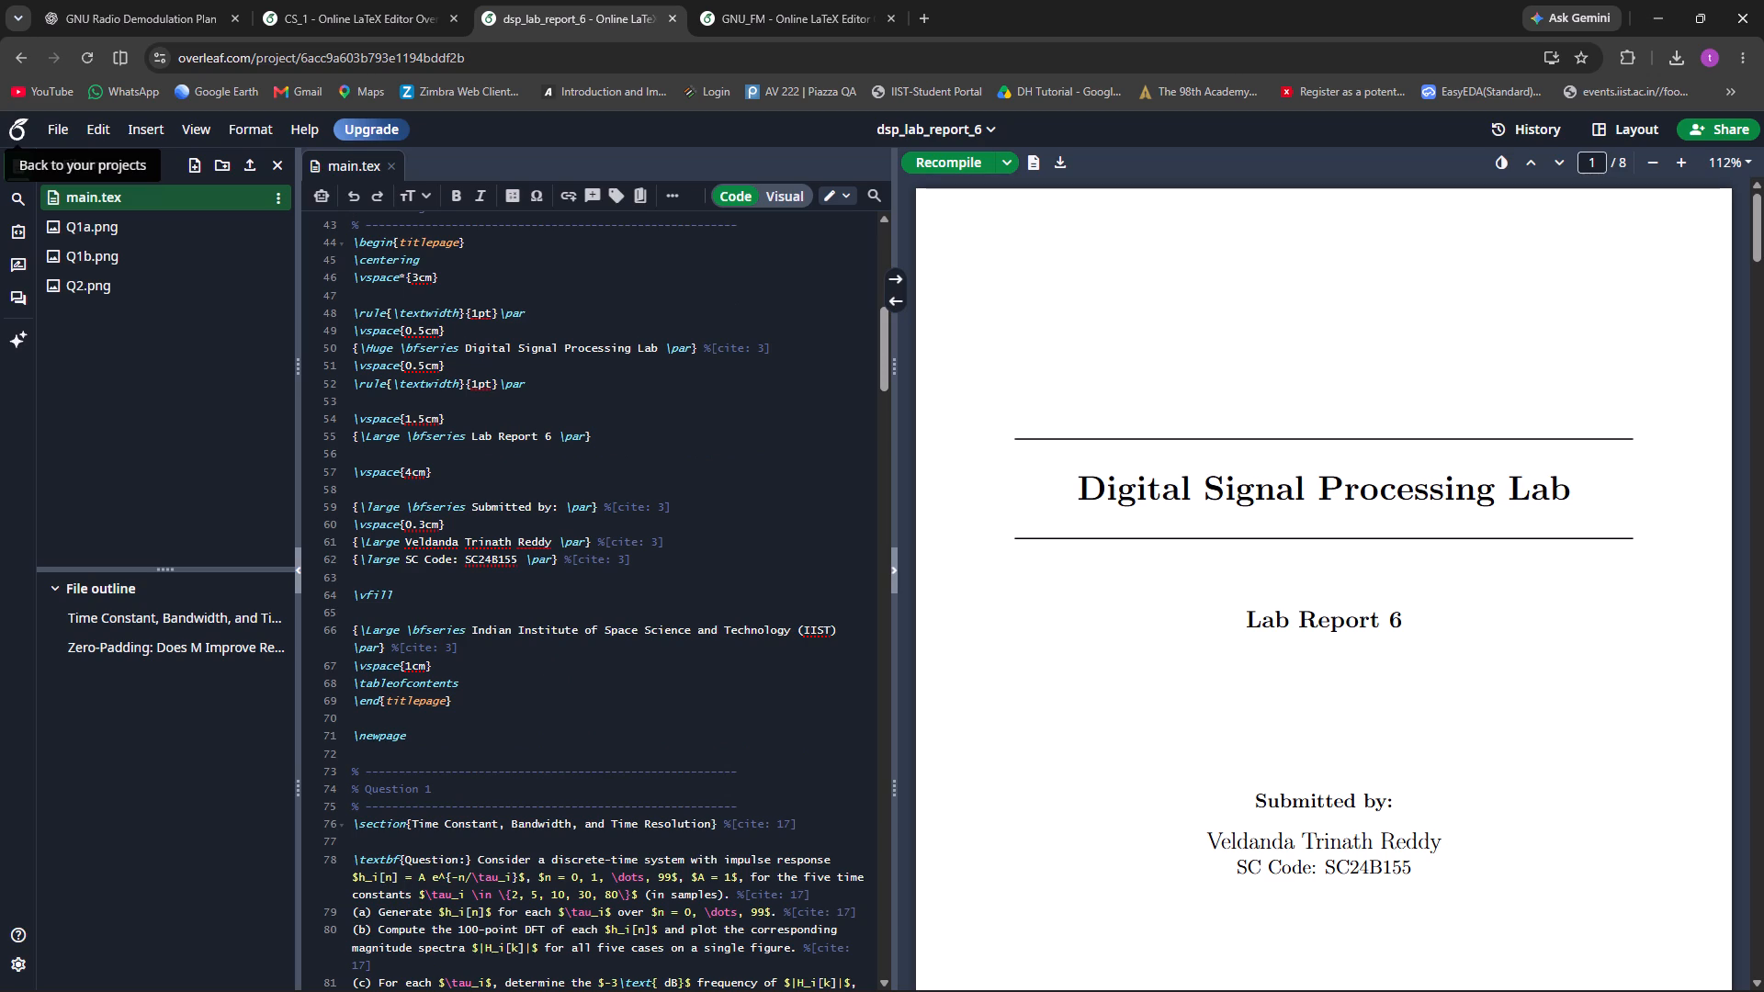
drag(415, 737, 402, 705)
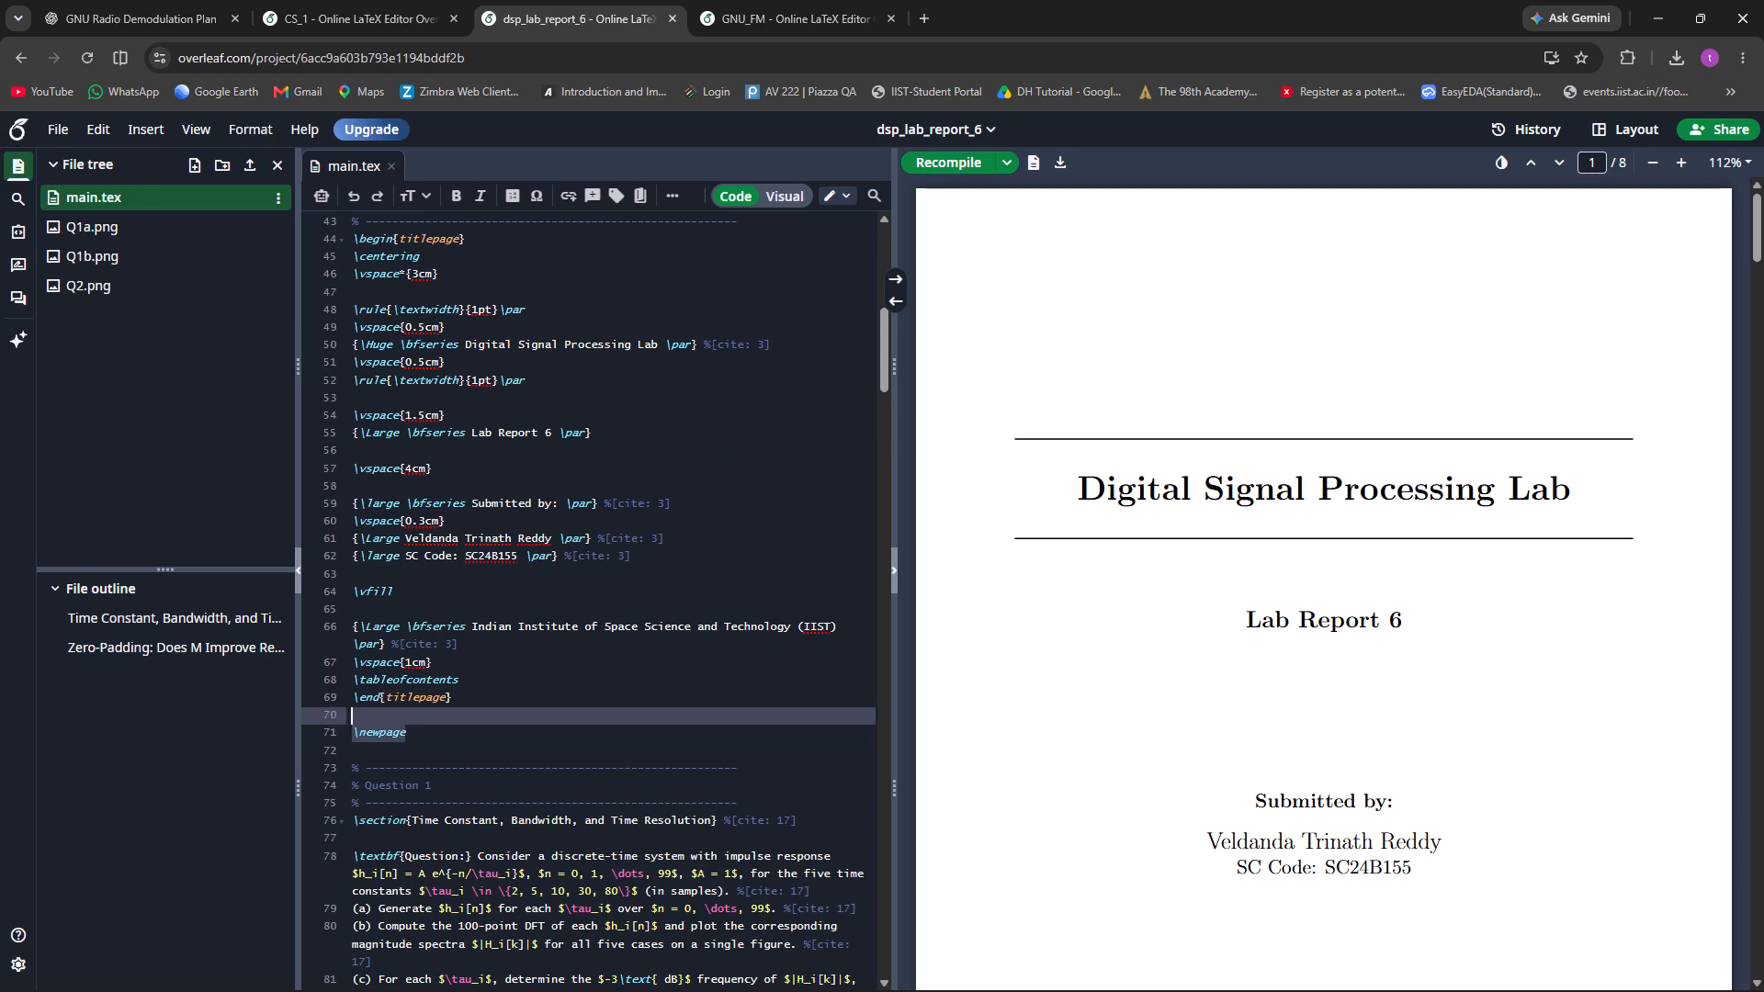
drag(402, 705, 352, 370)
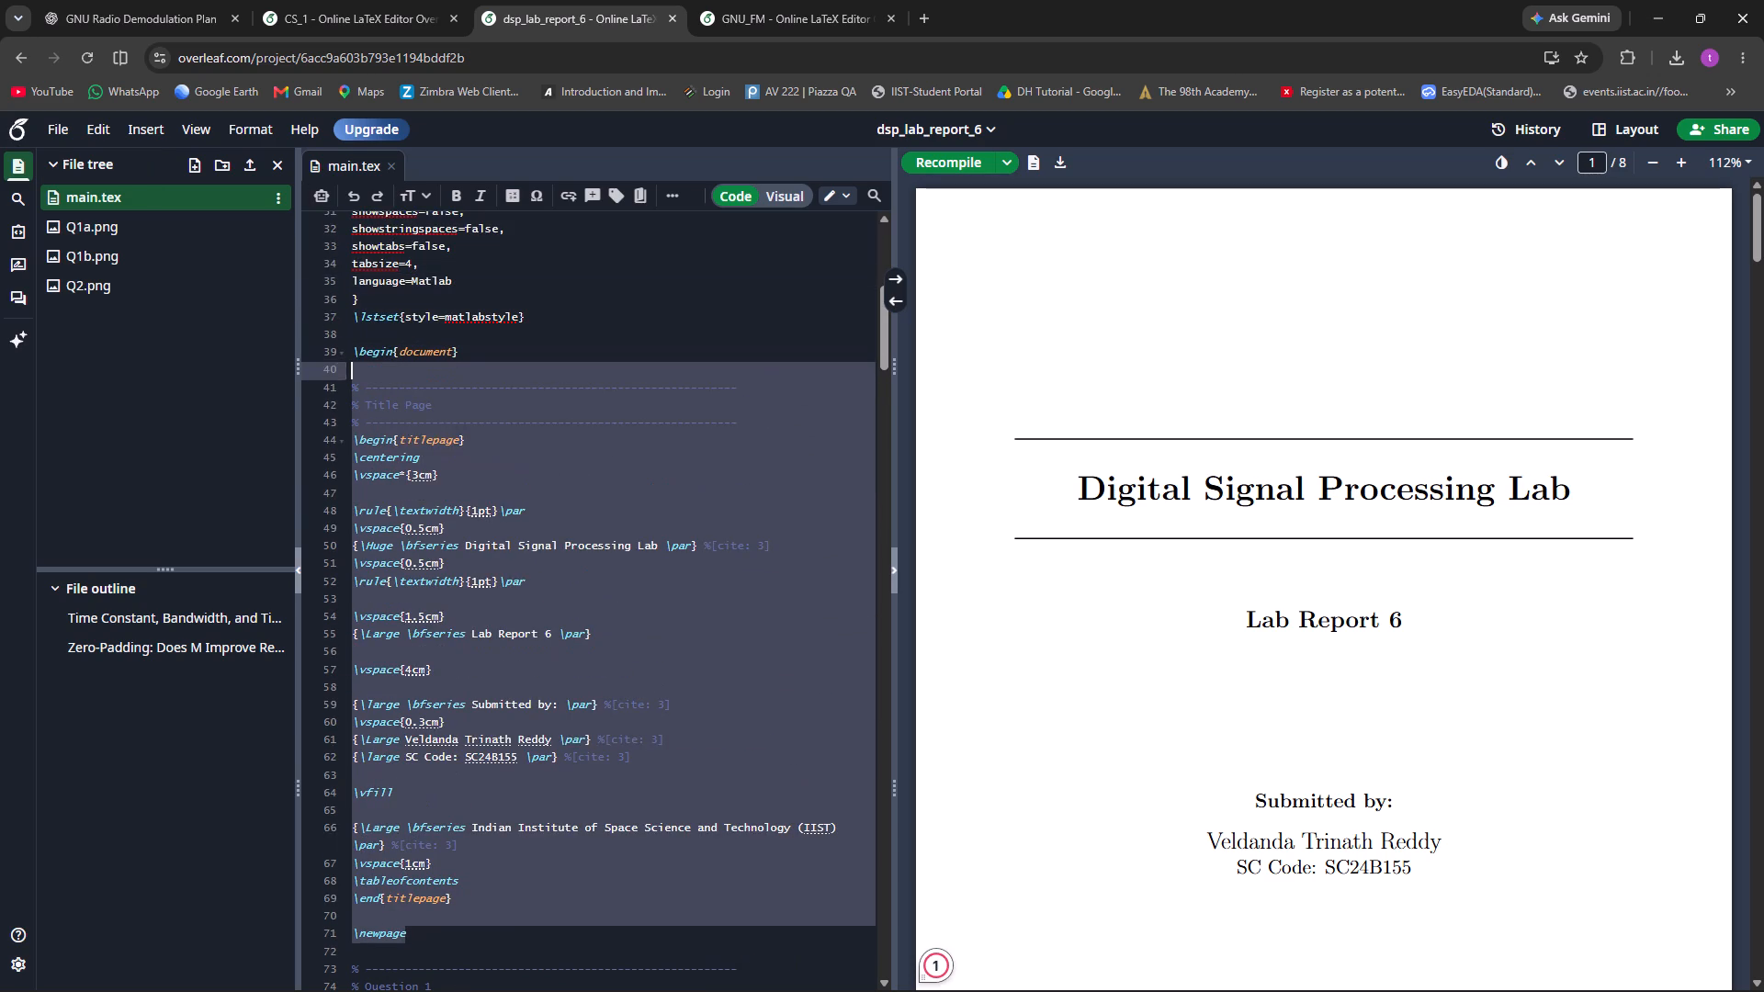
drag(352, 370, 353, 386)
key(ctrl+c)
Replace the \maketitle line in the CS_1 project's main.tex with the copied title page block and recompile.
click(338, 0)
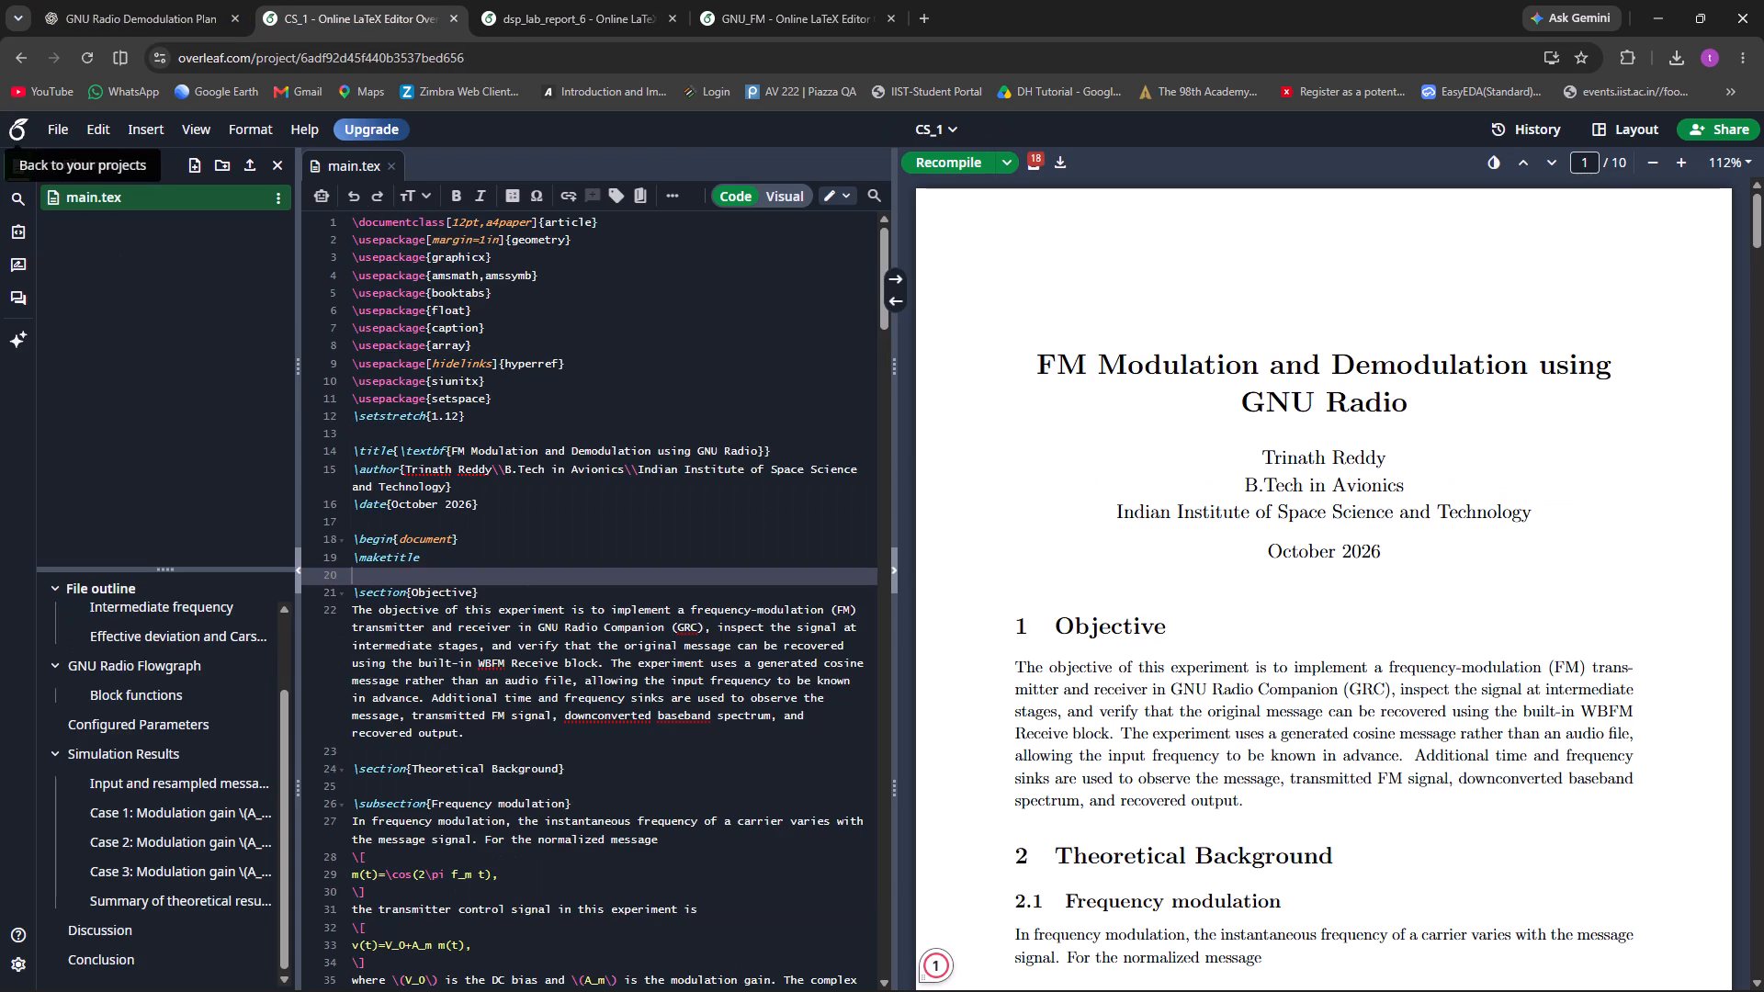
scroll(645, 469, up, 2)
drag(433, 556, 346, 561)
key(ctrl+v)
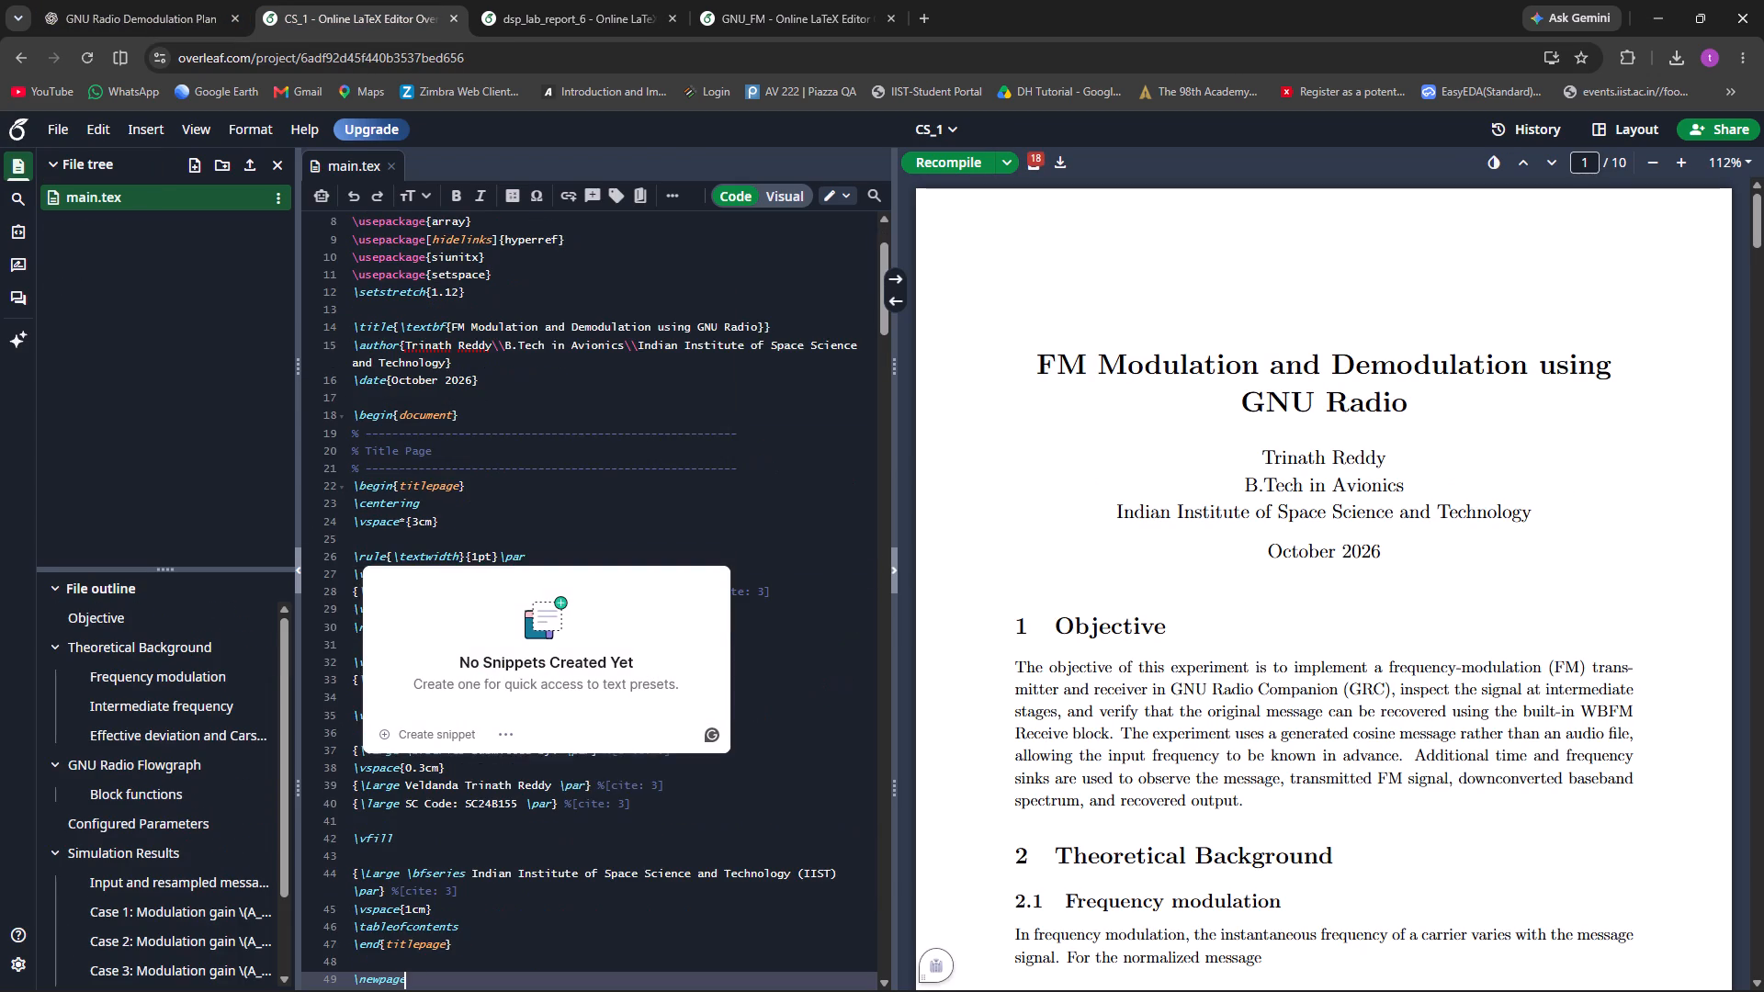
click(922, 168)
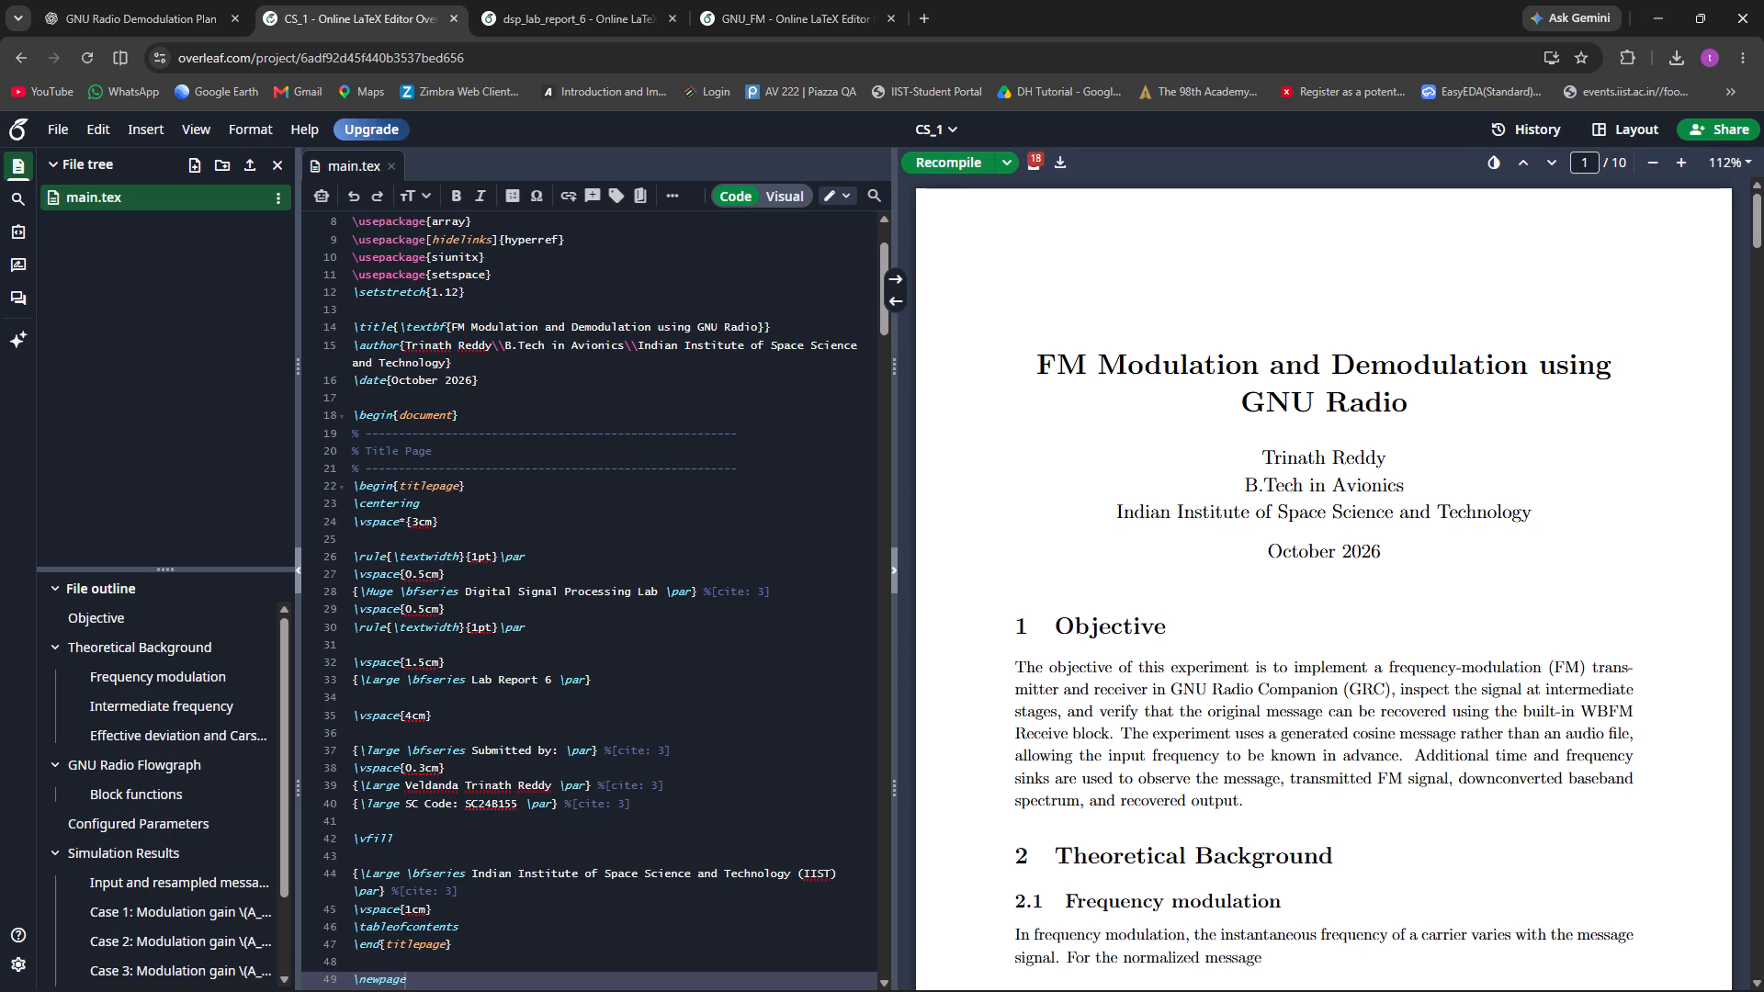
scroll(1210, 596, down, 2)
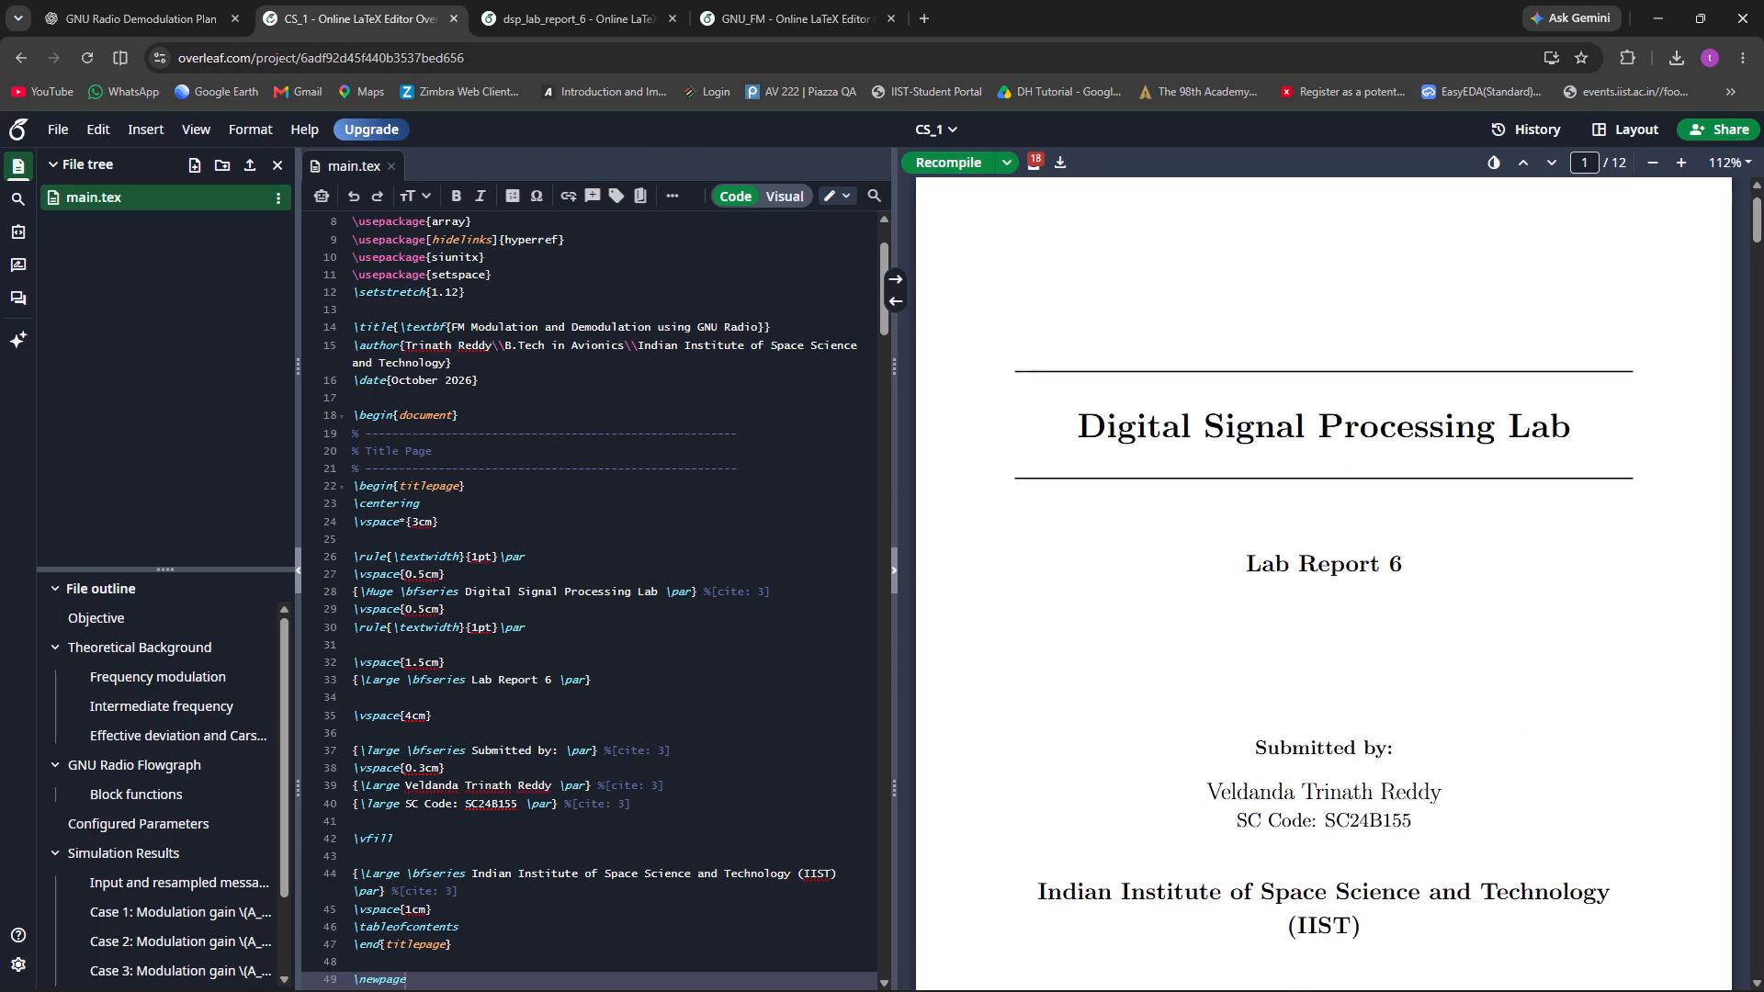
Locate the title page's main heading in the source from the compiled page and delete "Digital Signal" from it.
triple_click(1198, 311)
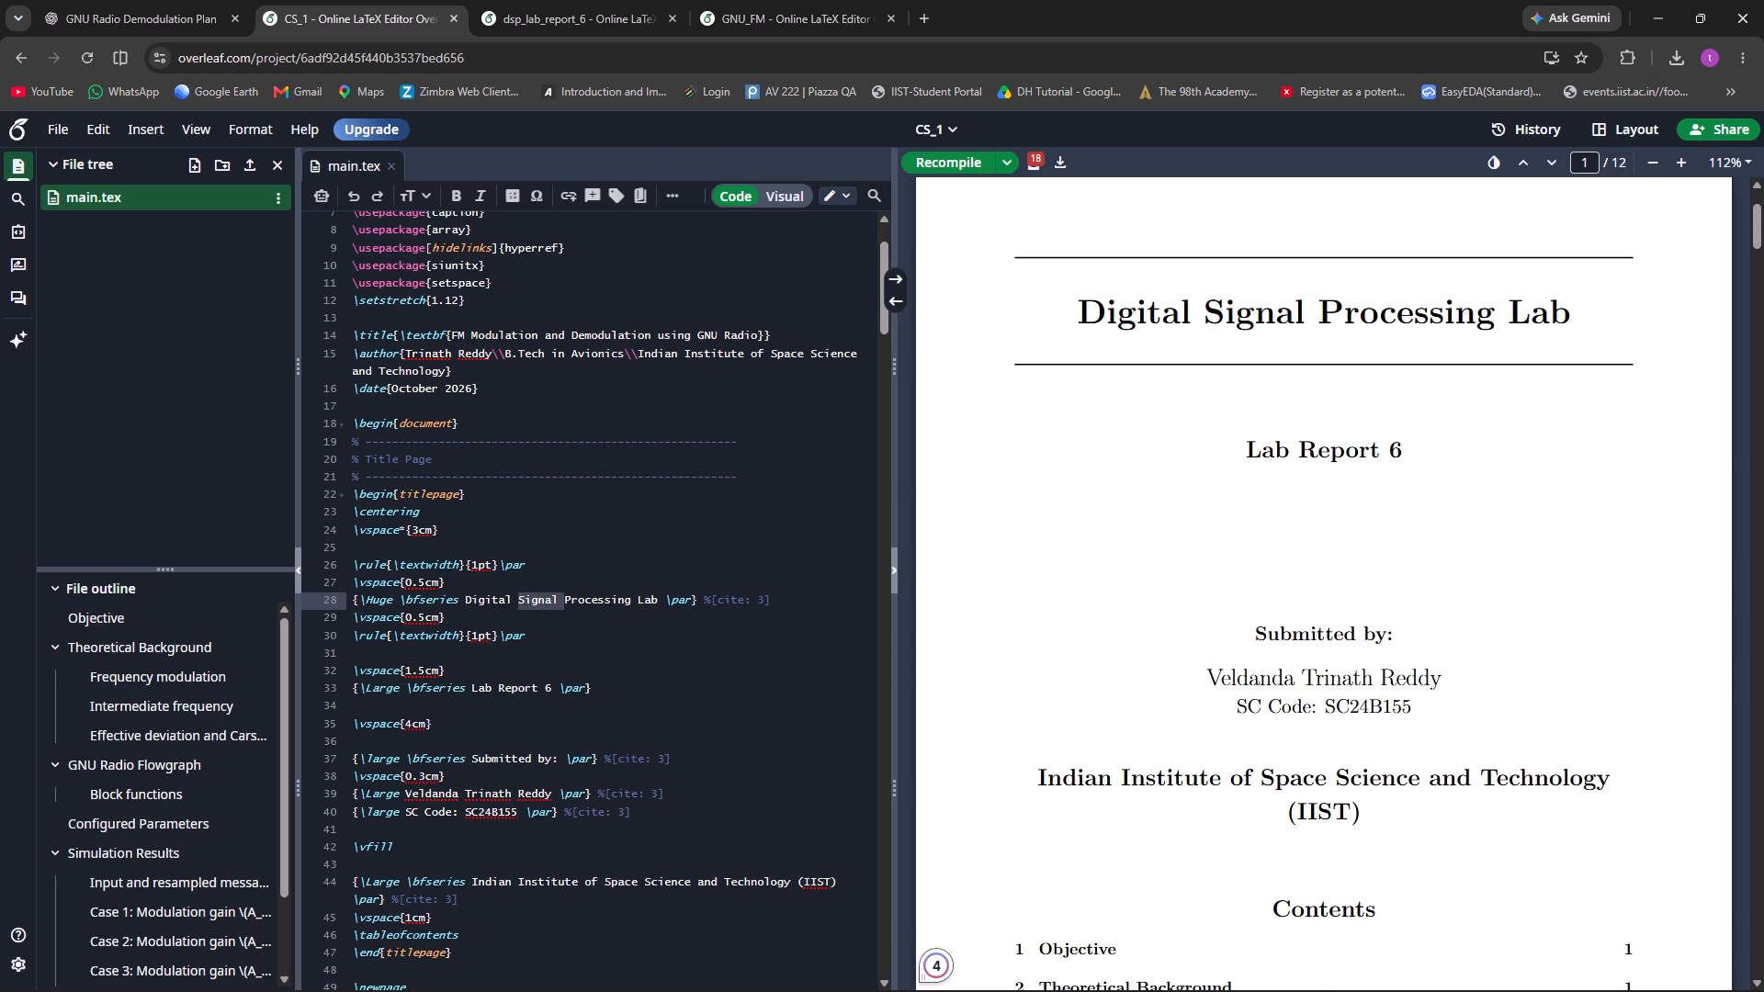
key(BackSpace)
key(BackSpace)
key(BackSpace)
key(BackSpace)
key(BackSpace)
key(BackSpace)
key(BackSpace)
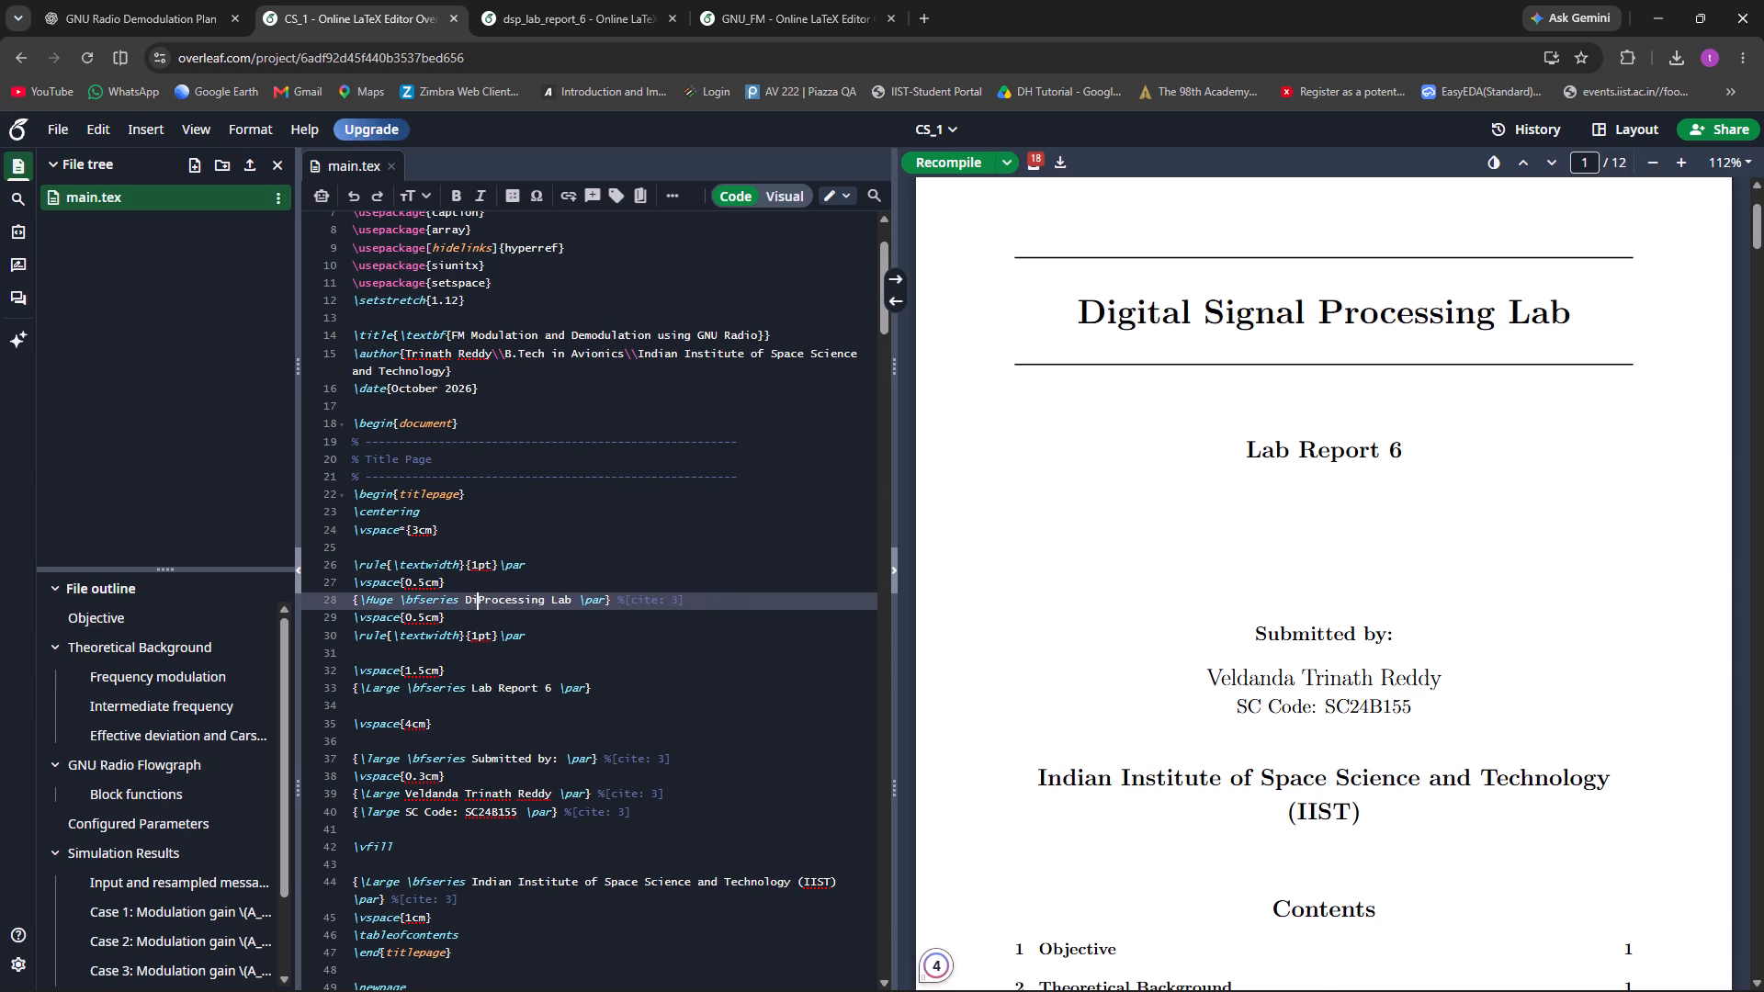
key(BackSpace)
key(BackSpace)
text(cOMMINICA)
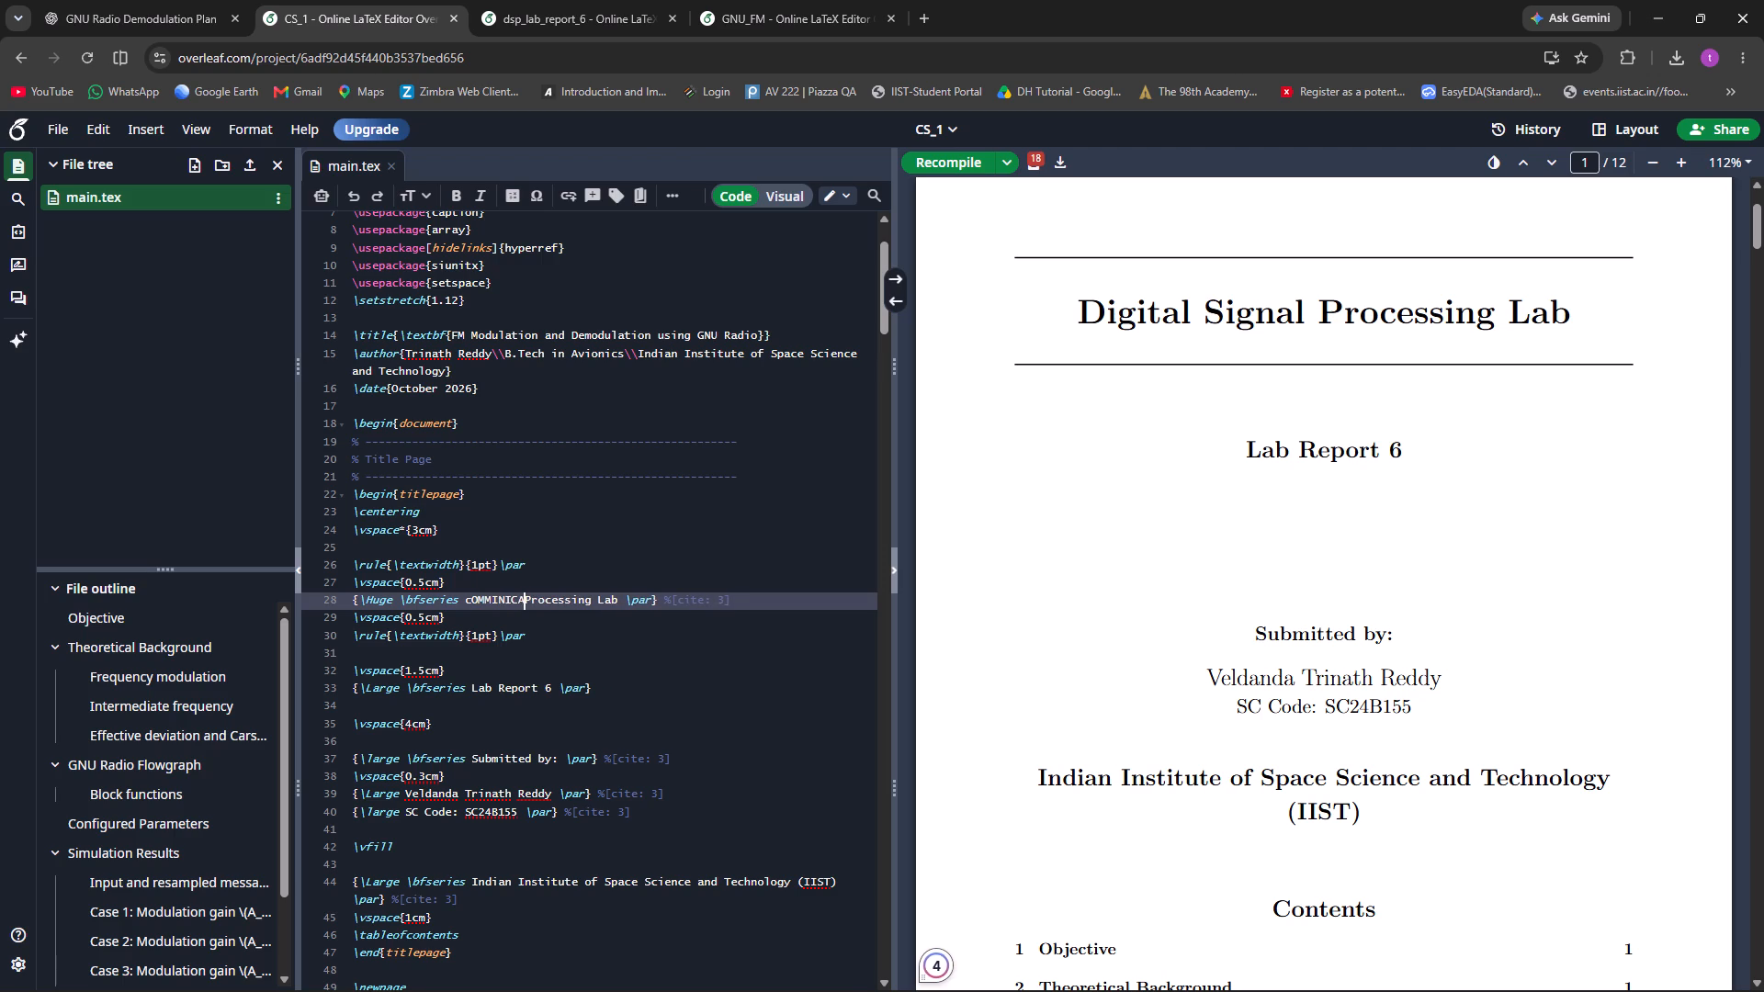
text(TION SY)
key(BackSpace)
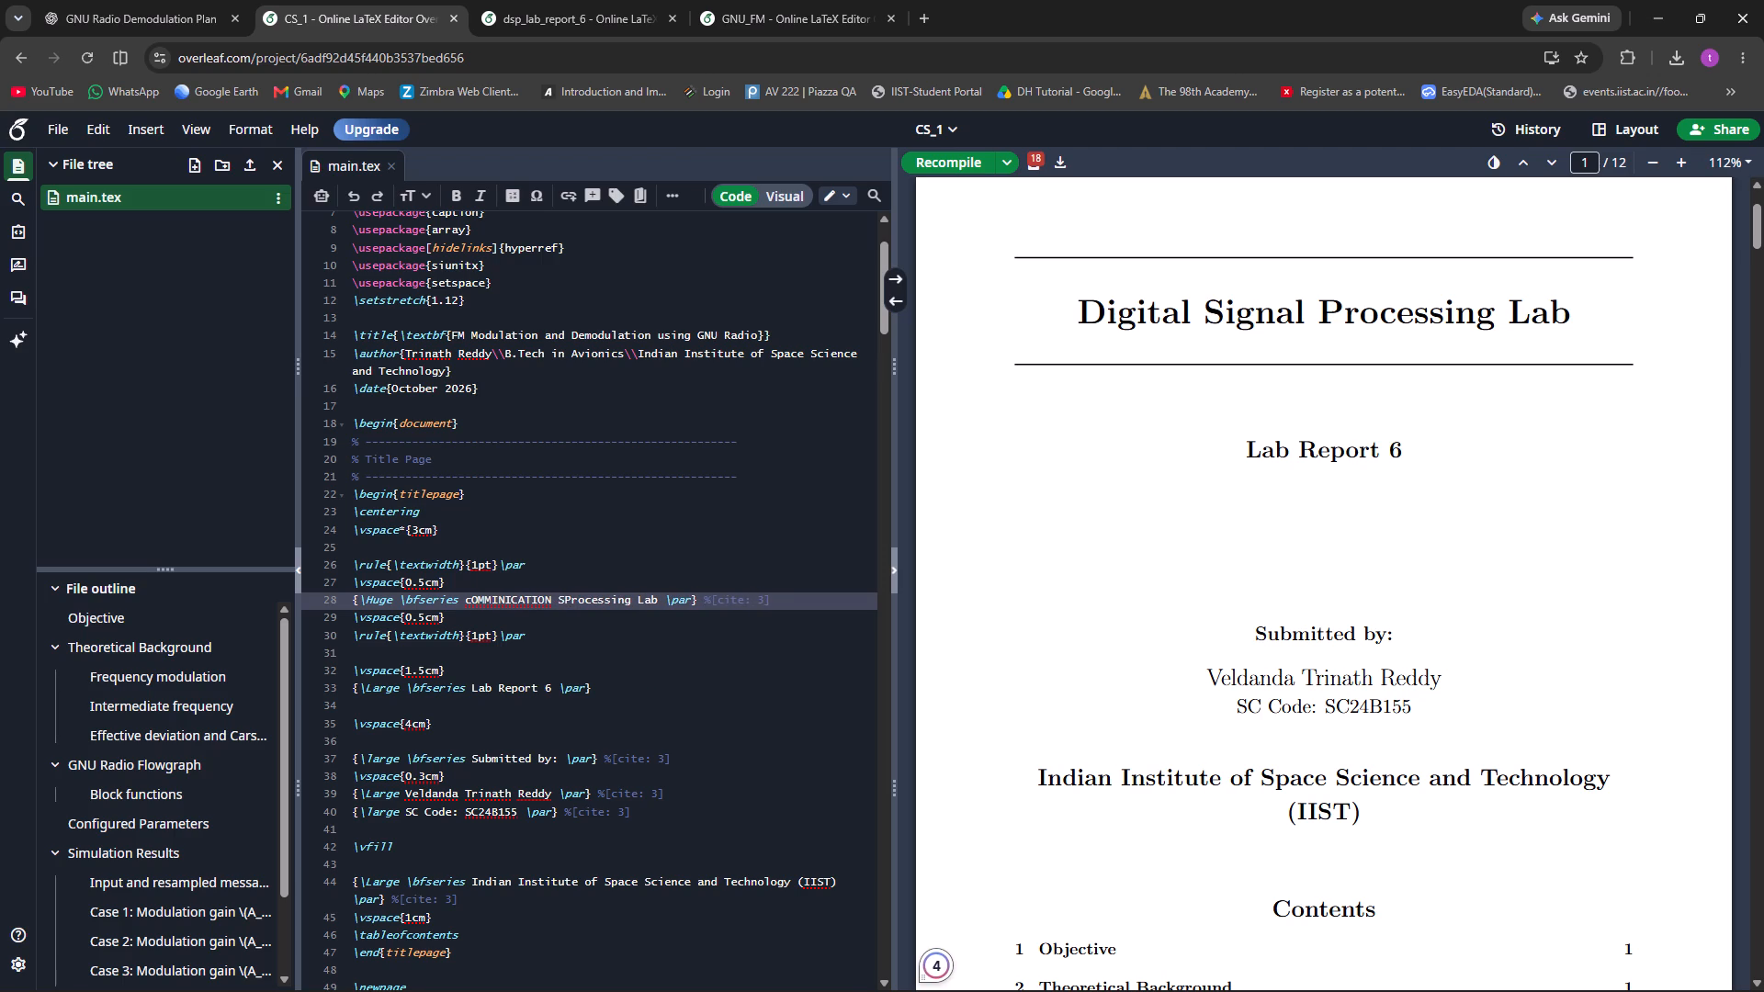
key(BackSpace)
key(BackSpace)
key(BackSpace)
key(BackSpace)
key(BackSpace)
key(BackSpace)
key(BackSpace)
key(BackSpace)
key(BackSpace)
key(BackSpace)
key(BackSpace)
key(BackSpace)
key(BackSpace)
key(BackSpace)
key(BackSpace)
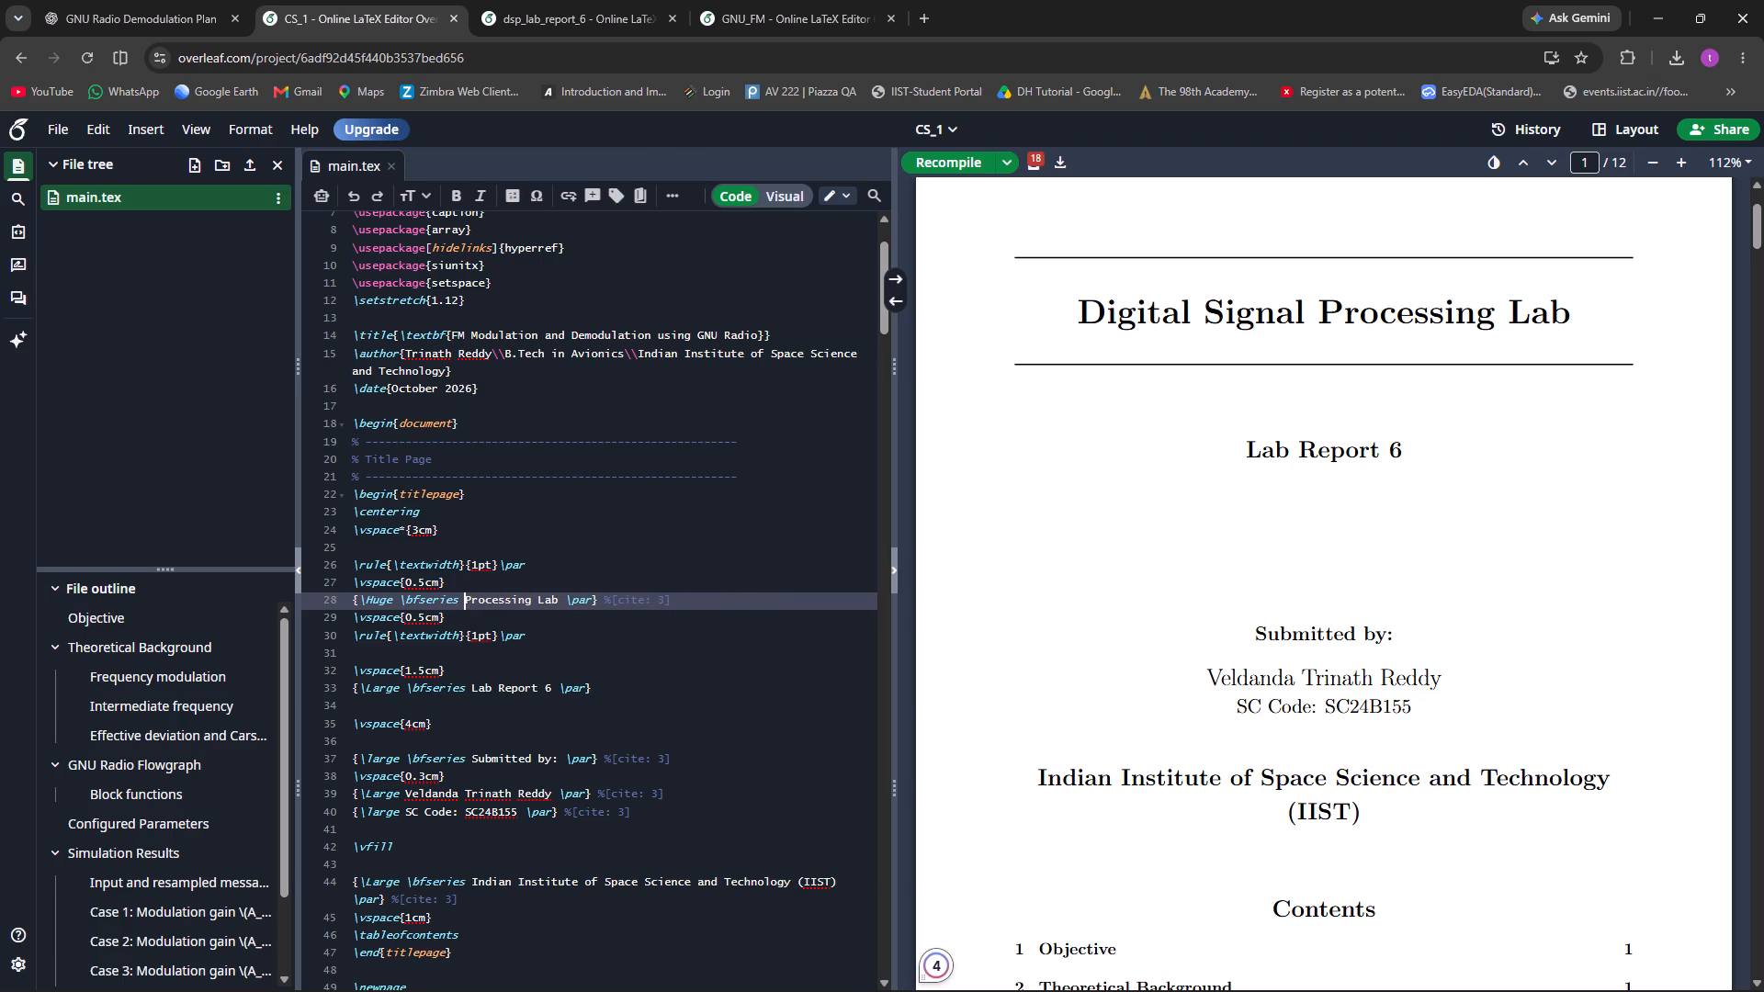
Insert "Communication Systems 1" at the start of the title page's main heading text.
text(Communicatio)
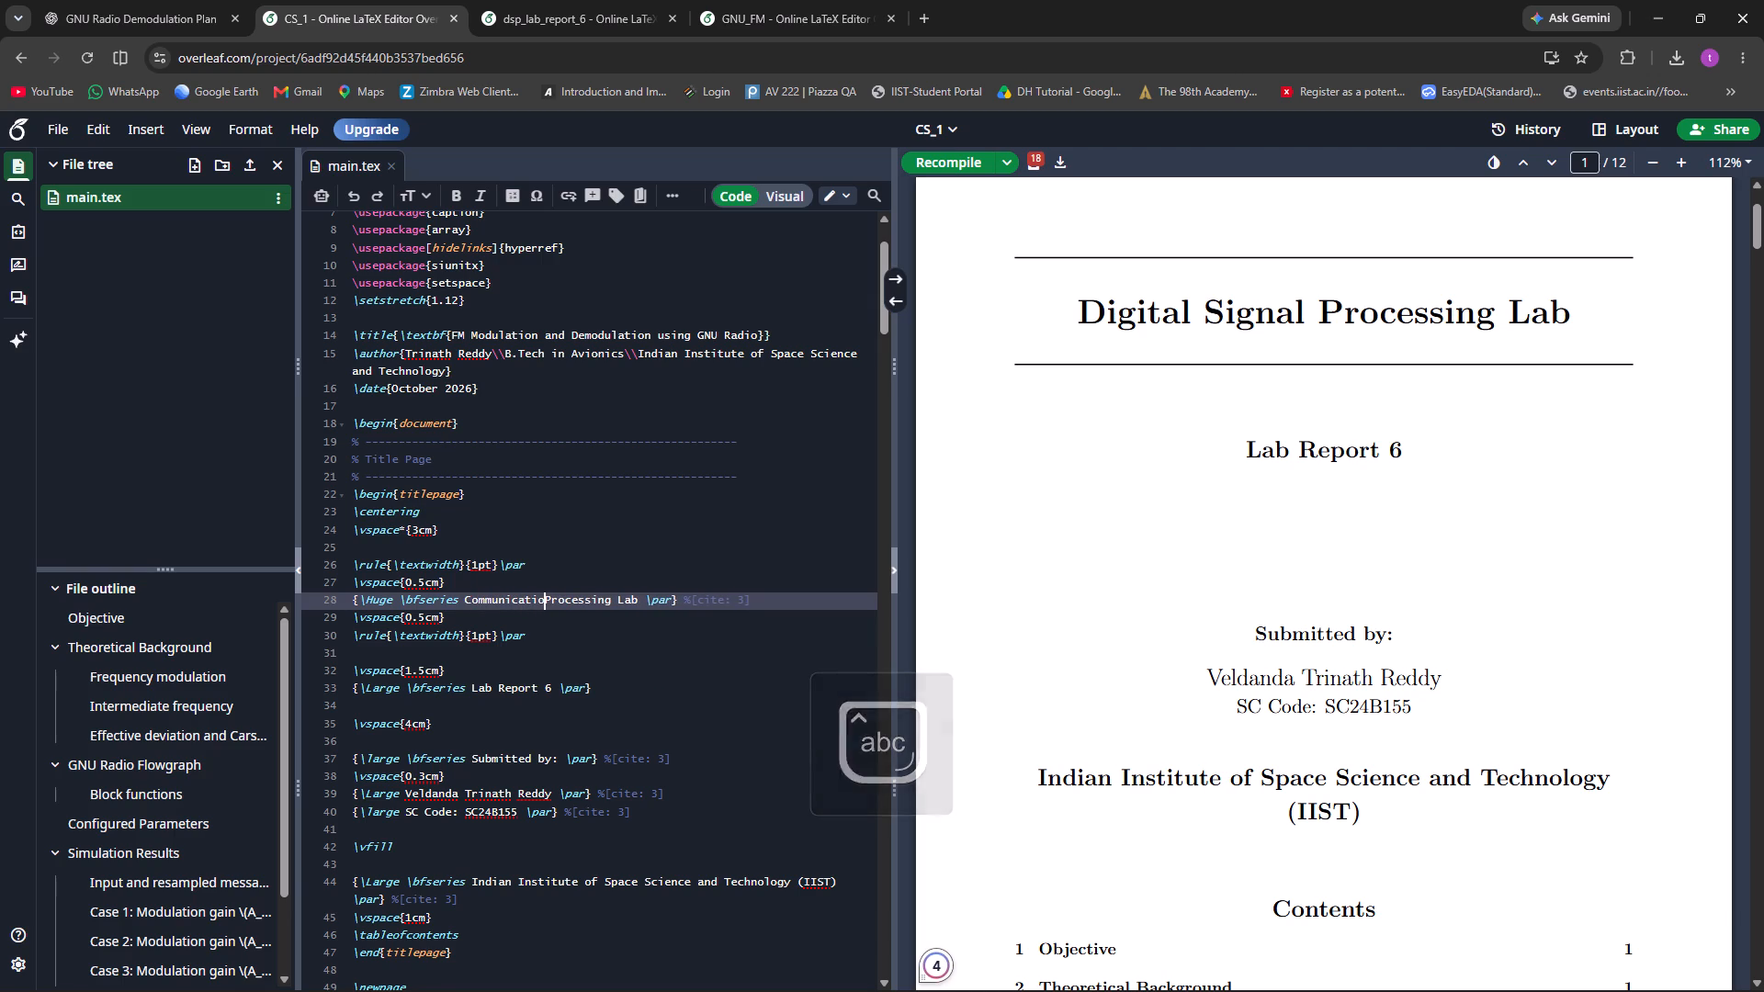
key(BackSpace)
text(on SYs)
key(BackSpace)
key(BackSpace)
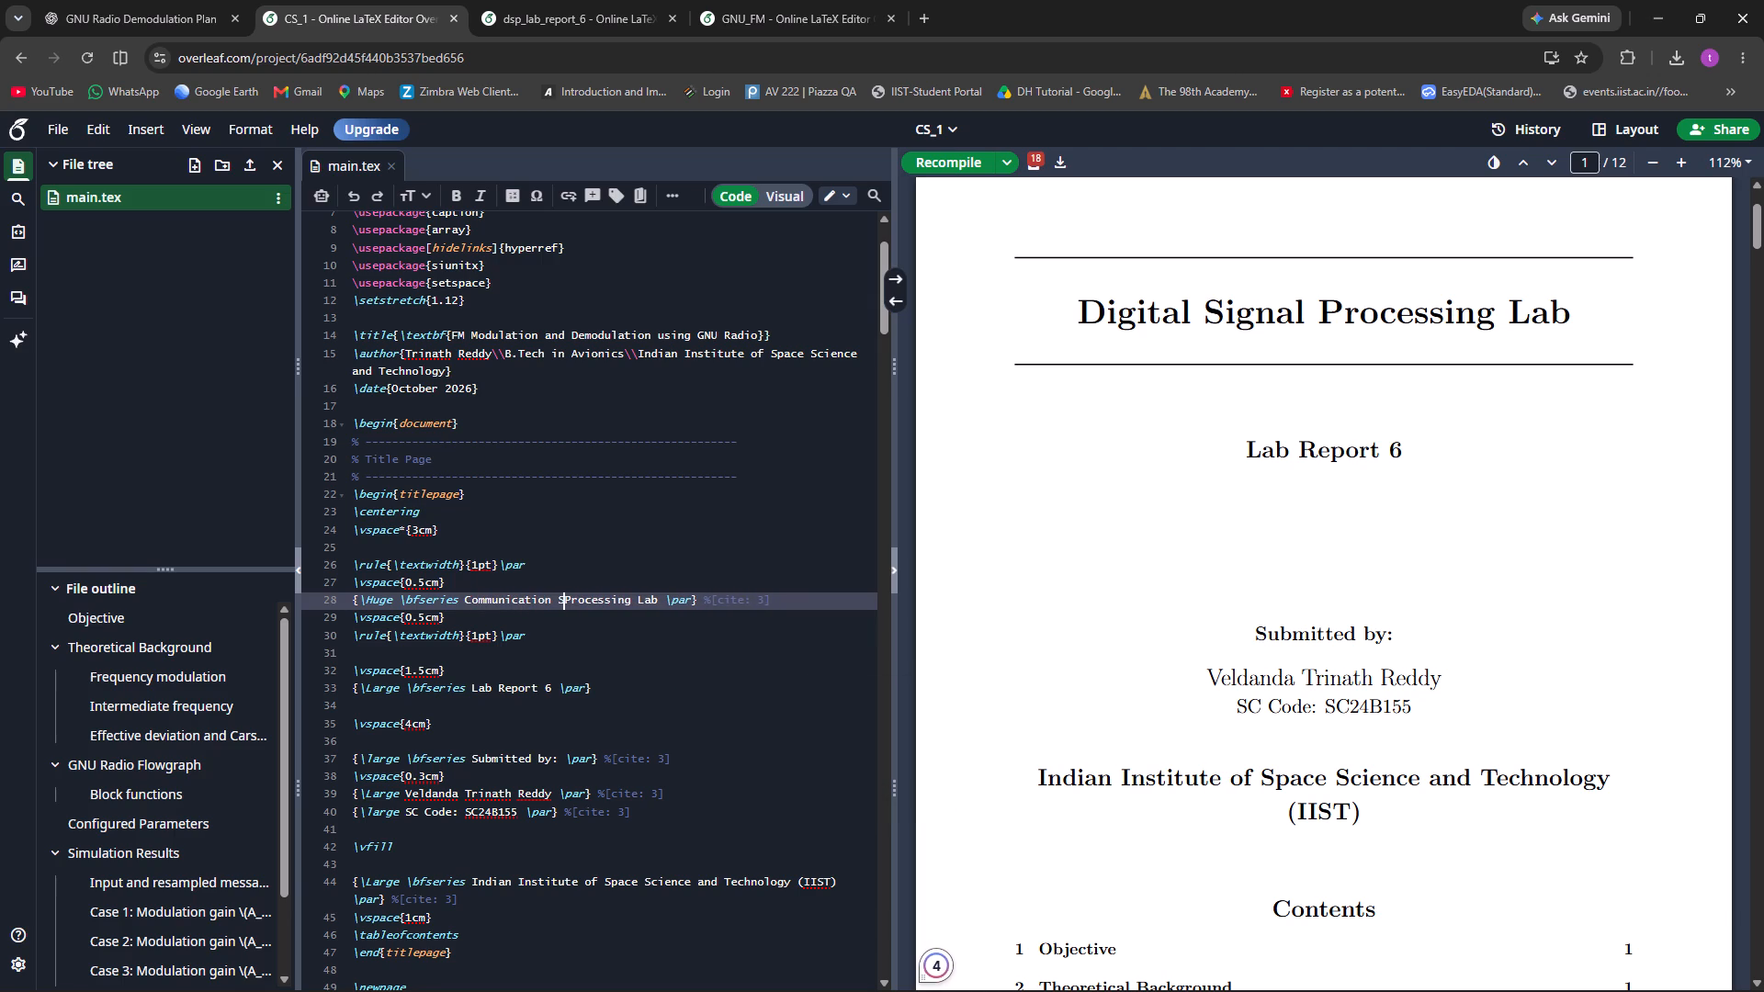
text(ystem s)
key(BackSpace)
key(BackSpace)
text(s)
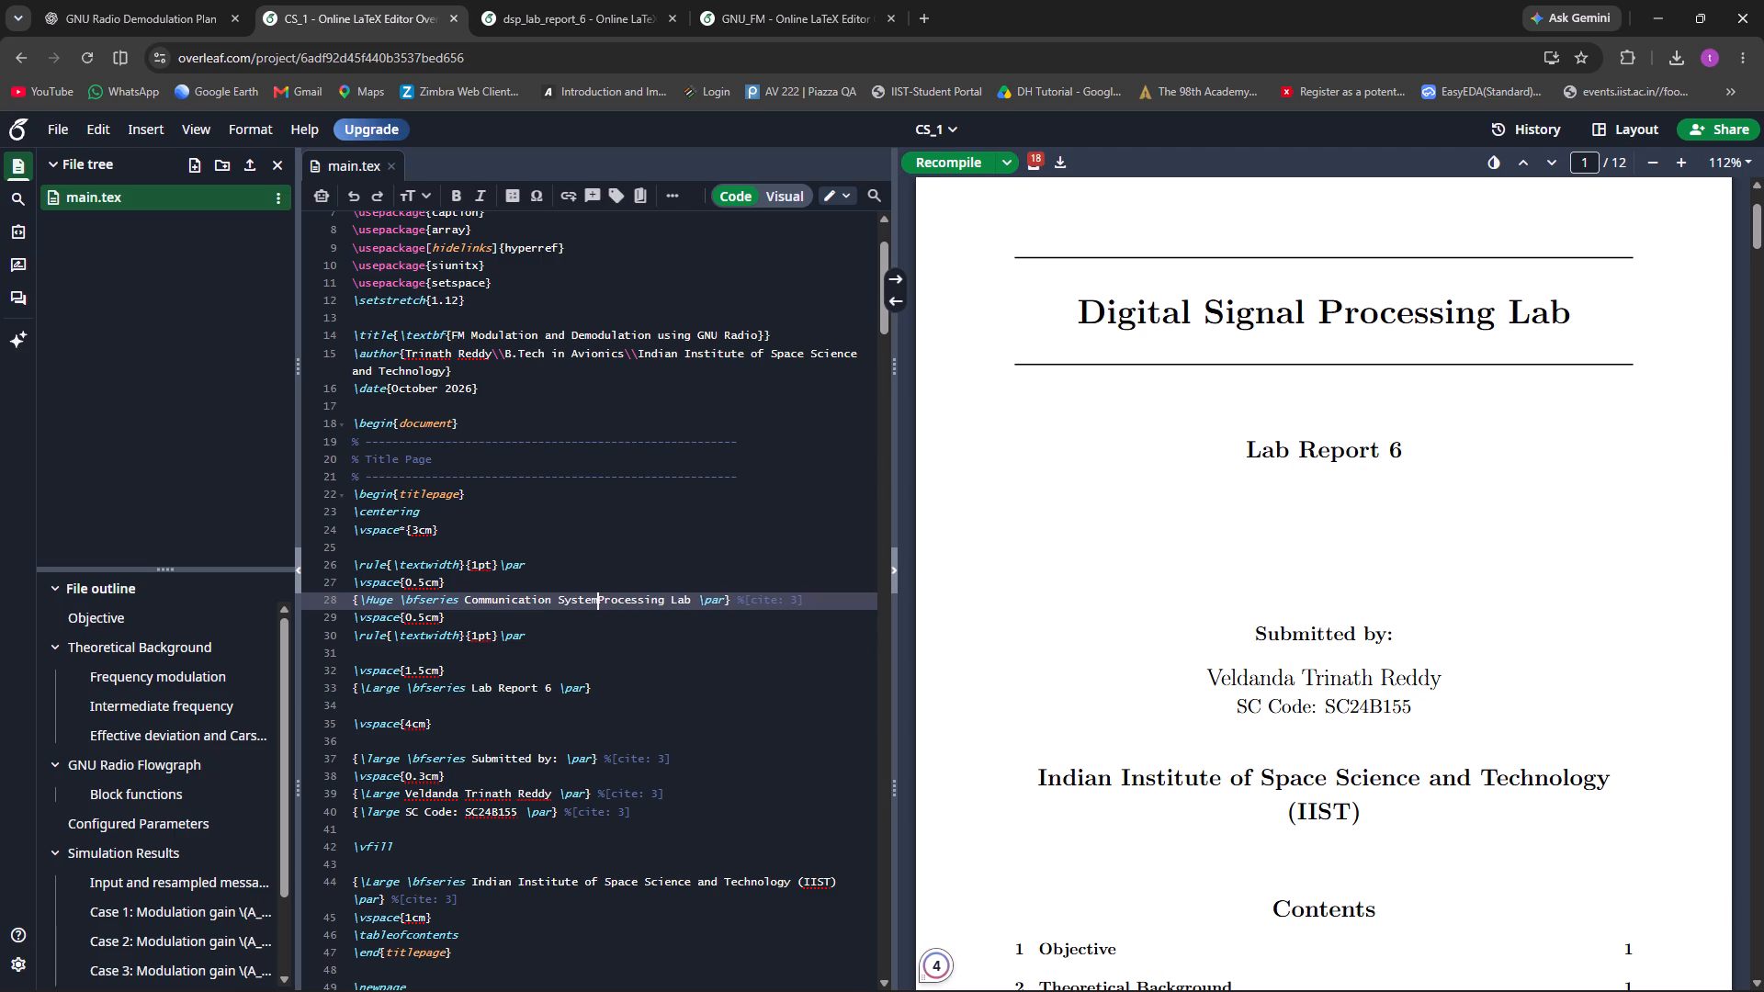
key(space)
key(1)
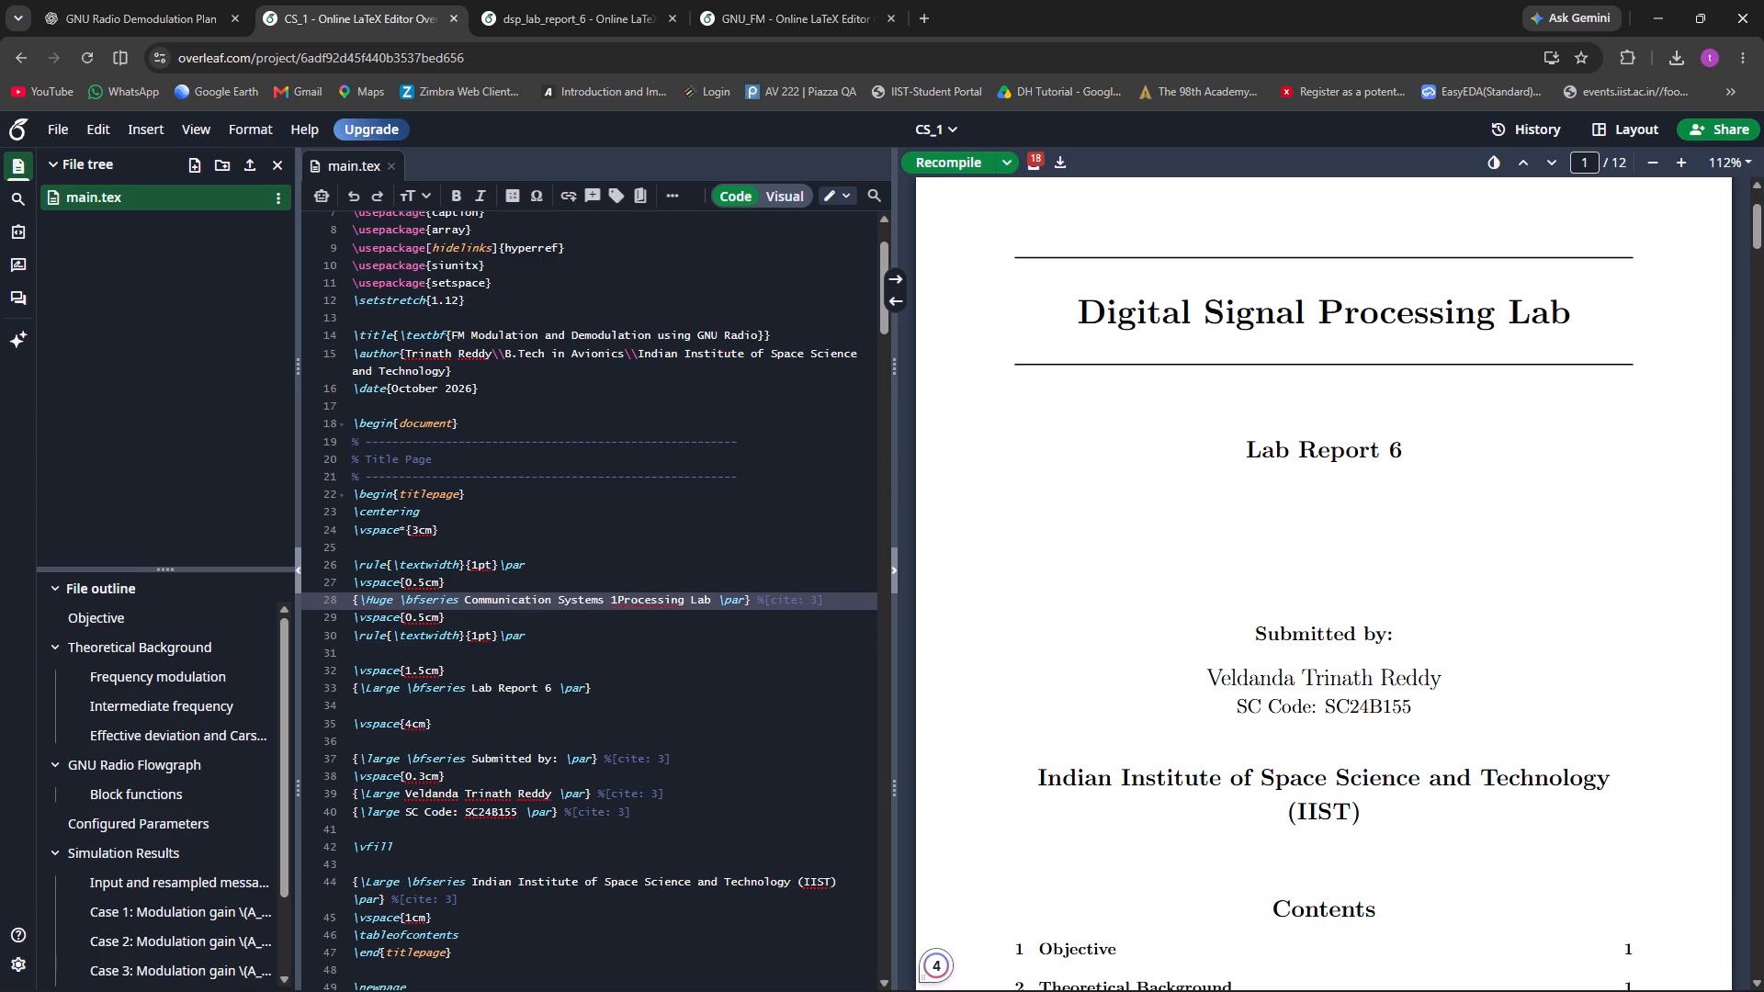
Delete the leftover "Processing Lab" from the end of the title page's main heading.
key(Right)
key(Right)
key(Right)
key(Right)
key(Right)
key(Right)
key(Right)
key(Right)
key(Right)
key(Right)
key(Right)
key(Right)
key(Right)
key(Right)
key(BackSpace)
key(BackSpace)
key(BackSpace)
key(BackSpace)
key(BackSpace)
key(BackSpace)
key(BackSpace)
key(BackSpace)
key(BackSpace)
key(BackSpace)
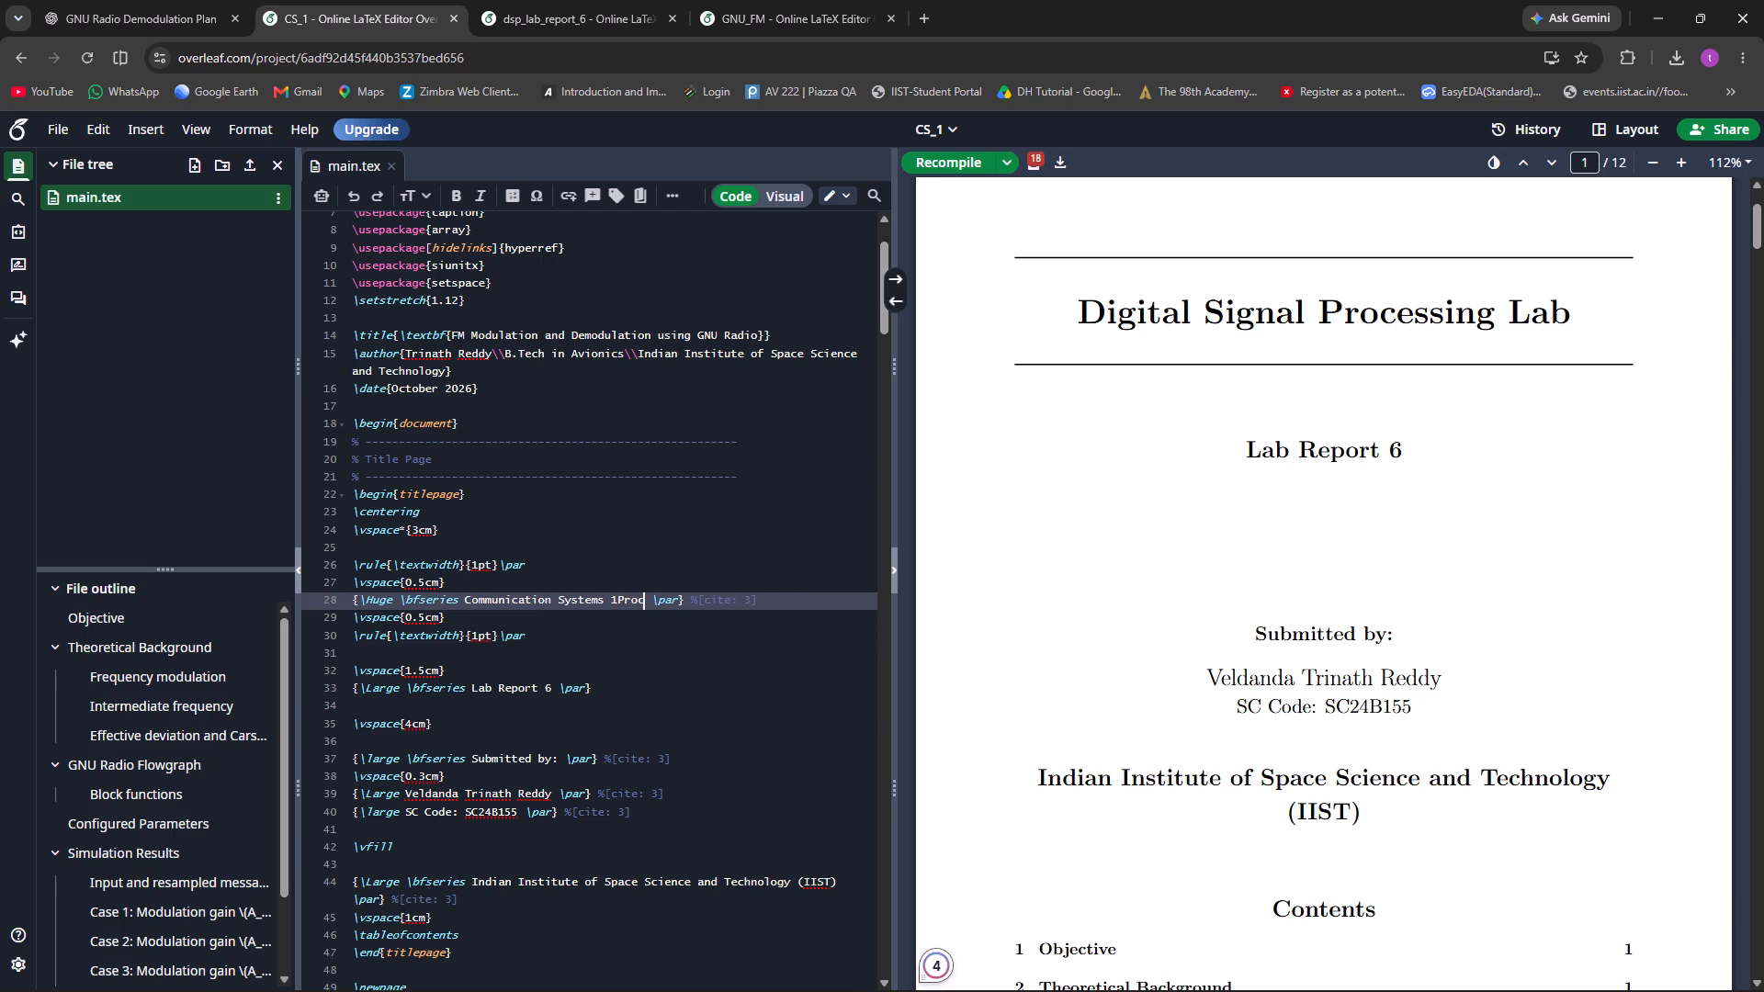
key(BackSpace)
key(BackSpace)
key(BackSpace)
key(BackSpace)
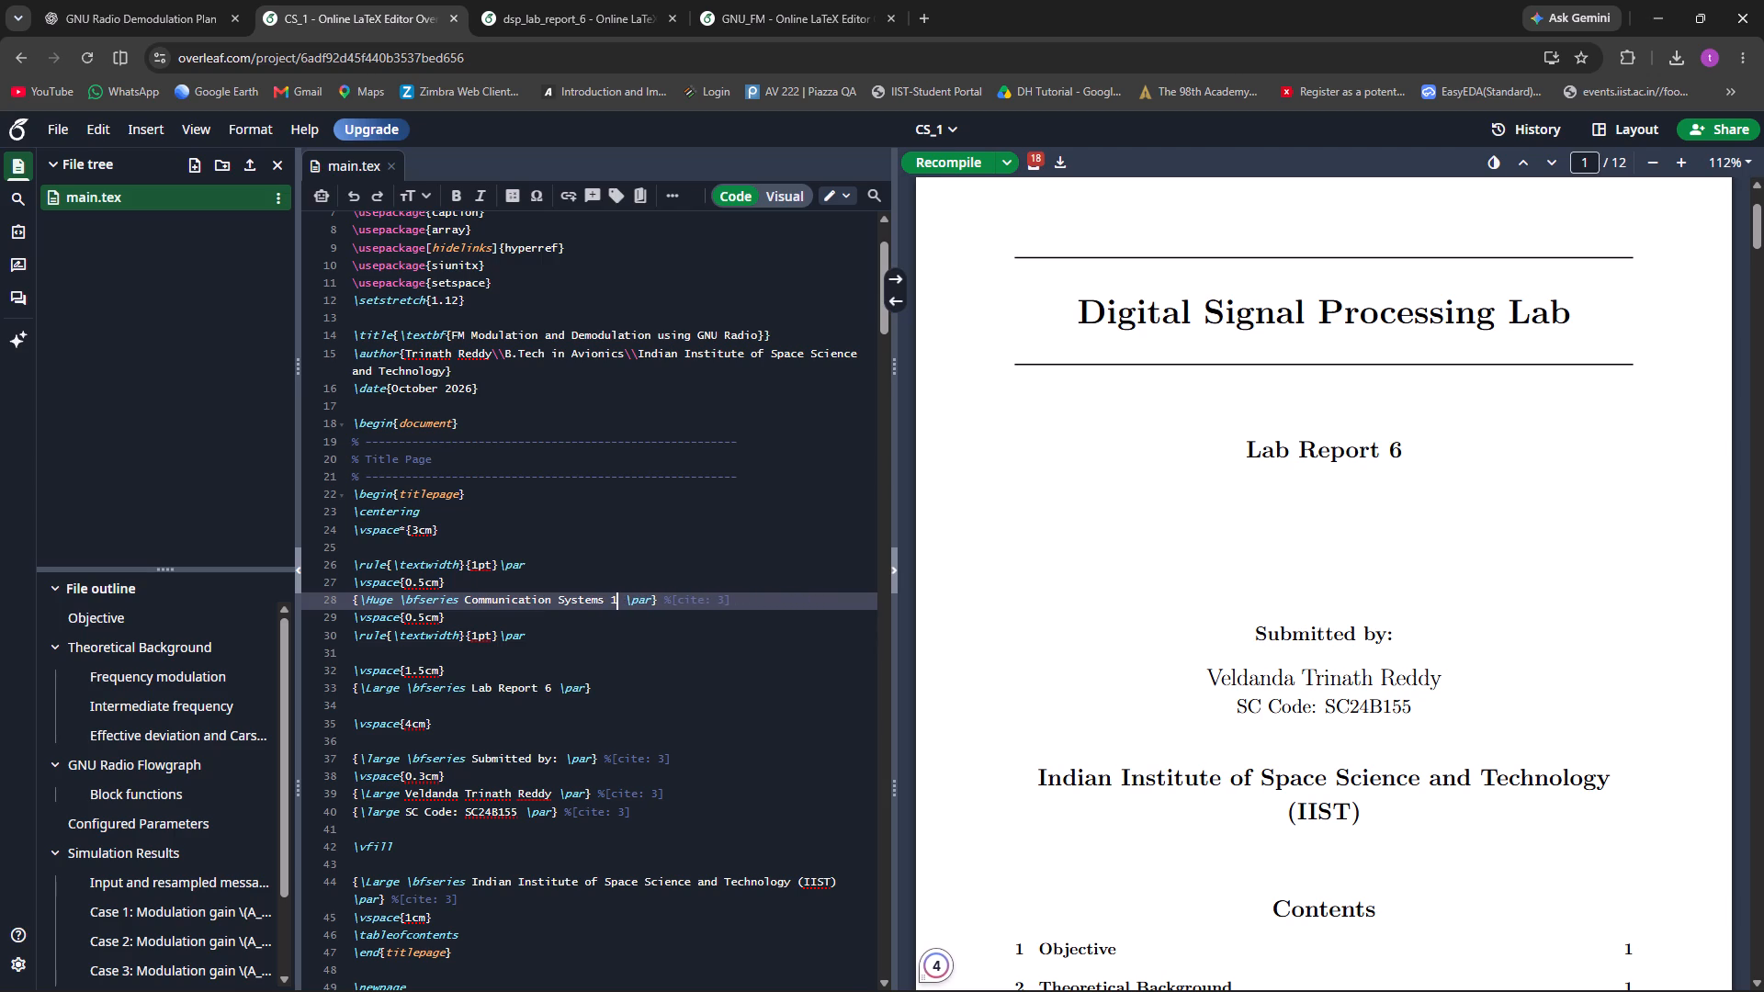
Replace the "Lab Report 6" subtitle on the title page with "Assignment 2a".
double_click(526, 689)
drag(556, 686, 488, 694)
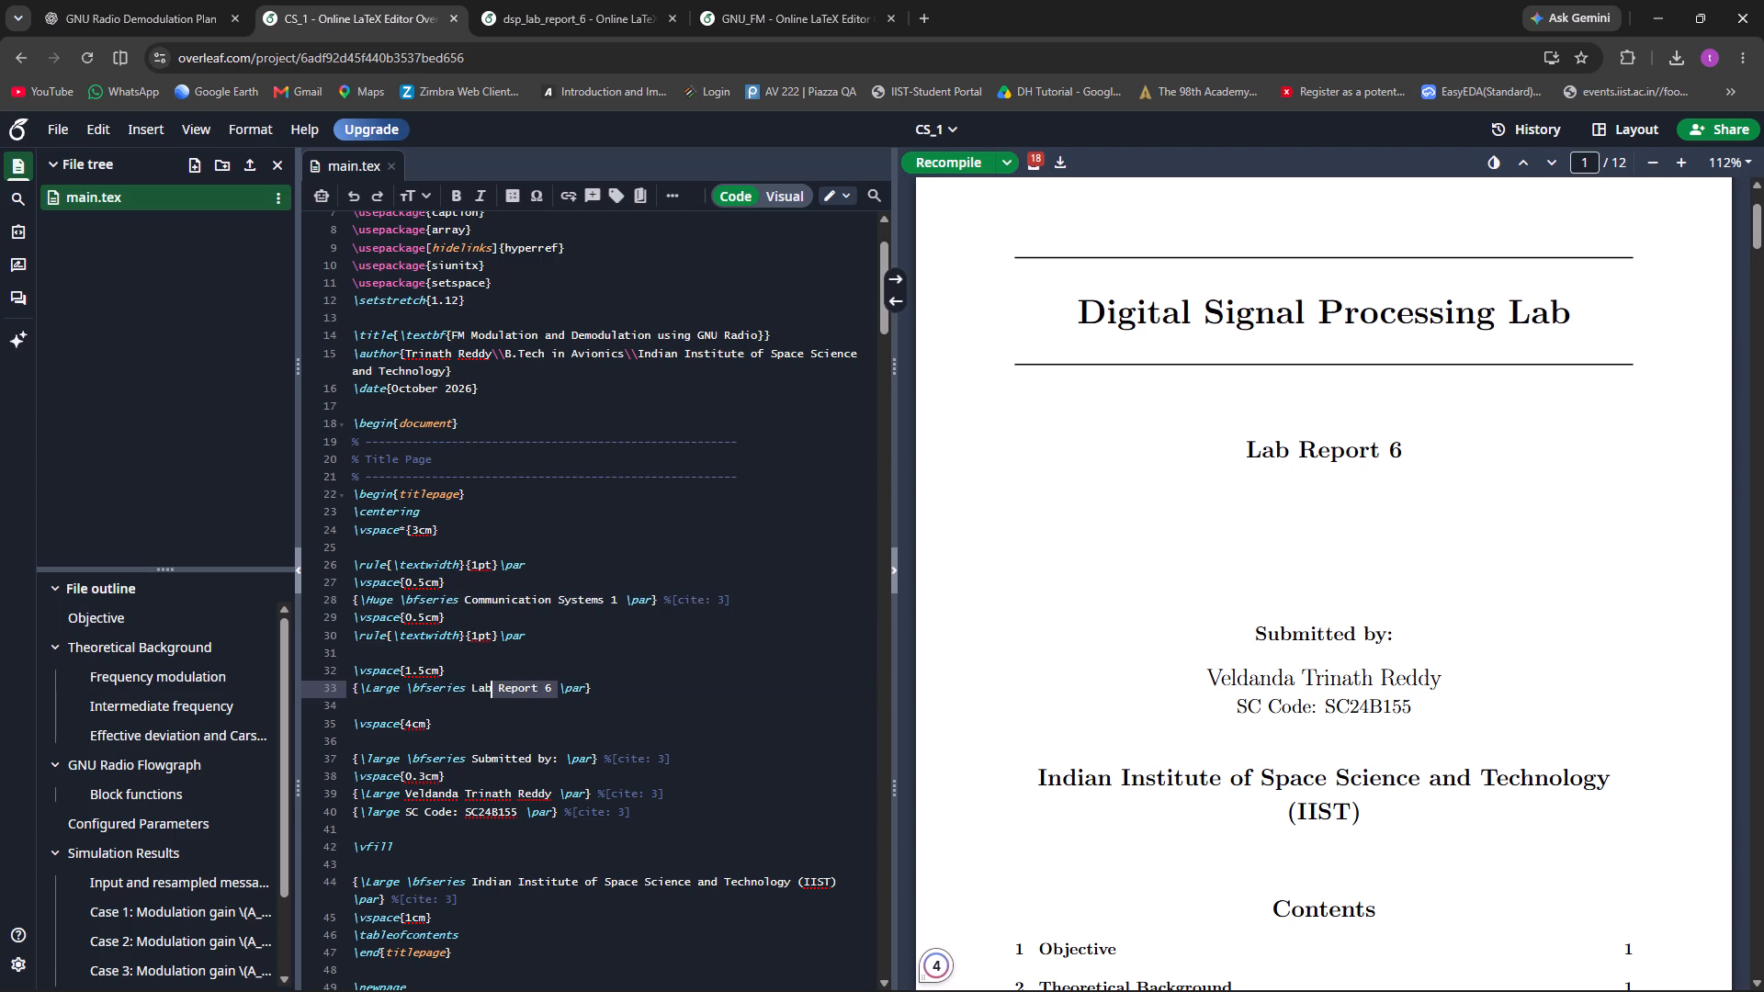
drag(488, 694, 470, 693)
text(Assignmennt)
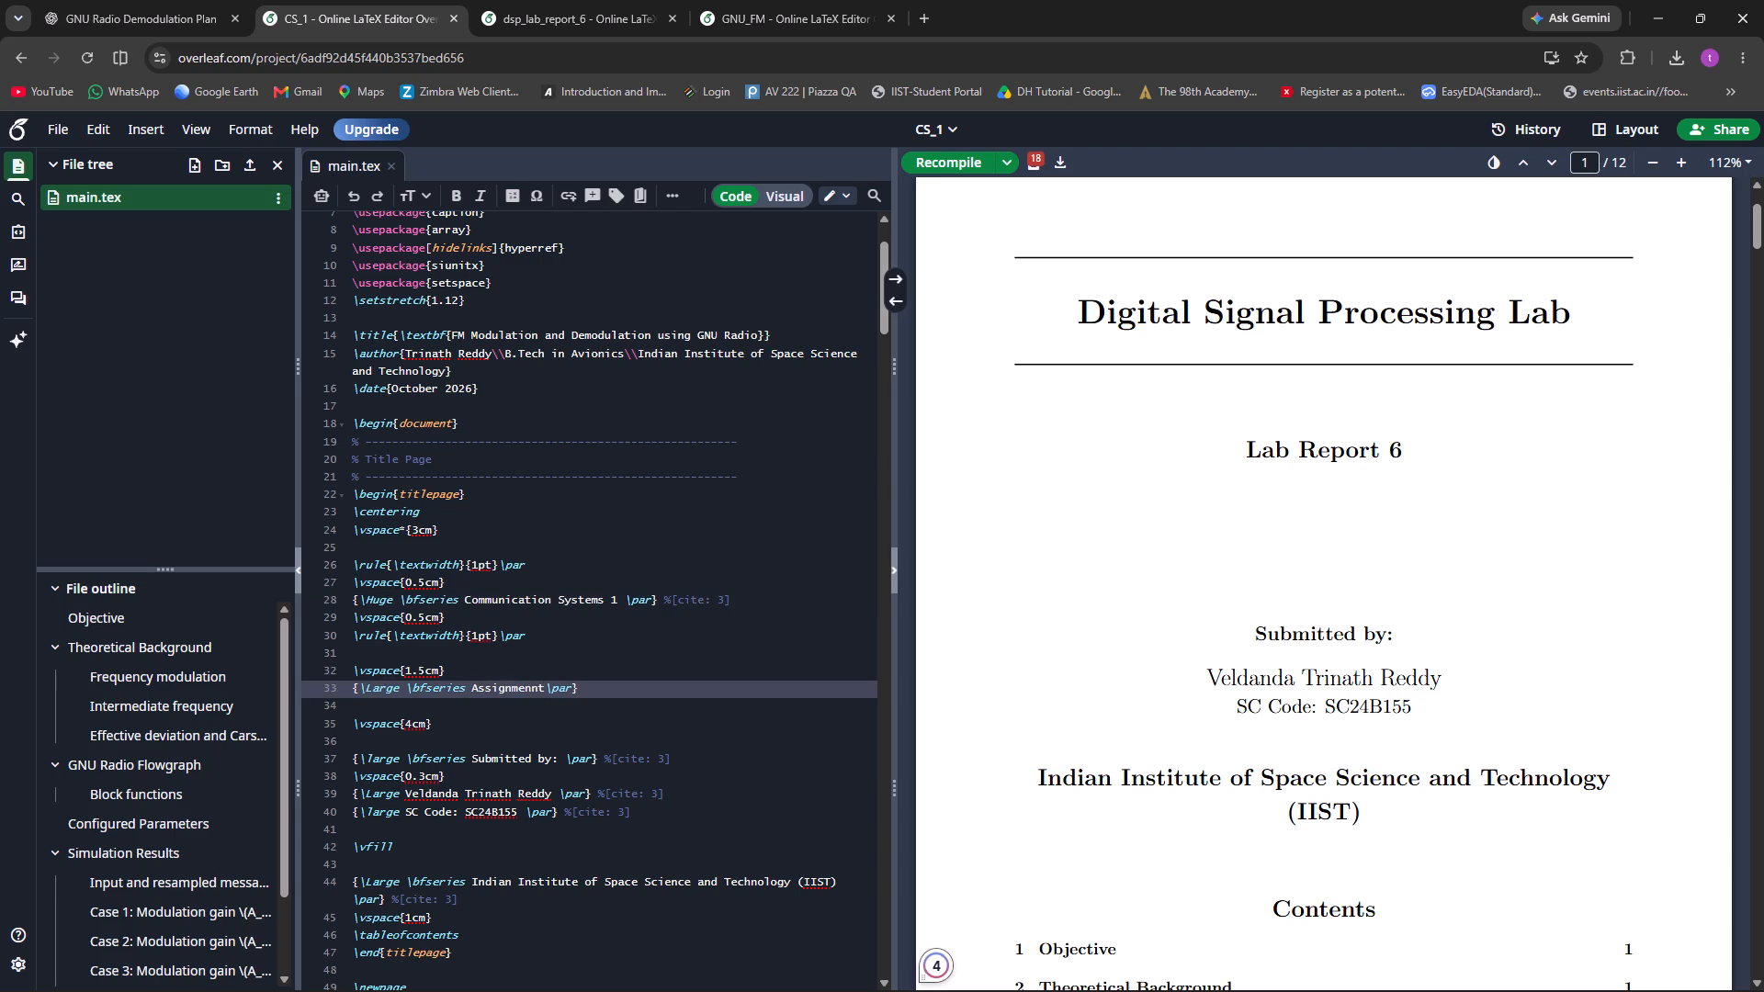
key(BackSpace)
key(BackSpace)
text(t)
key(space)
text(2a)
scroll(470, 693, down, 1)
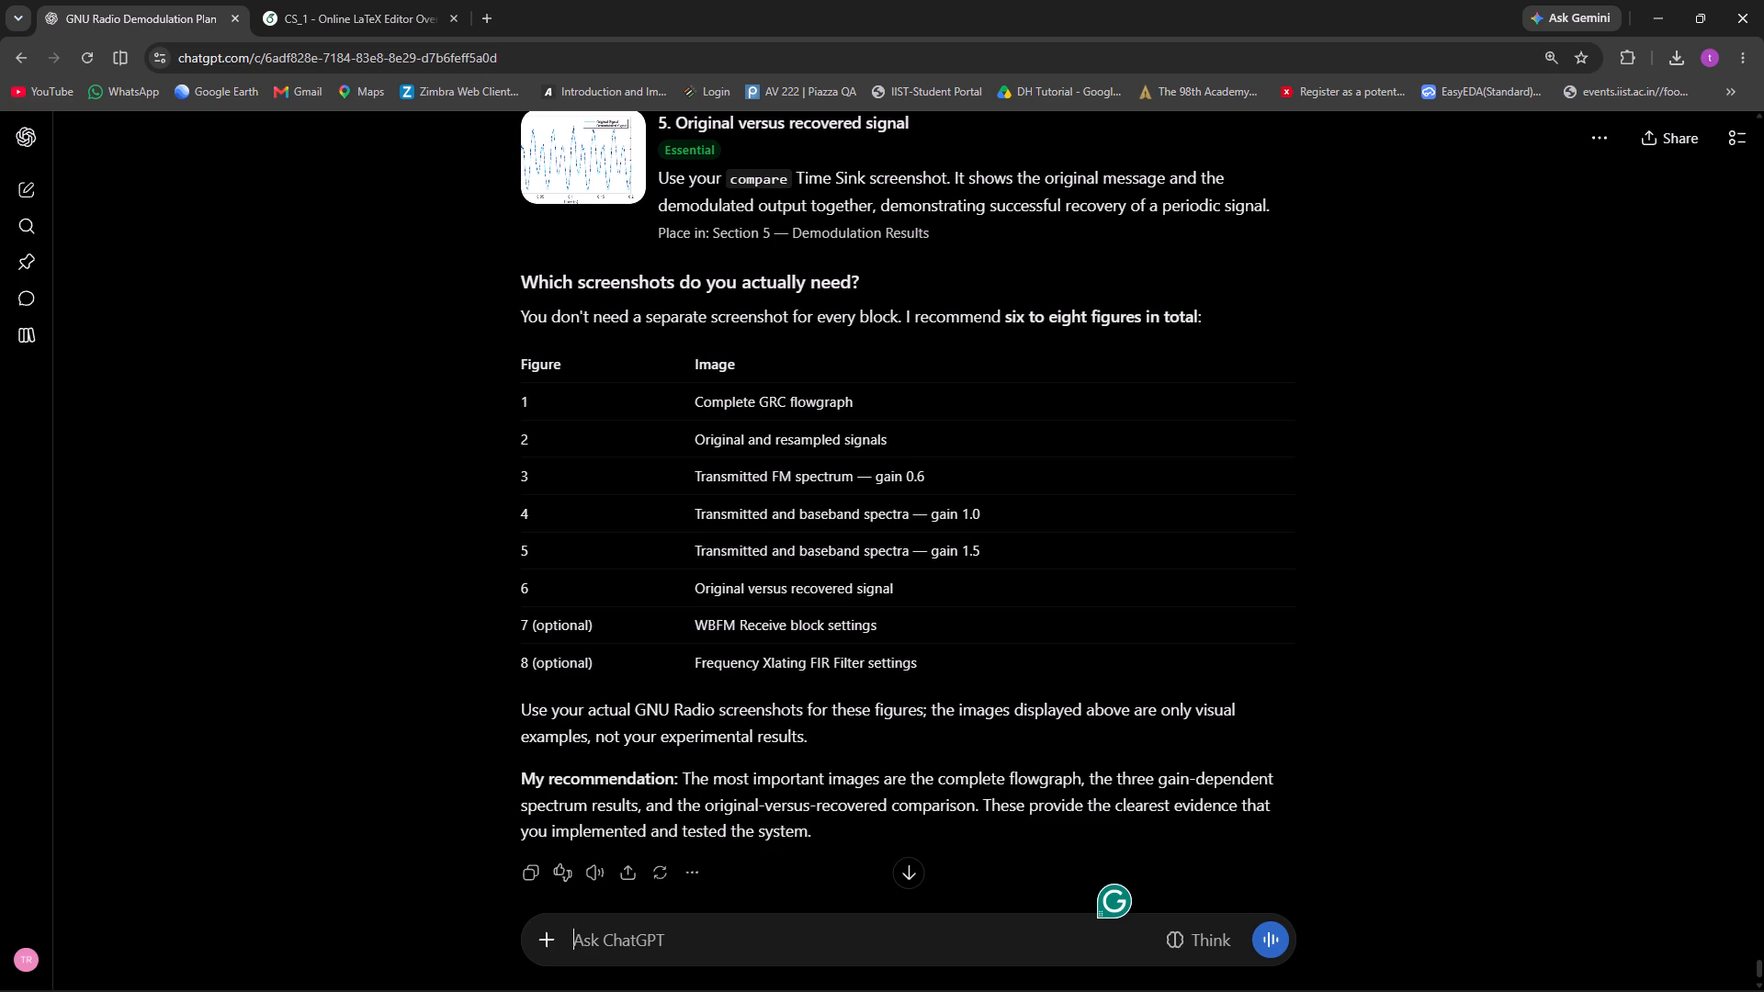
Return to the CS_1 project in Overleaf and recompile the report with the edited title page.
click(340, 0)
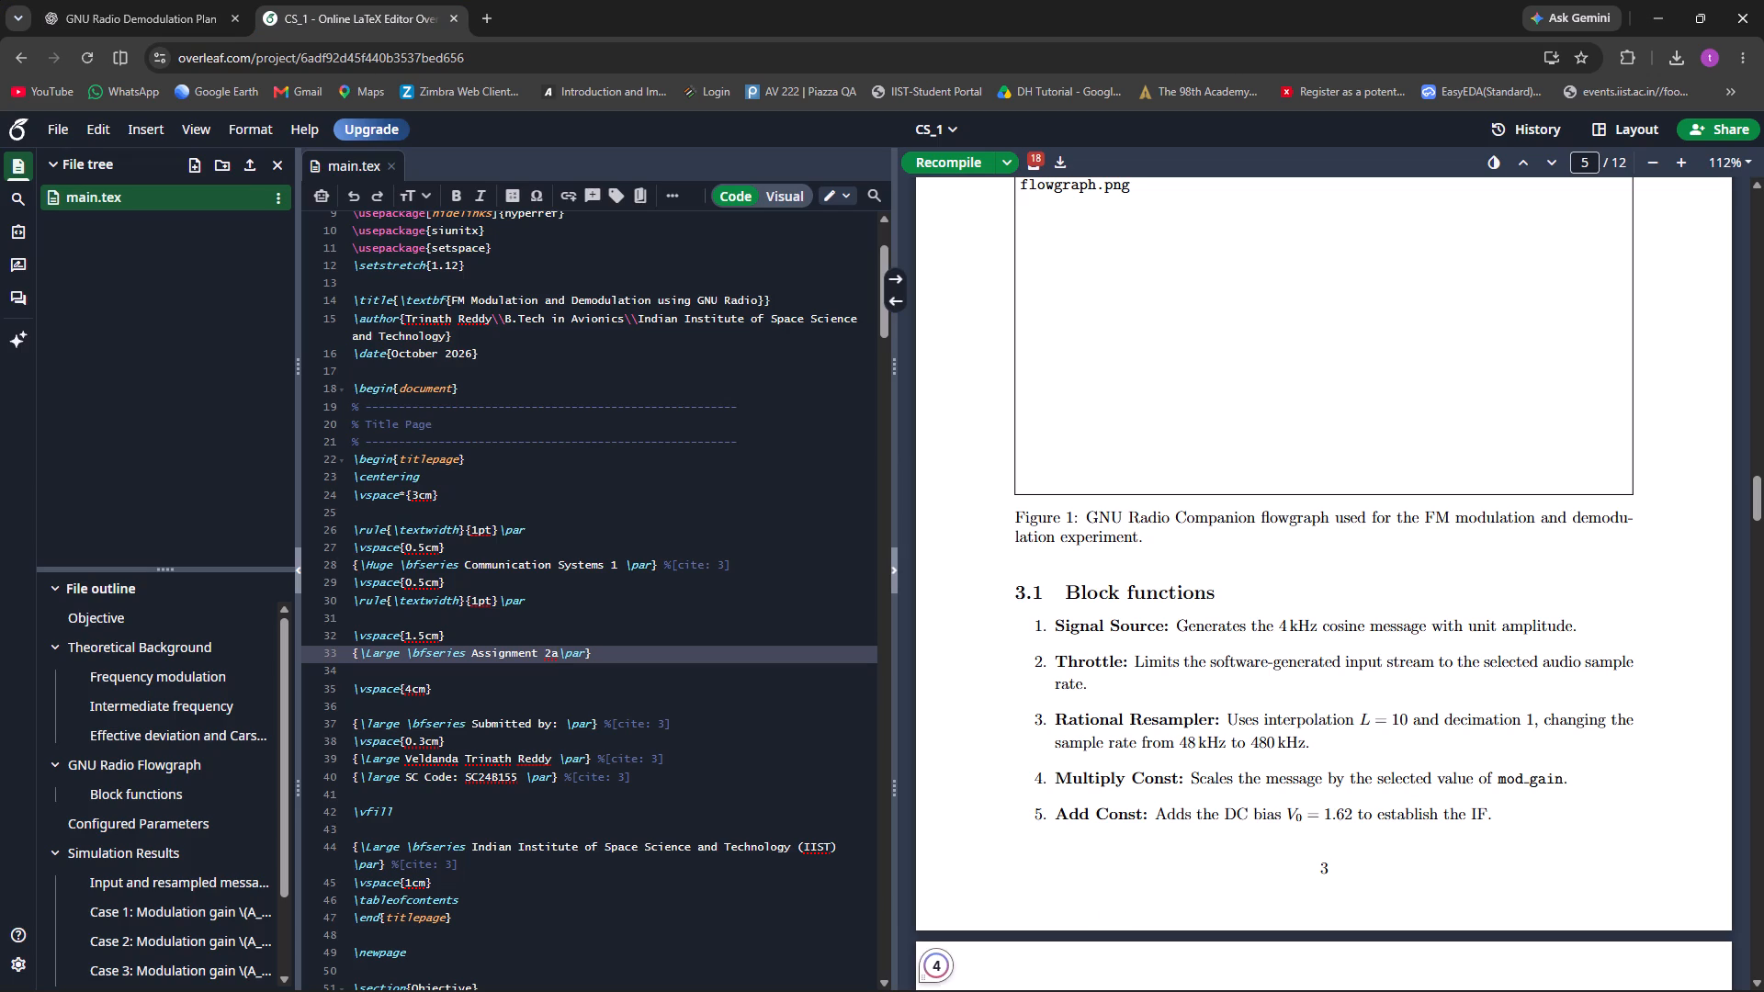
scroll(1050, 513, up, 6)
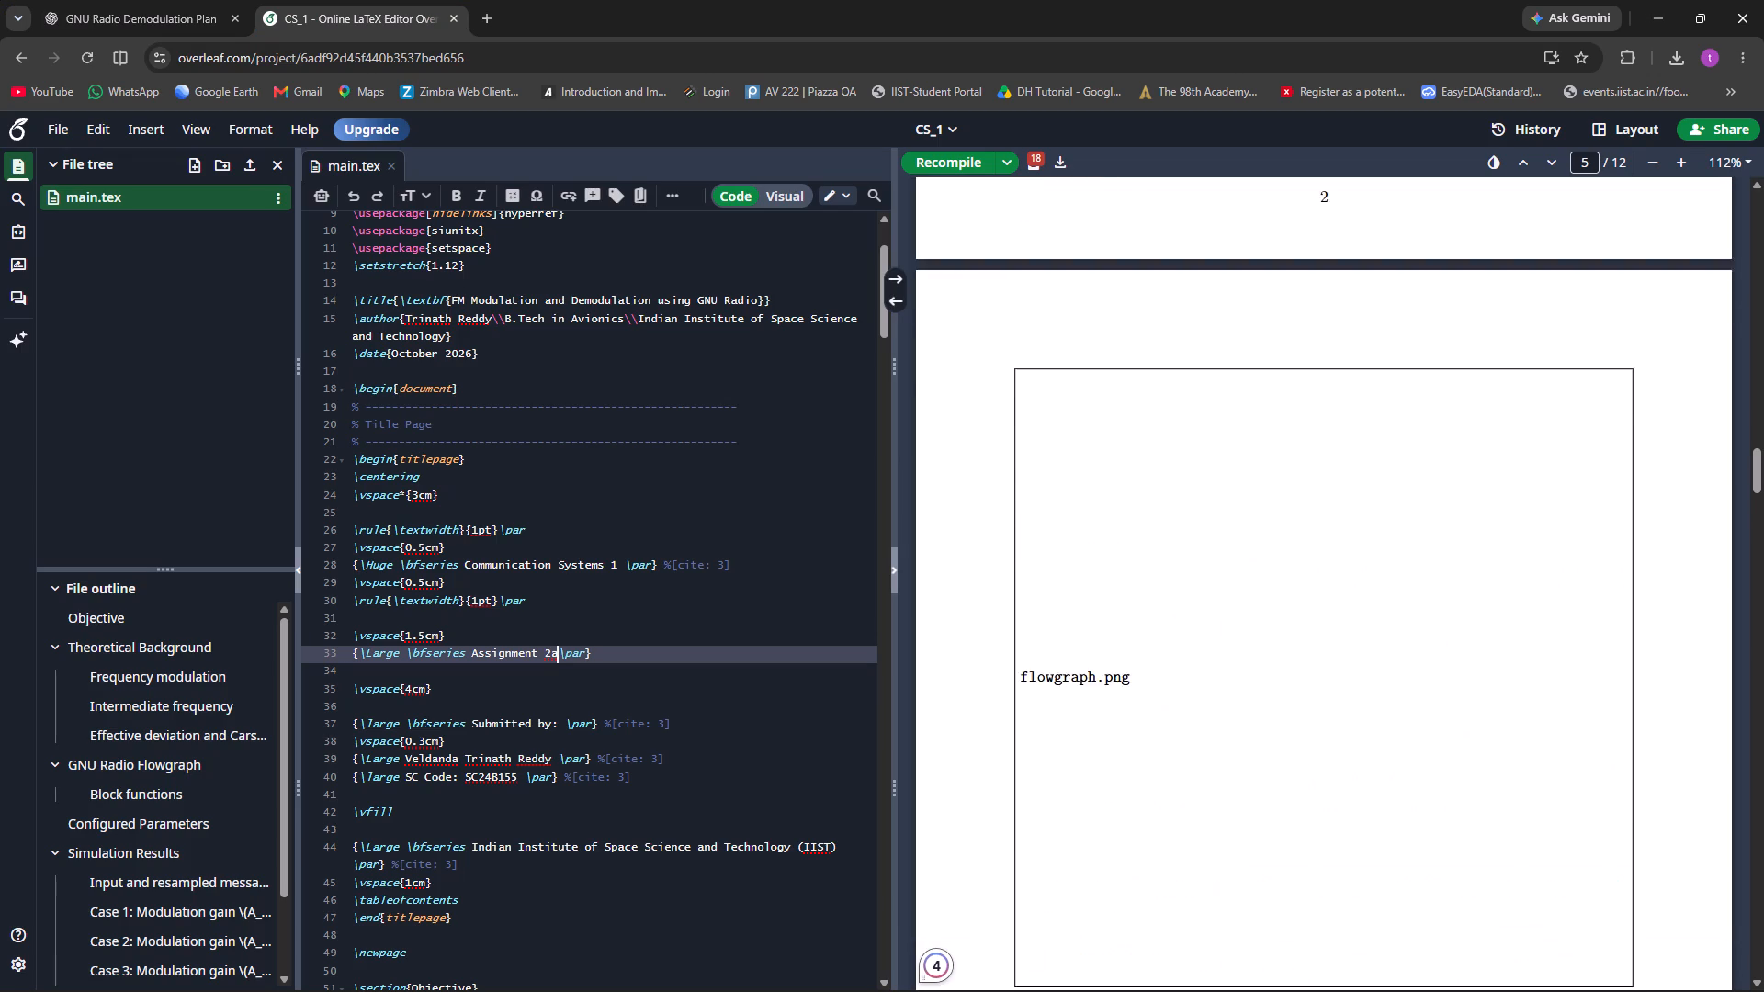
scroll(1050, 513, up, 3)
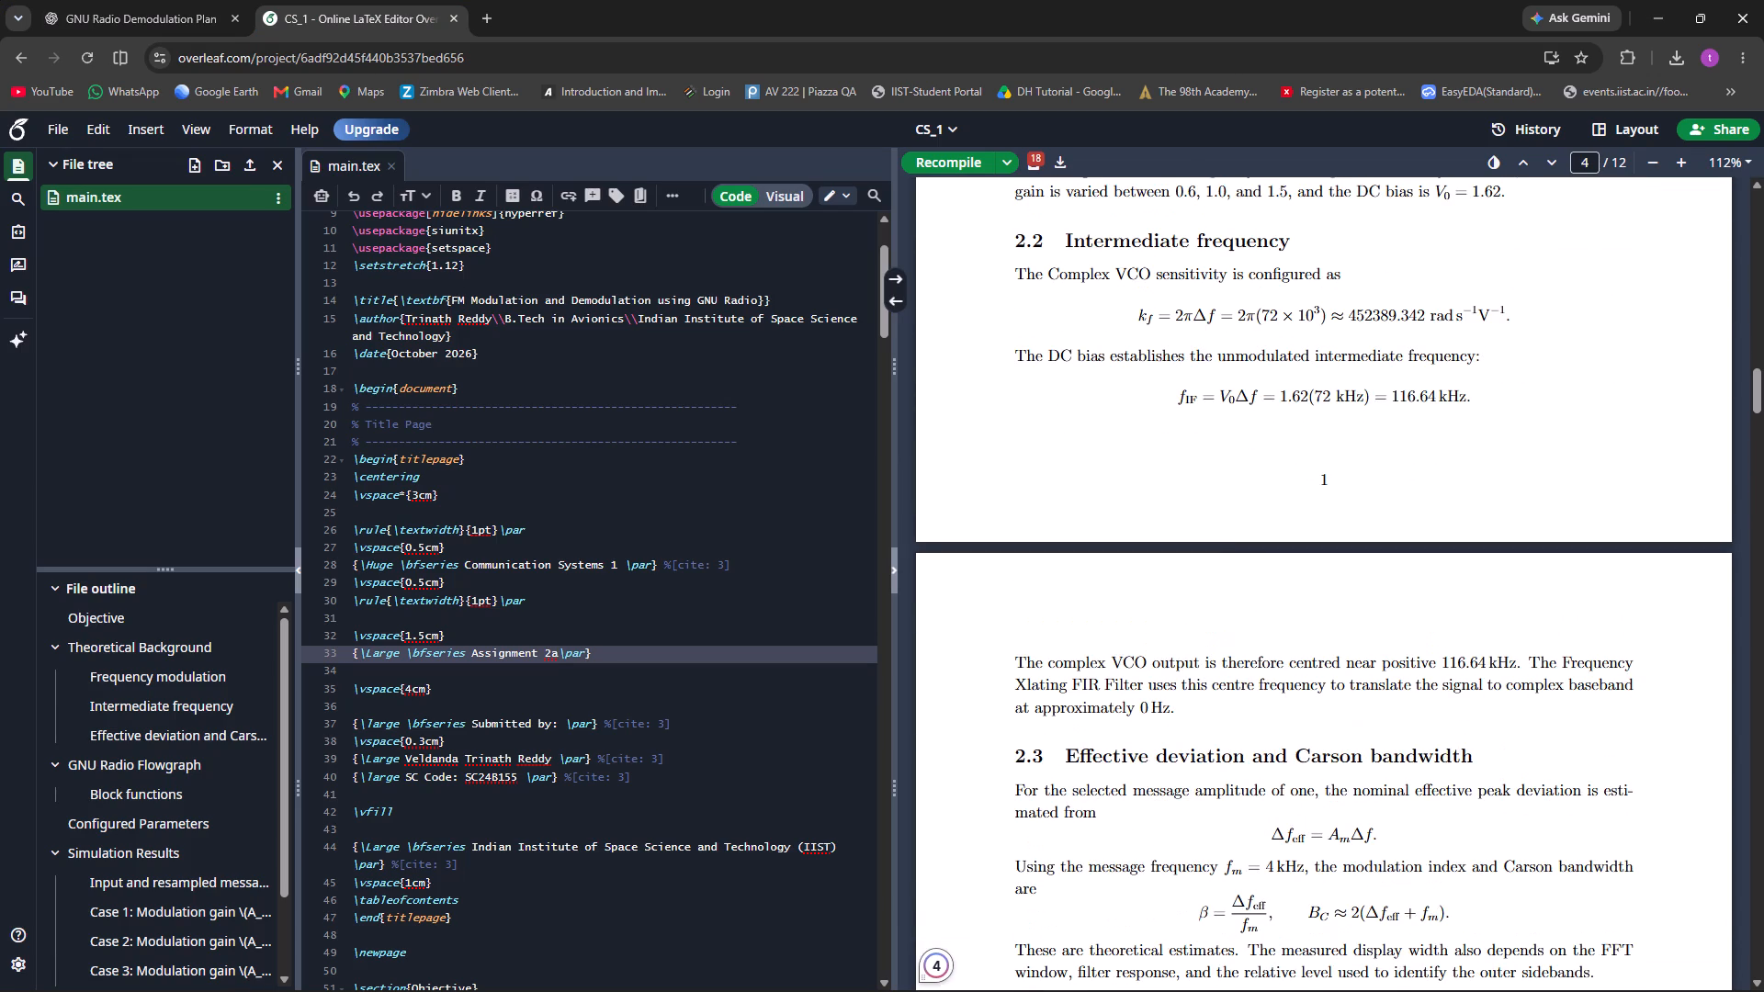
scroll(1050, 513, up, 10)
scroll(1050, 513, down, 2)
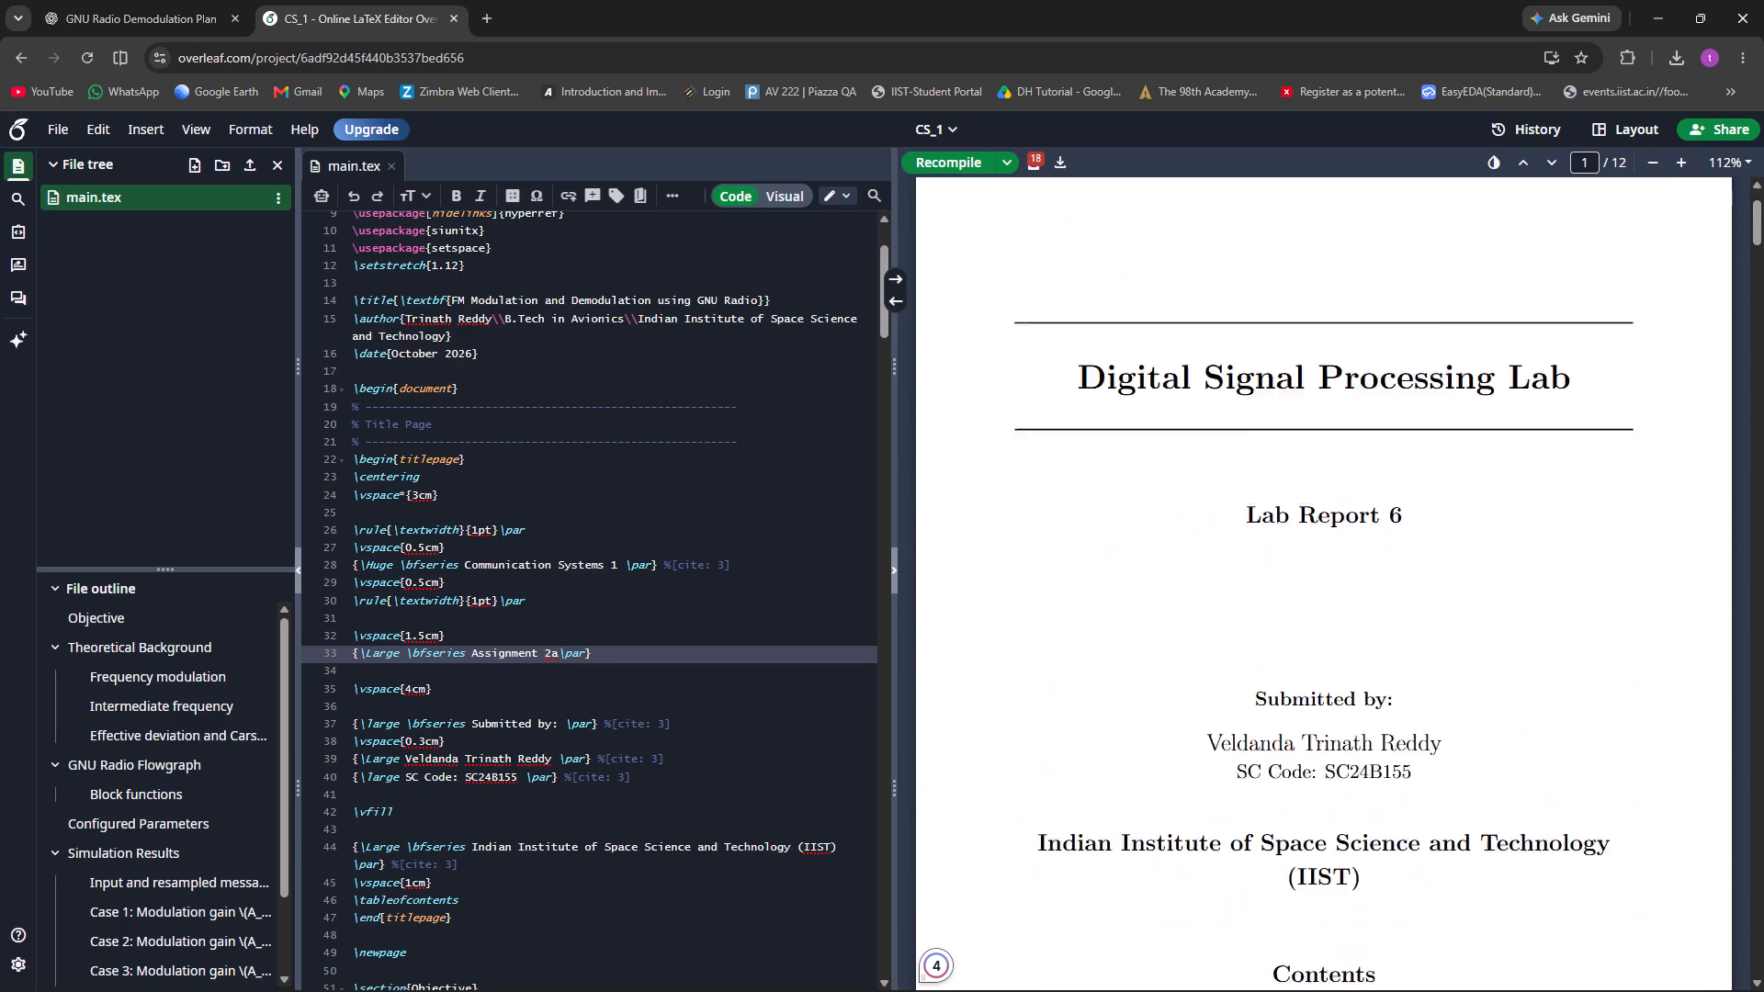
scroll(1050, 513, down, 4)
scroll(1050, 513, up, 3)
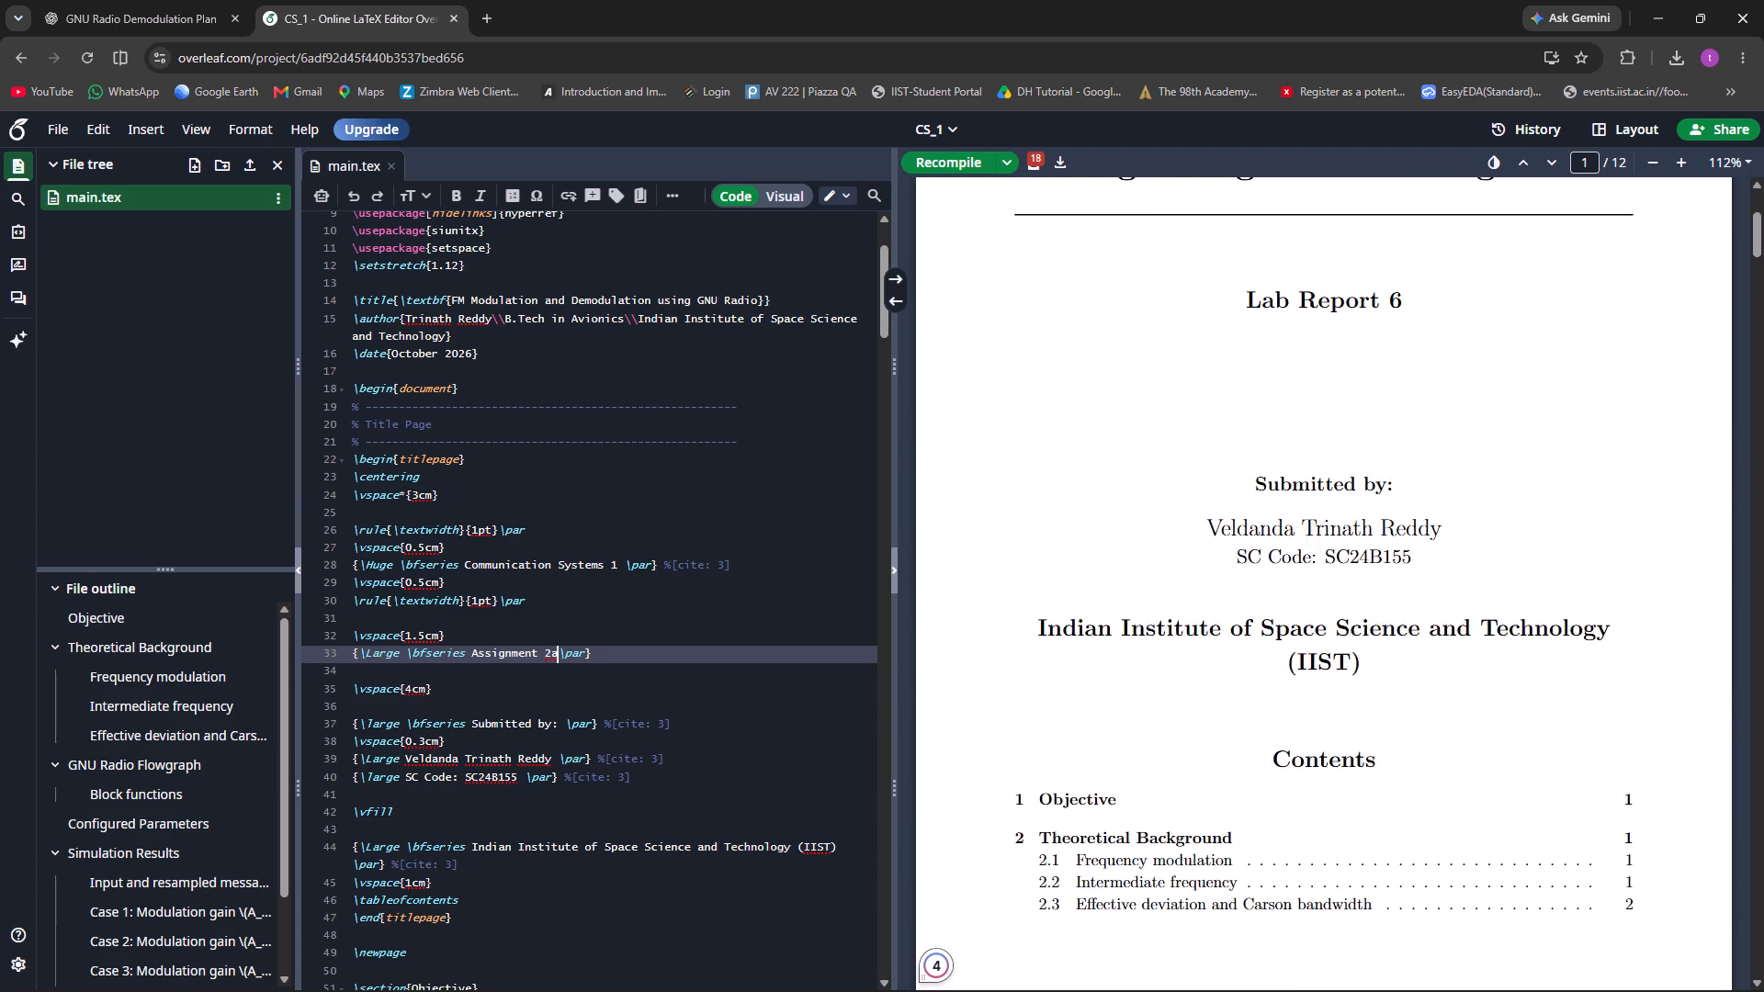
scroll(1050, 513, up, 2)
scroll(1272, 533, up, 3)
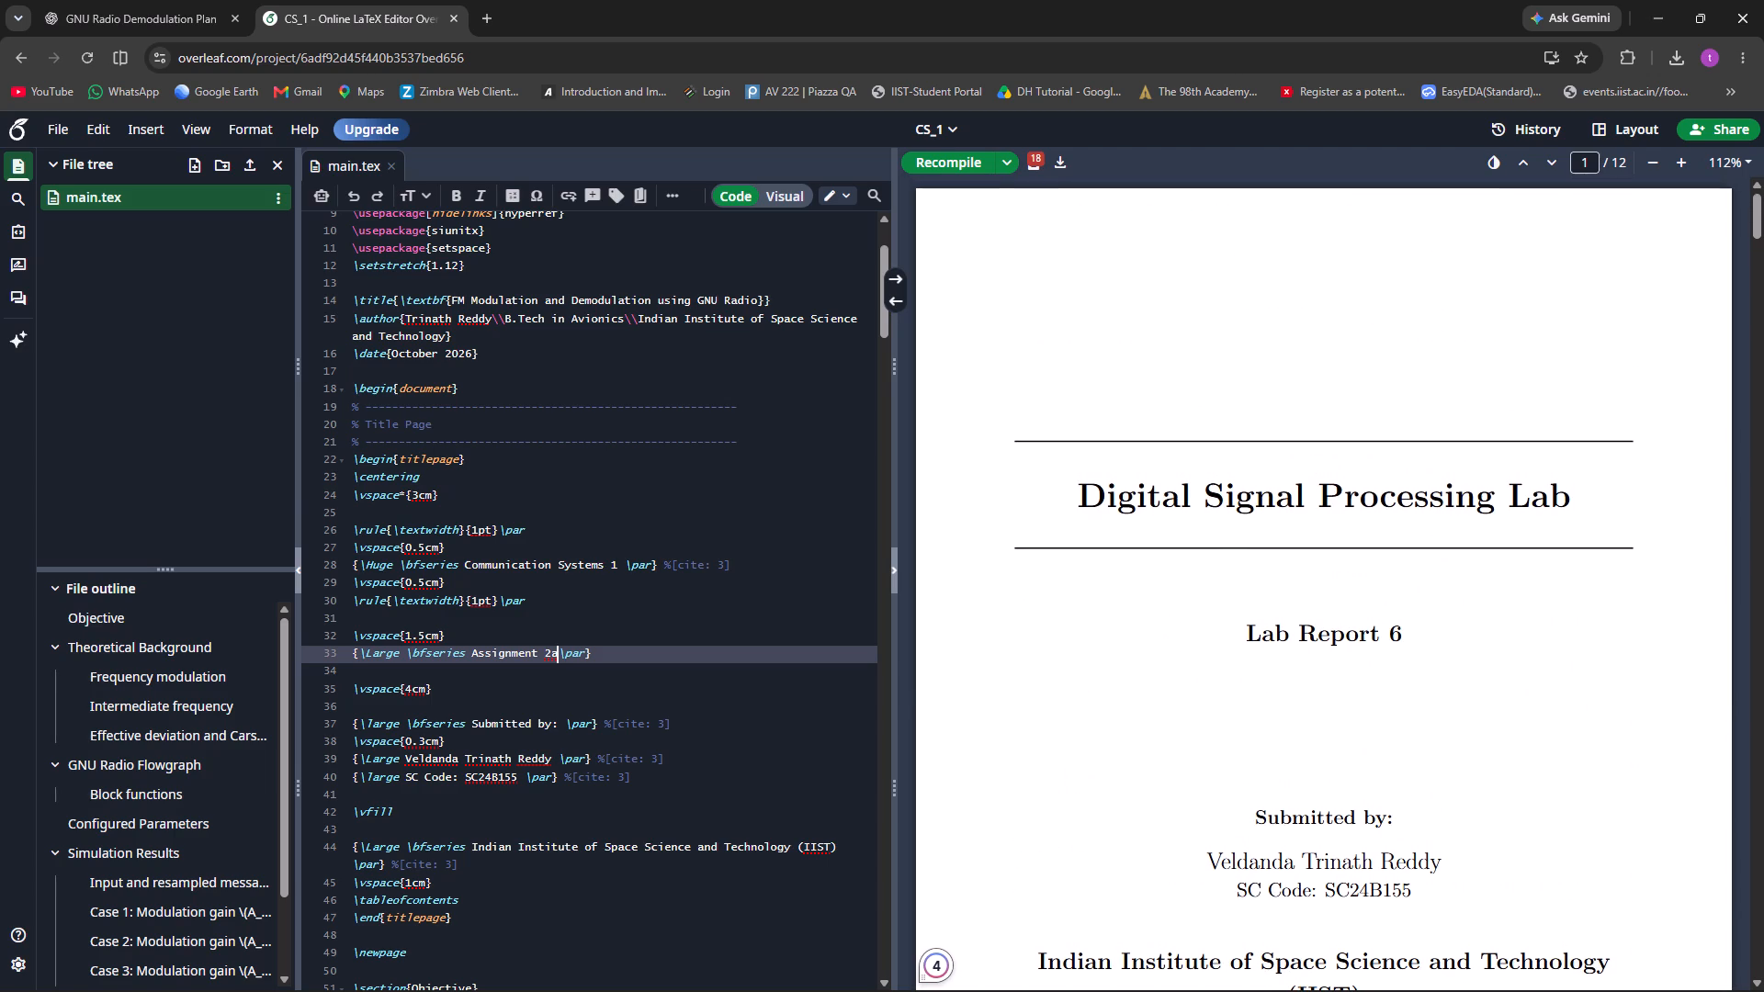
click(933, 152)
Check the recompiled title page's heading, subtitle and contents list.
scroll(1050, 481, down, 2)
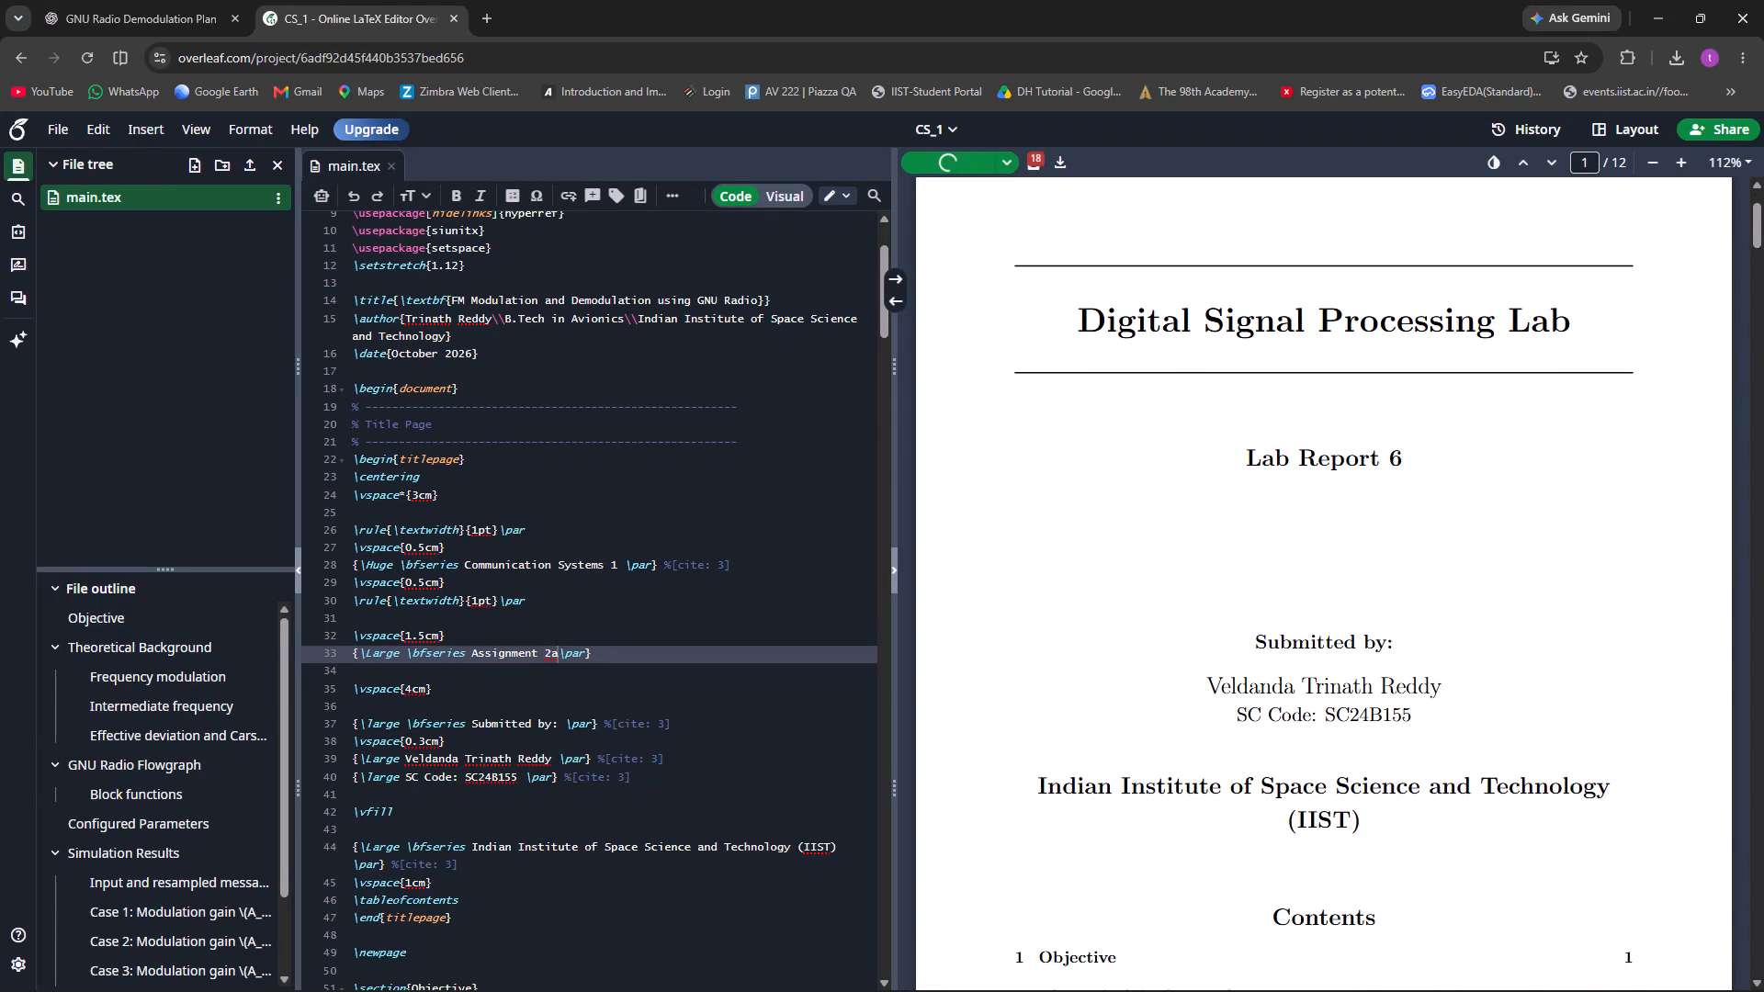
scroll(1050, 481, down, 5)
scroll(1050, 481, up, 1)
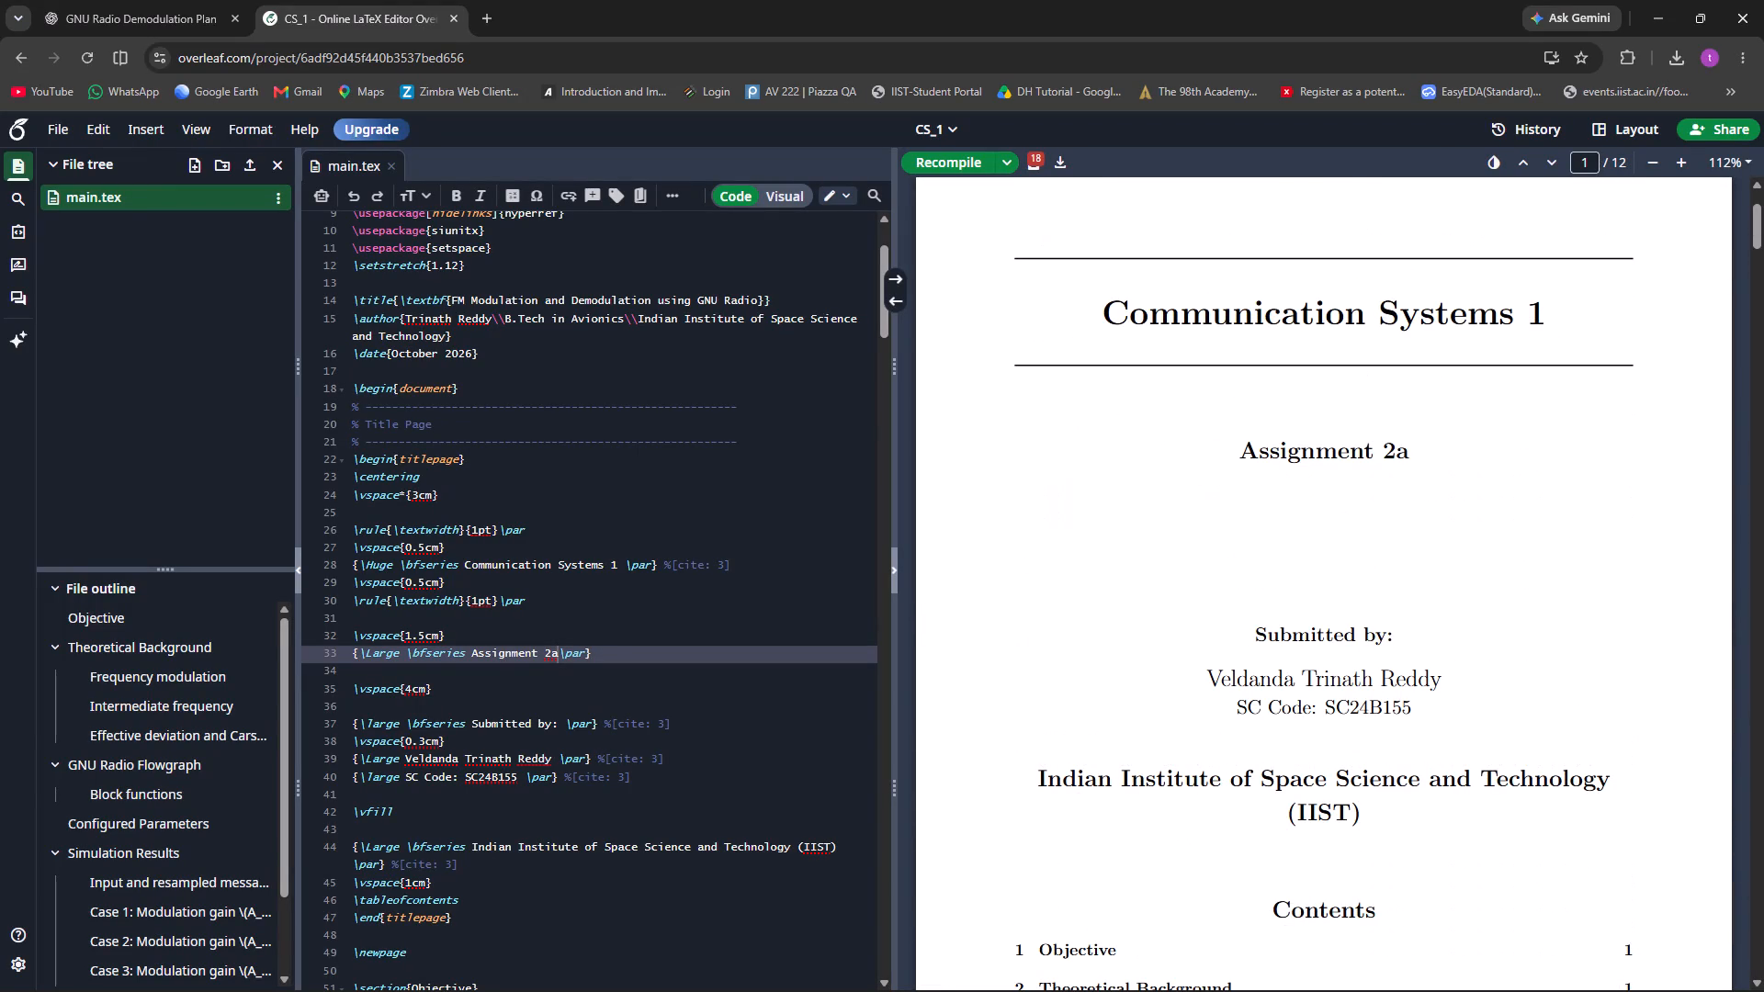
scroll(1050, 481, up, 1)
scroll(1050, 481, down, 4)
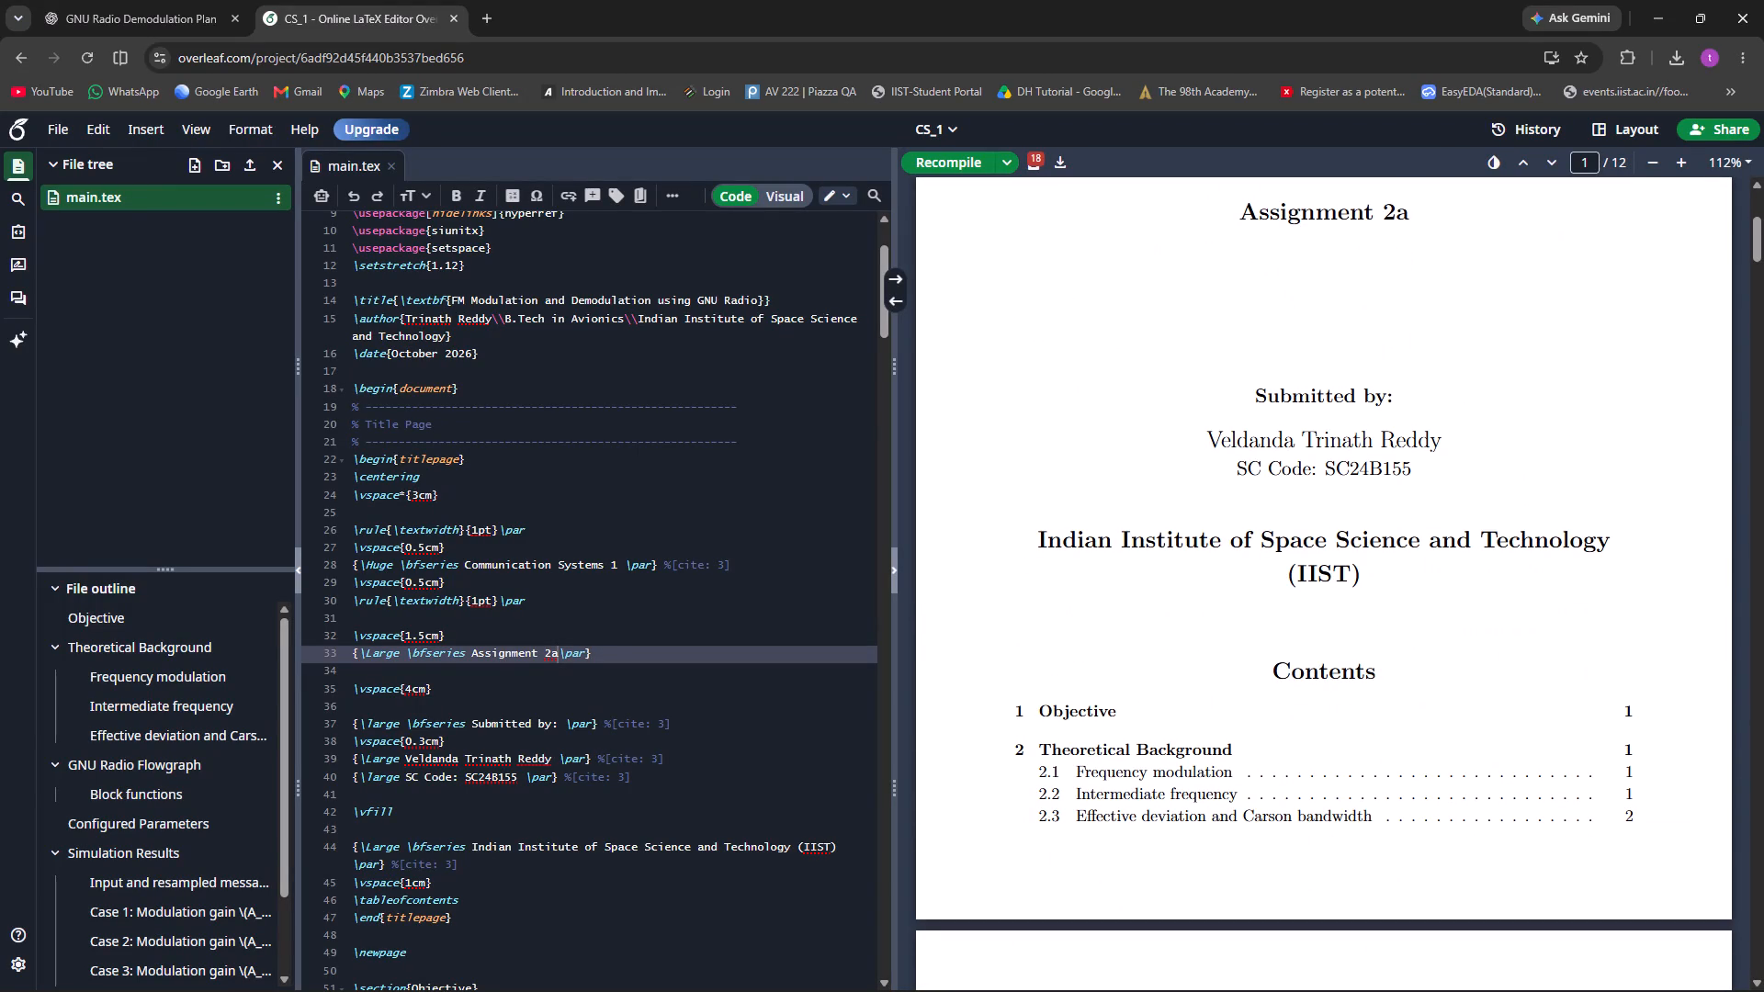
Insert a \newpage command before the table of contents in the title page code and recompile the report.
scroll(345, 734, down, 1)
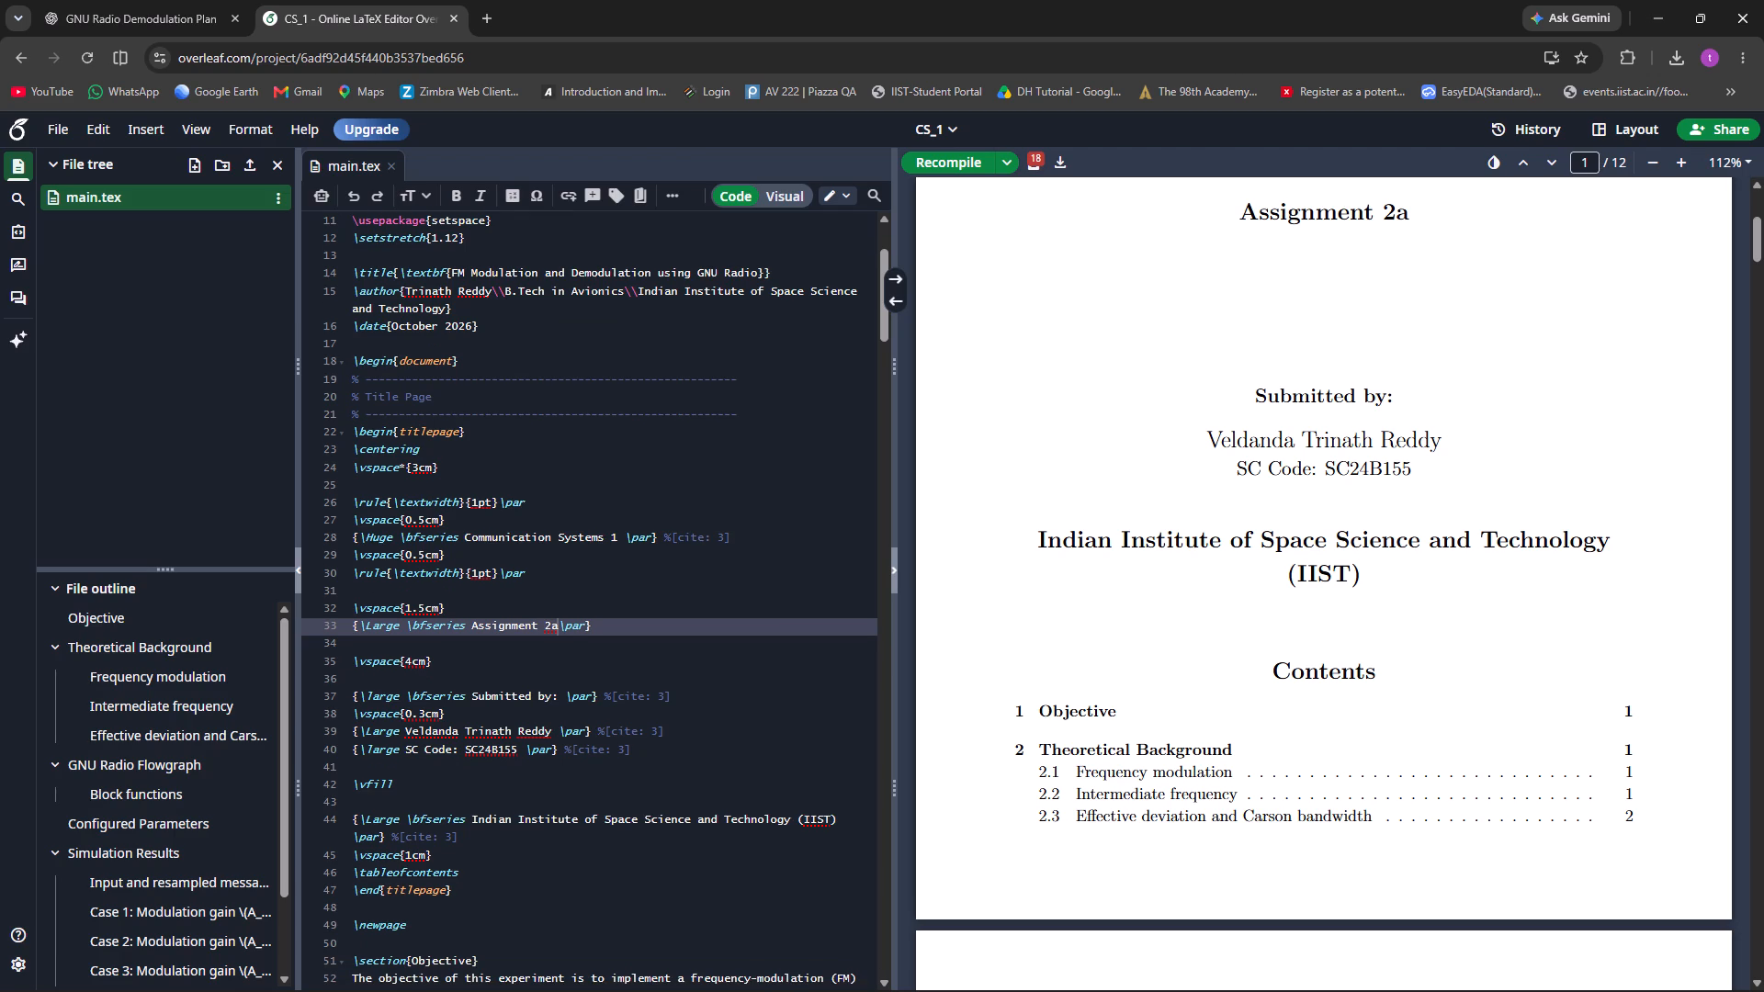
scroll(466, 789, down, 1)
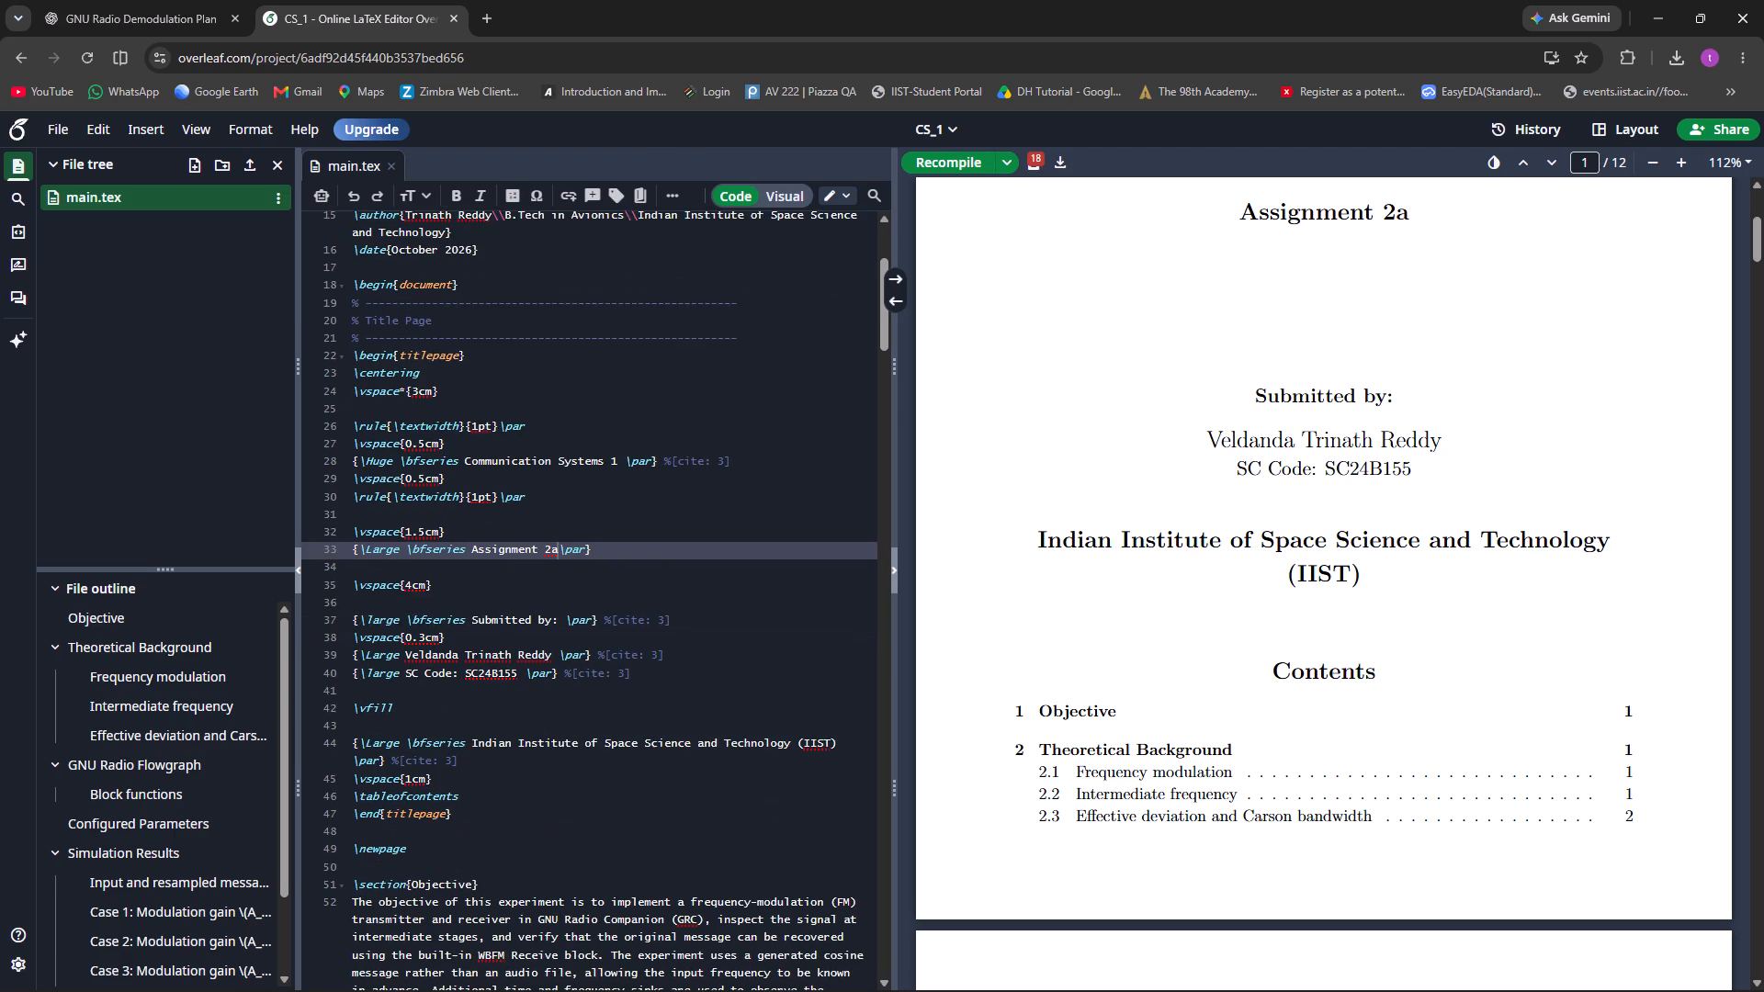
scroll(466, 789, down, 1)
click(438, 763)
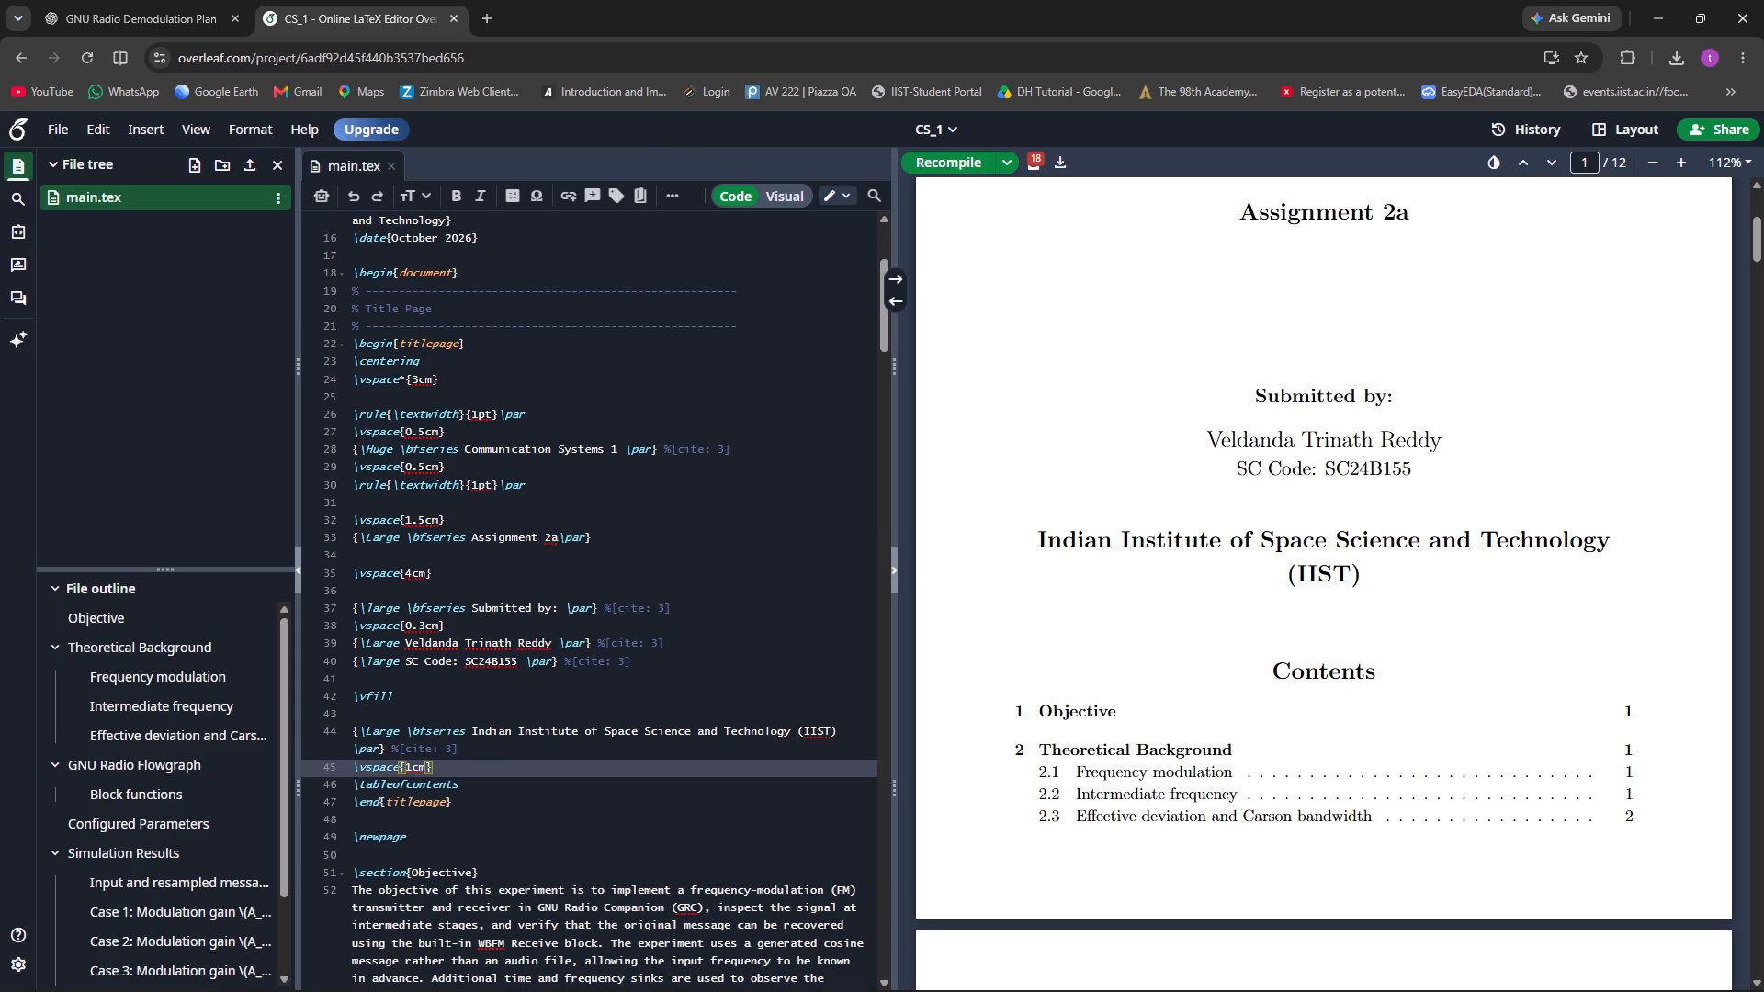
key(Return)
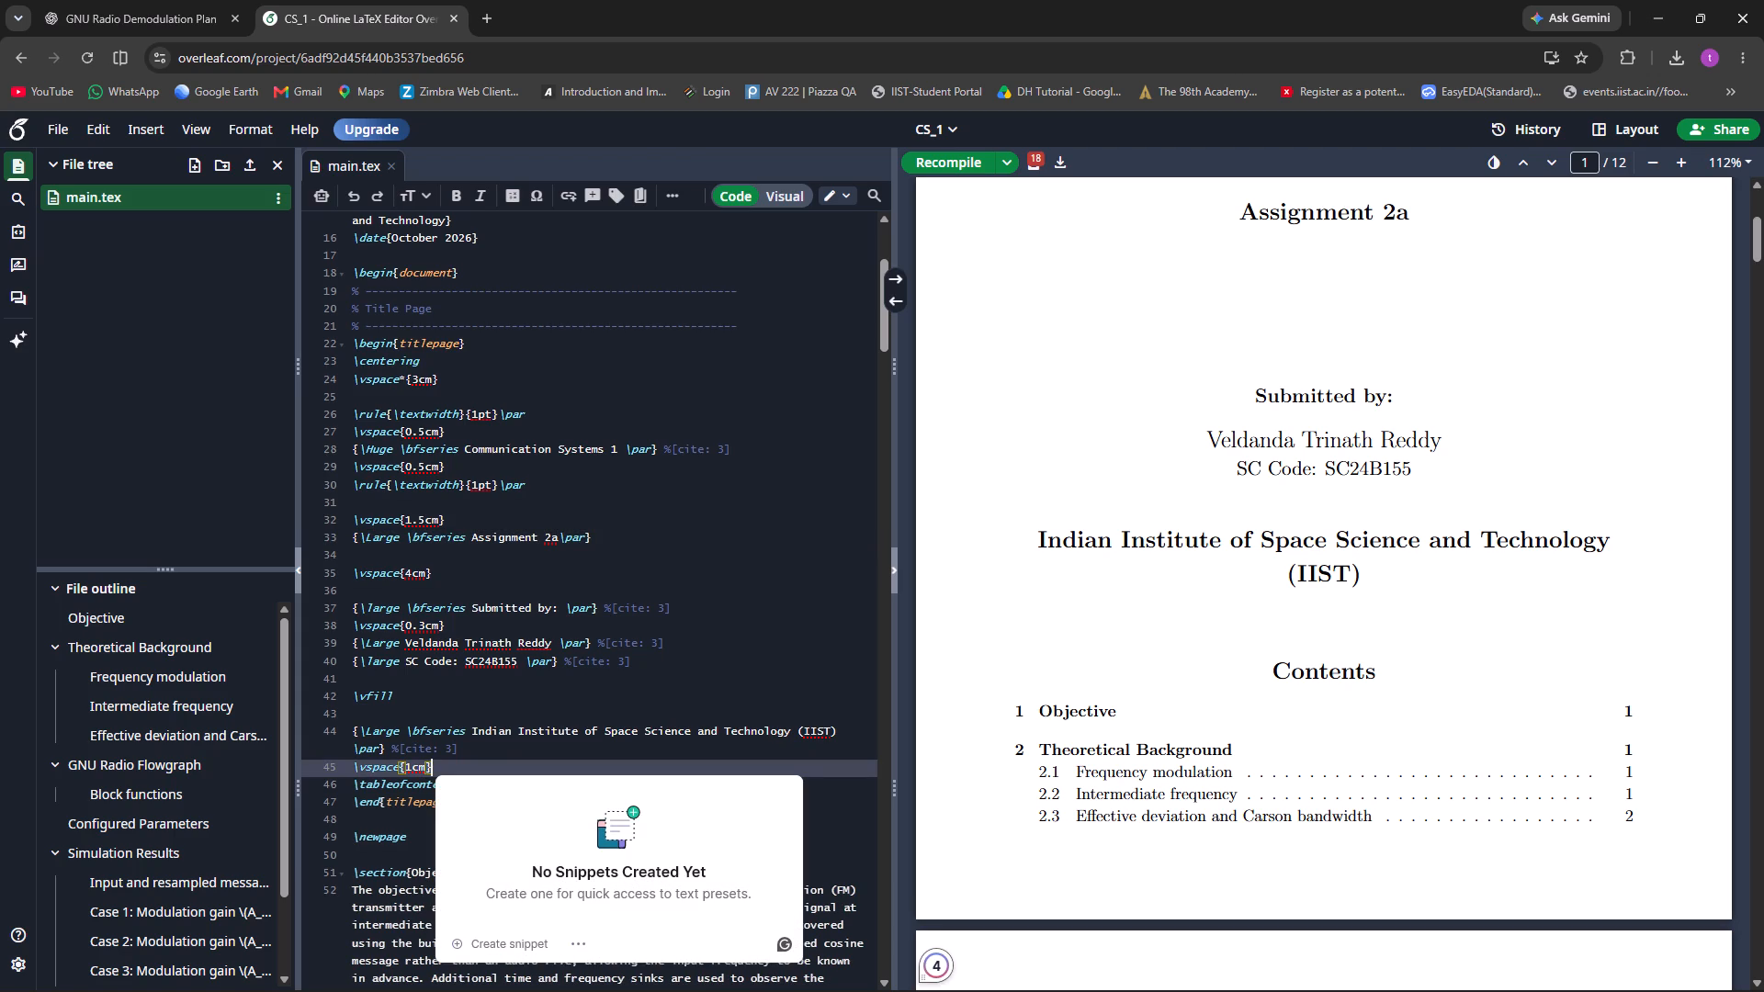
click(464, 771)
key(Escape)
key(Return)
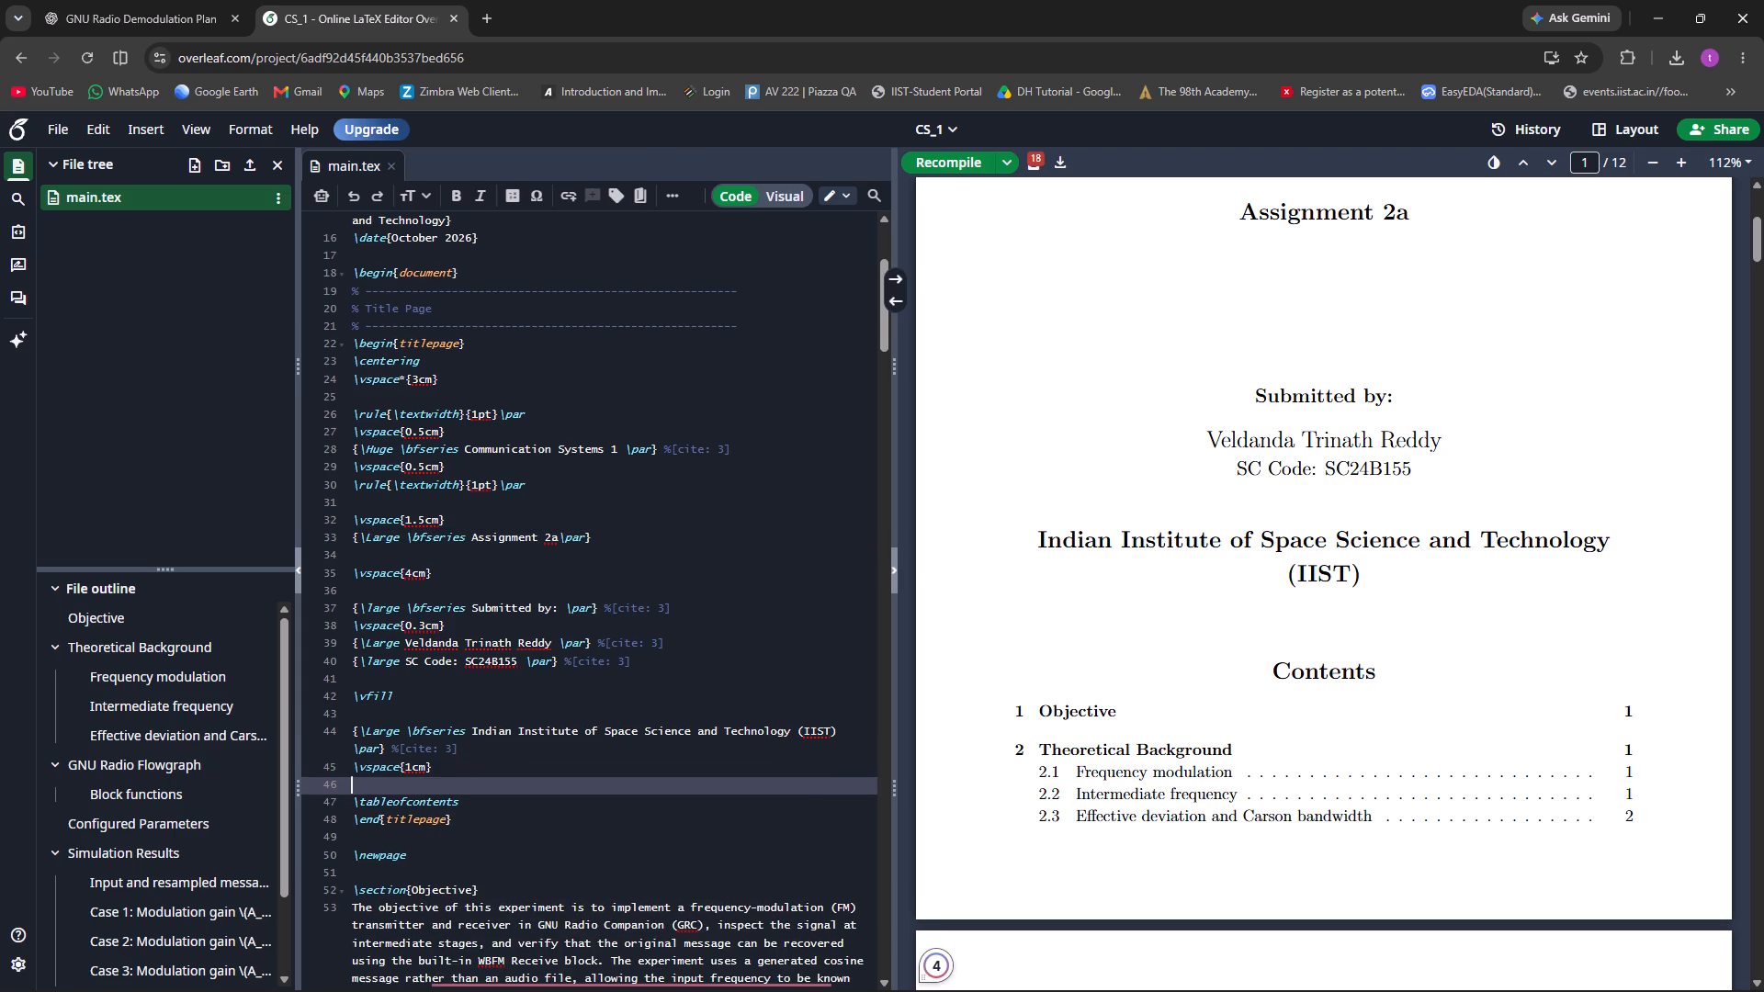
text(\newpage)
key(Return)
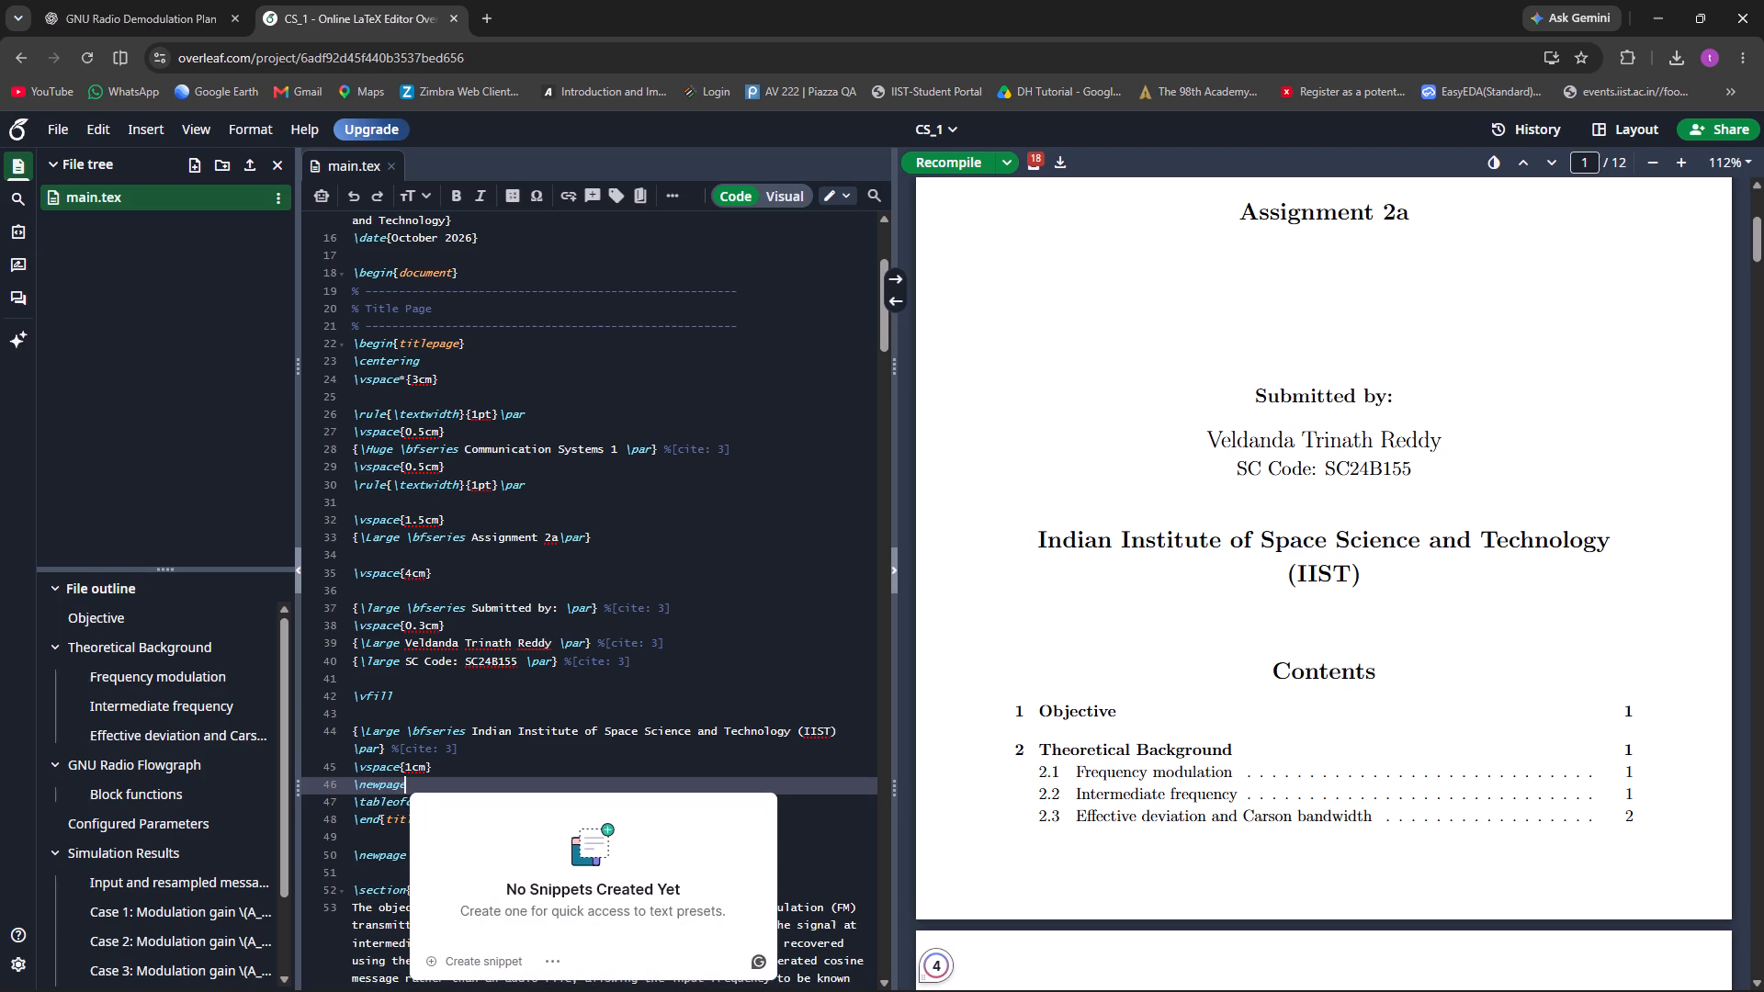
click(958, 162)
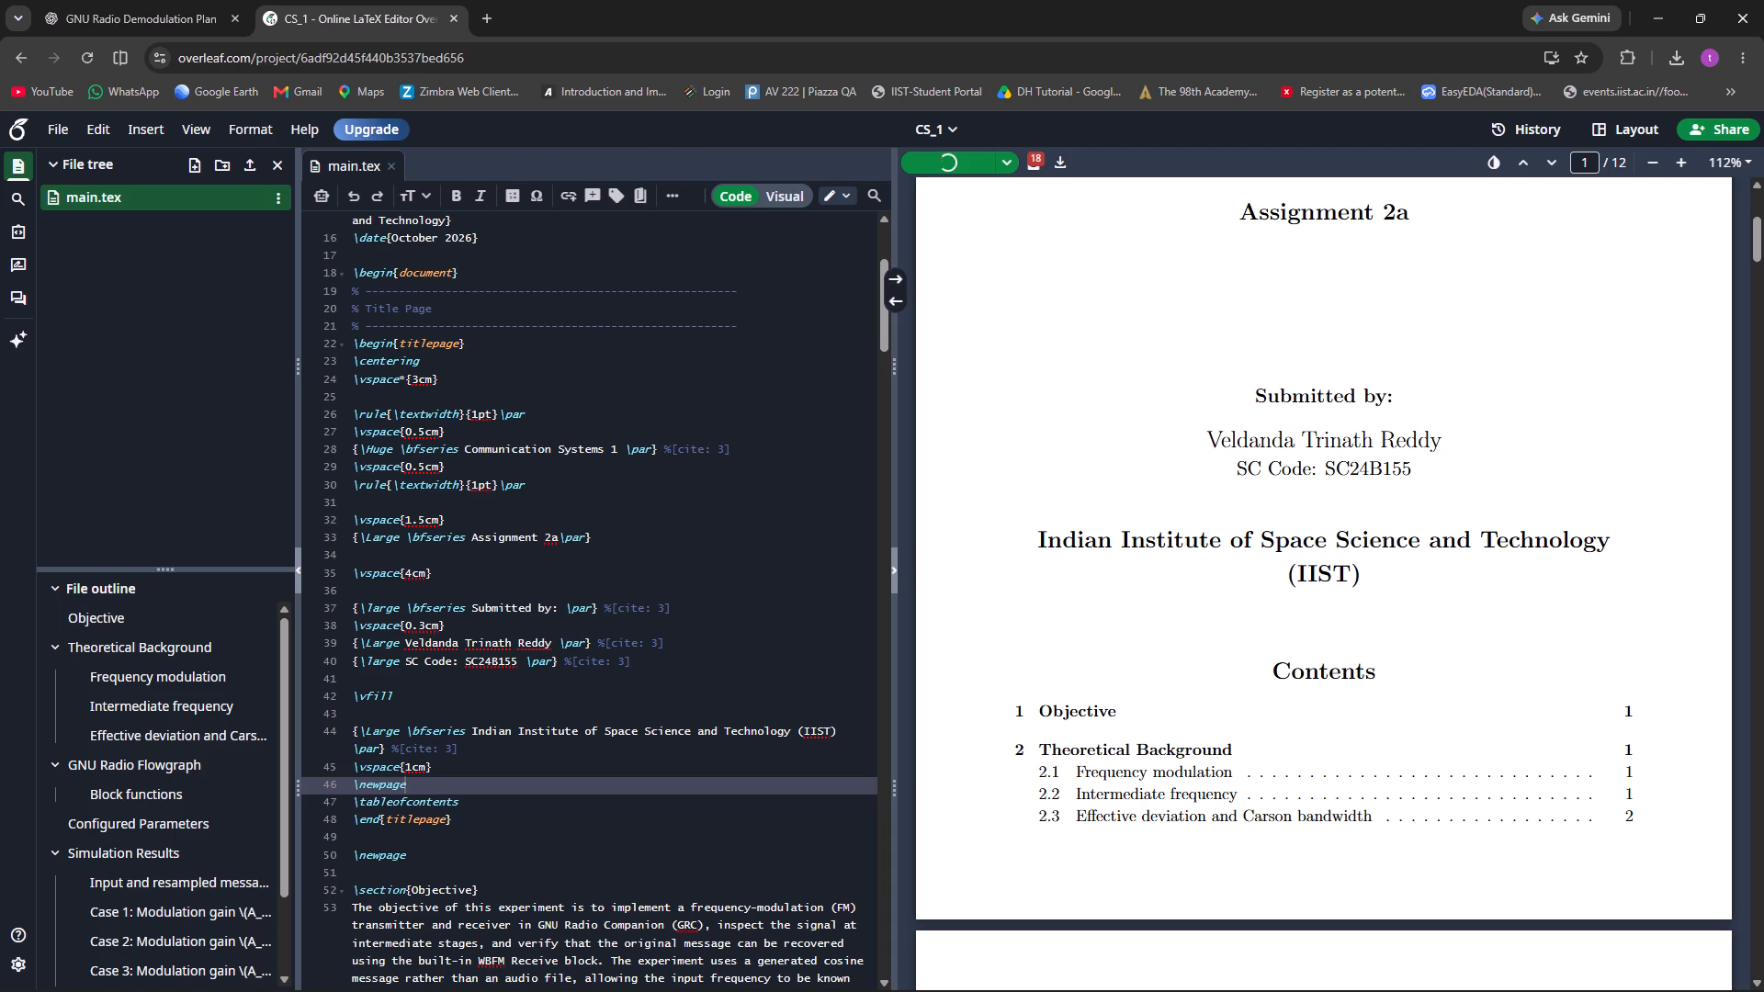
Check the page breaks in the recompiled report from the title page through the contents list to the Objective section.
scroll(1244, 536, down, 4)
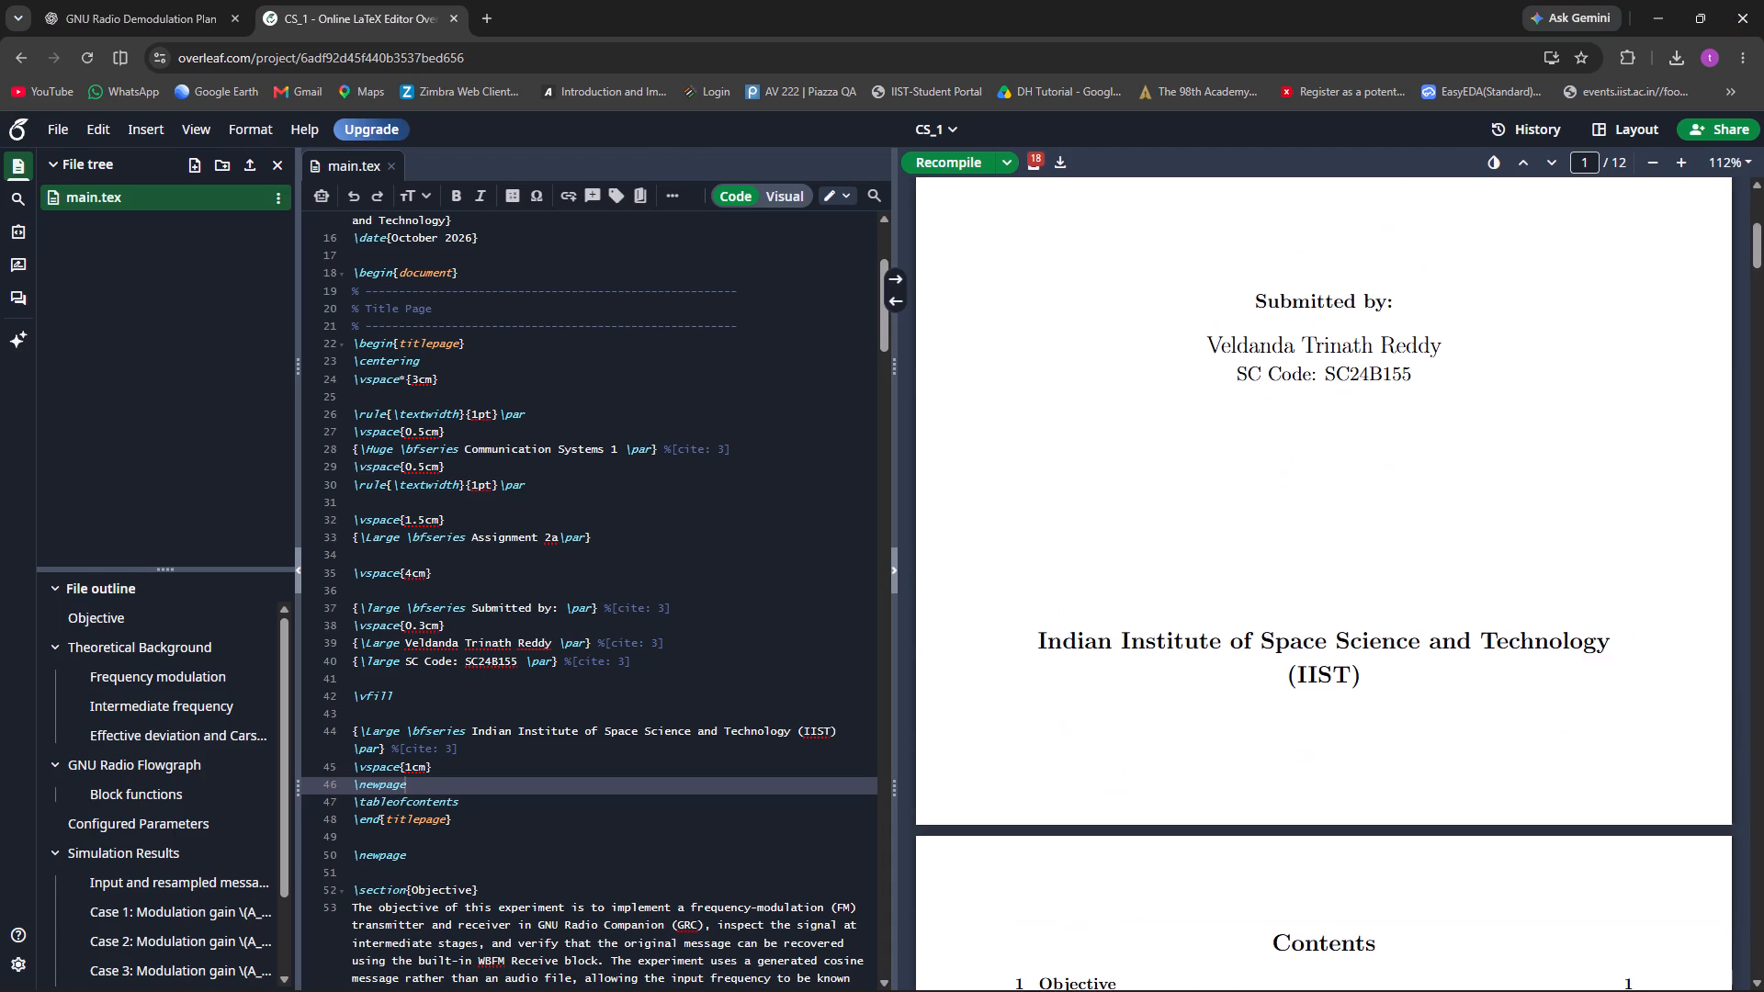
scroll(1251, 531, down, 16)
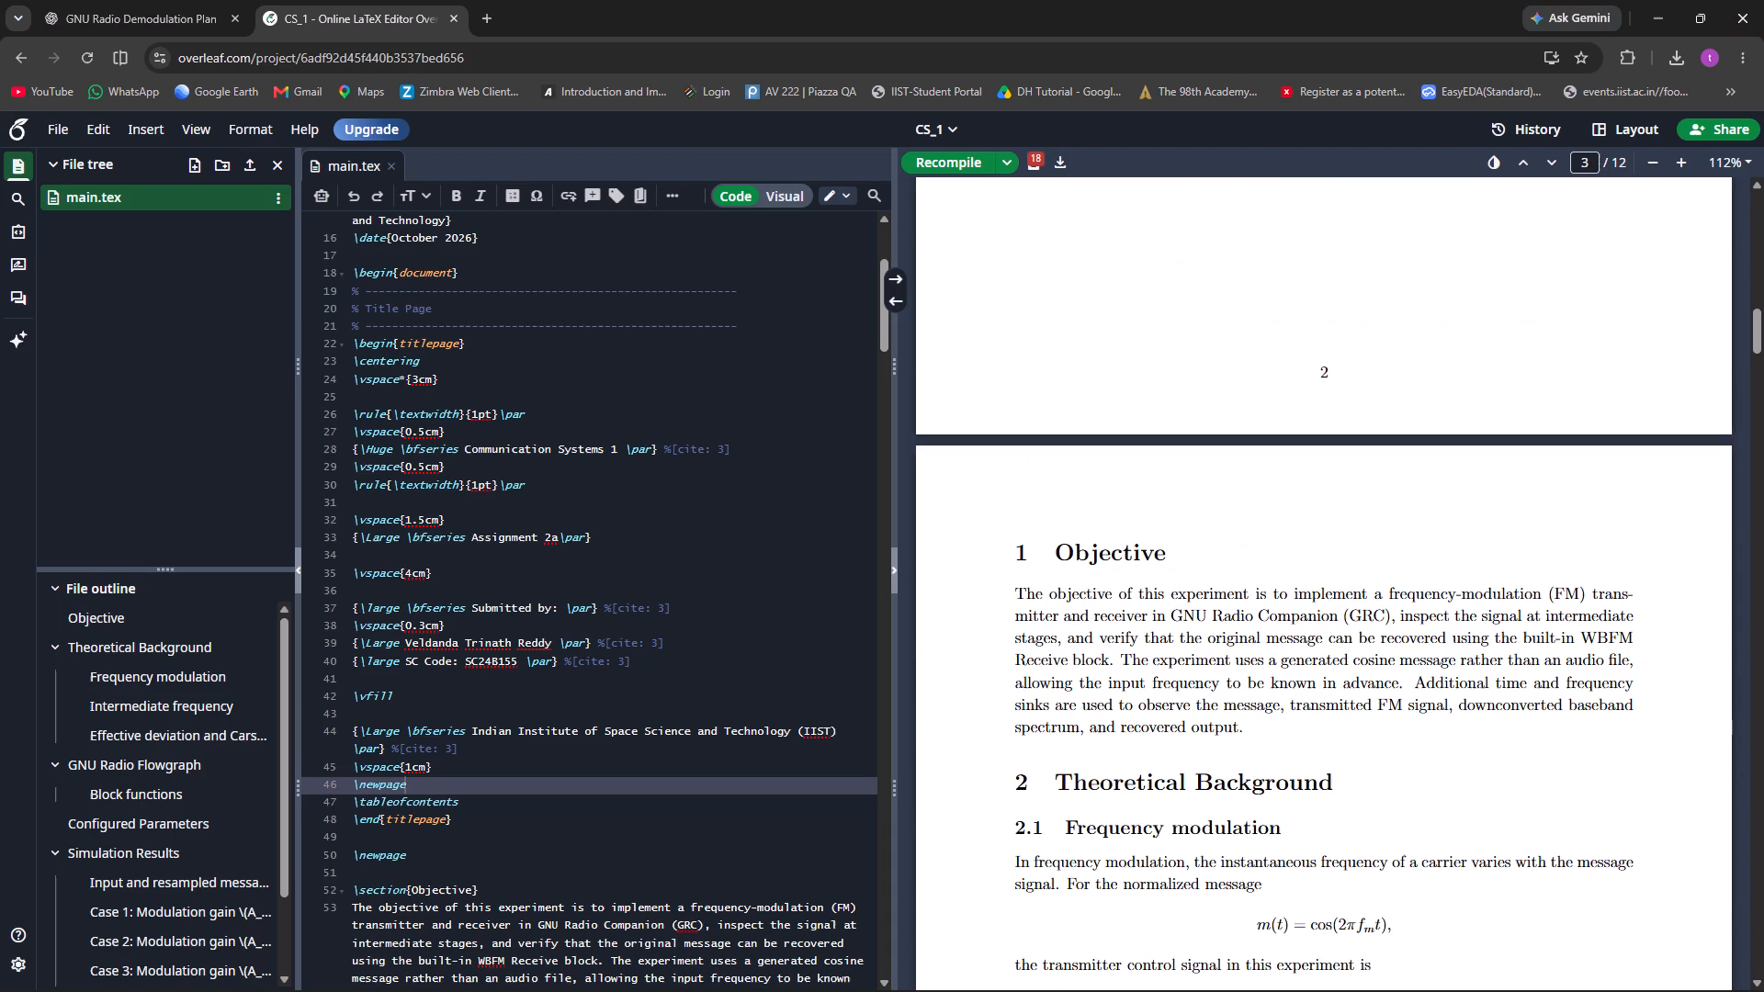
scroll(1254, 524, down, 3)
scroll(1254, 524, up, 18)
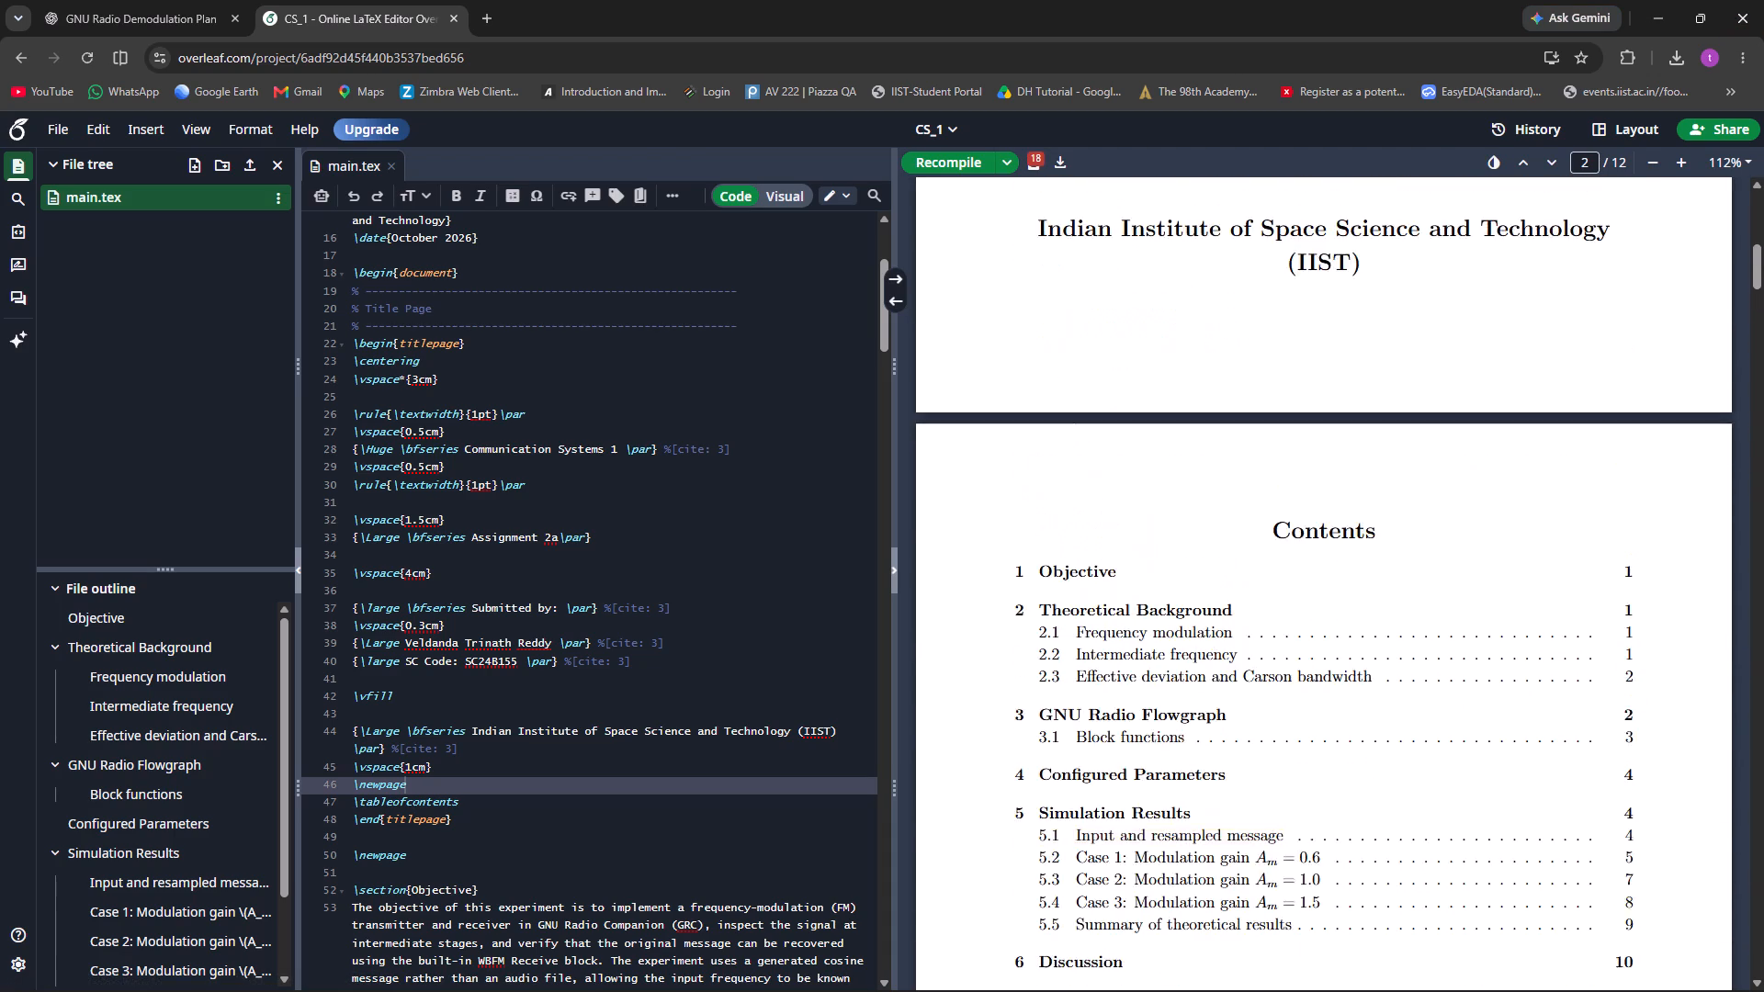
scroll(1261, 506, up, 6)
scroll(1261, 506, down, 7)
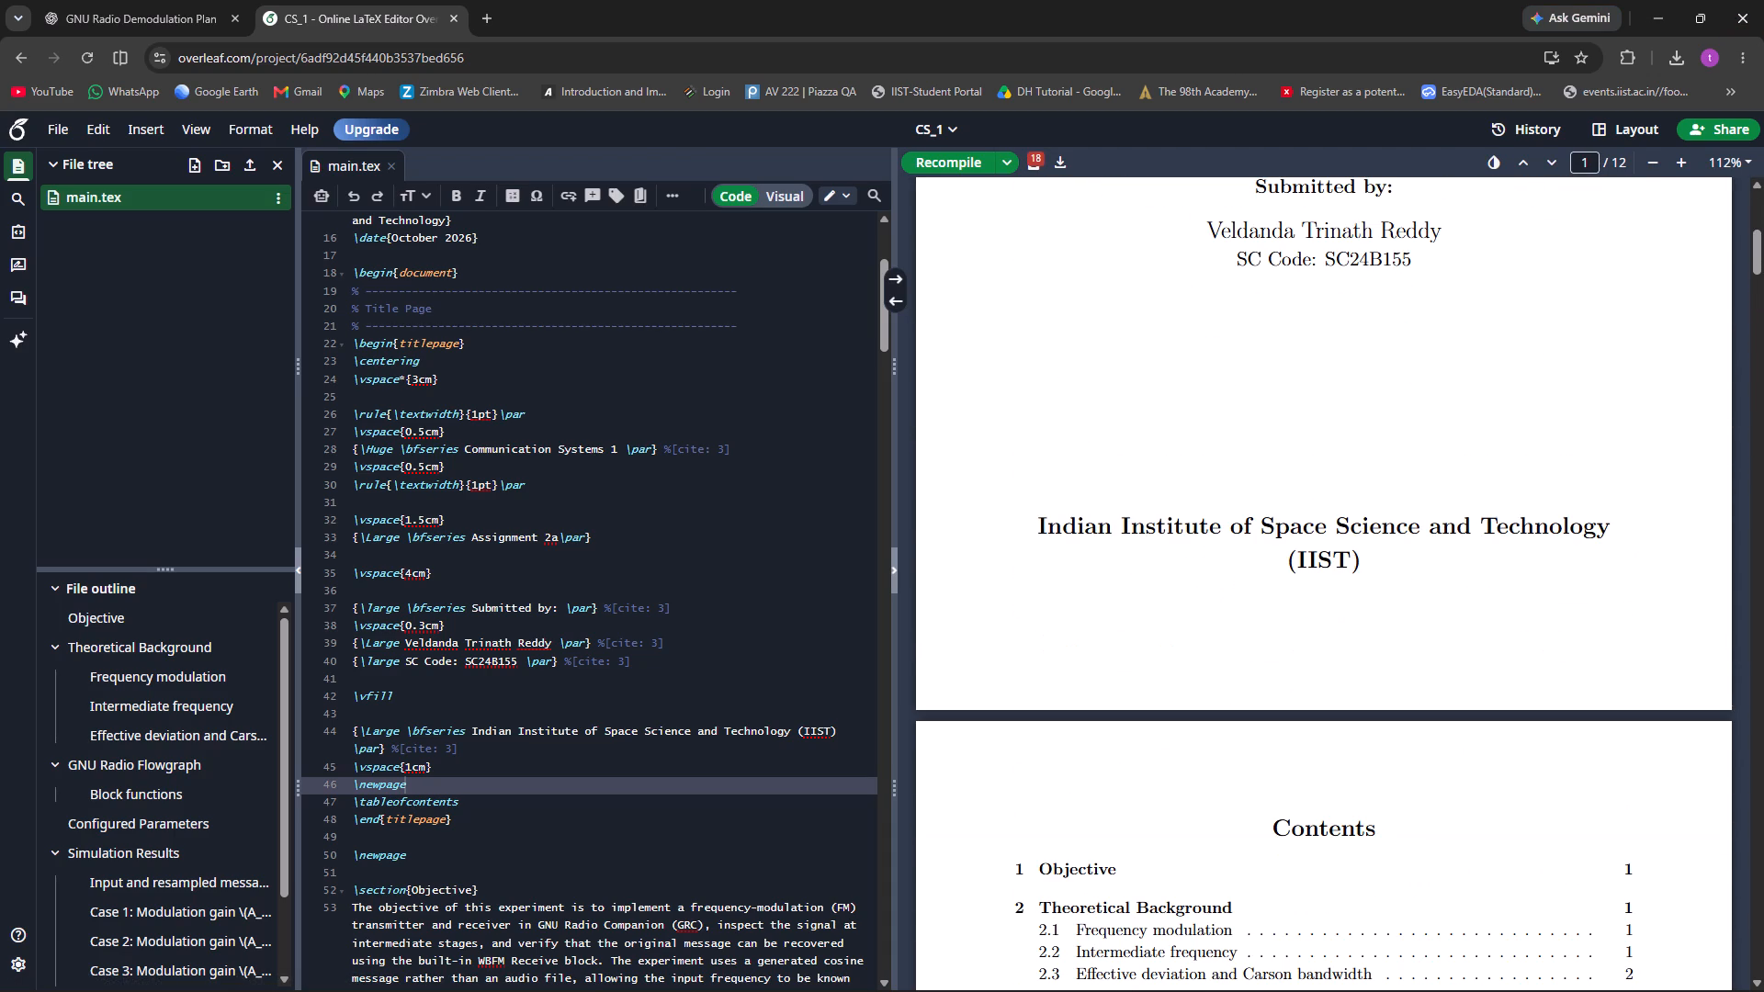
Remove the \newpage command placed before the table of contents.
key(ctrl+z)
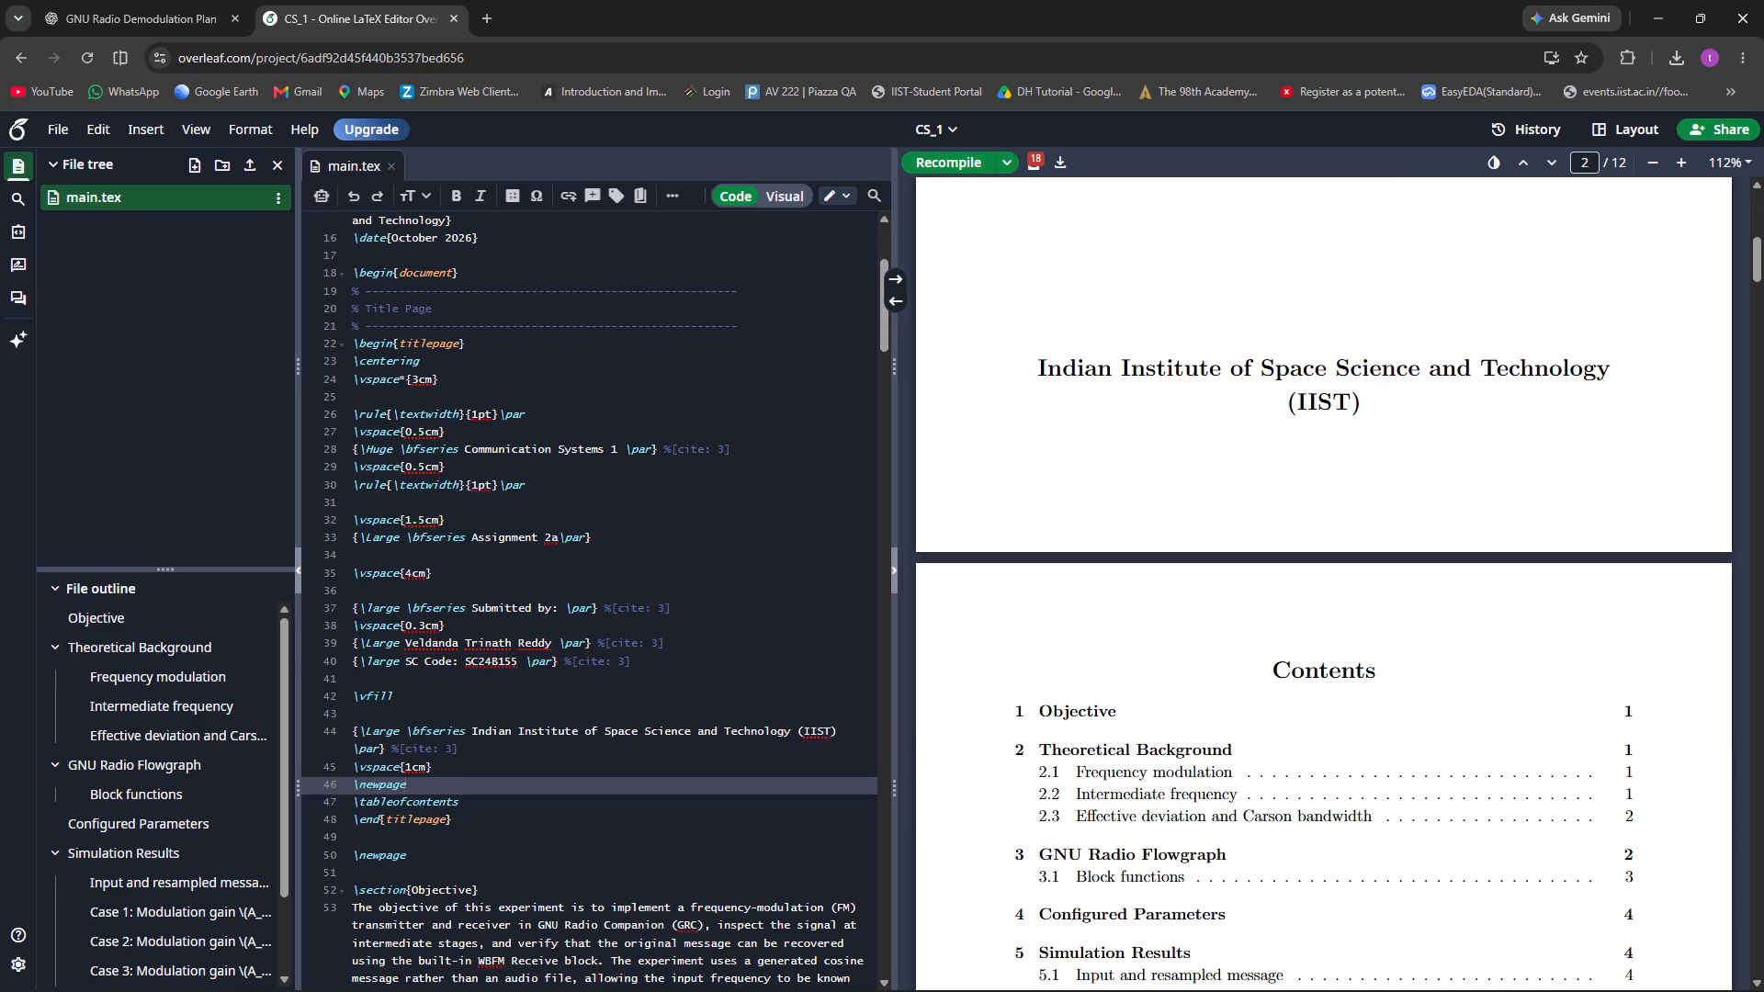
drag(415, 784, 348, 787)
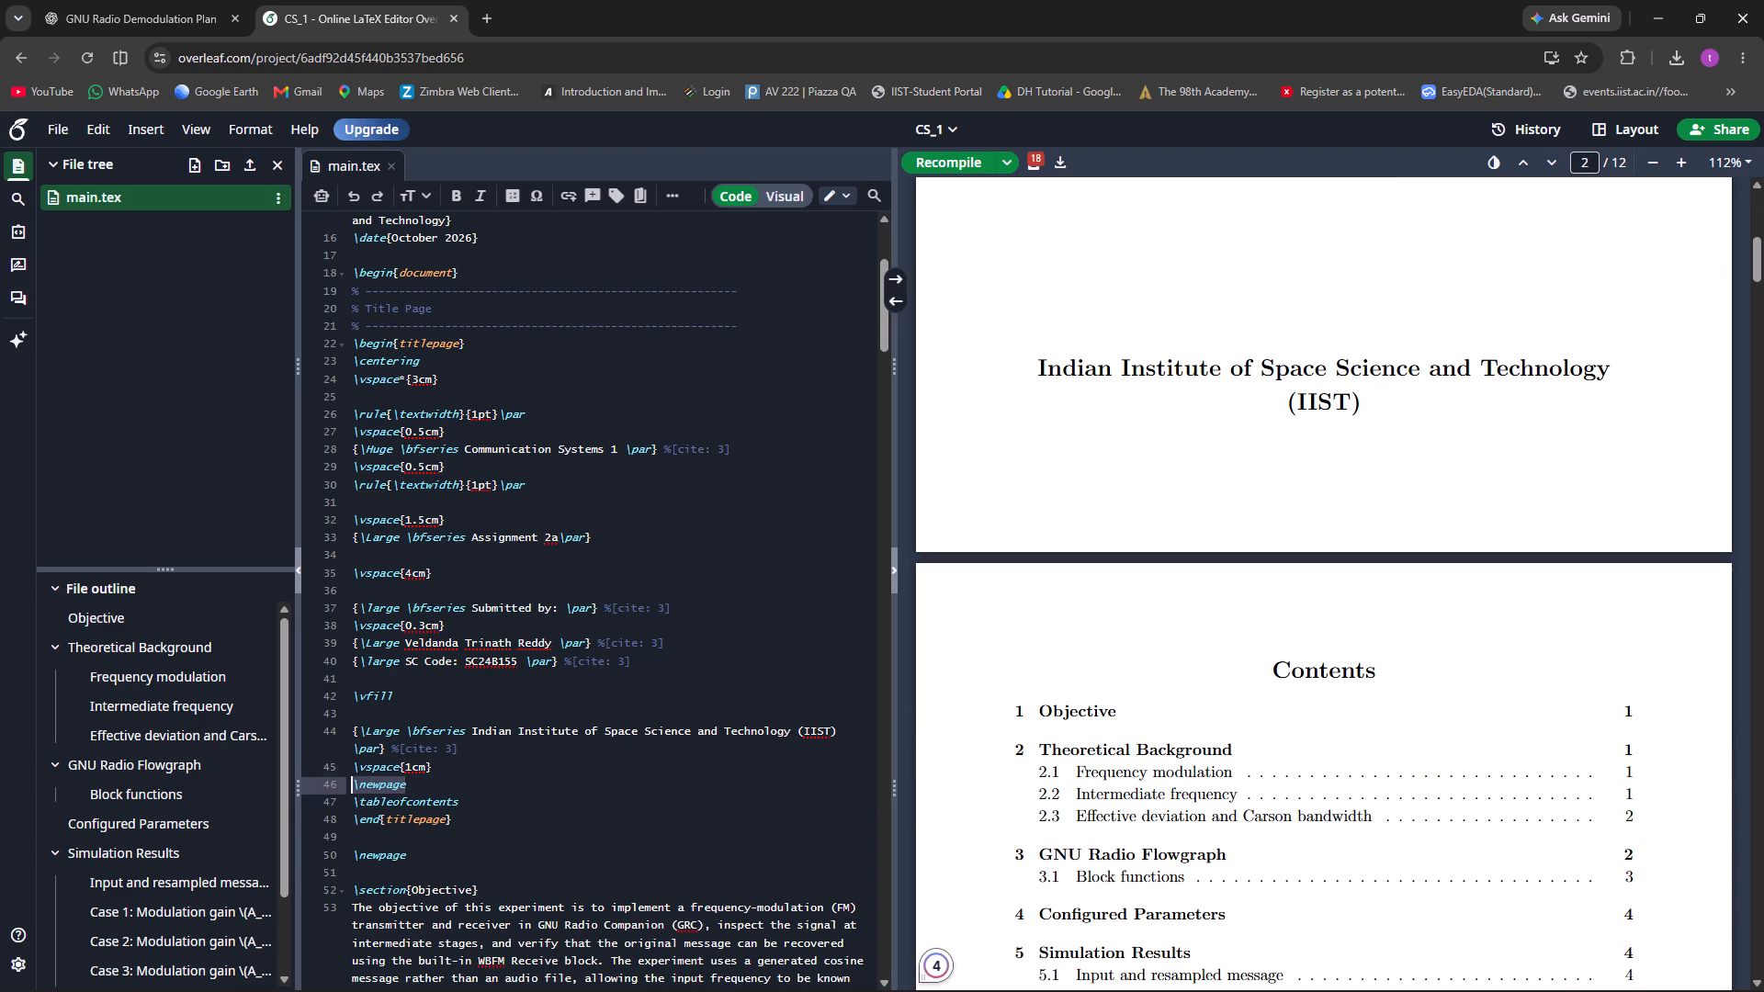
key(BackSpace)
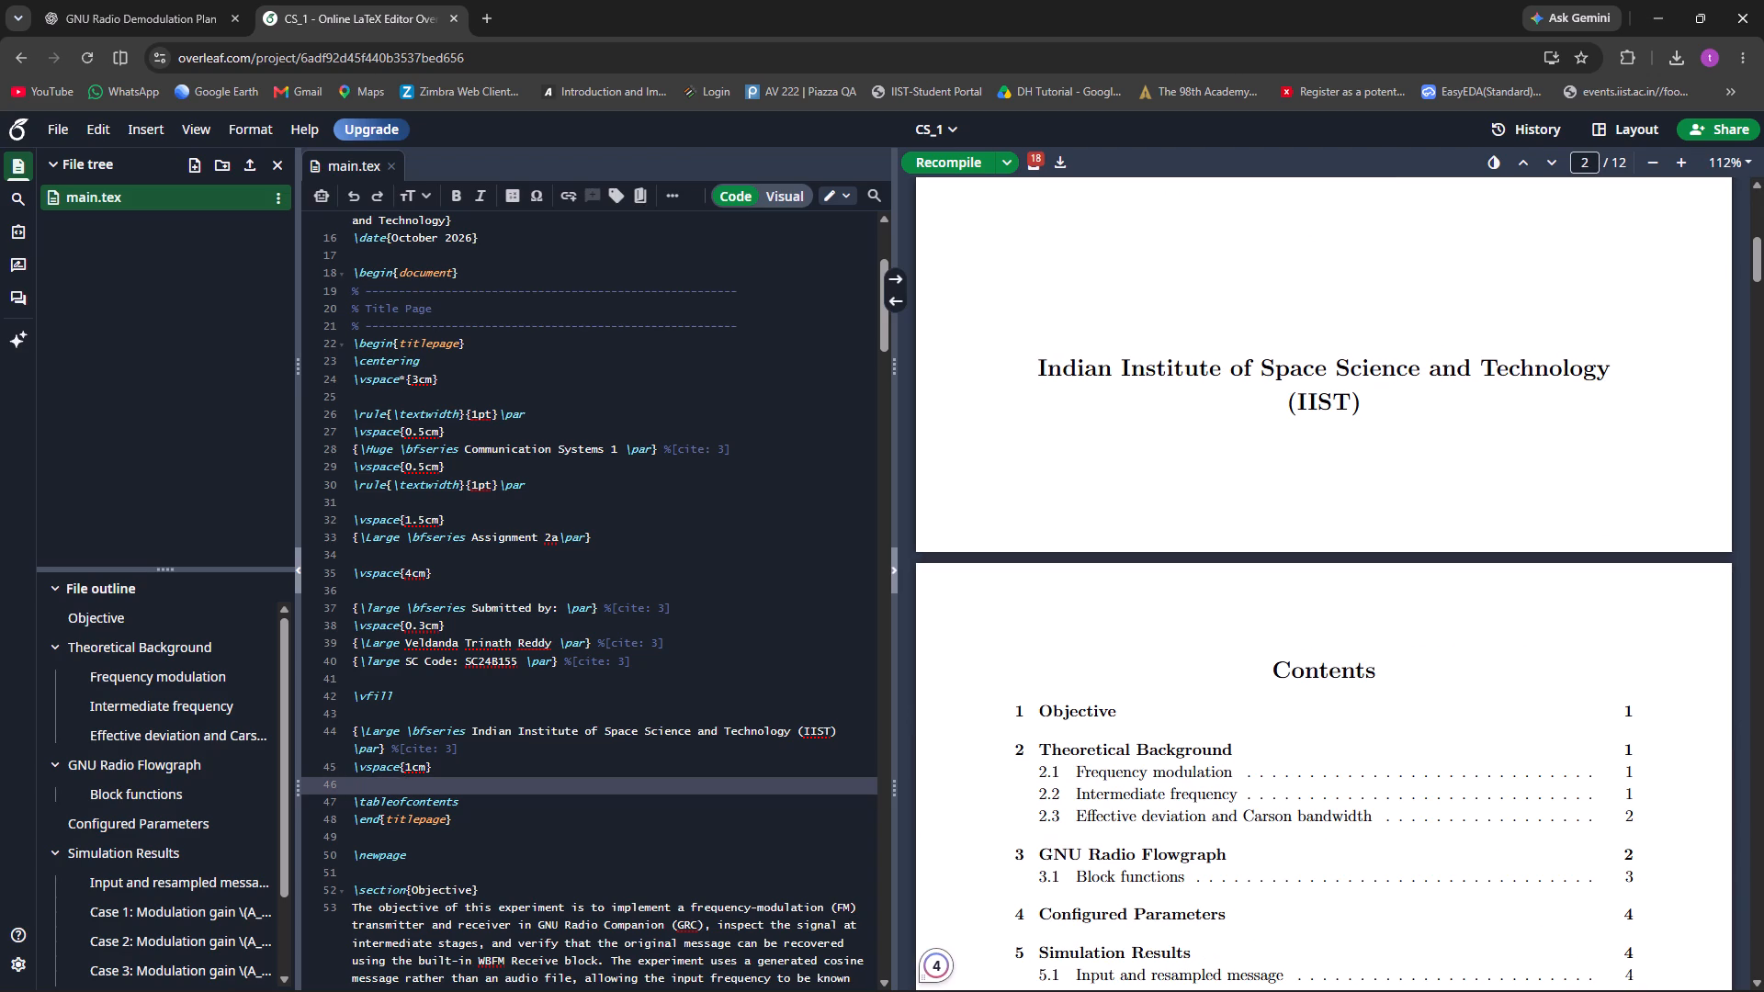
Remove the \vfill command and the 4 cm vertical space above "Submitted by:" from the title page, and recompile the report.
drag(401, 706, 347, 704)
drag(456, 697, 379, 696)
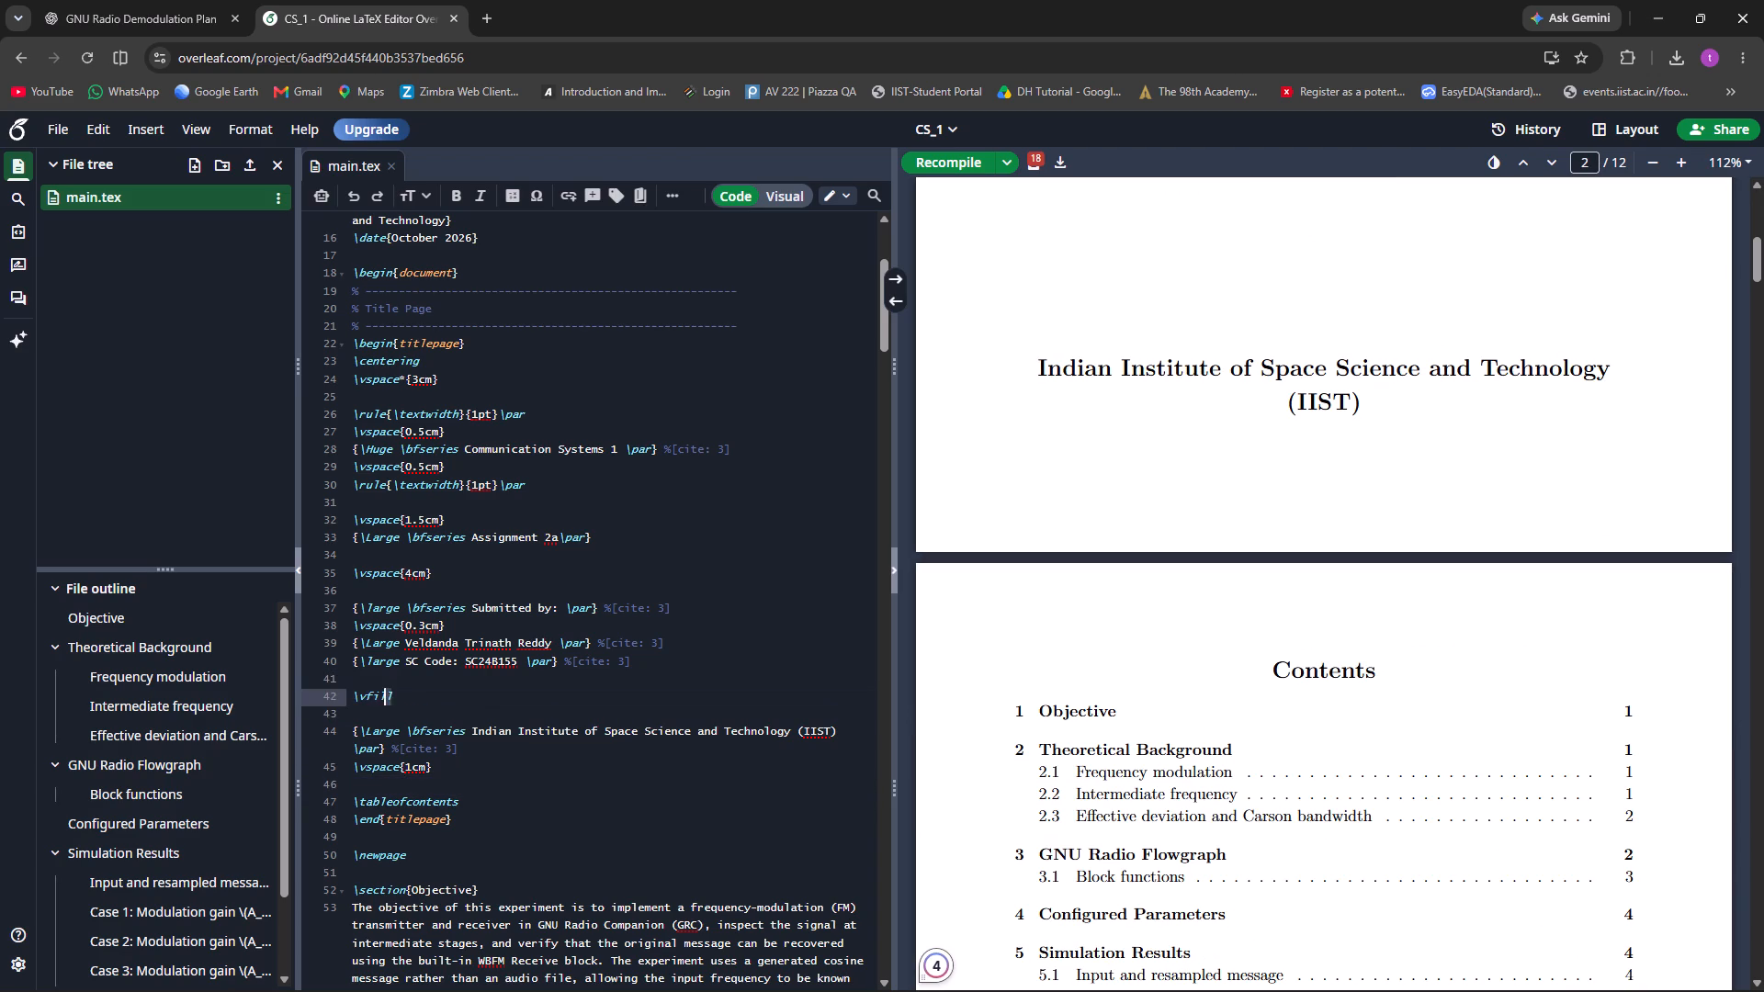
drag(379, 696, 349, 696)
key(BackSpace)
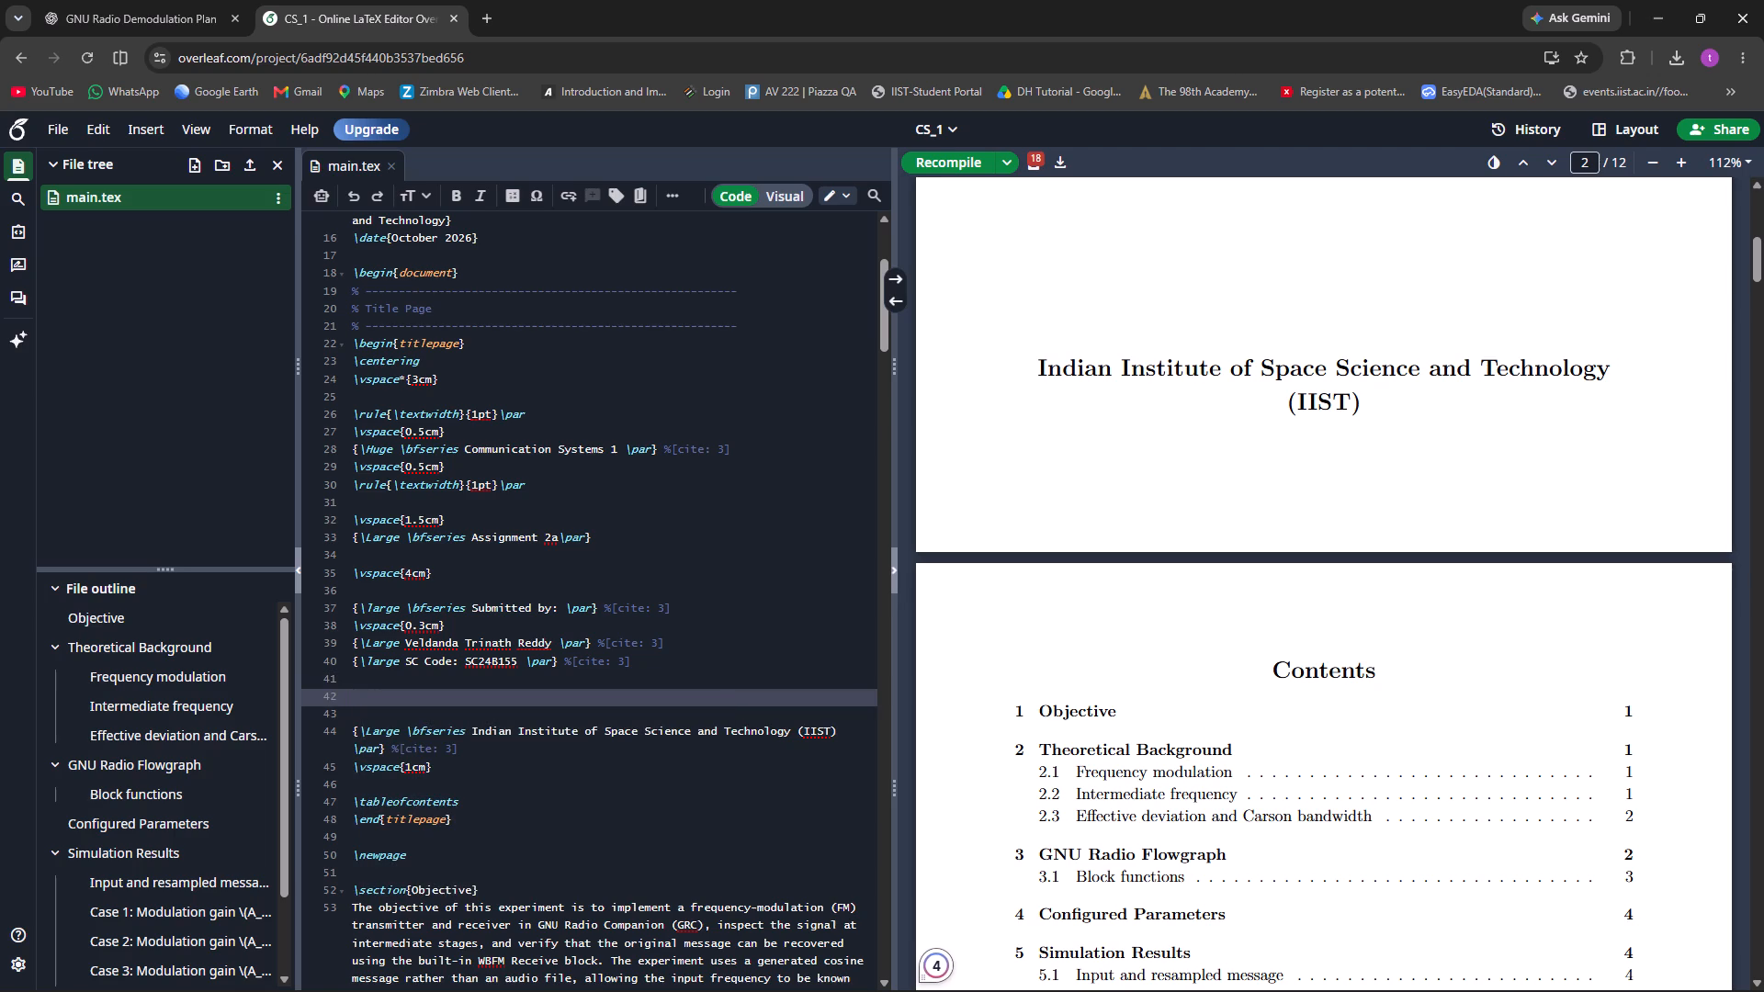
drag(452, 563, 345, 558)
drag(442, 587, 317, 574)
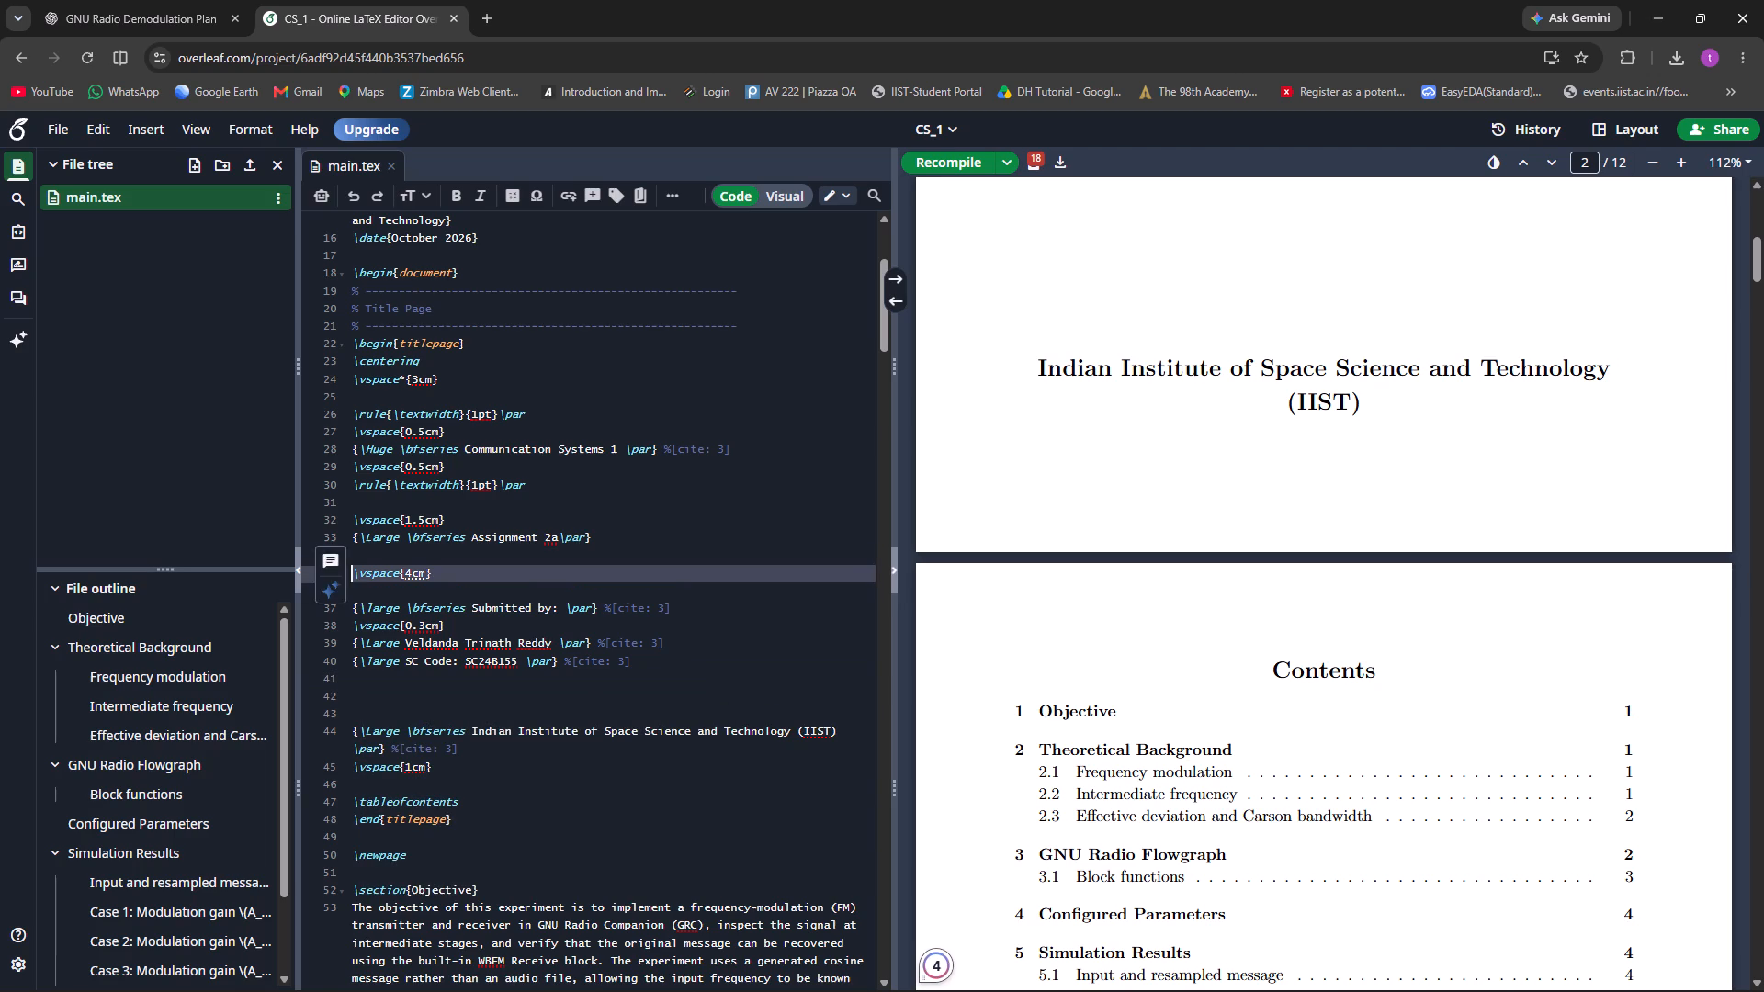
key(equal)
click(946, 163)
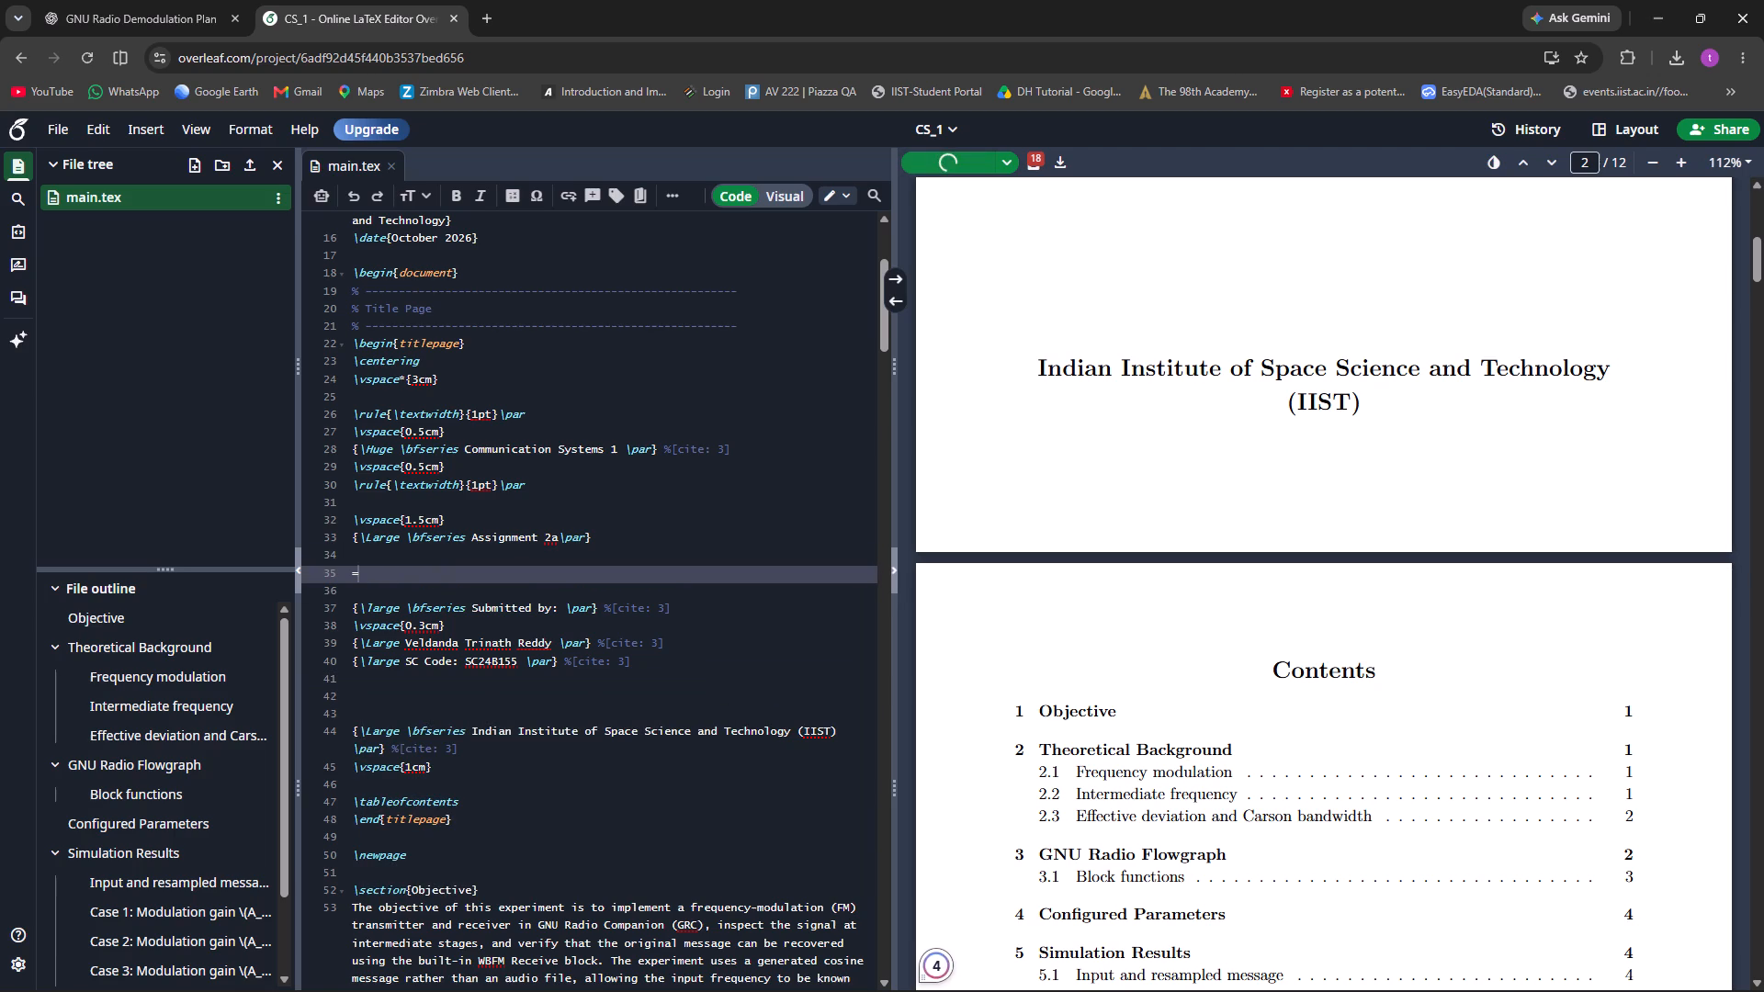
Delete the stray equals sign between the Assignment 2a and "Submitted by:" lines of the title page code.
scroll(1166, 427, up, 8)
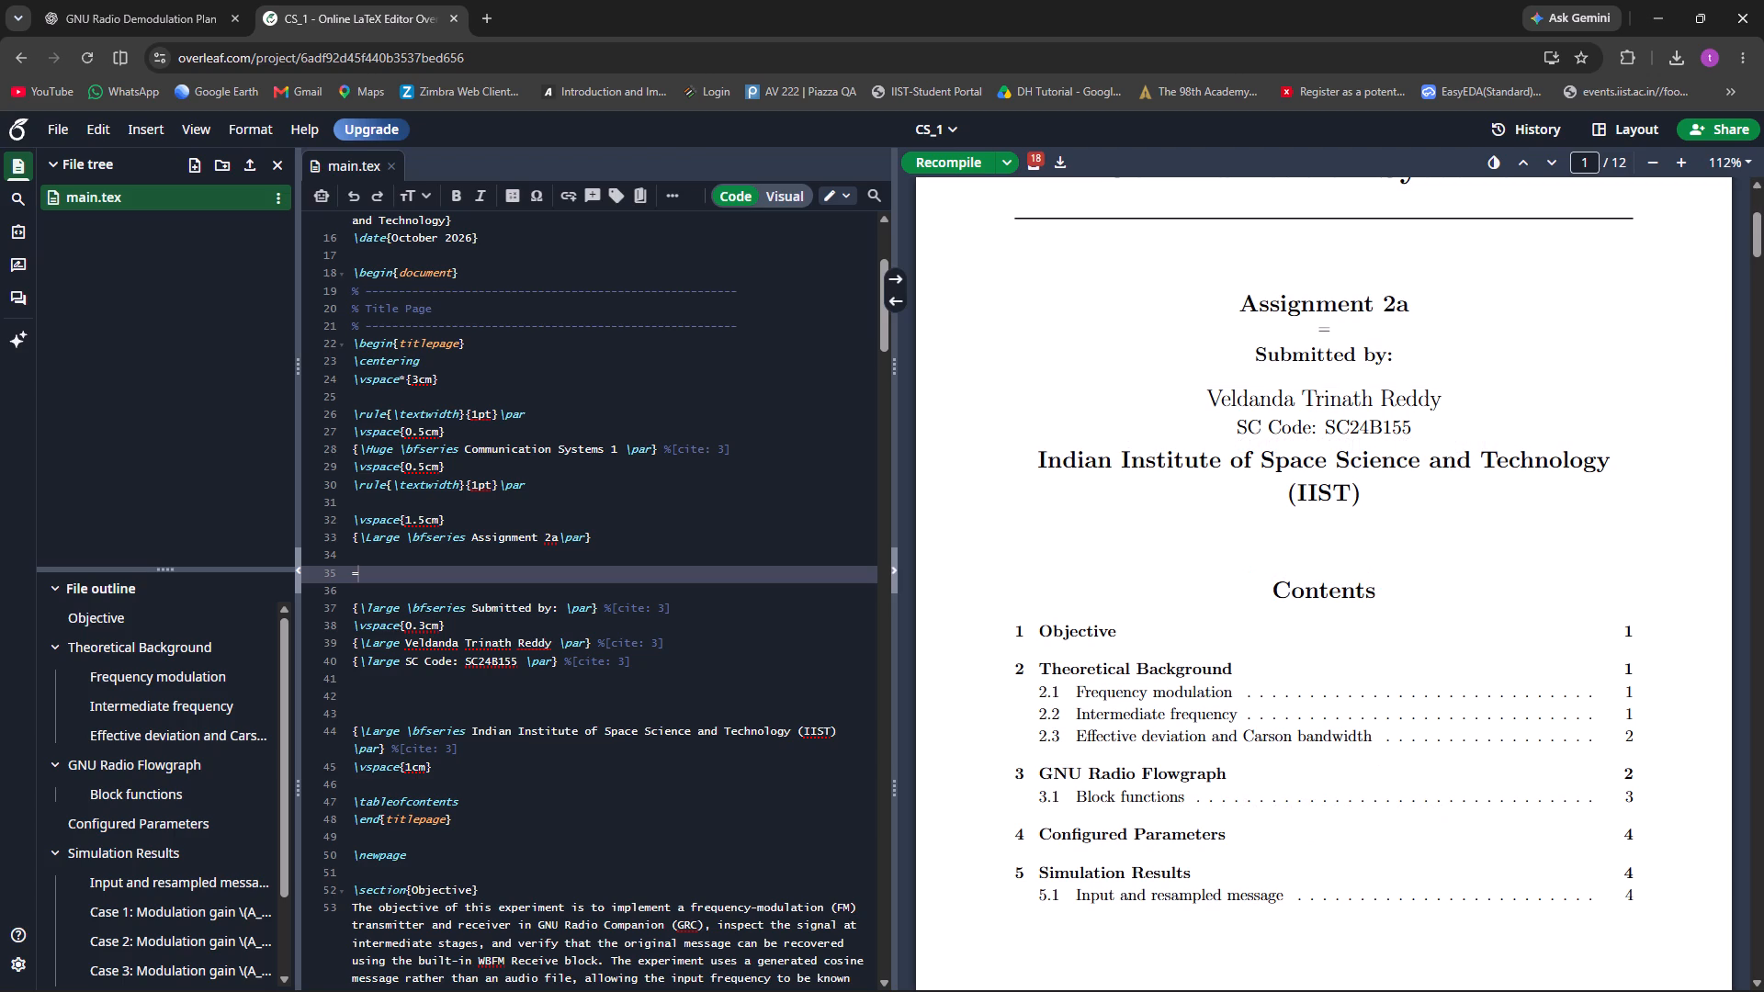
key(BackSpace)
scroll(1179, 724, down, 6)
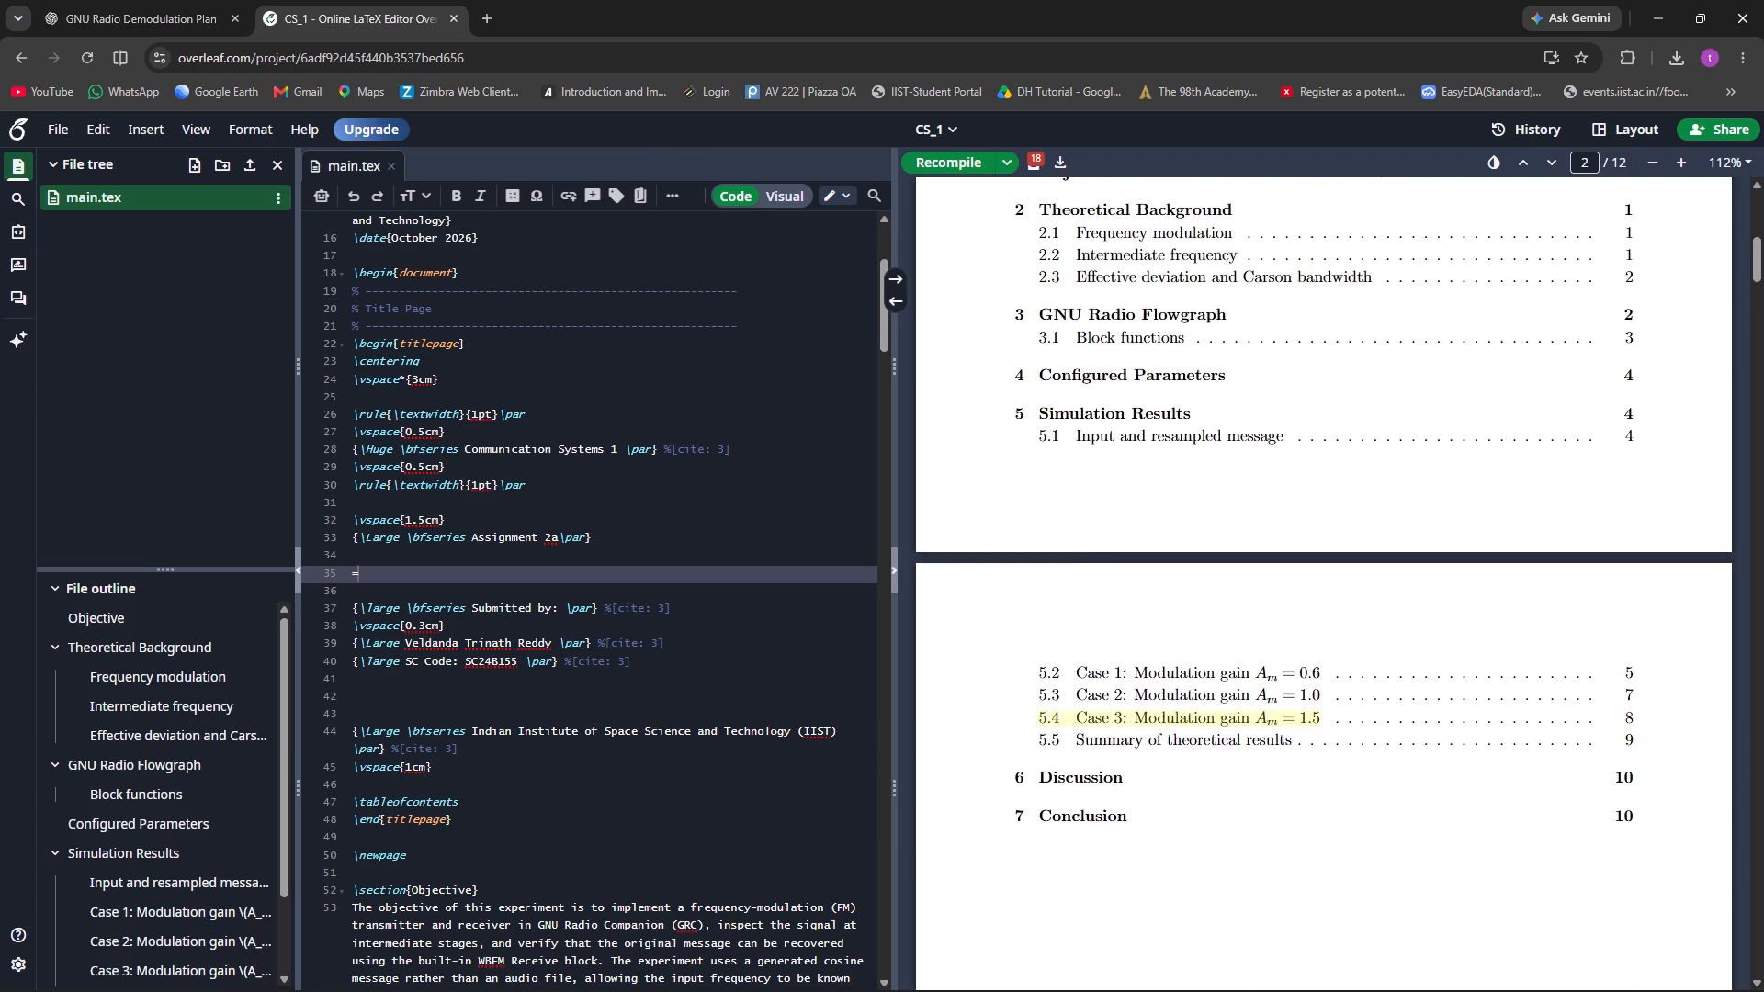
scroll(1179, 724, down, 3)
scroll(1179, 724, up, 12)
scroll(1191, 701, down, 2)
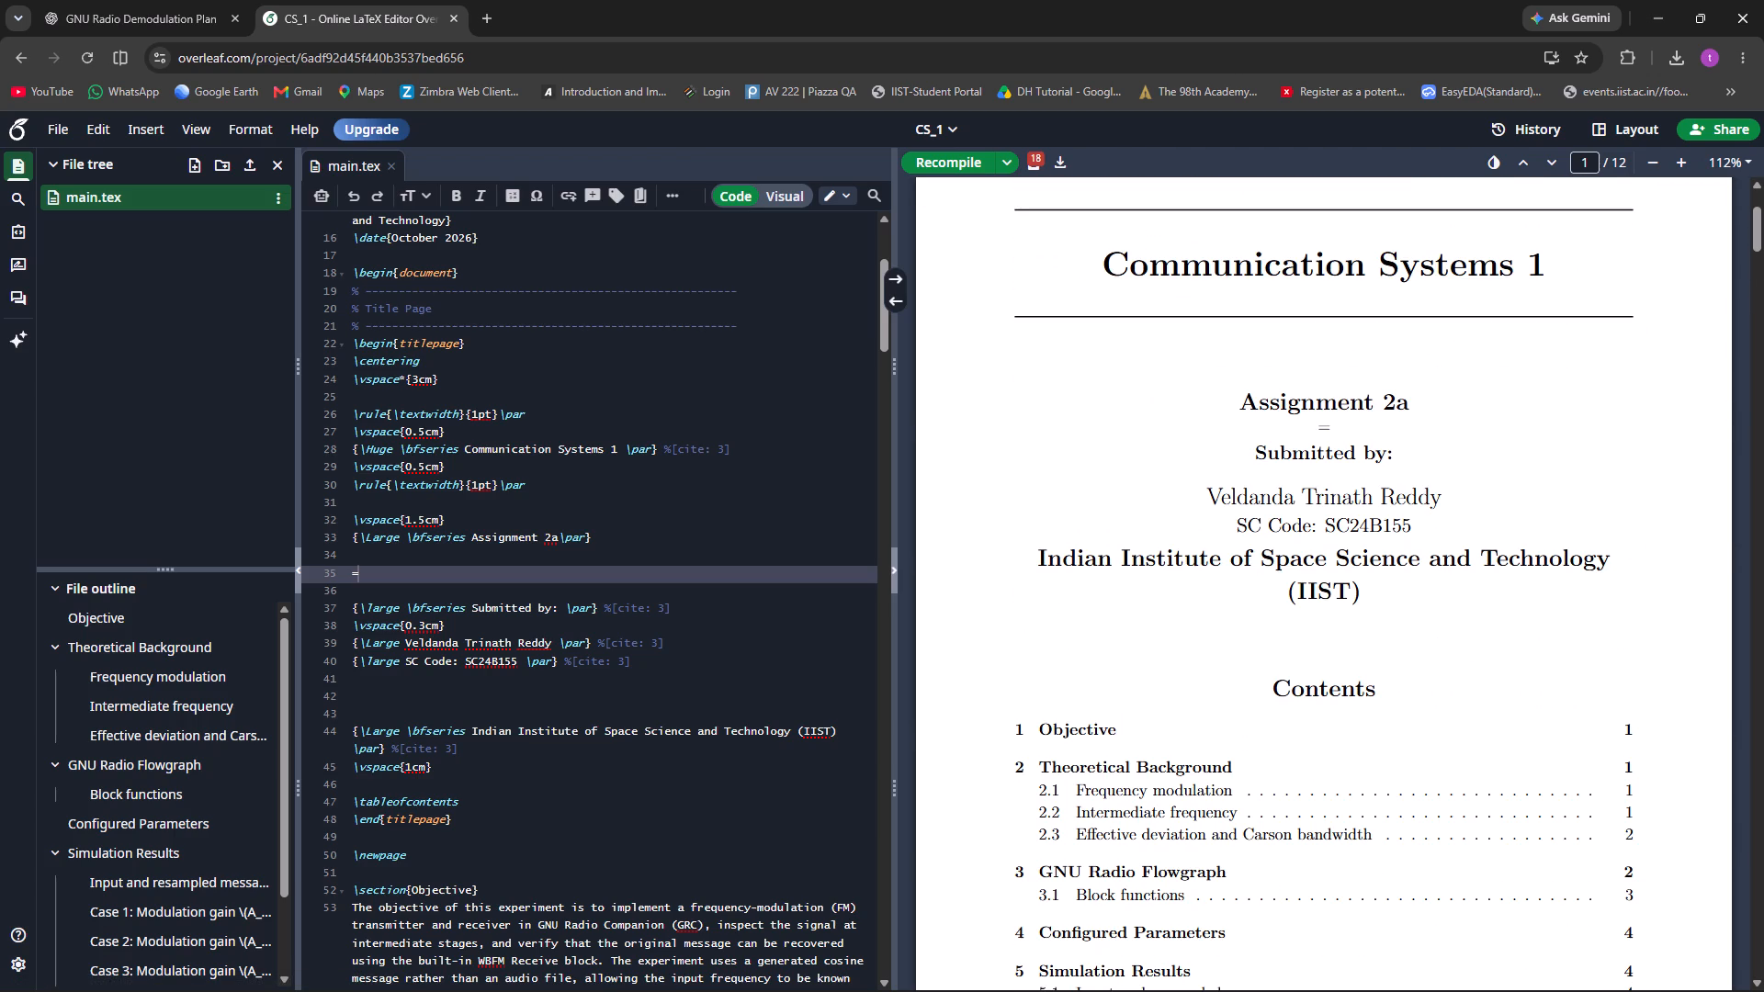
key(BackSpace)
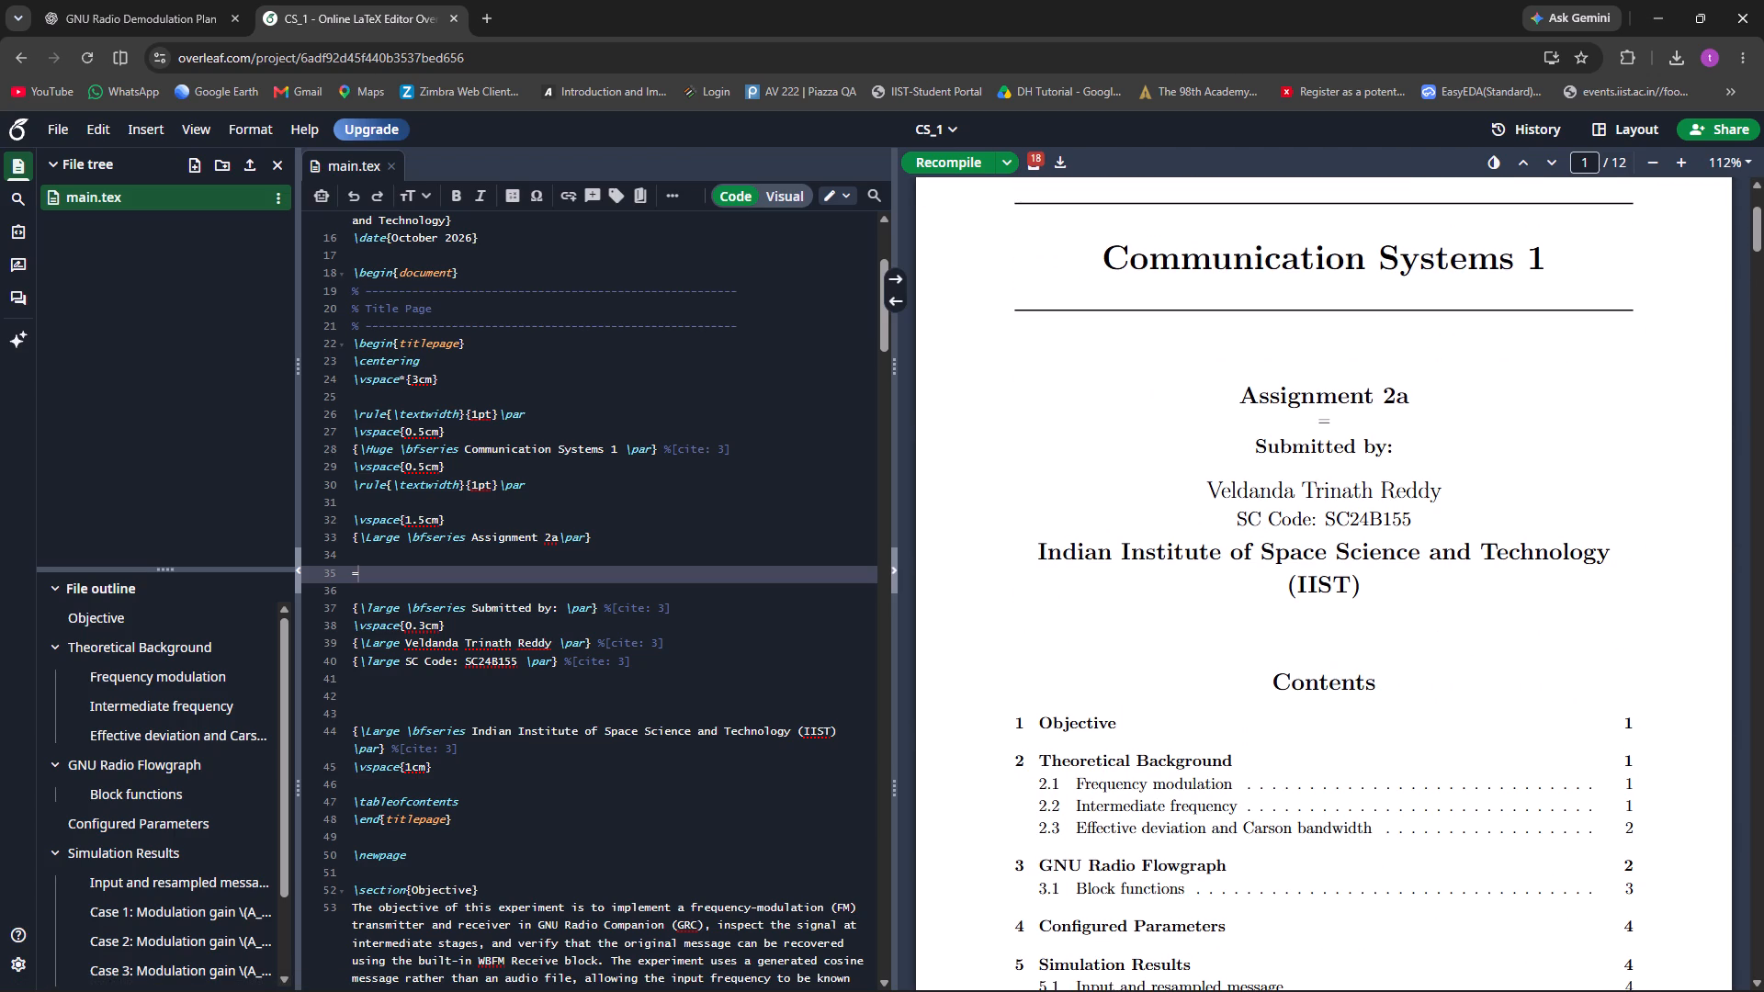
click(613, 568)
key(BackSpace)
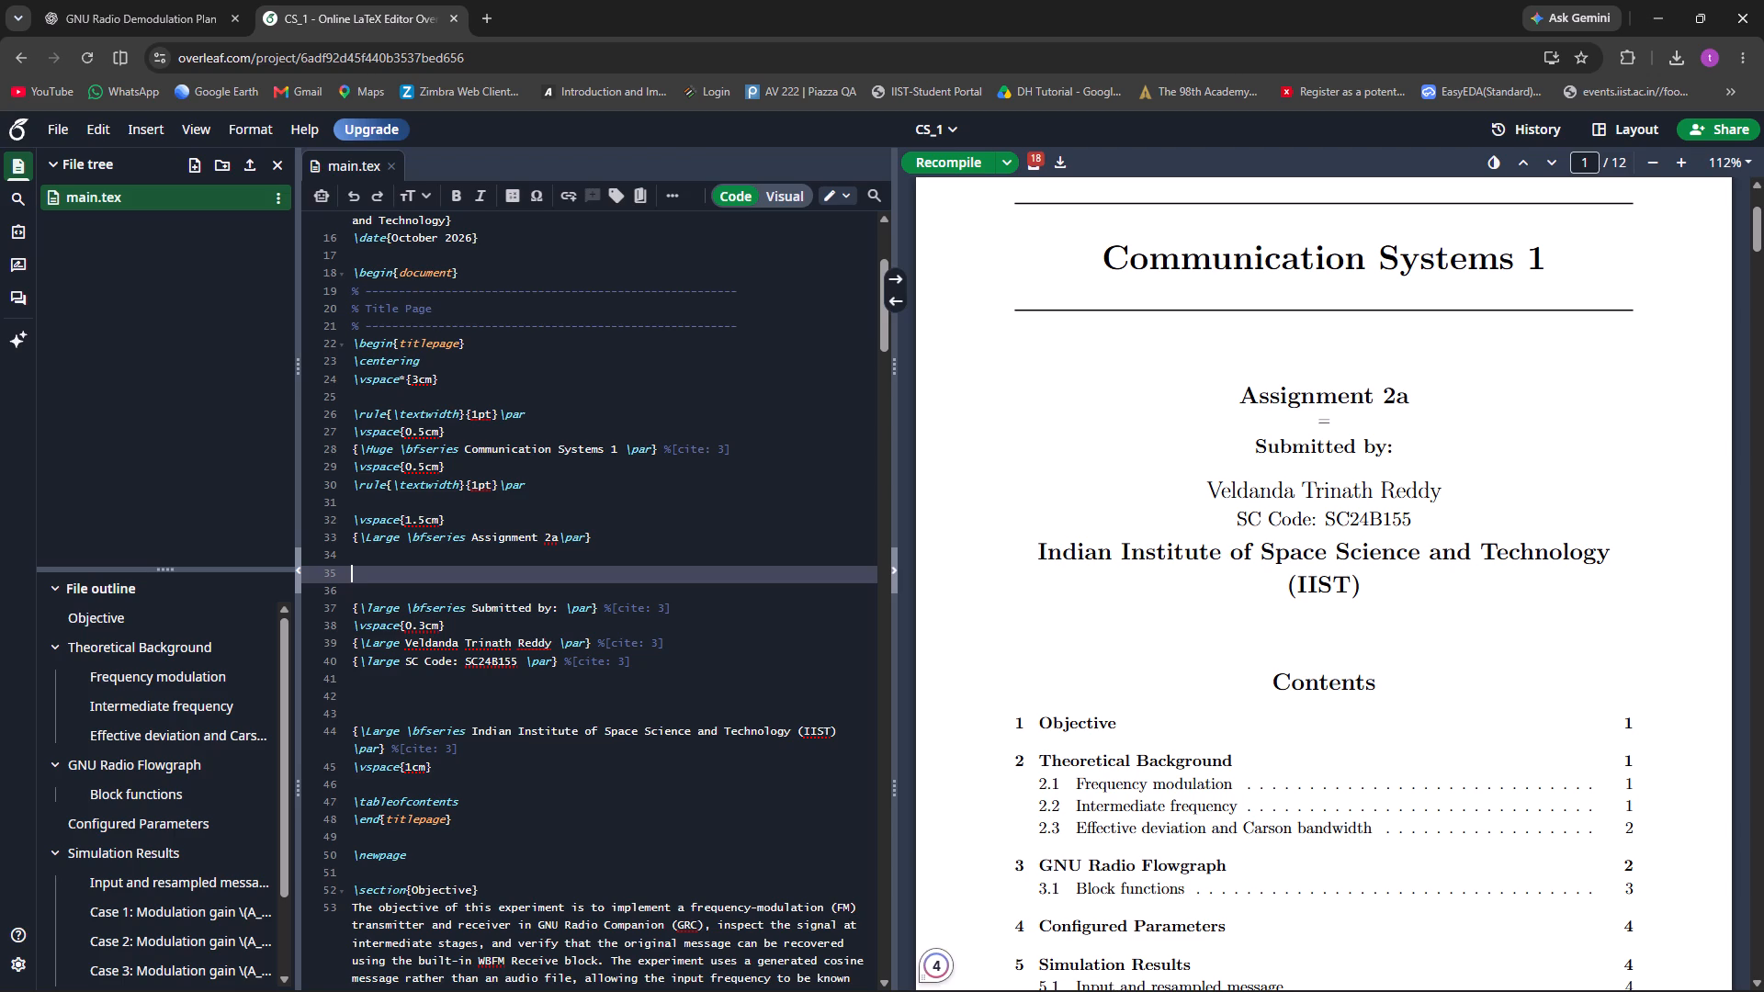
Remove the 1.5 cm vertical space above the Assignment 2a line, recompile, and check the title page and contents layout.
drag(480, 514, 349, 507)
key(BackSpace)
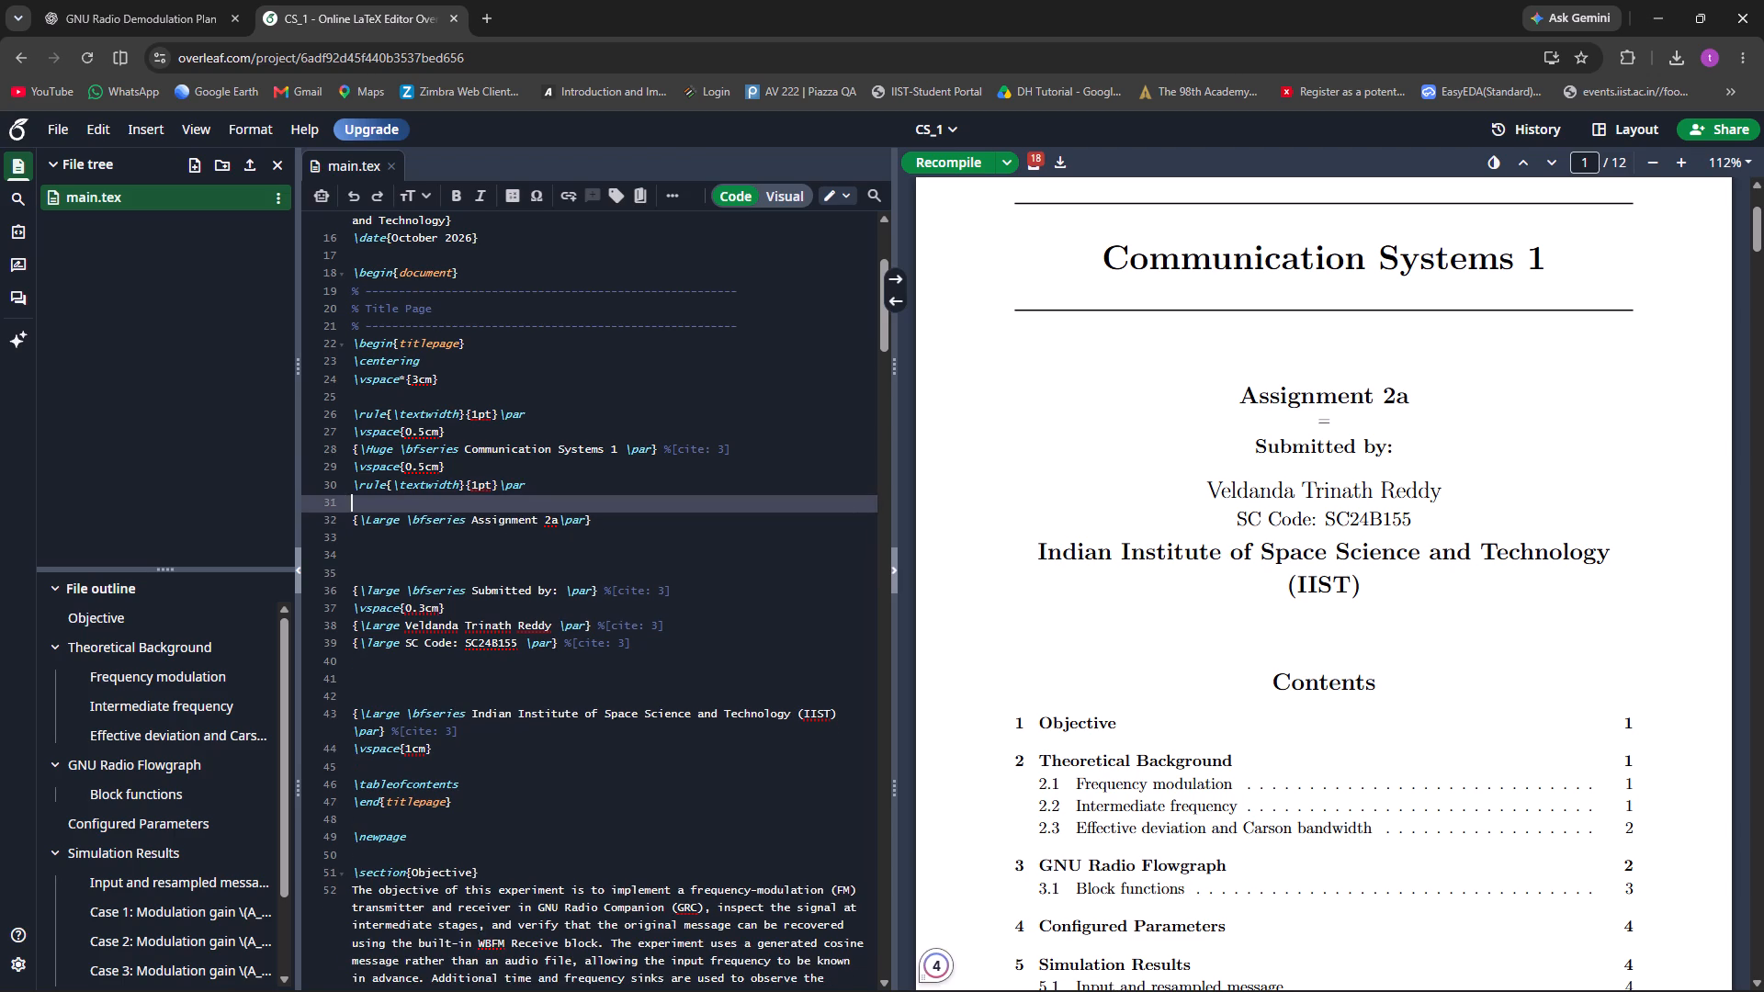
click(963, 164)
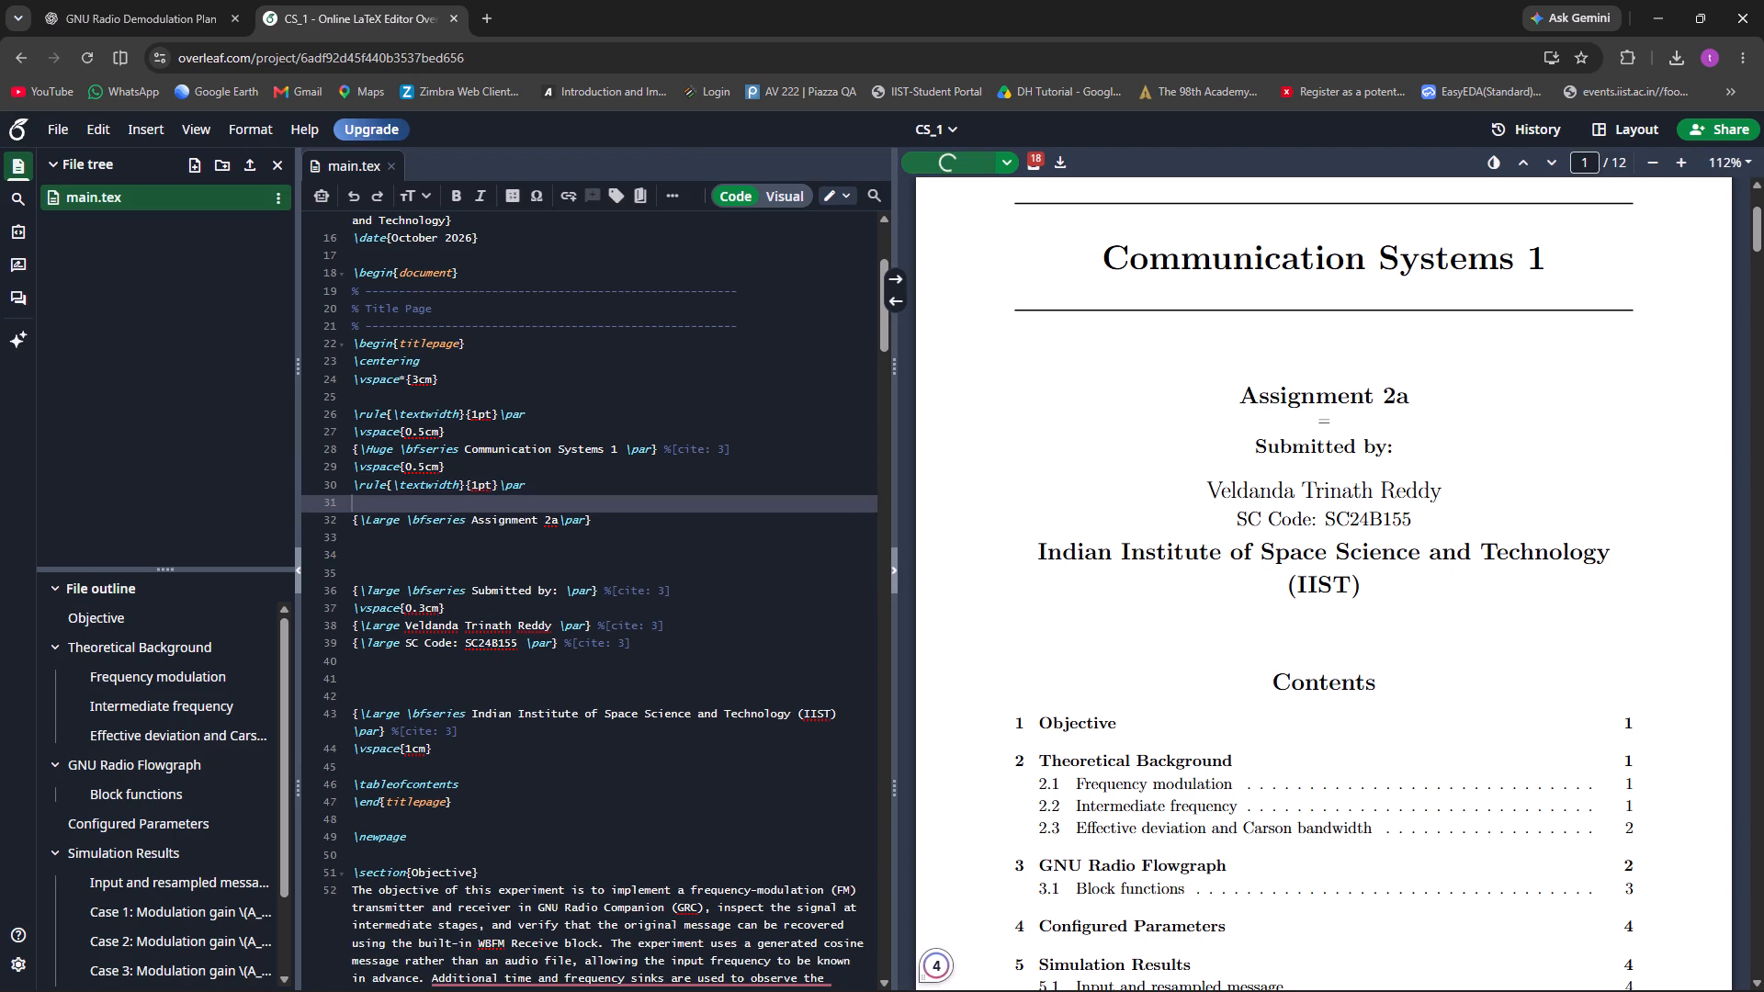
scroll(1058, 506, down, 2)
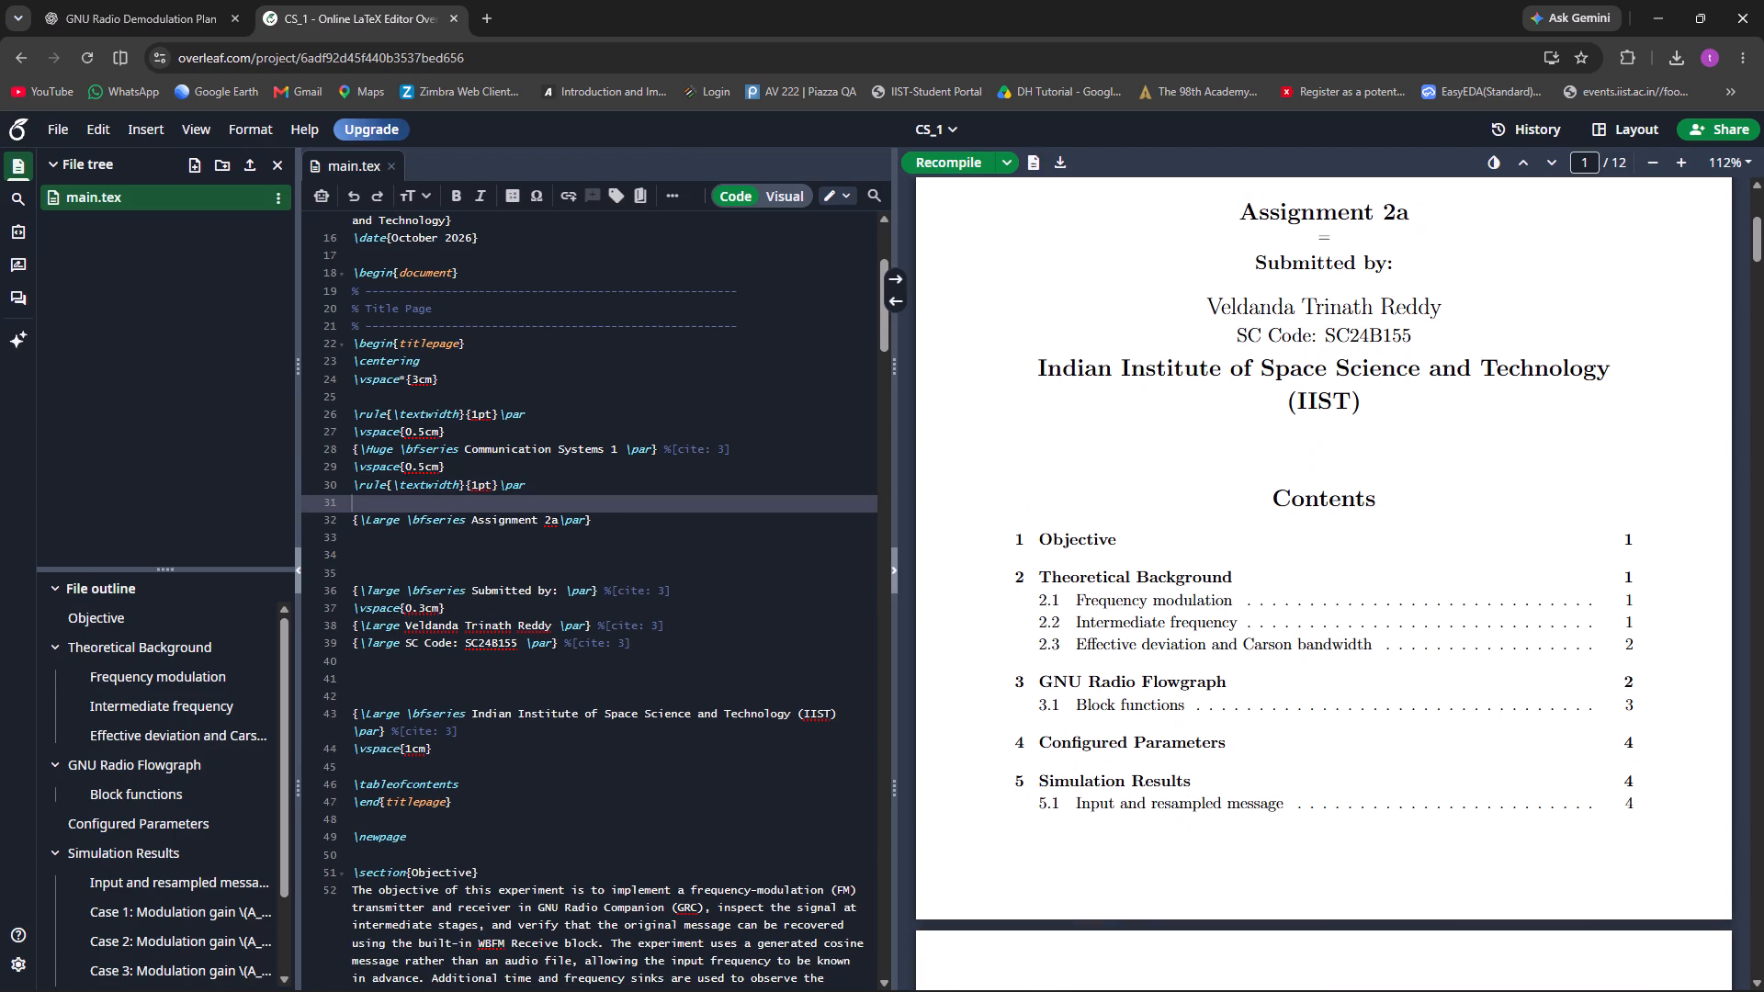
scroll(1193, 479, down, 2)
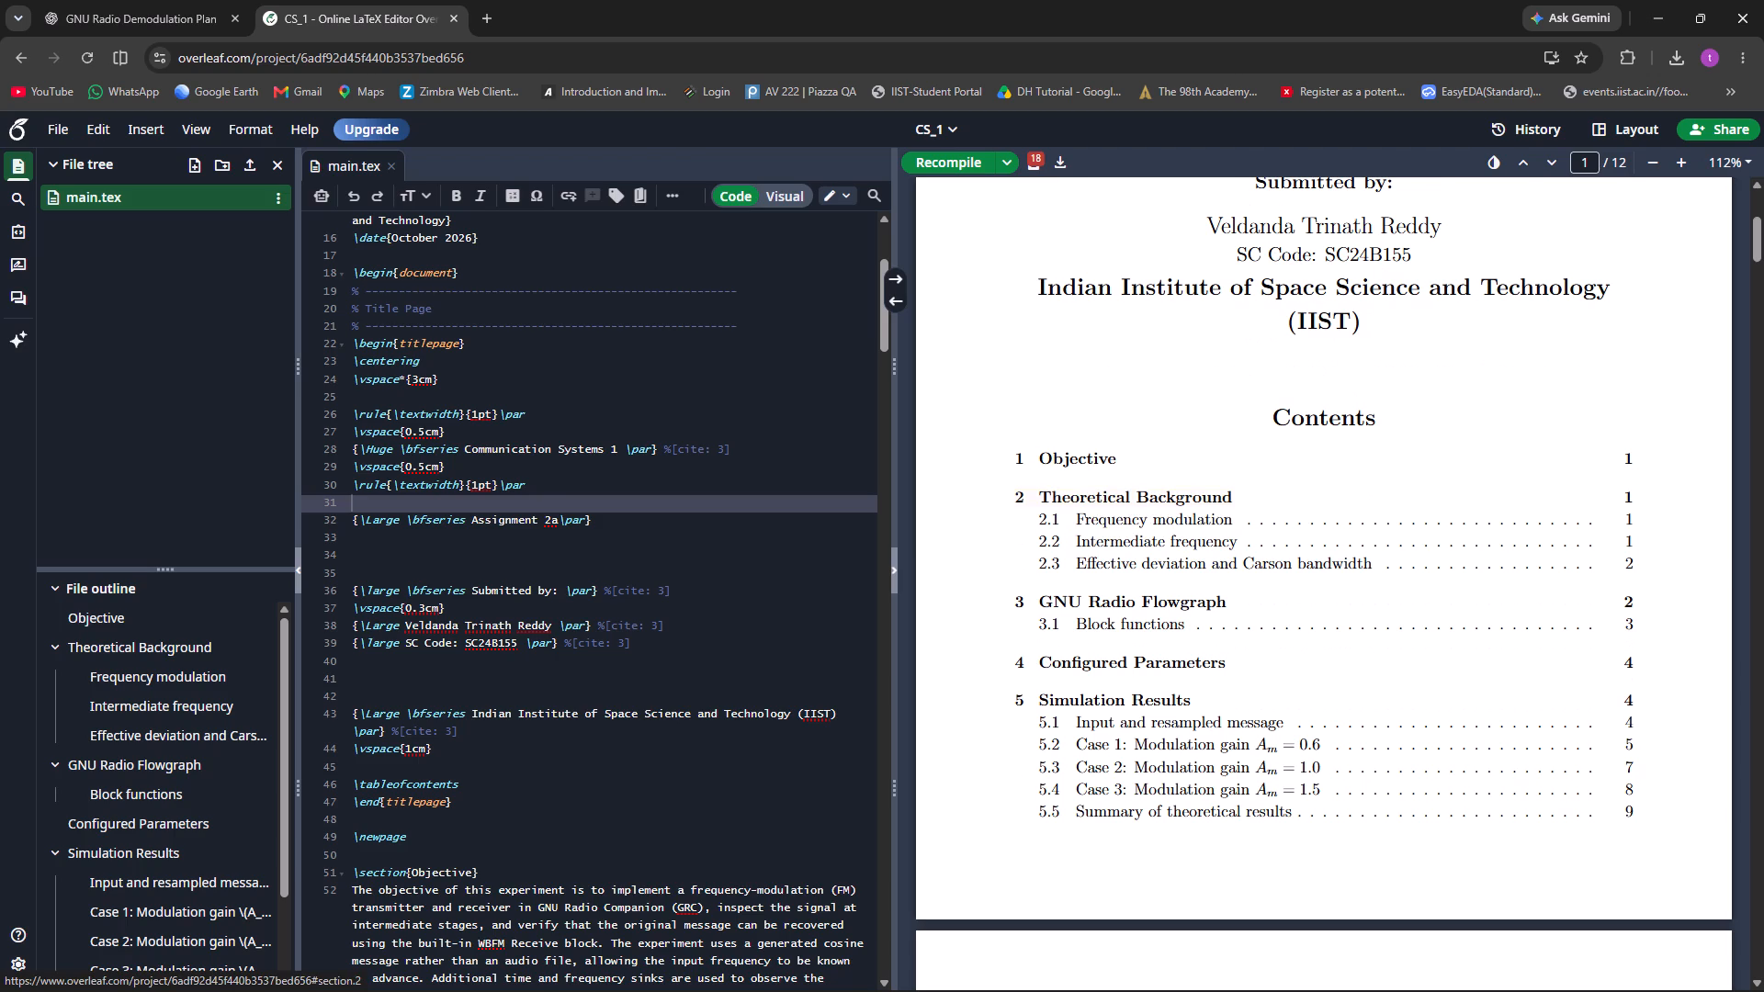
scroll(1193, 479, down, 2)
scroll(1193, 479, up, 7)
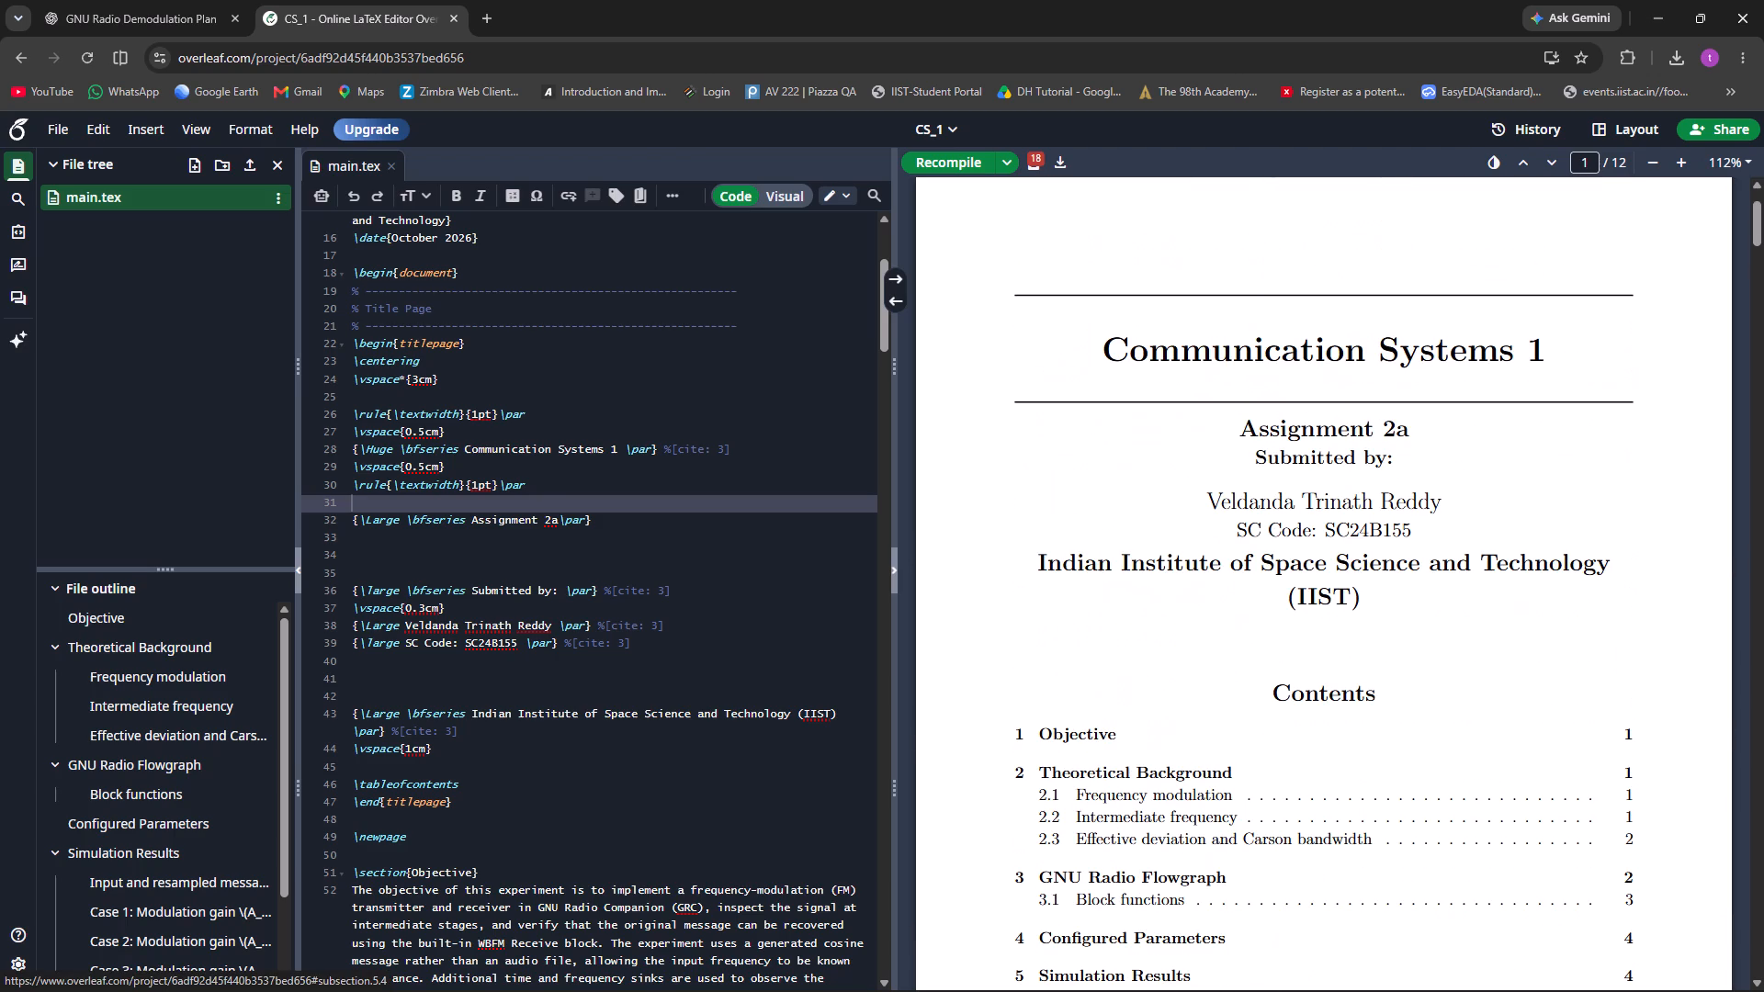
Delete the extra blank lines below the Assignment 2a line and the 0.3 cm vertical space after "Submitted by:".
click(482, 557)
key(BackSpace)
key(BackSpace)
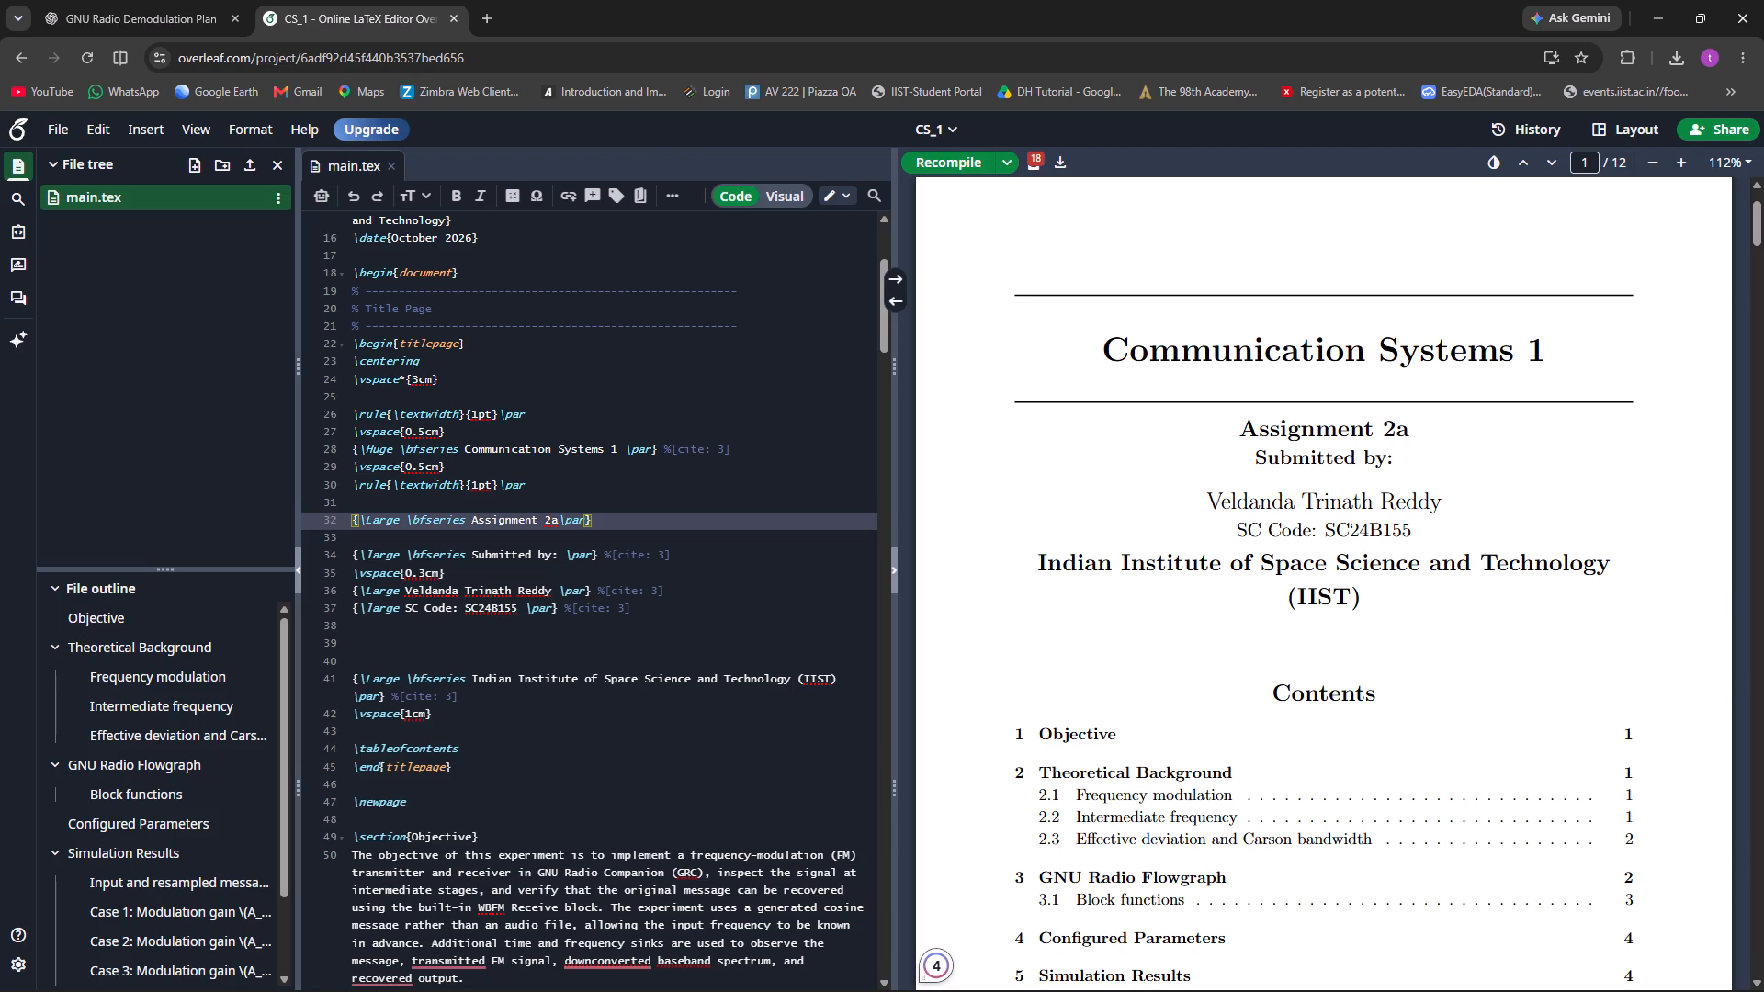
drag(483, 568, 337, 568)
key(BackSpace)
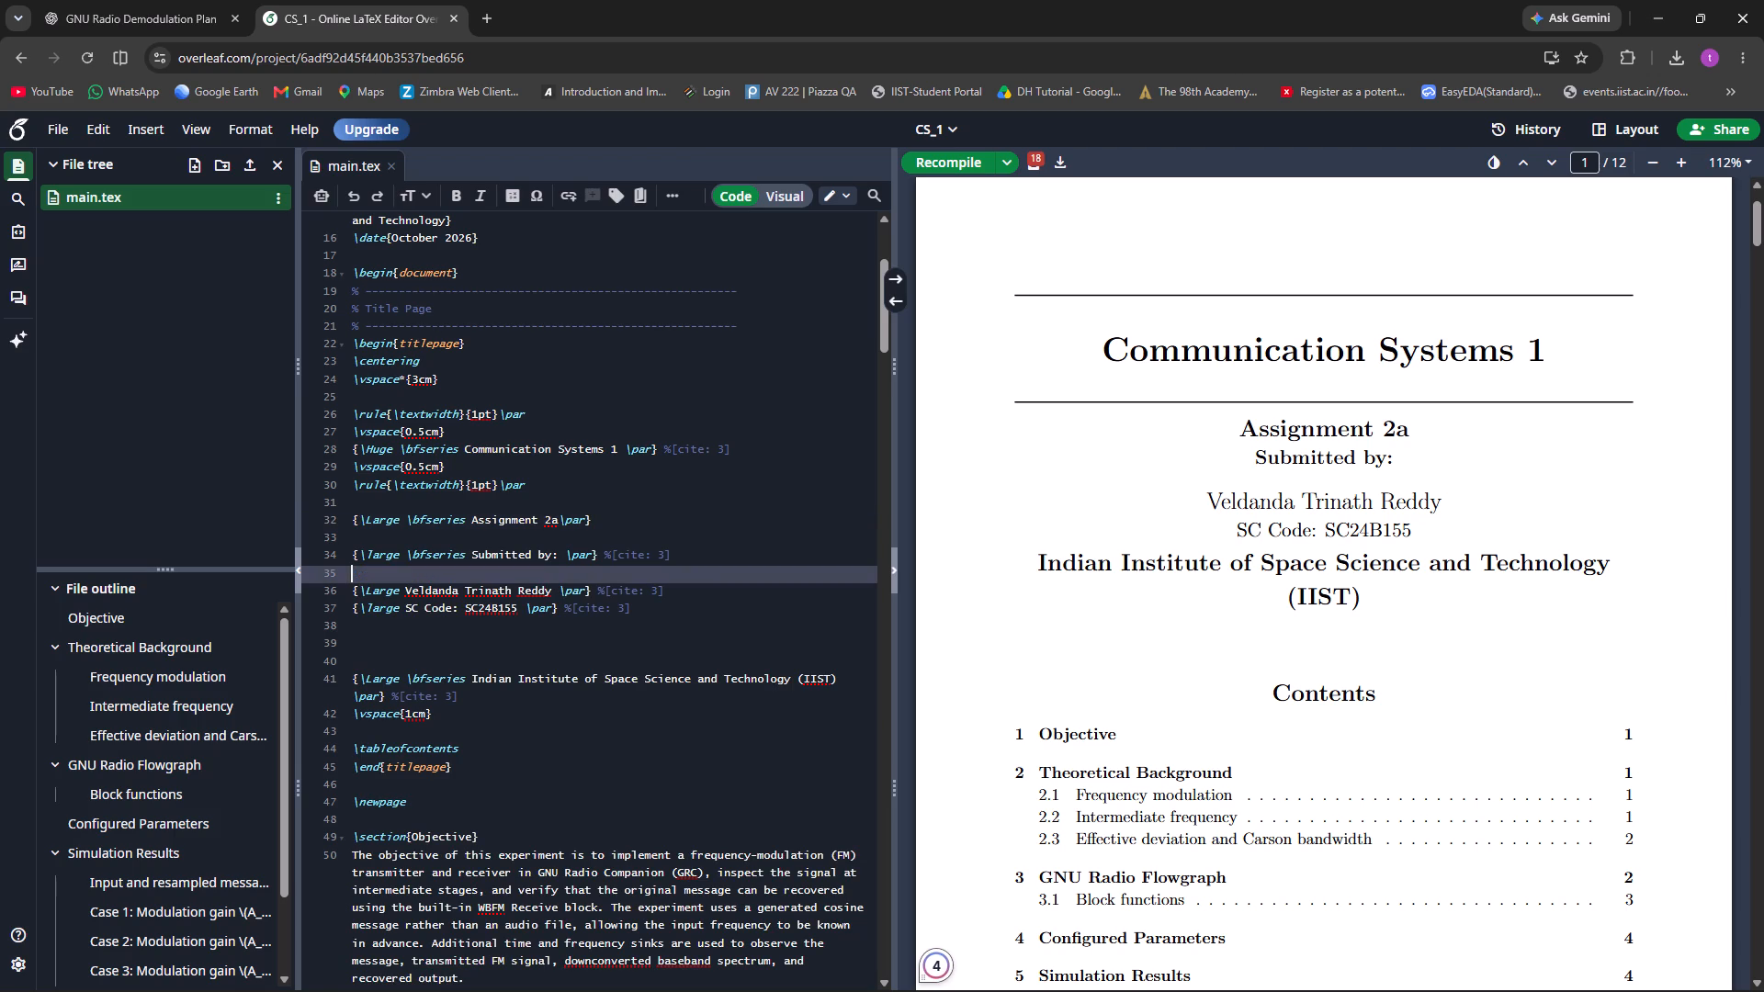
Remove the 0.5 cm vertical space above the Communication Systems 1 heading.
drag(464, 458, 405, 468)
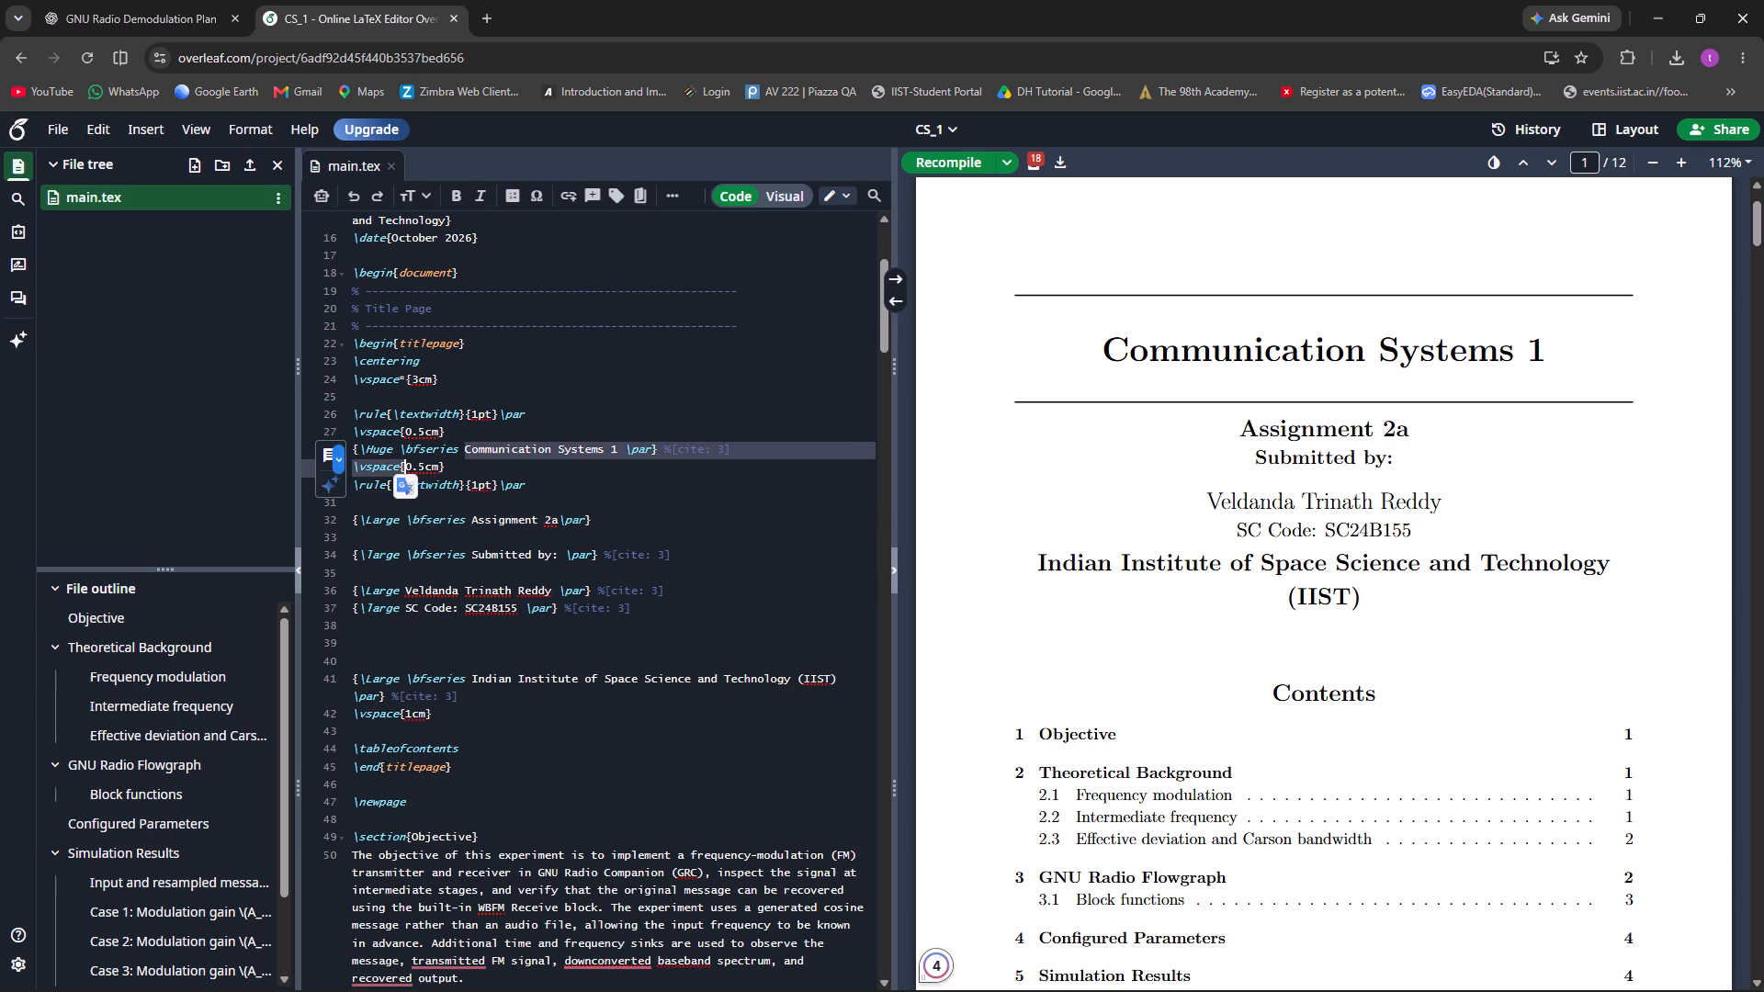
click(455, 470)
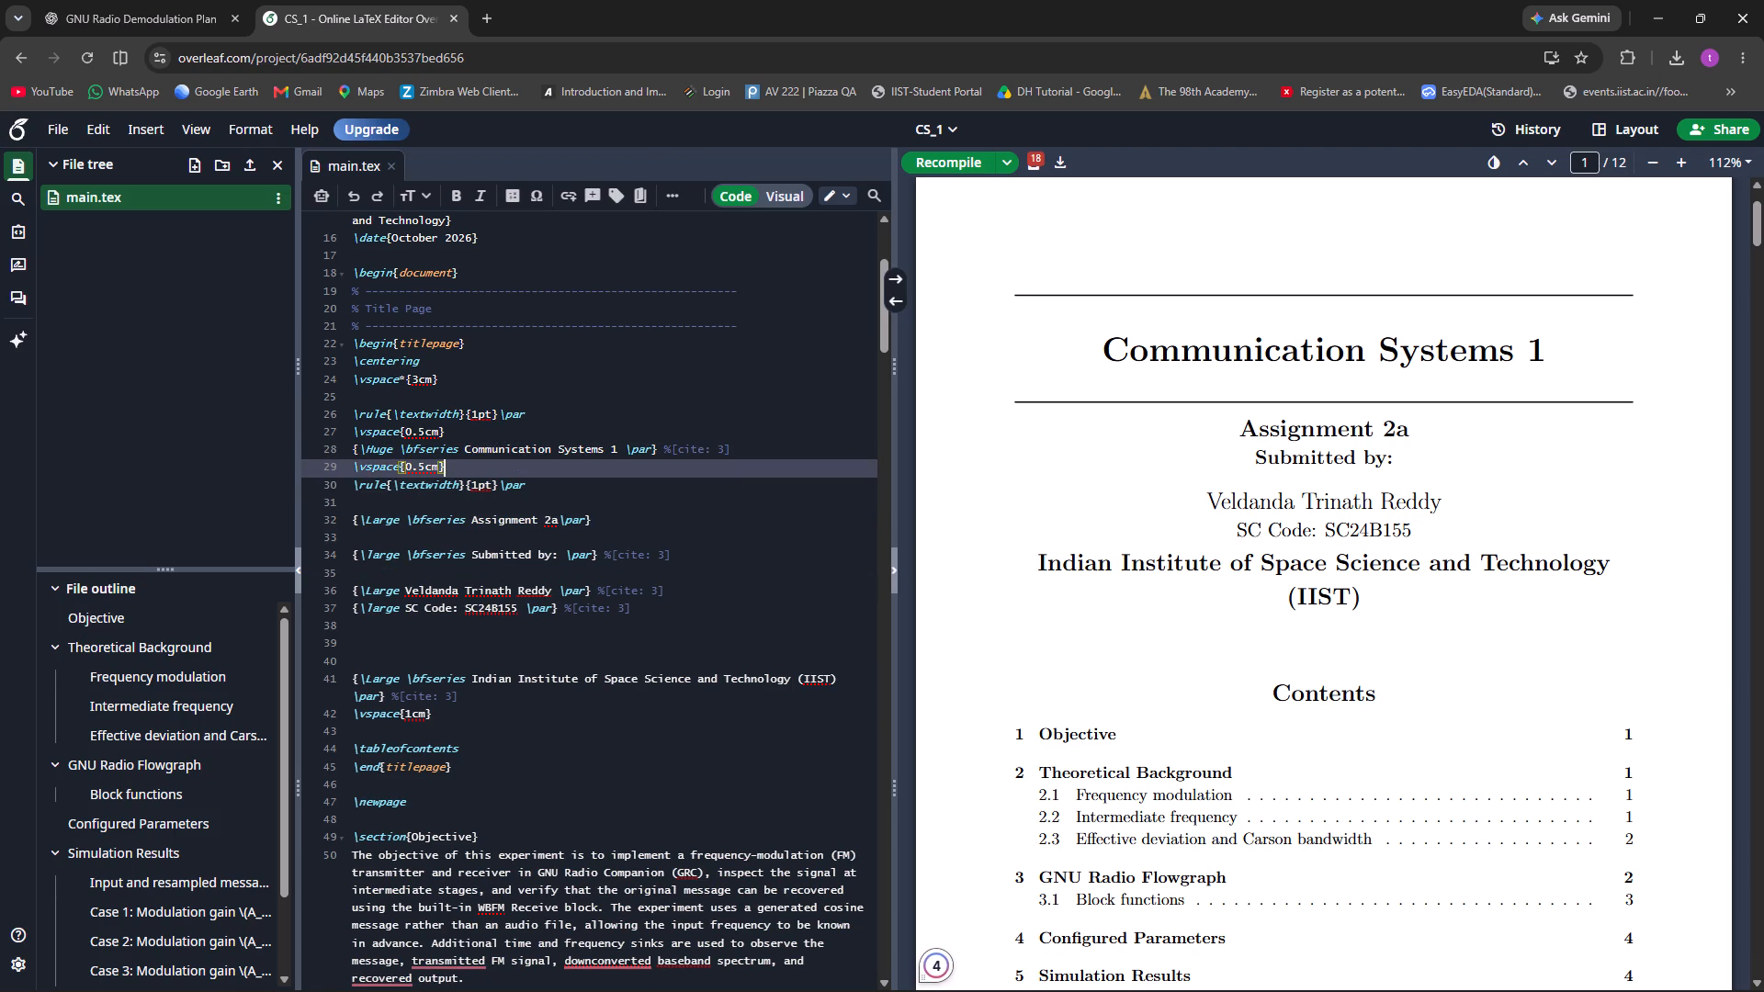
drag(462, 434, 352, 434)
key(BackSpace)
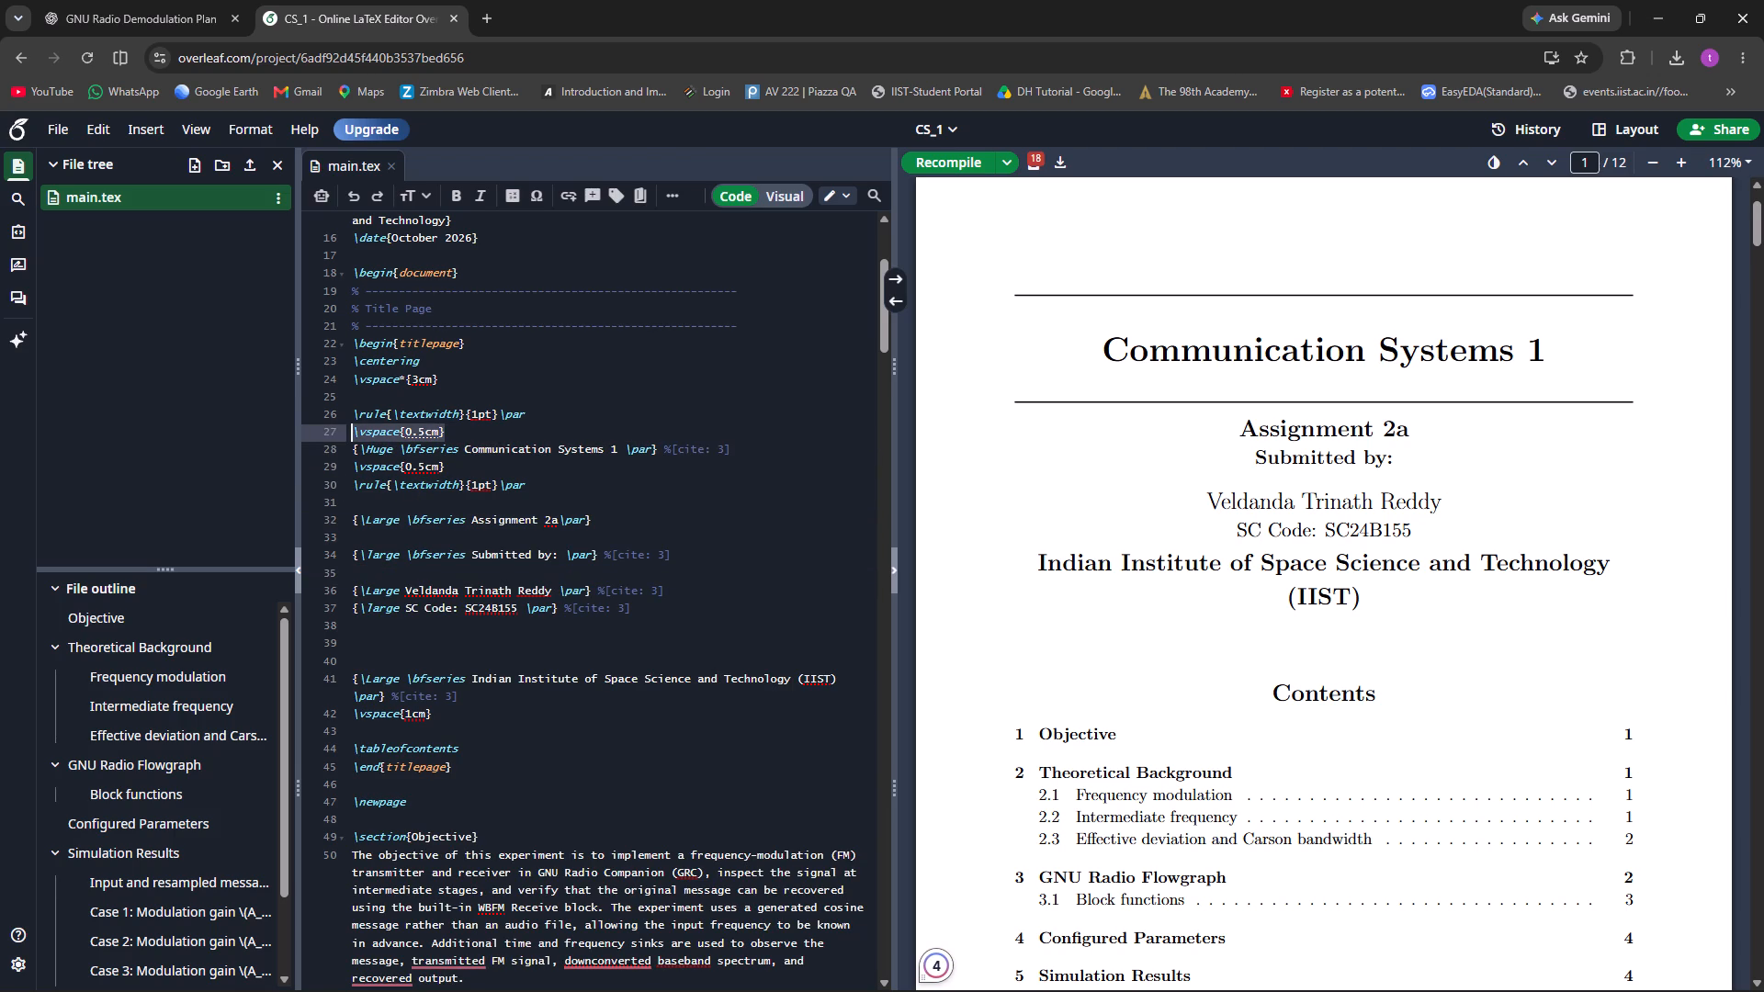
scroll(1261, 480, up, 5)
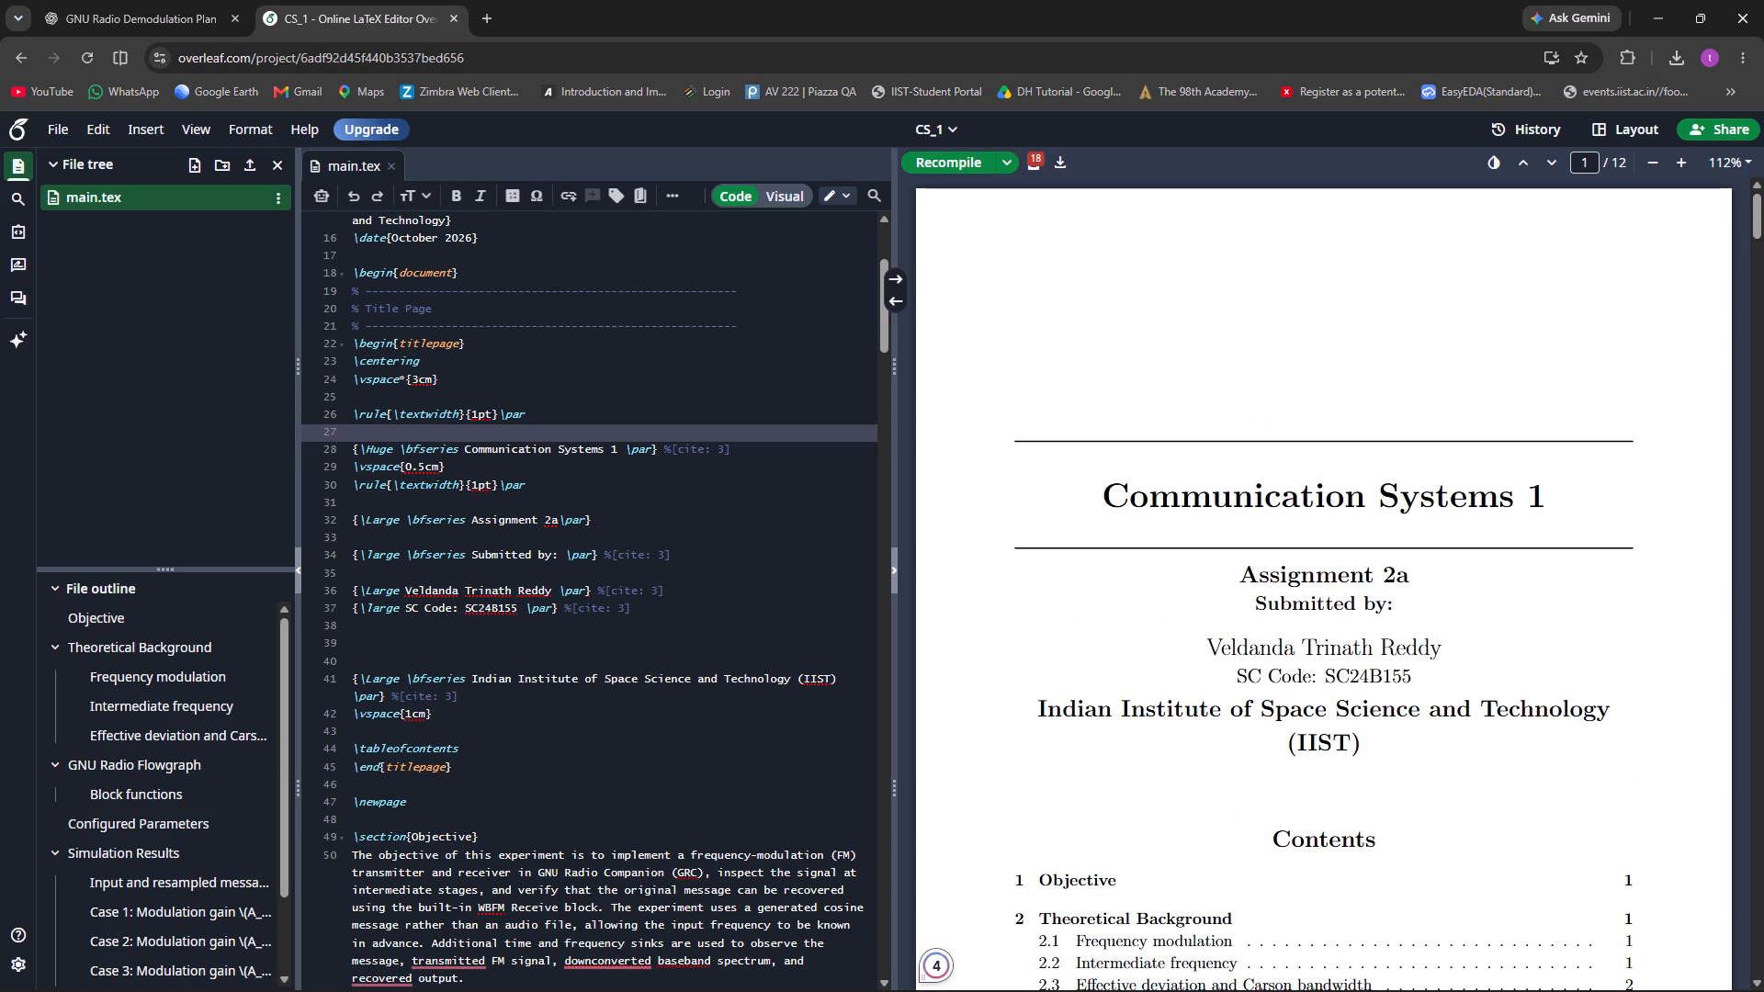
Recompile the report and check whether the whole contents list fits on the title page.
click(919, 164)
scroll(1439, 647, down, 6)
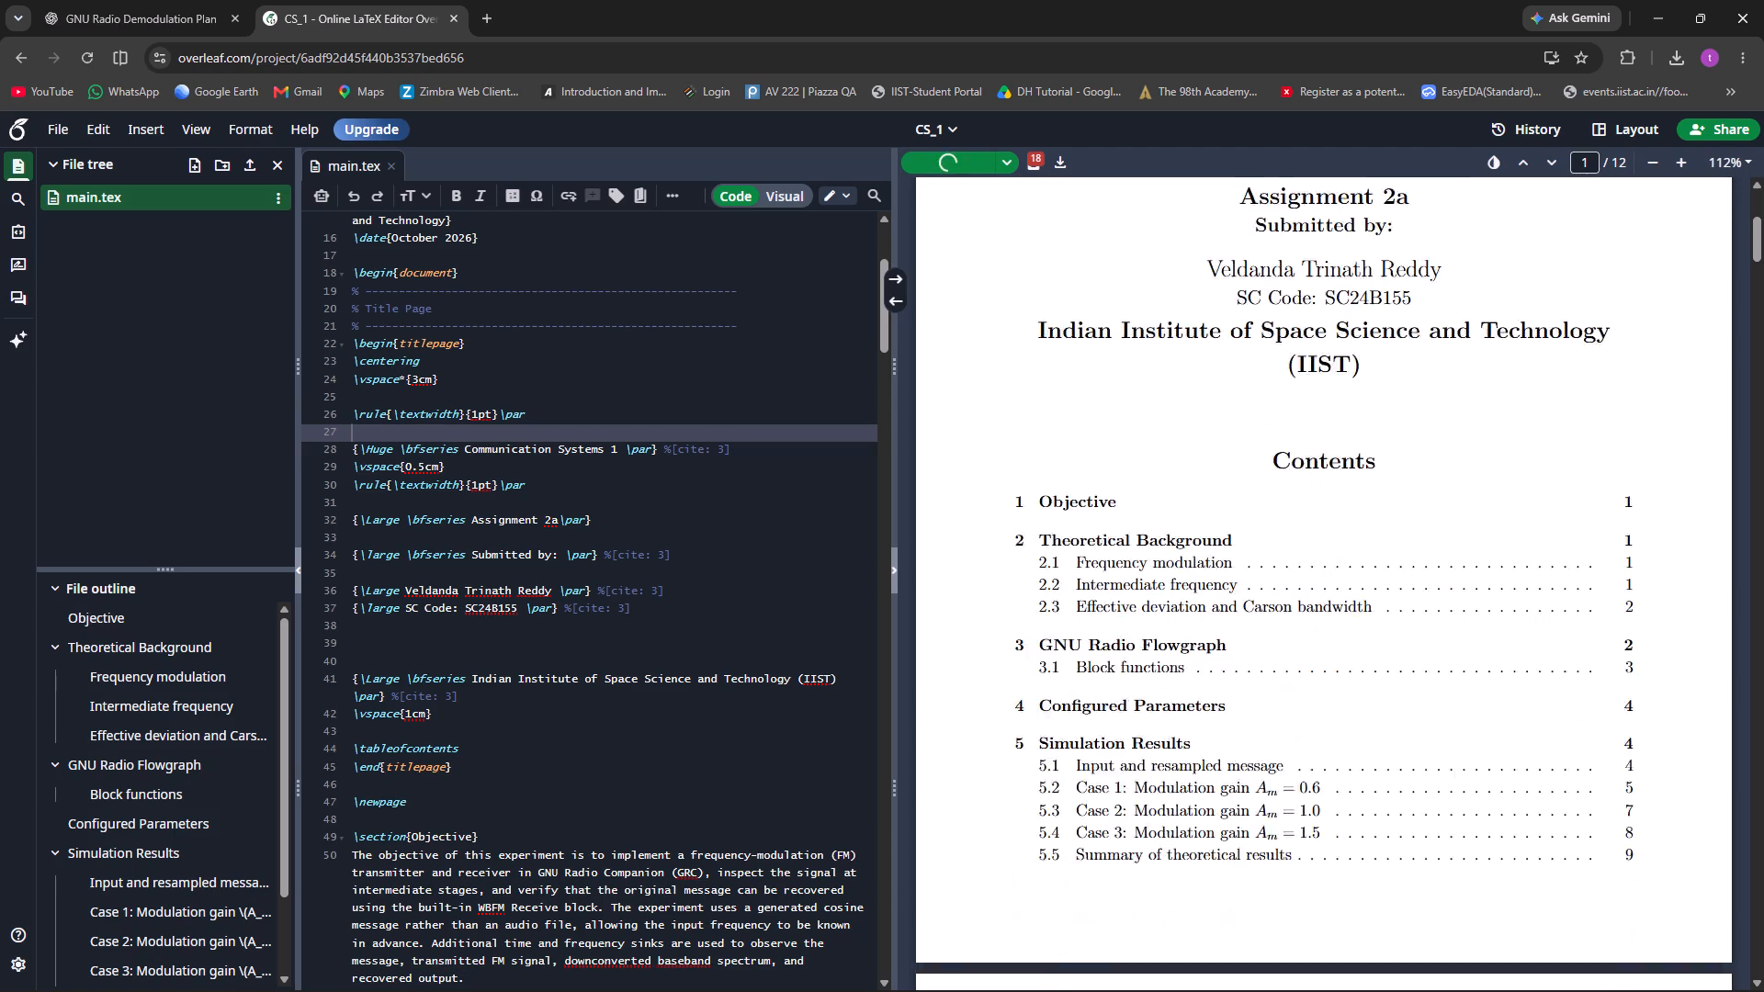
scroll(1442, 639, down, 5)
scroll(1444, 625, up, 4)
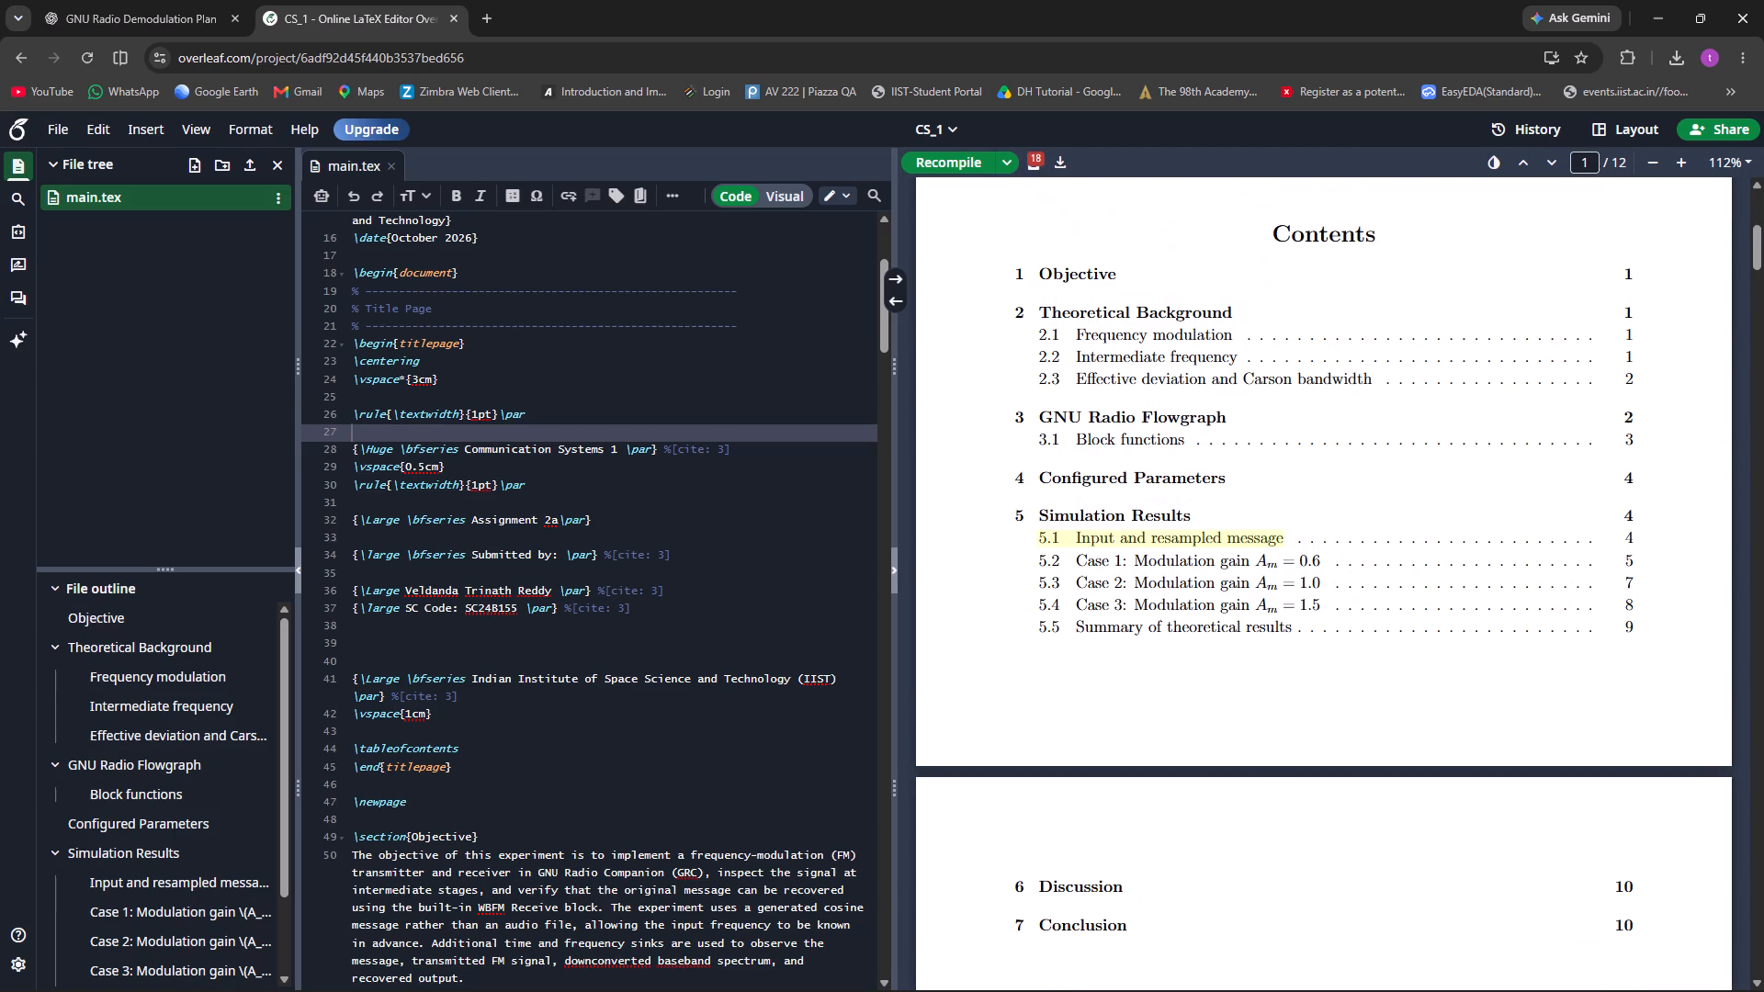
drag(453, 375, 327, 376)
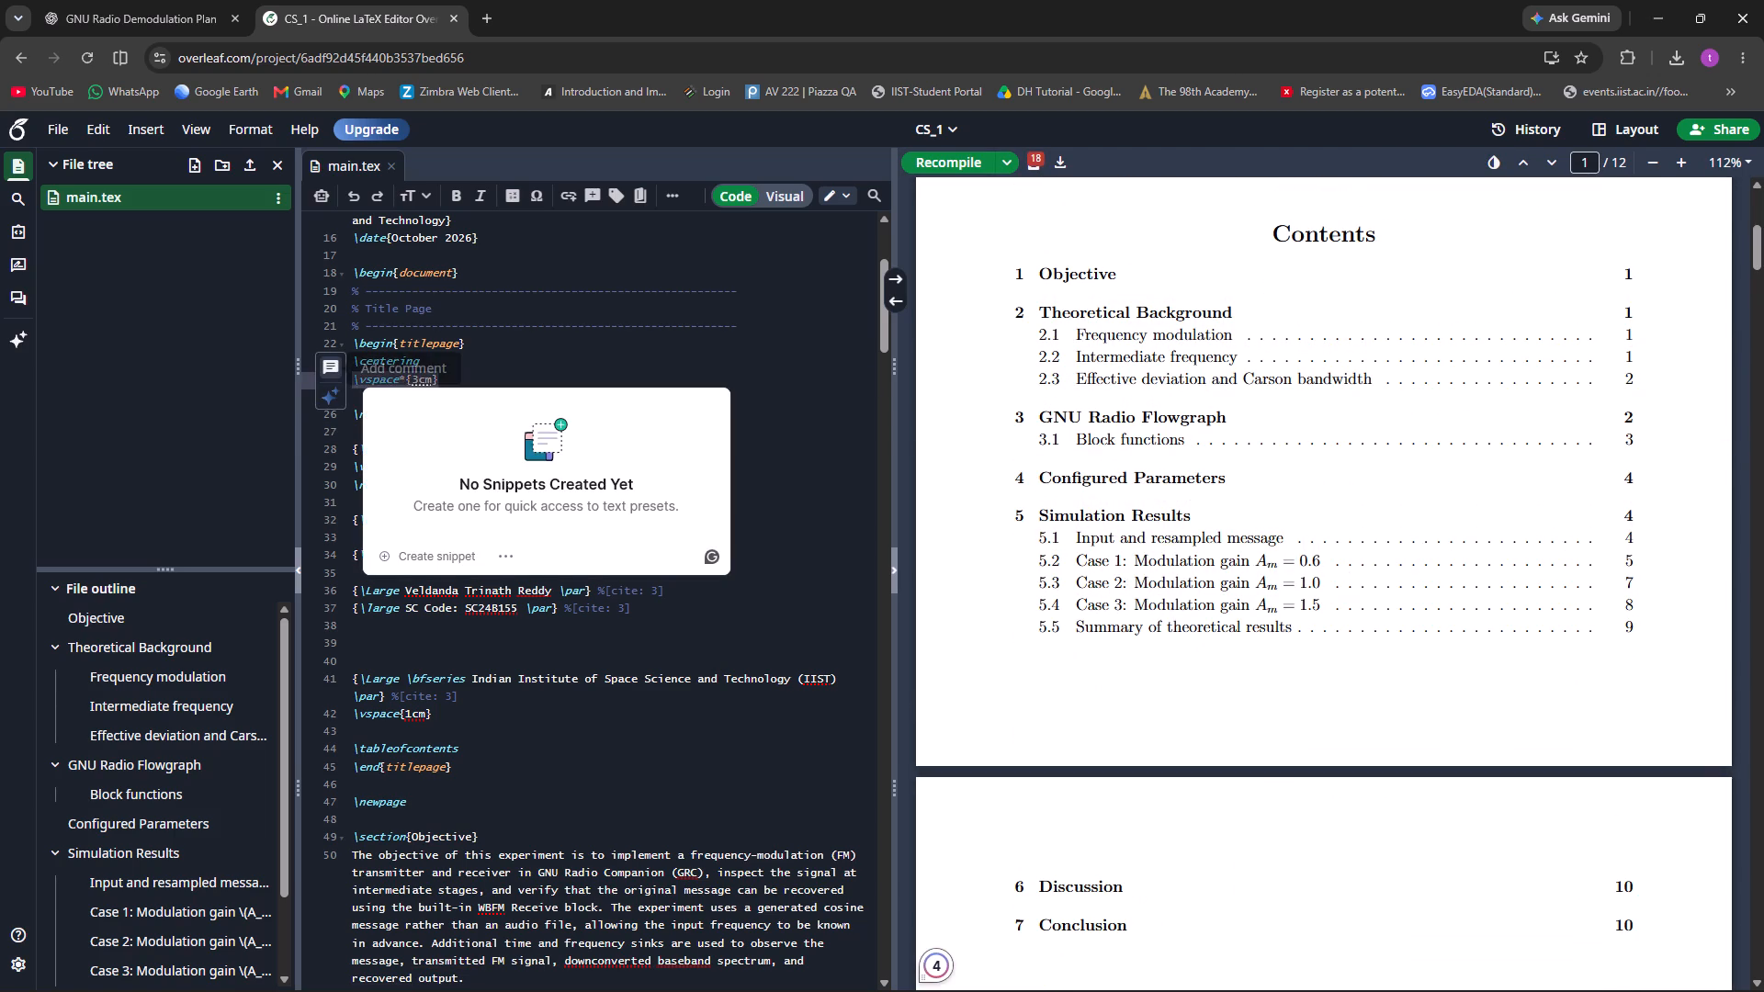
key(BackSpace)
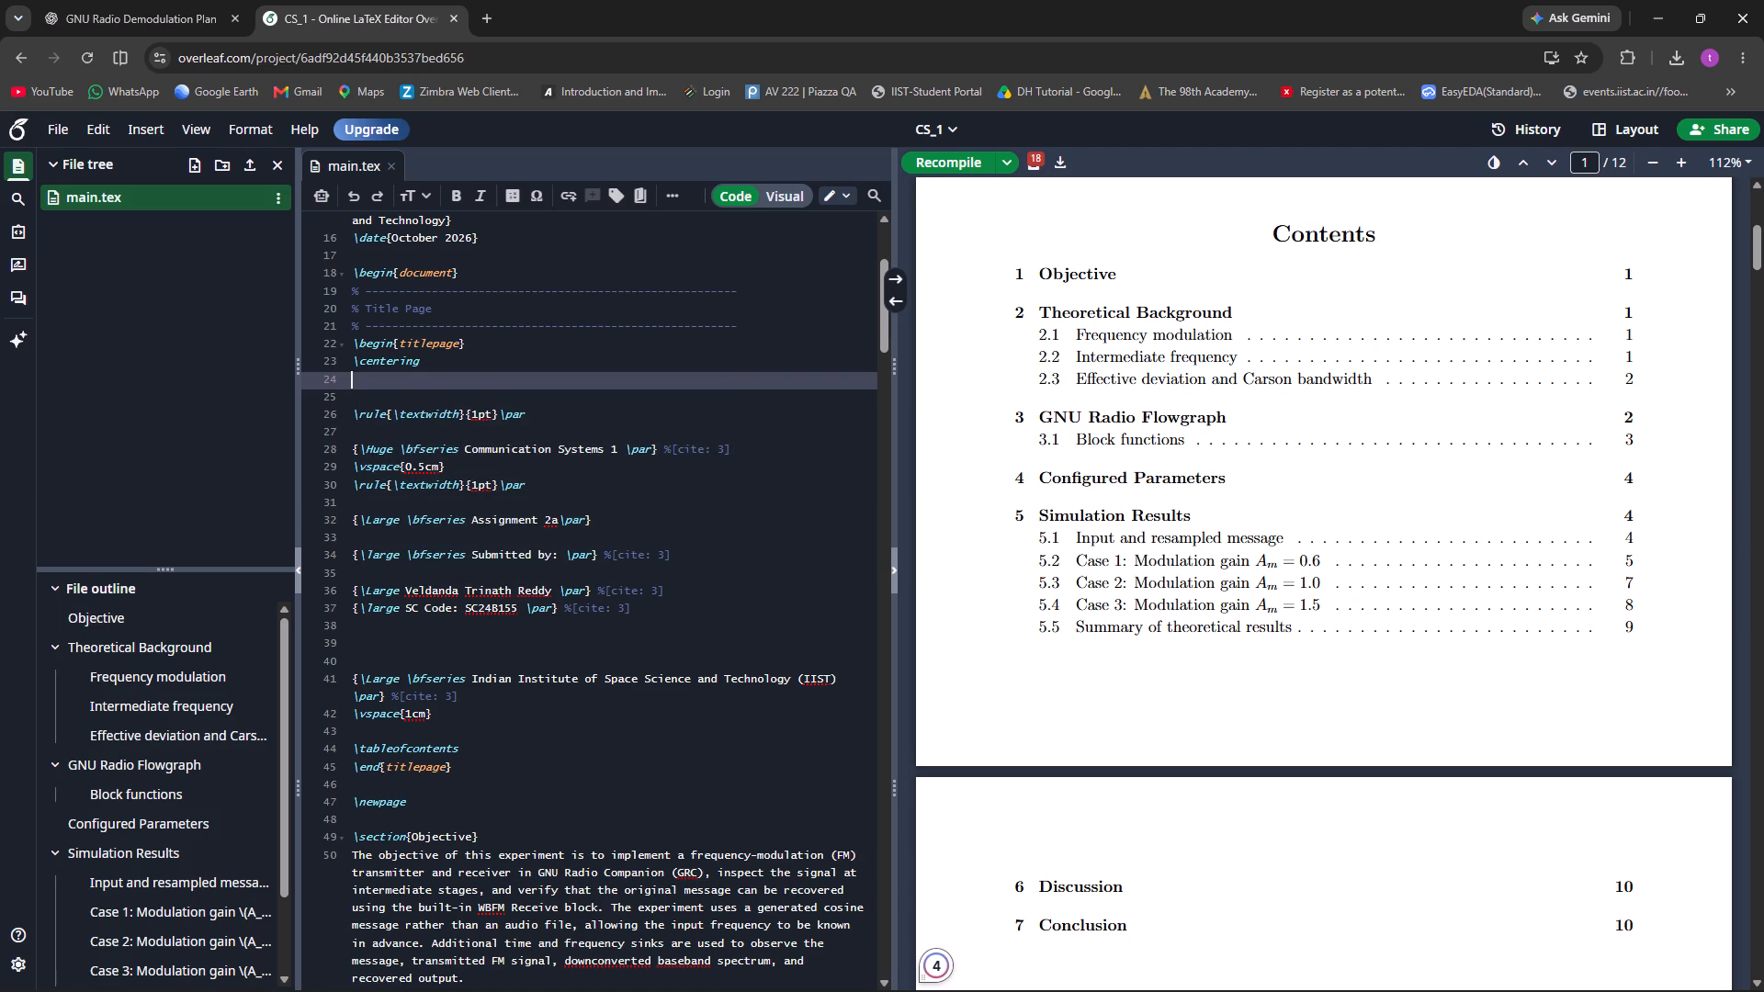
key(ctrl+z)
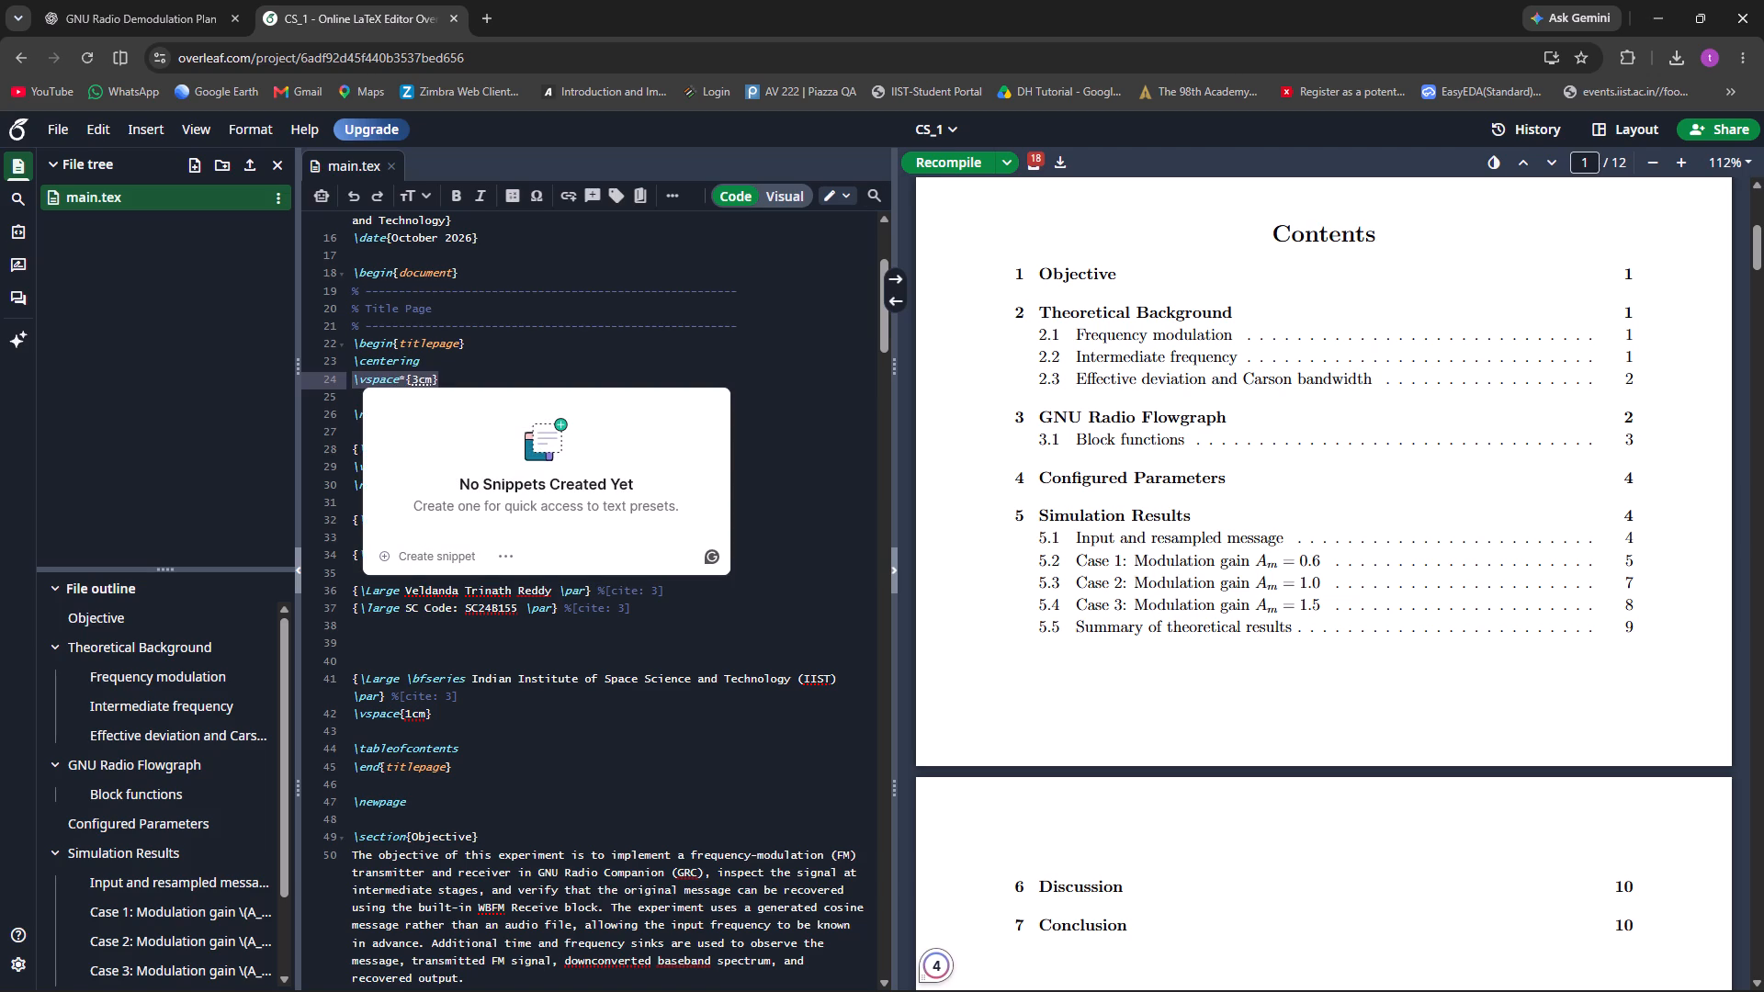
Set the vertical space at the top of the title page to 2 cm and recompile the report.
click(428, 378)
click(412, 378)
click(420, 376)
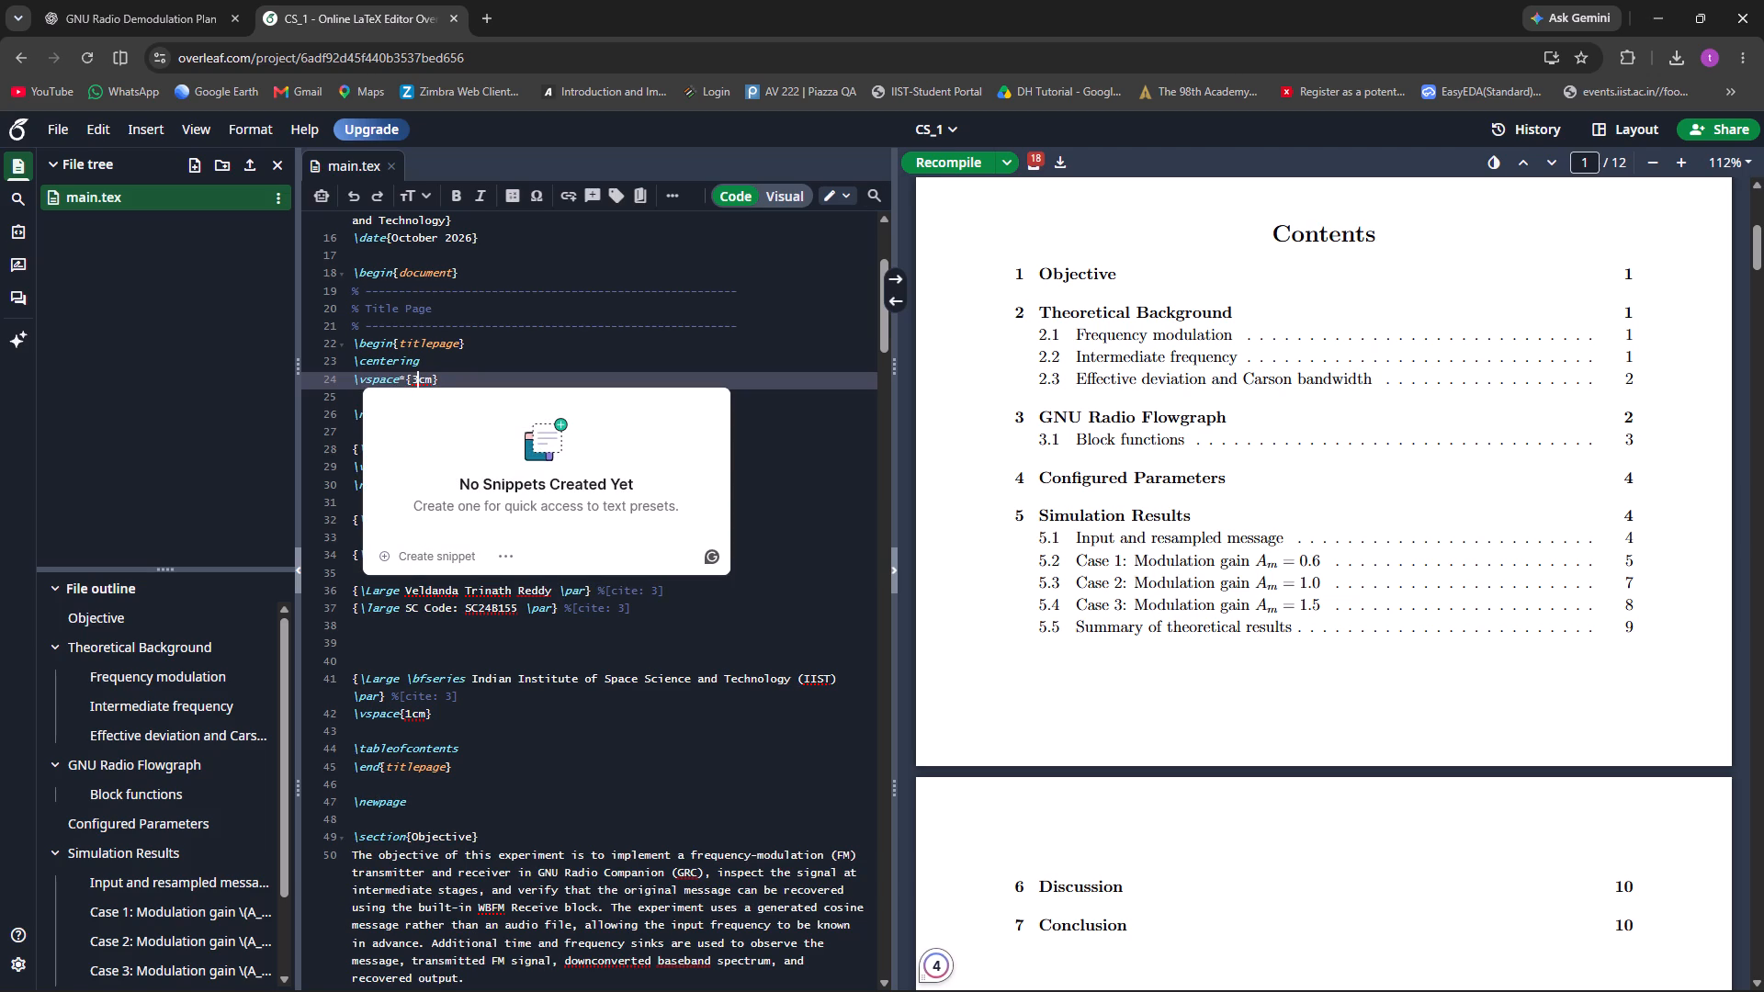
key(BackSpace)
key(2)
click(903, 168)
Examine the recompiled title page, its contents list and the following pages through the GNU Radio Flowgraph section.
scroll(1198, 456, down, 4)
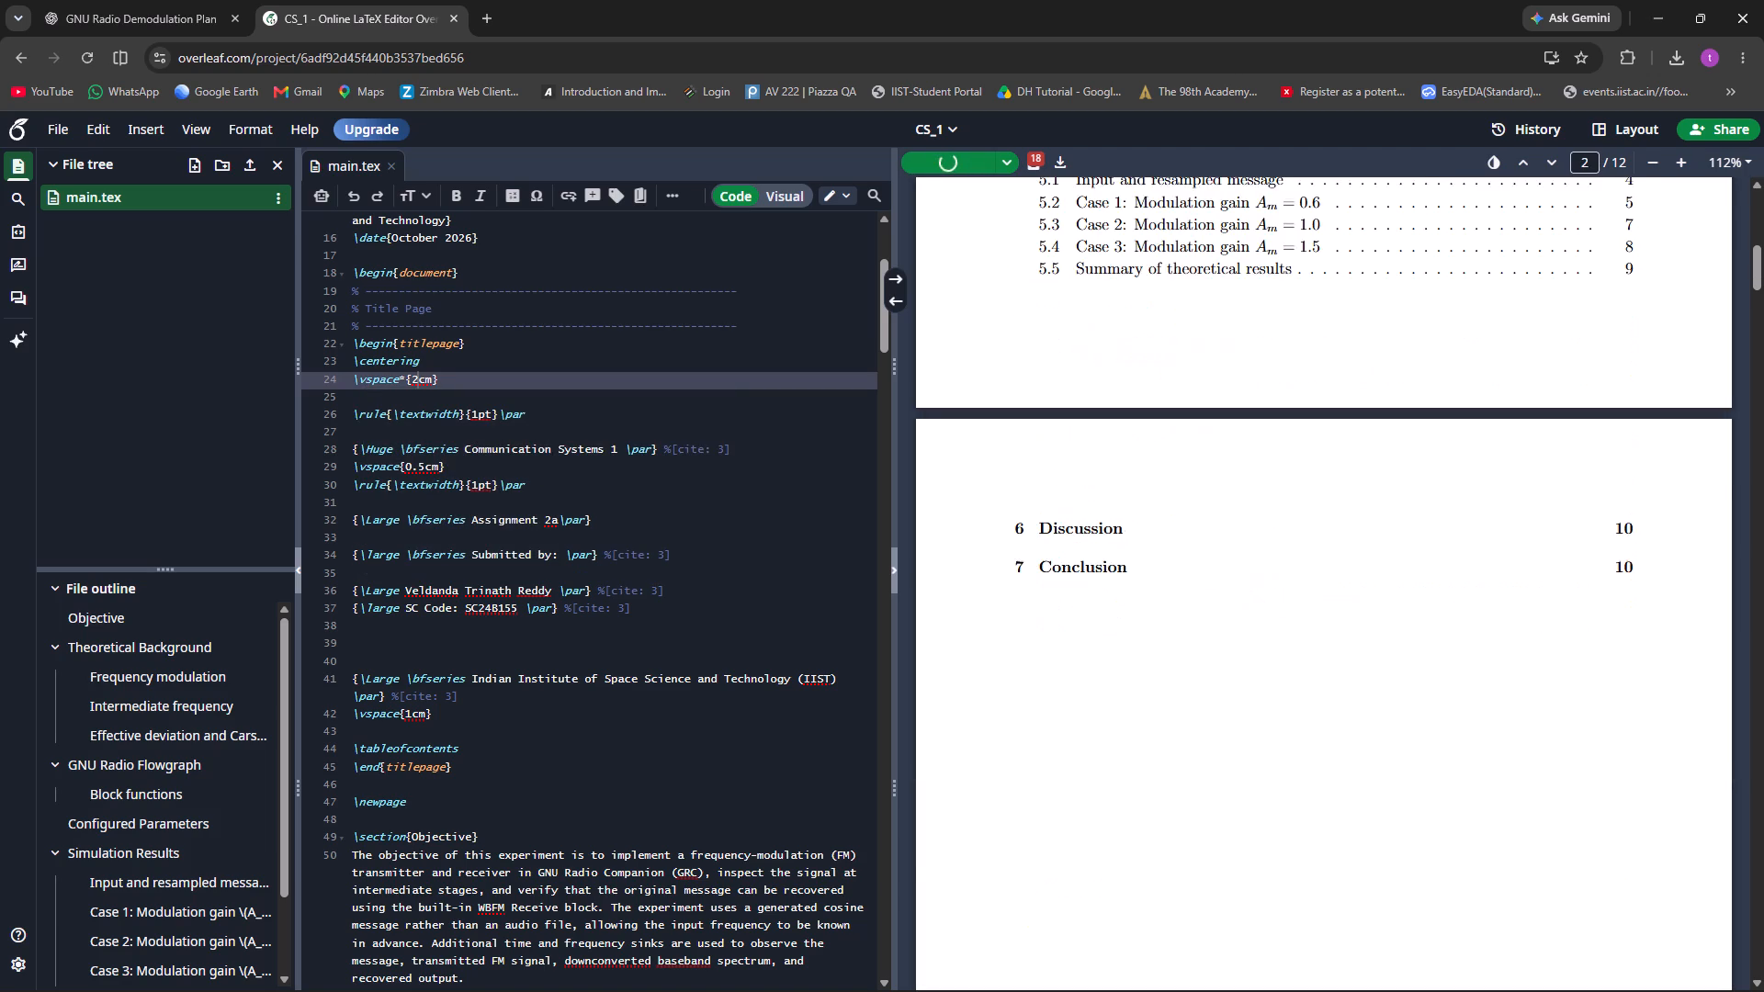
scroll(1198, 454, up, 8)
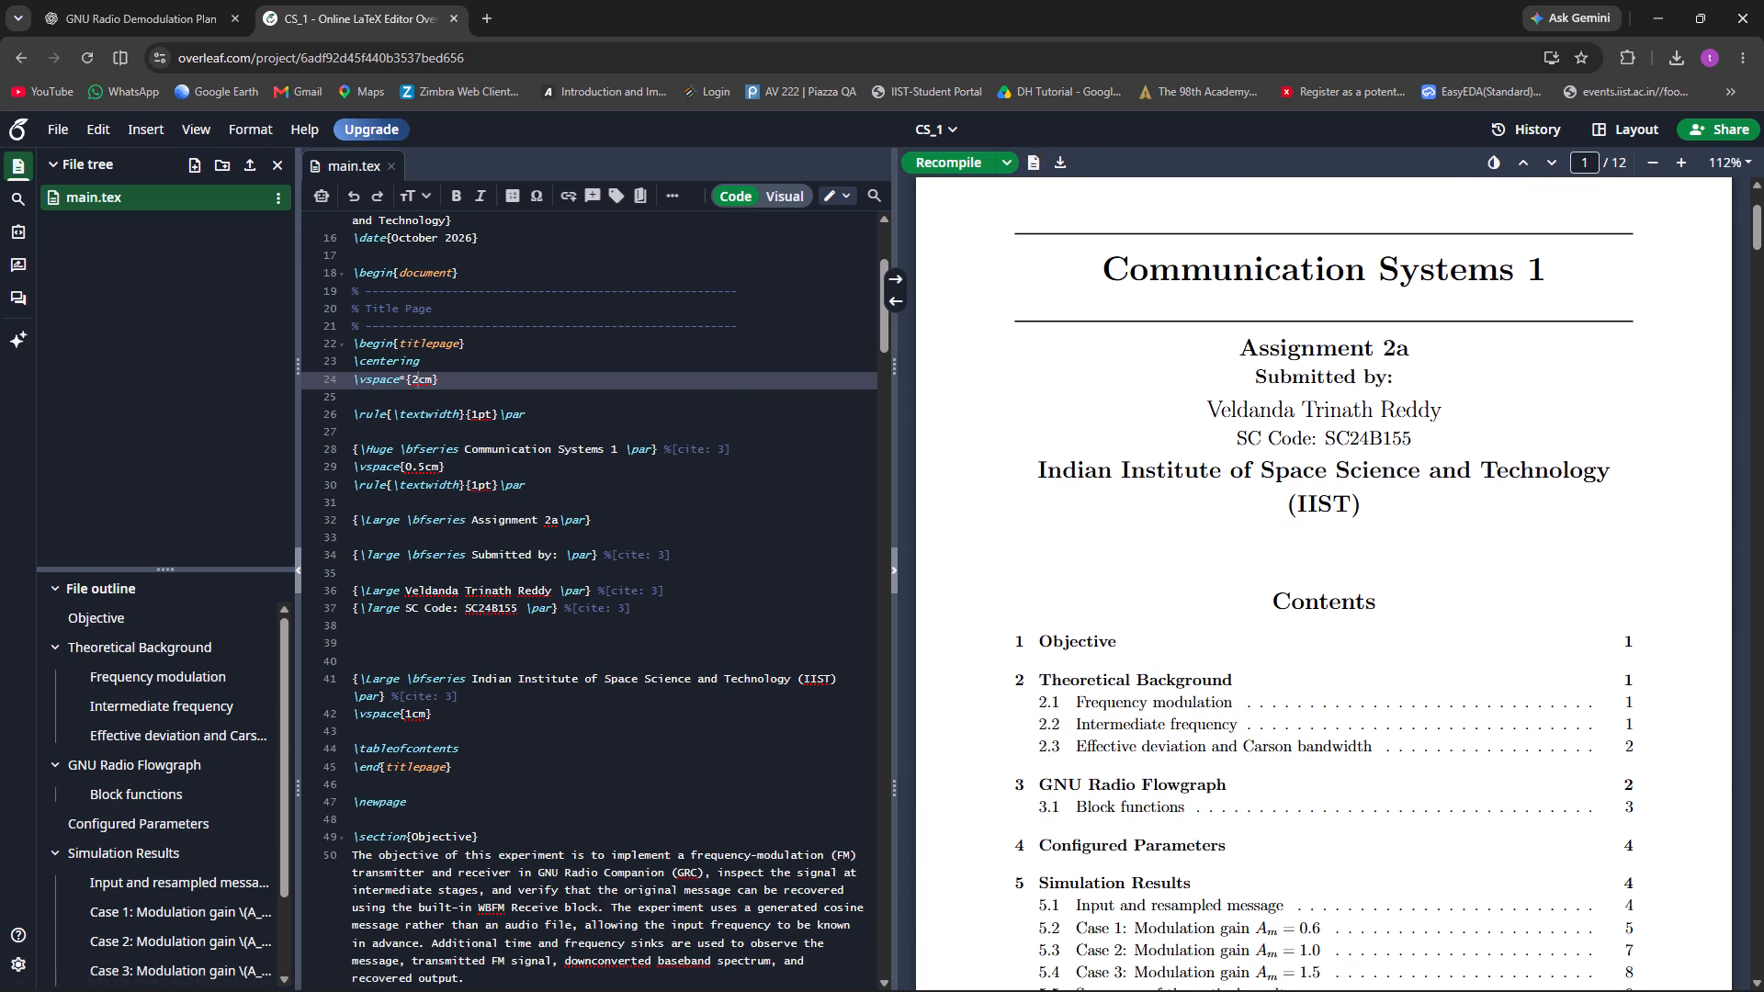
scroll(1201, 444, up, 5)
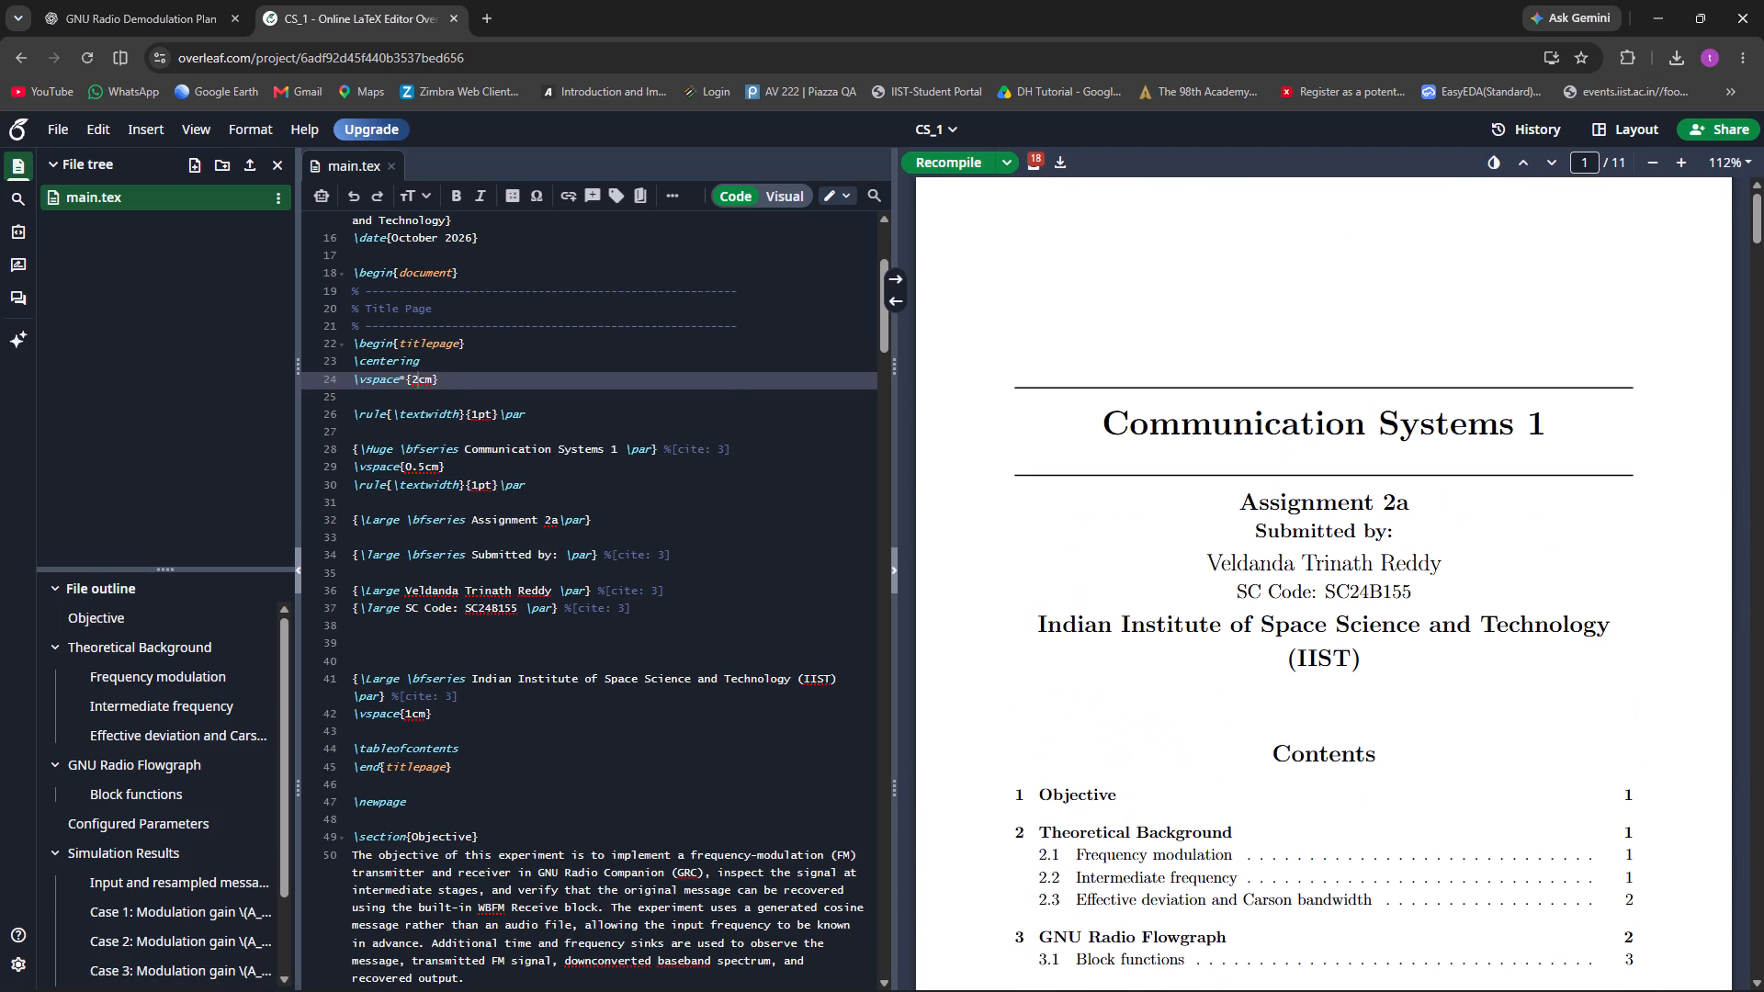
scroll(1207, 436, up, 5)
scroll(1207, 436, down, 15)
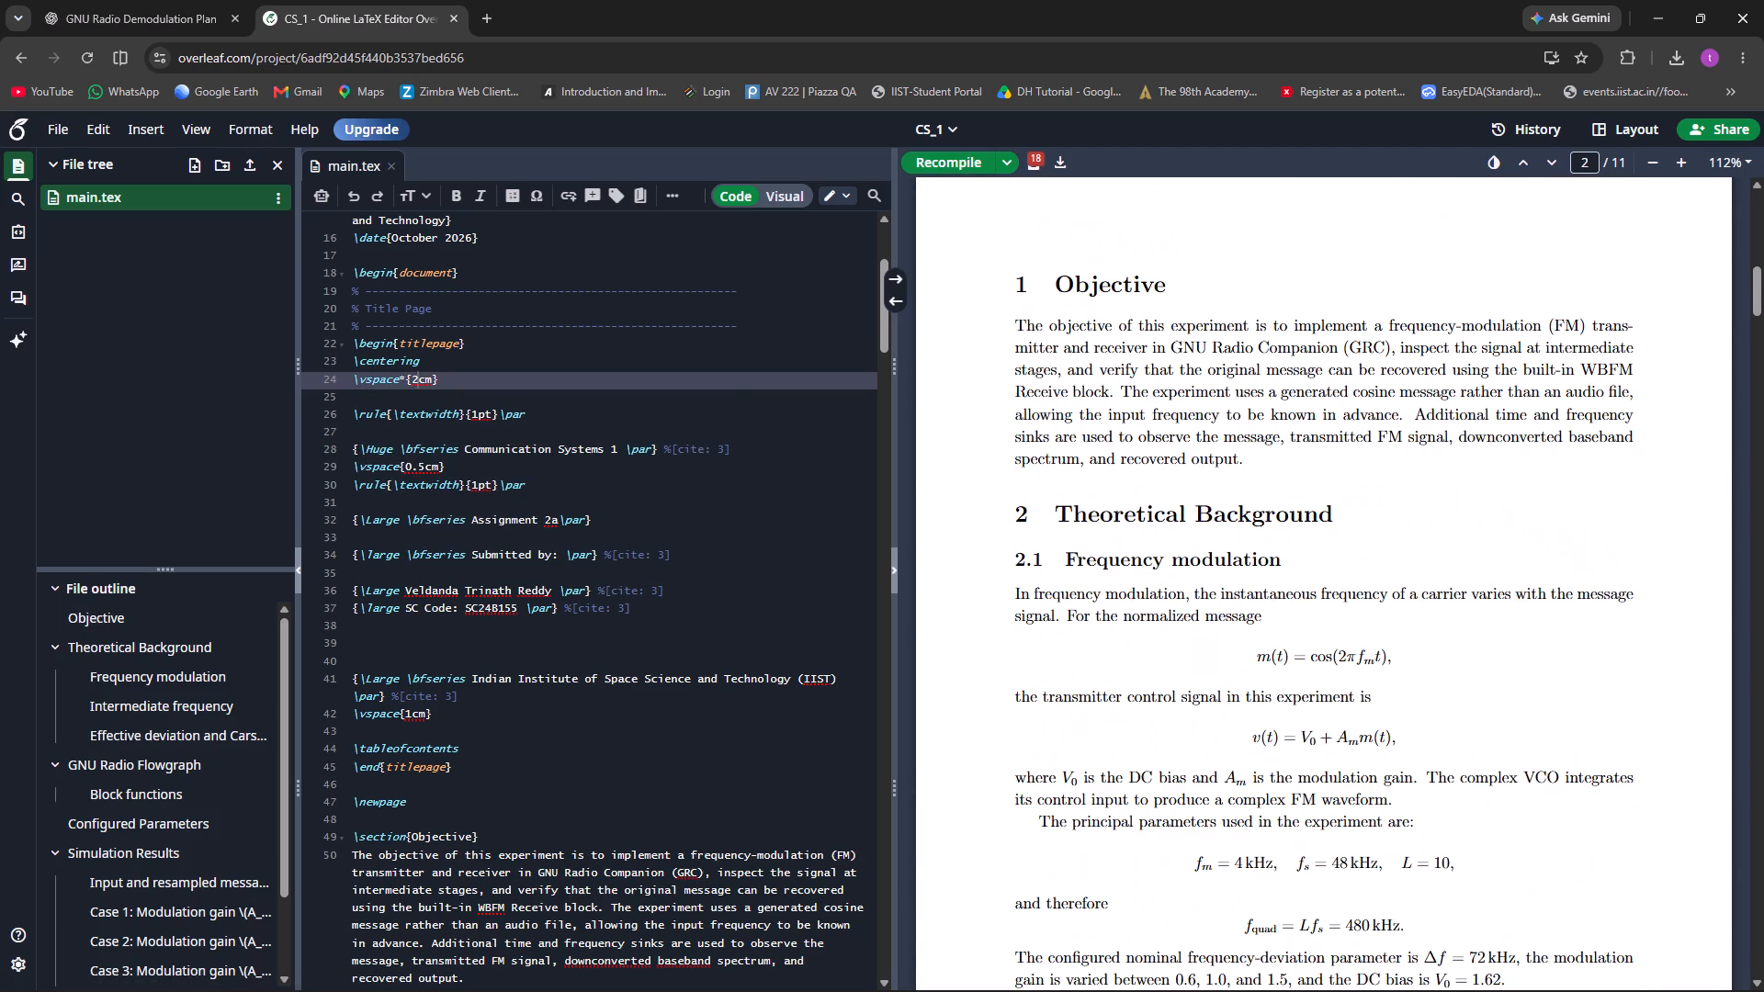
scroll(1207, 436, down, 19)
scroll(1207, 436, up, 6)
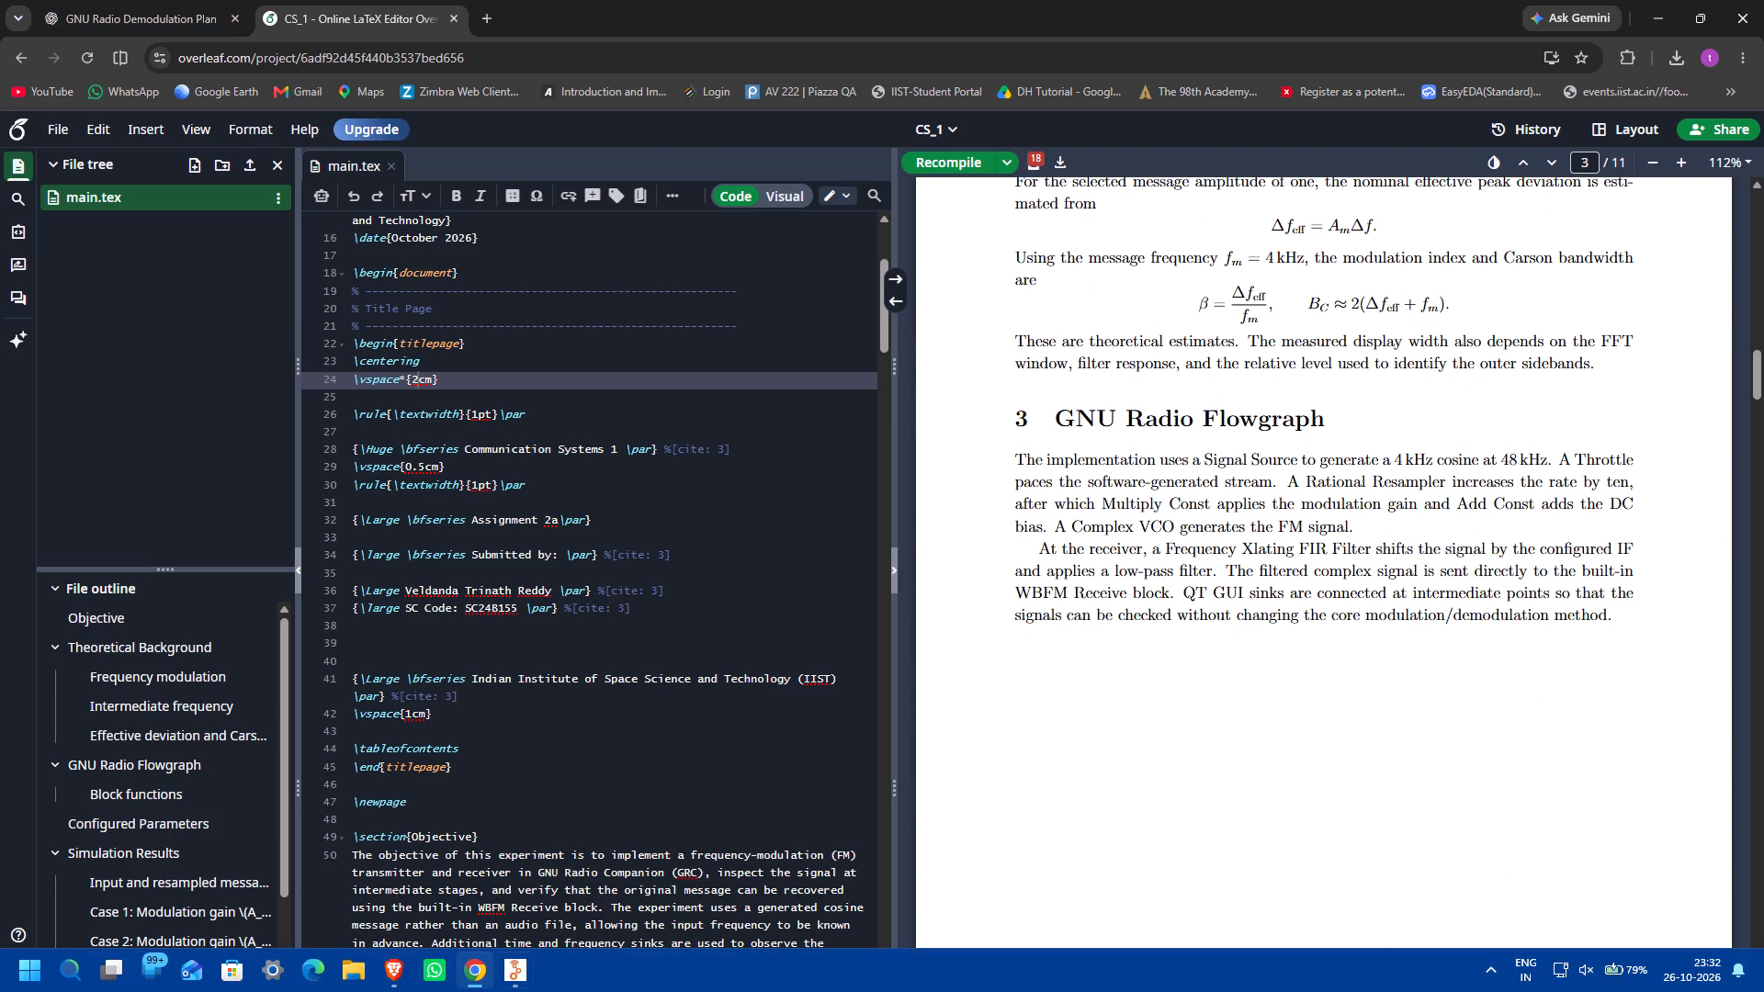
In GNU Radio Companion's fm_signal_gen flowgraph, spread the FIR filter, WBFM Receive, both Frequency Sinks and the compare Time Sink further right.
click(521, 965)
click(1713, 17)
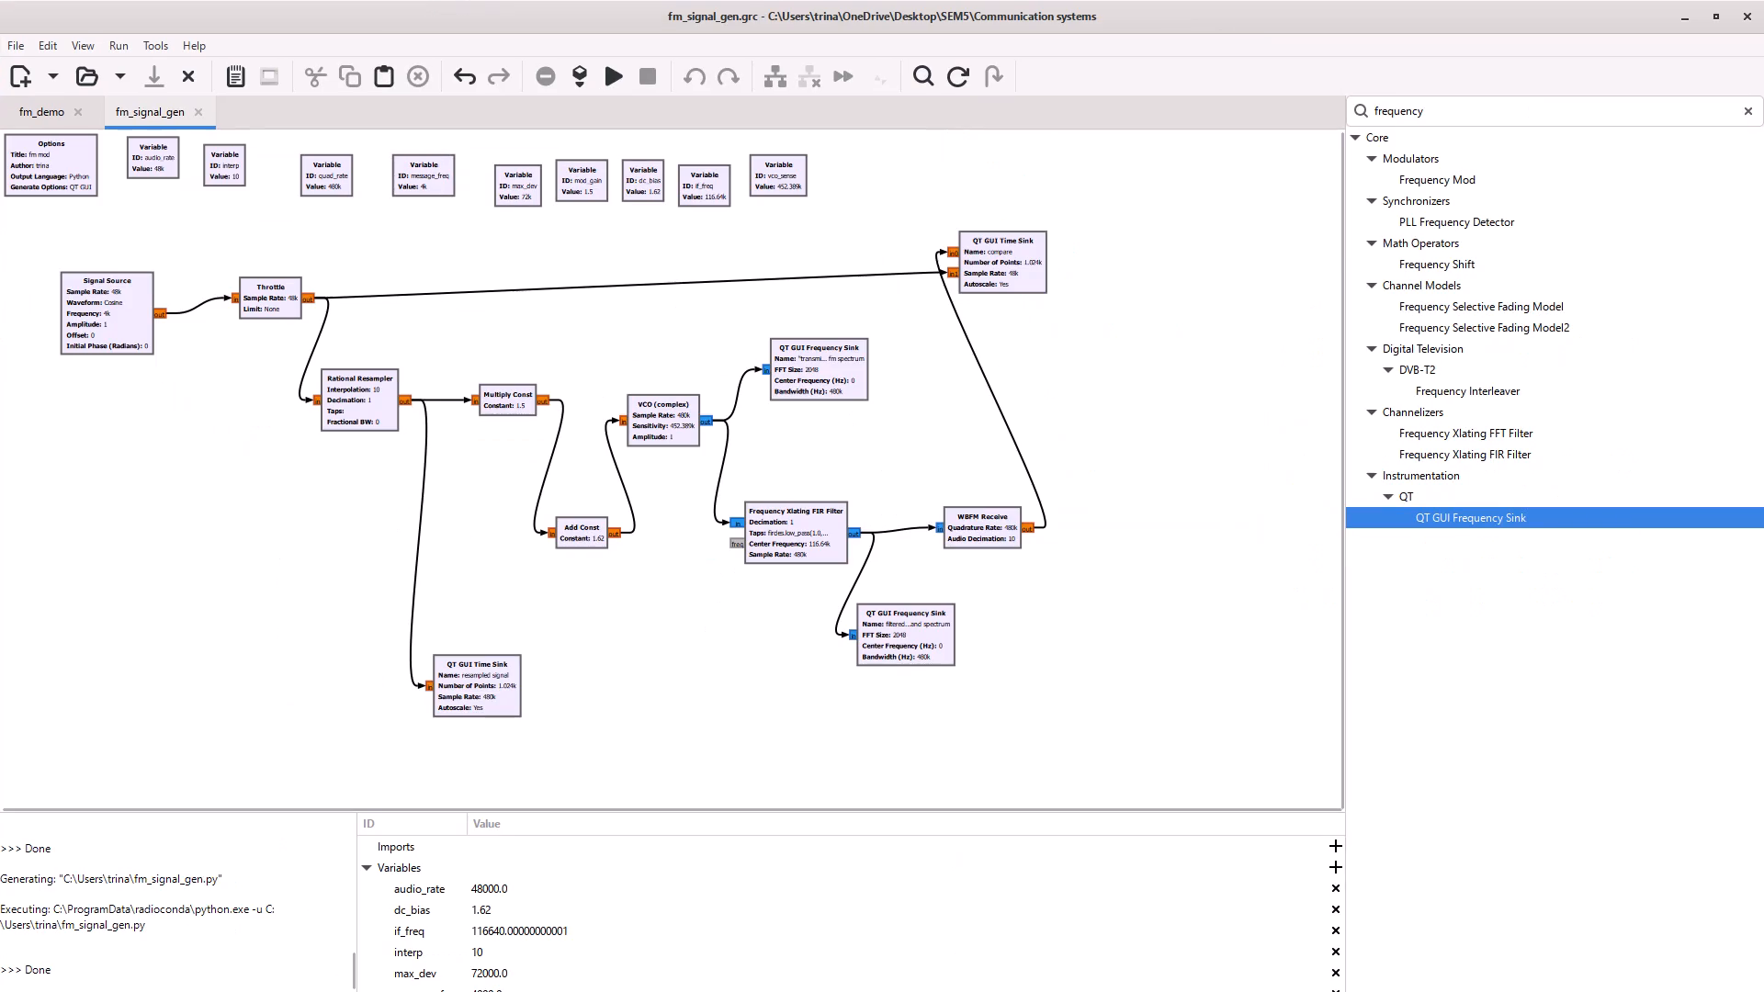
scroll(386, 429, up, 4)
drag(814, 370, 879, 421)
drag(773, 539, 834, 520)
drag(999, 526, 1157, 500)
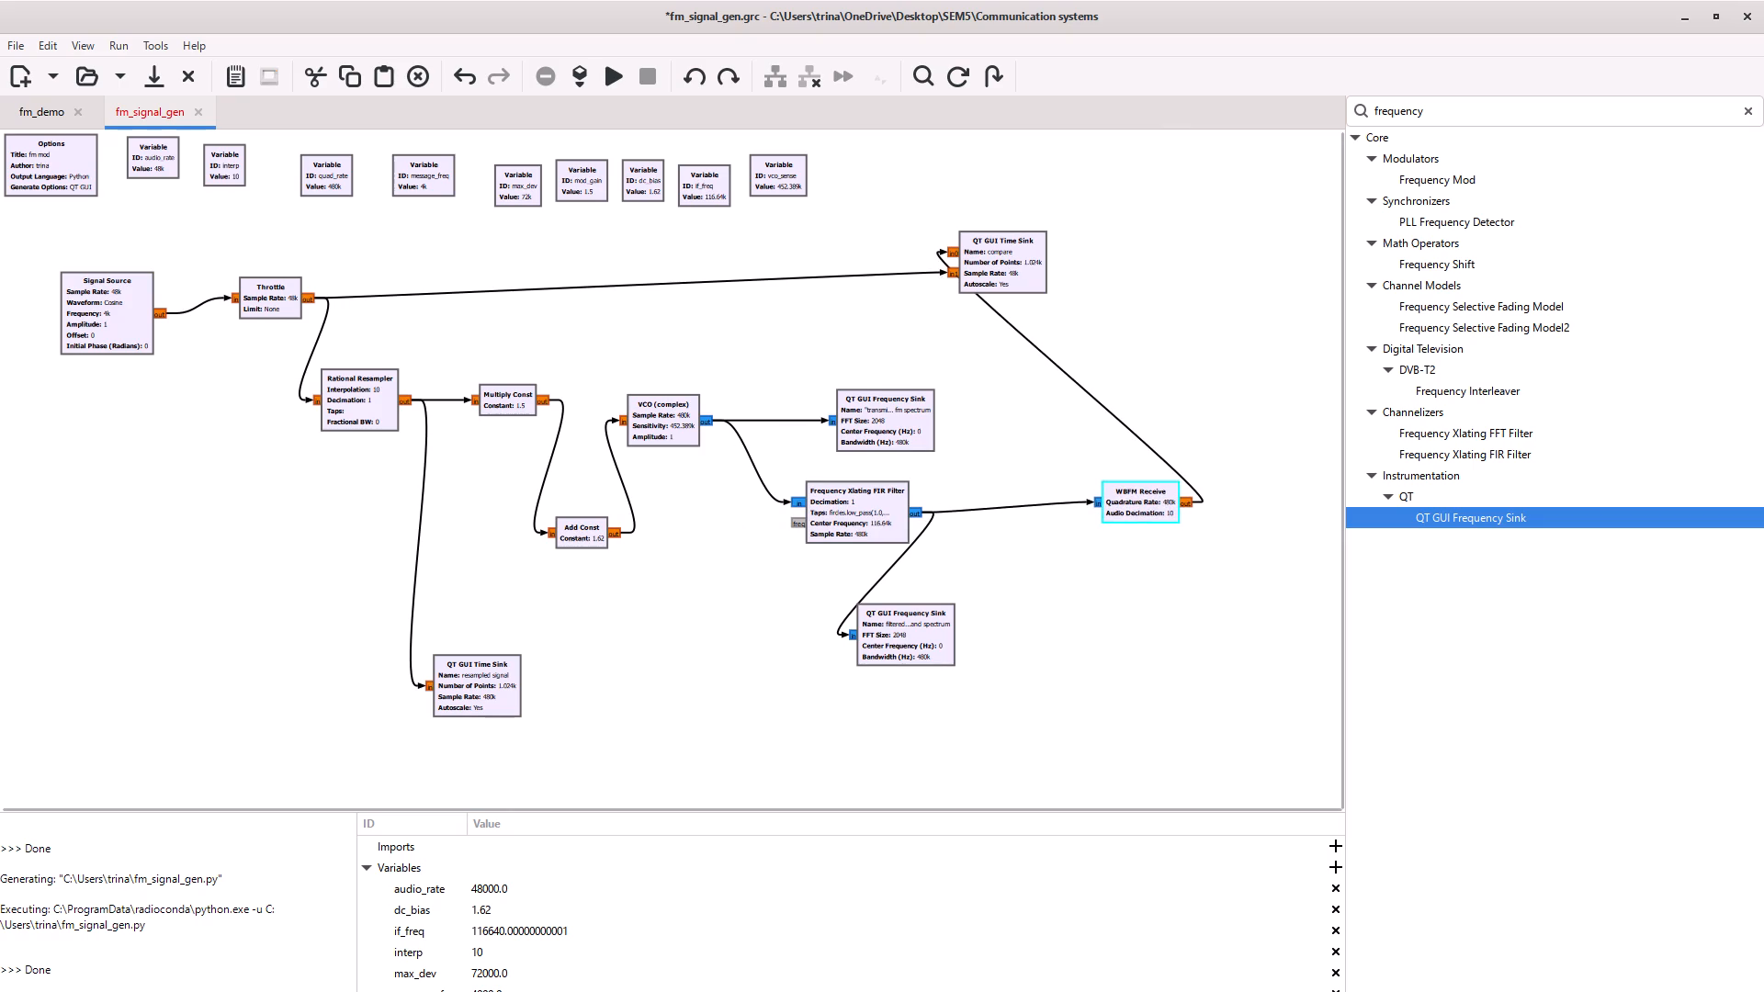
drag(912, 640, 1090, 603)
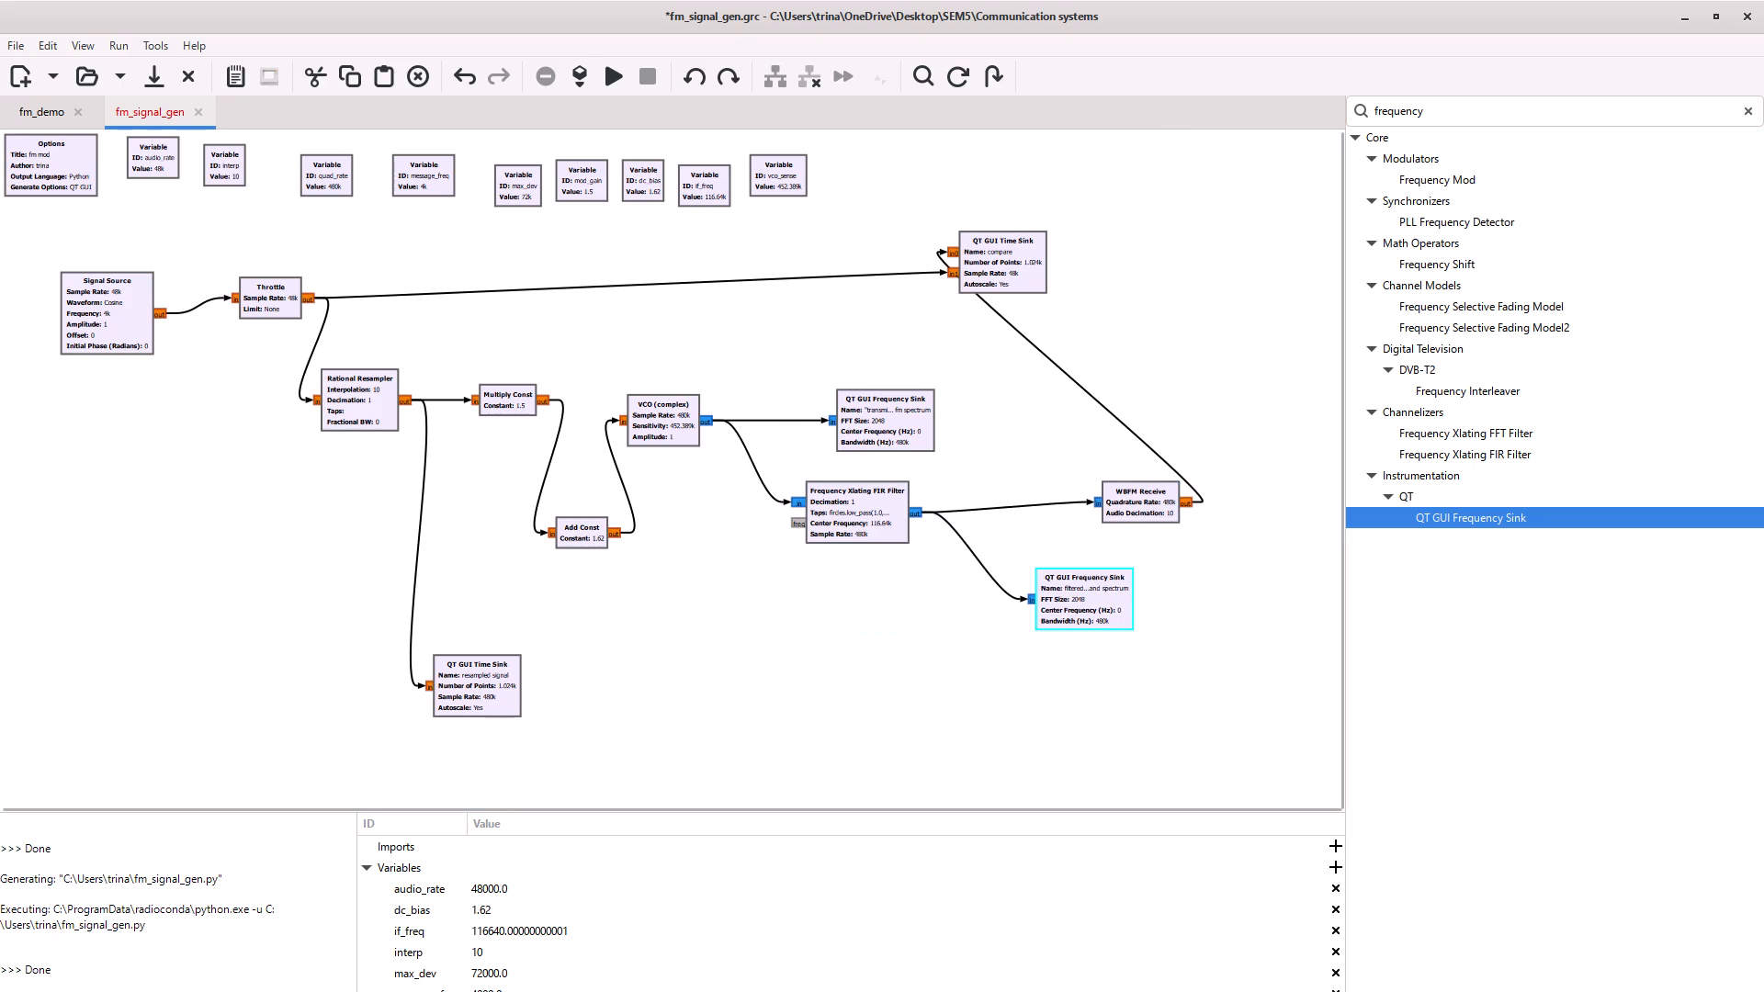
drag(1006, 255, 1204, 324)
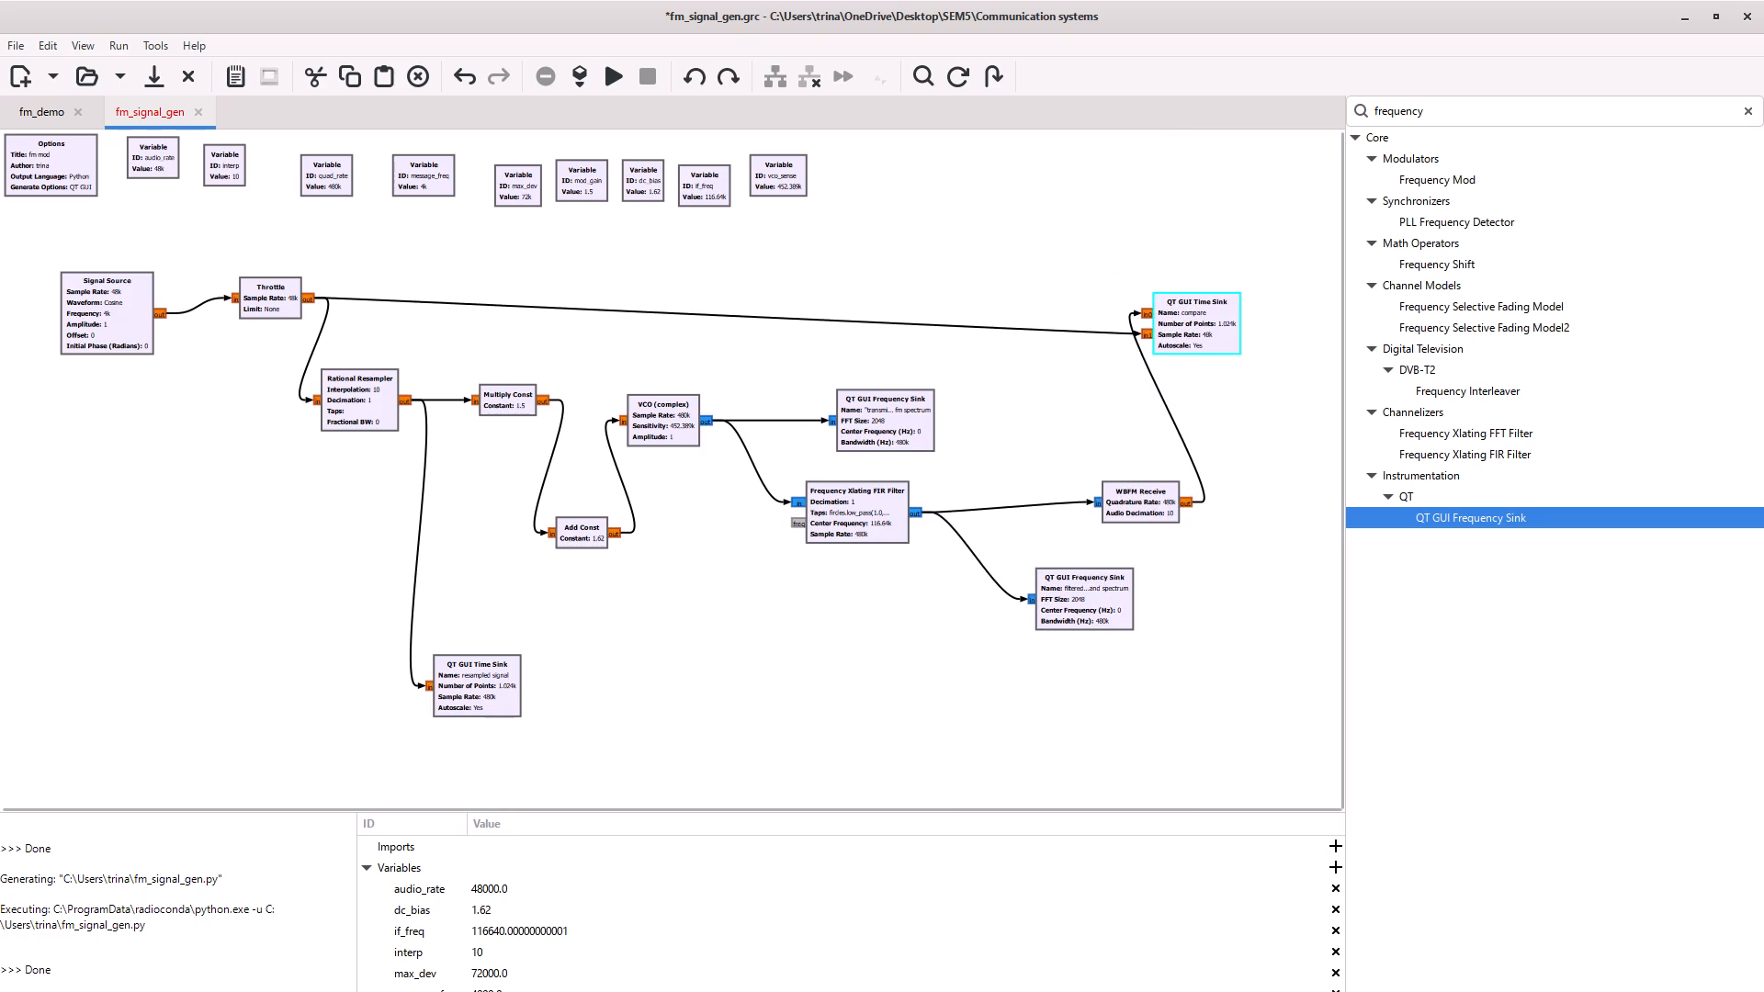
drag(1204, 324, 1206, 325)
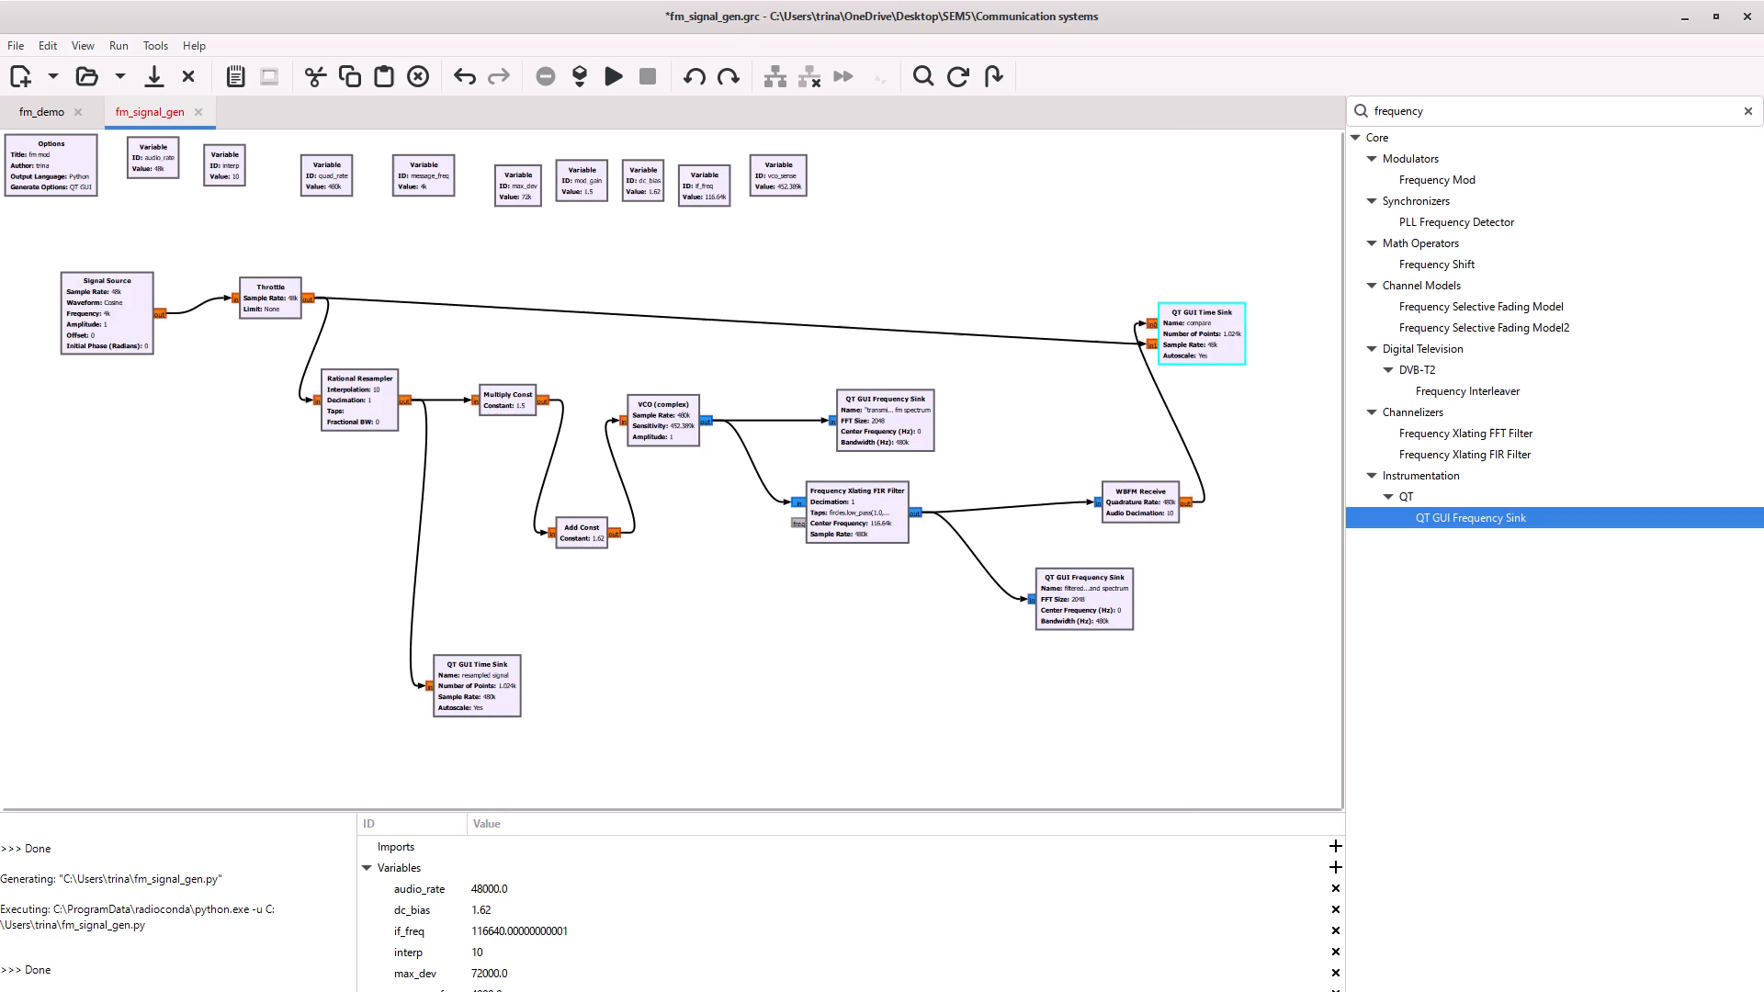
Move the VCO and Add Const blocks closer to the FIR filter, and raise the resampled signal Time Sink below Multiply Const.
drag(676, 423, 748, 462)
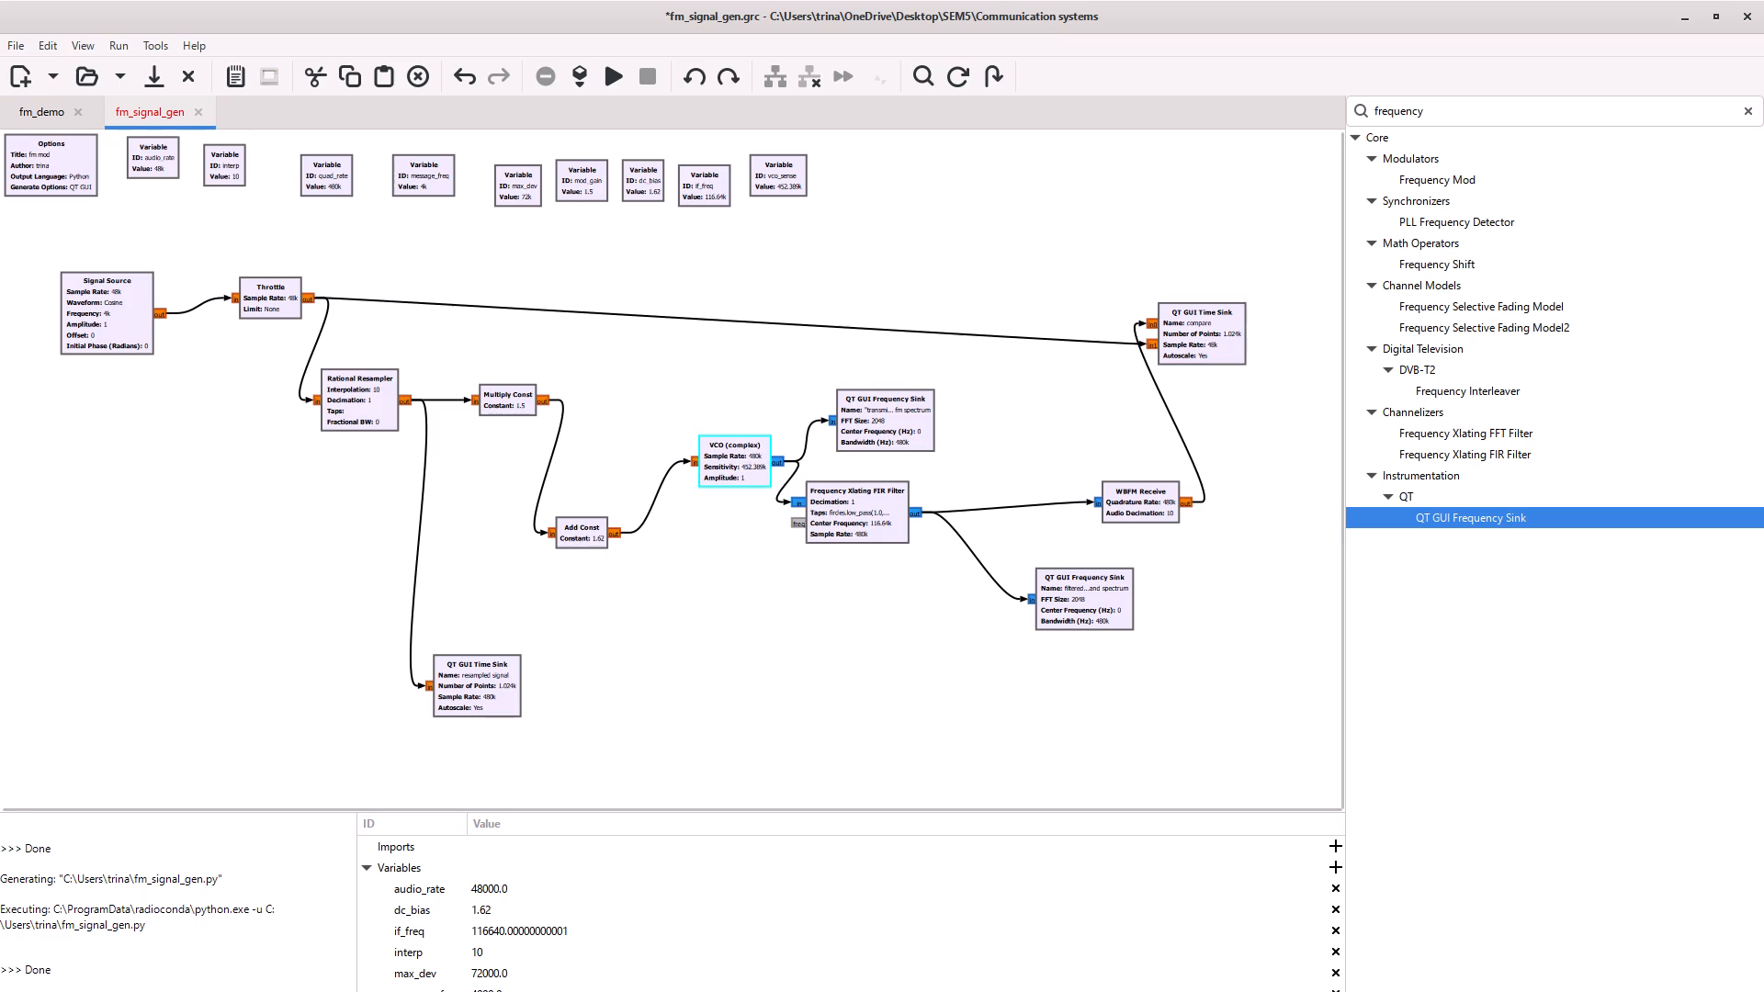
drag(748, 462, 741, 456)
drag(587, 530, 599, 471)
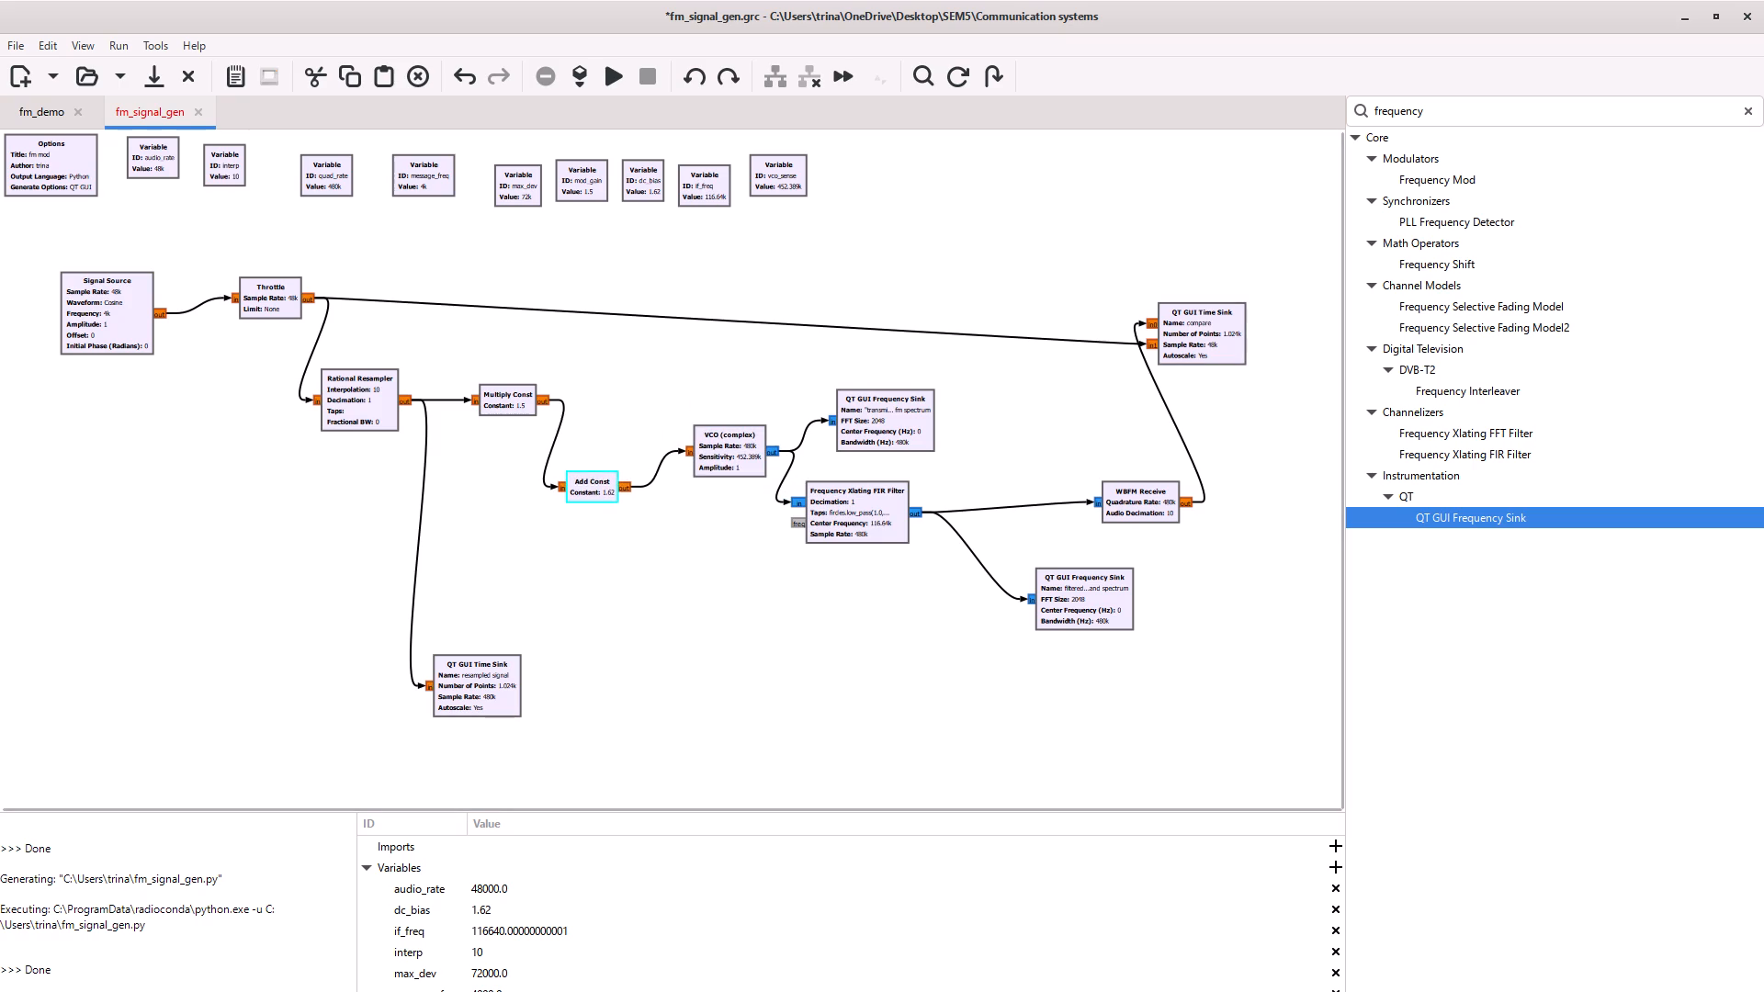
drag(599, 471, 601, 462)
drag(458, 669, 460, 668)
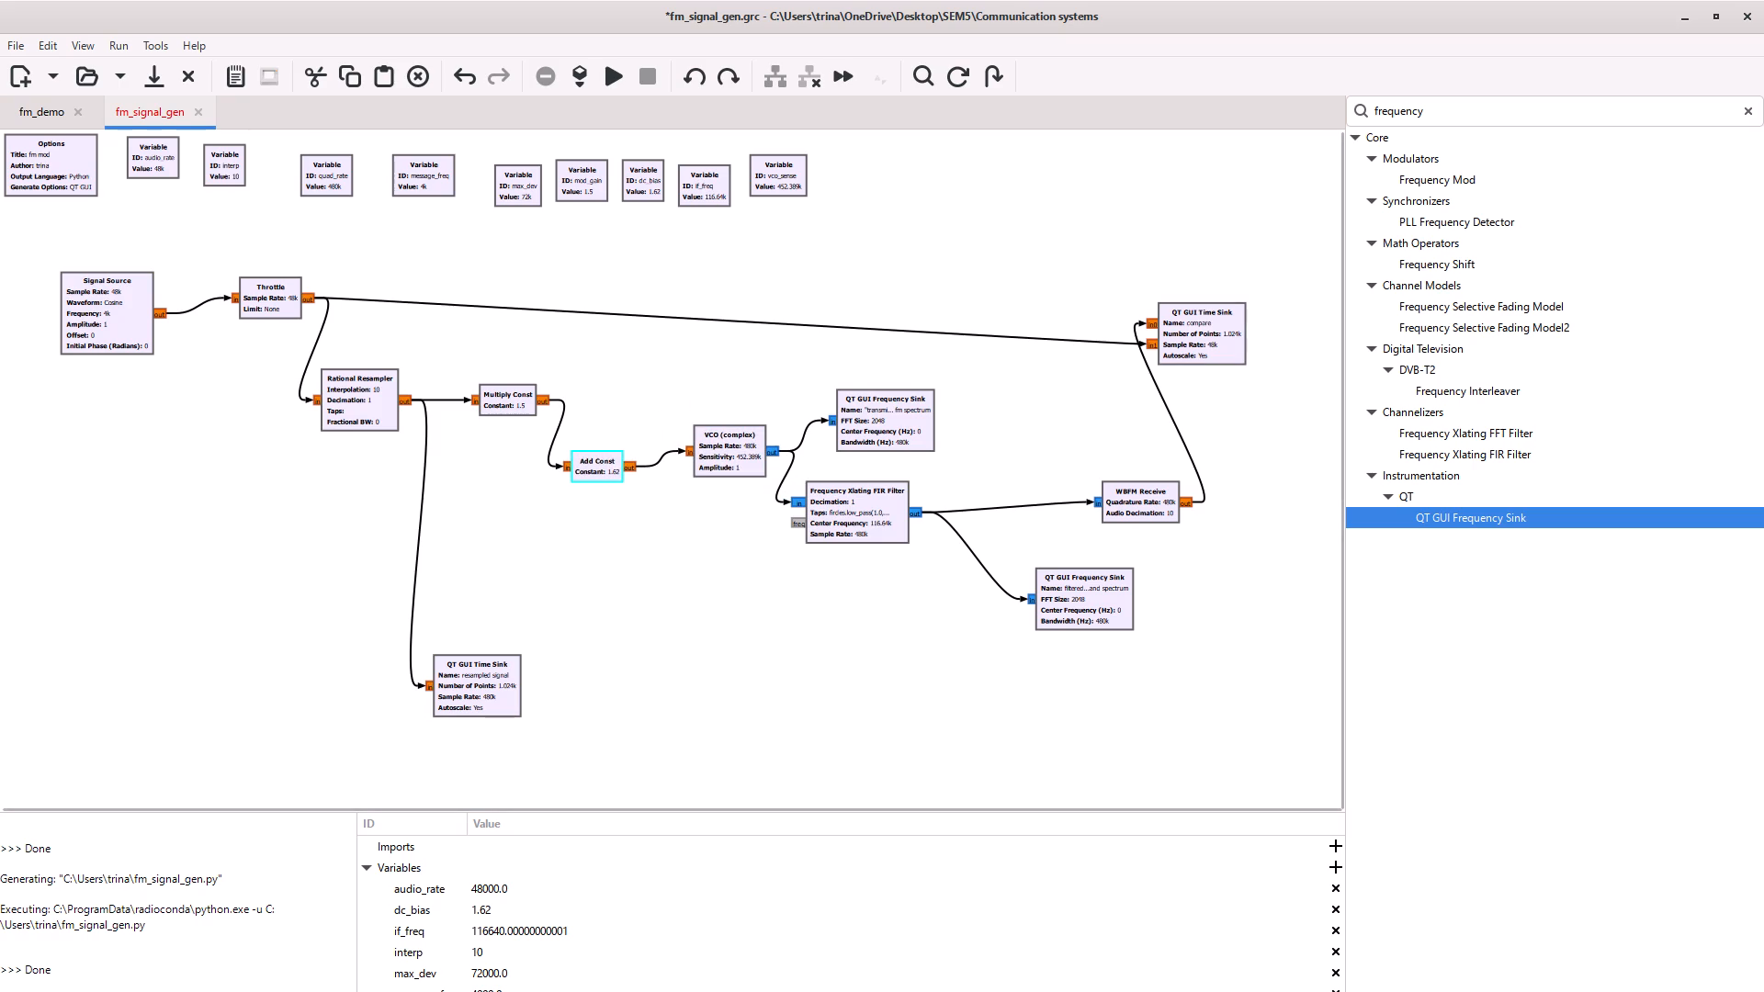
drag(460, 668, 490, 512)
Move the Throttle, Rational Resampler and Multiply Const blocks up and right into a descending chain after the Signal Source.
drag(267, 278, 367, 254)
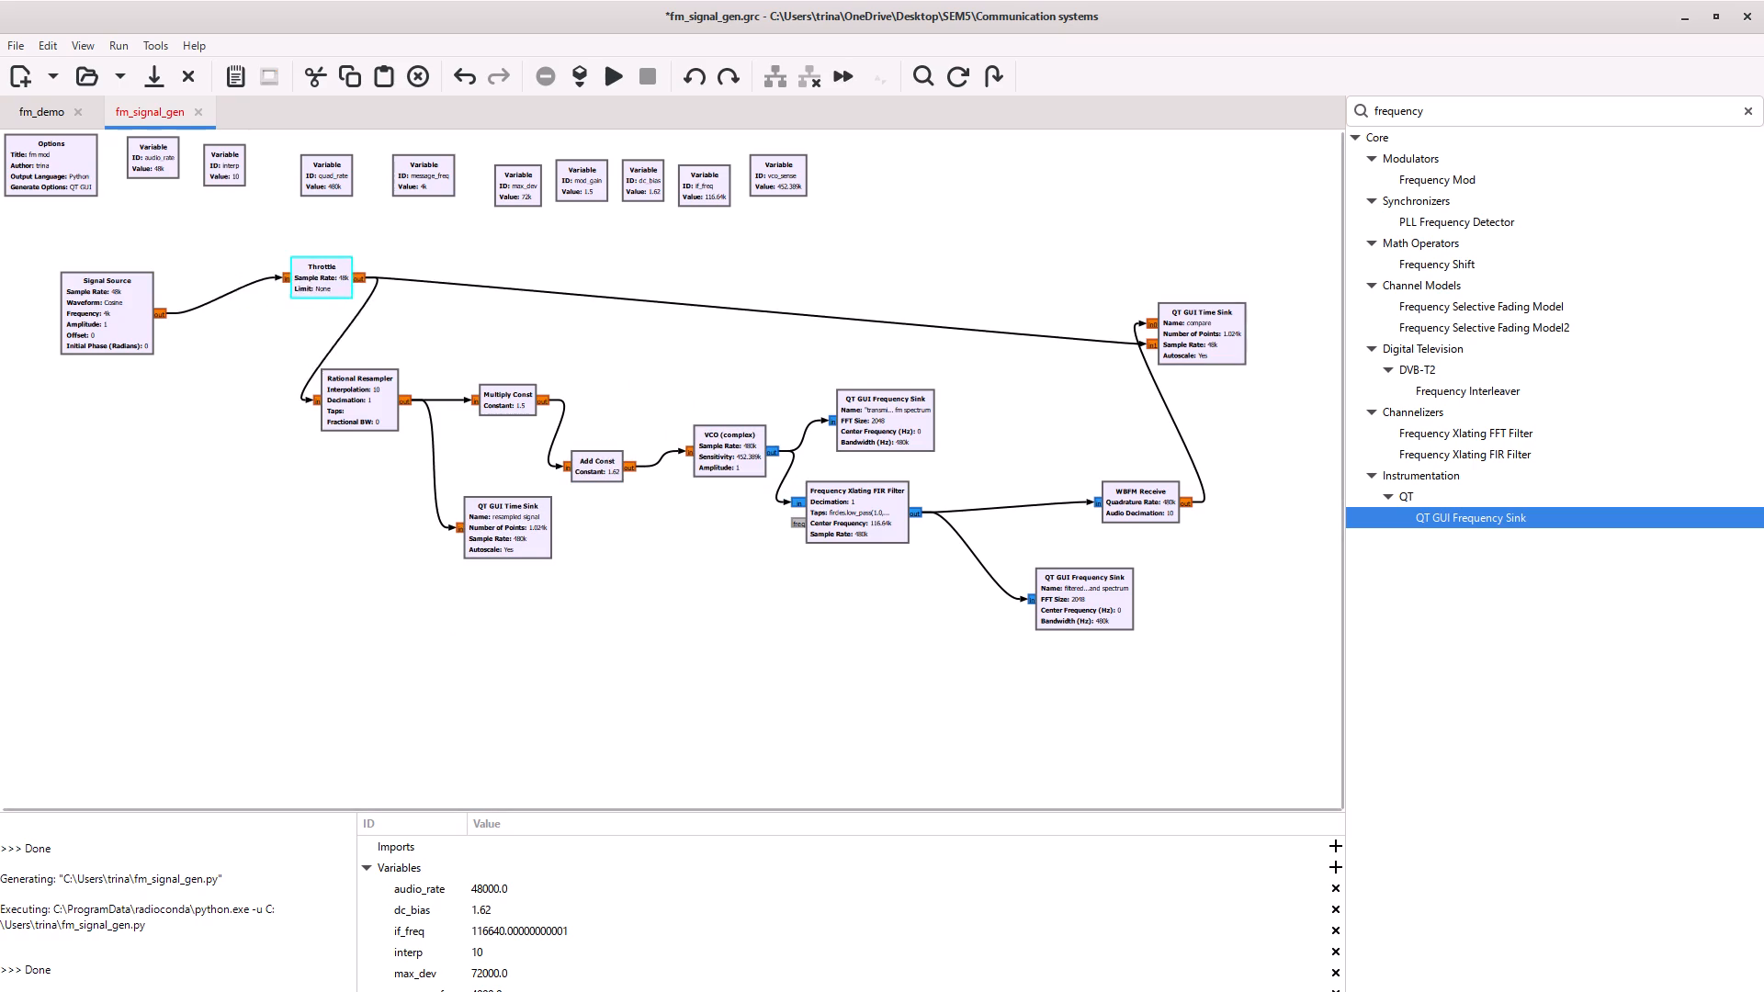
drag(367, 254, 375, 238)
drag(374, 402, 426, 384)
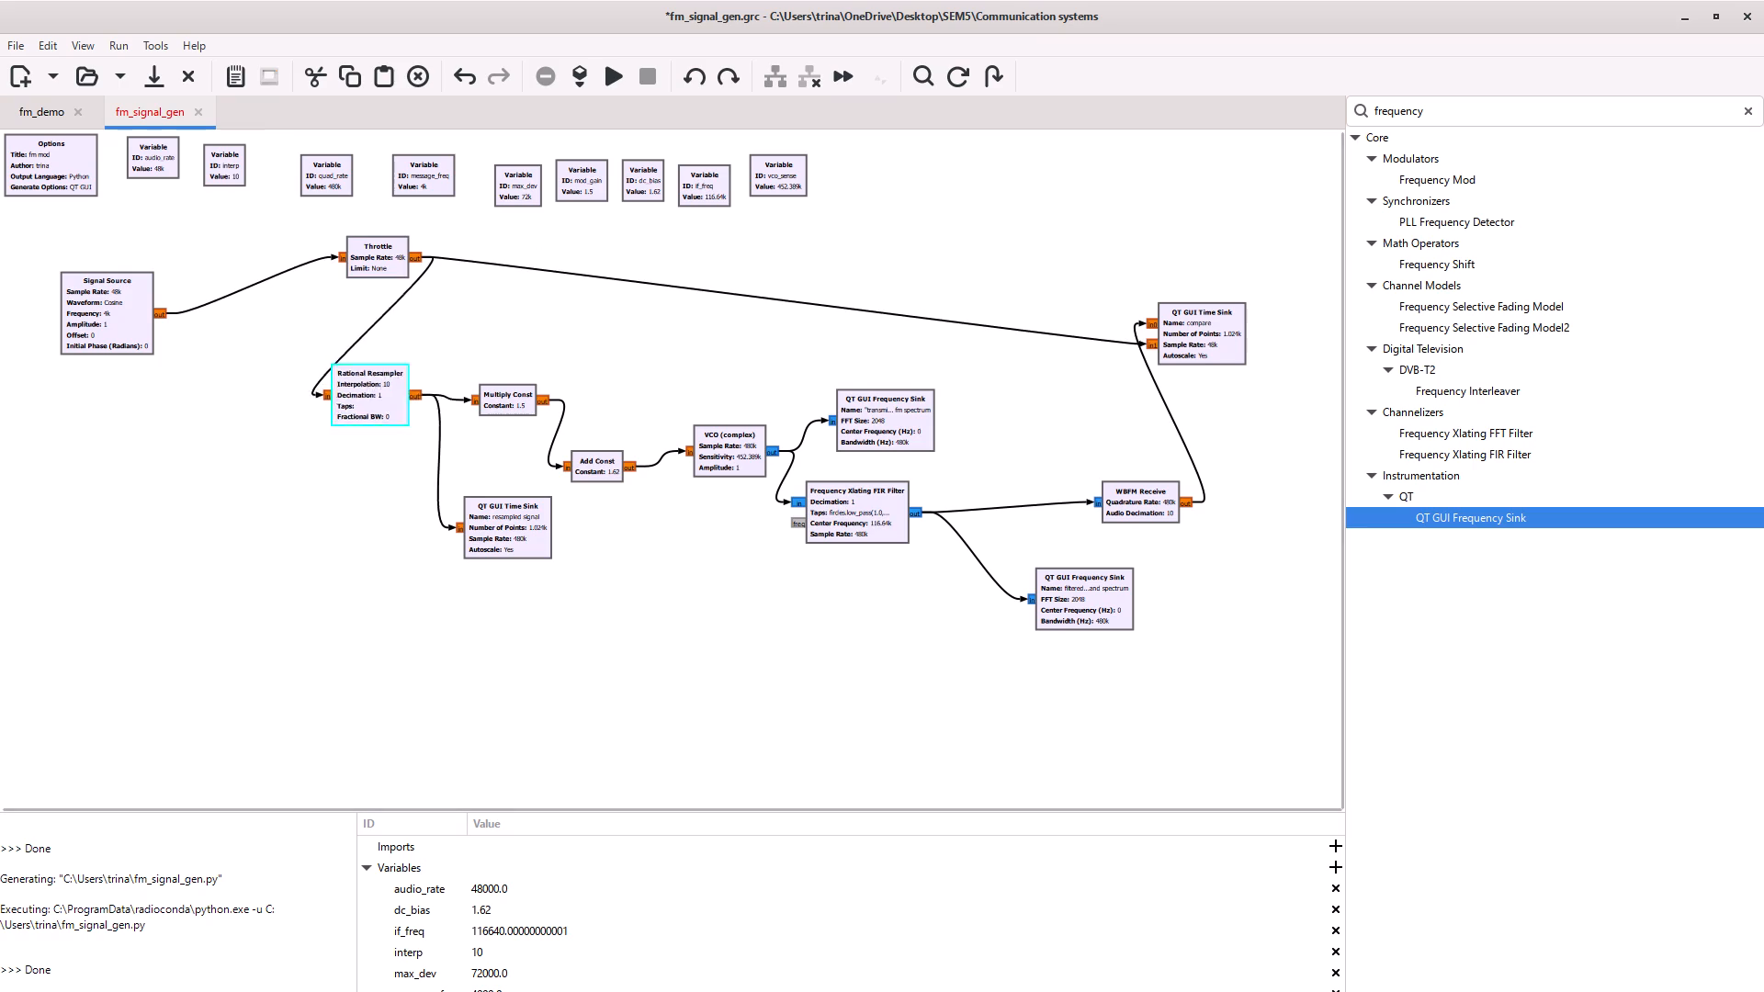
drag(426, 384, 561, 329)
drag(496, 405, 701, 357)
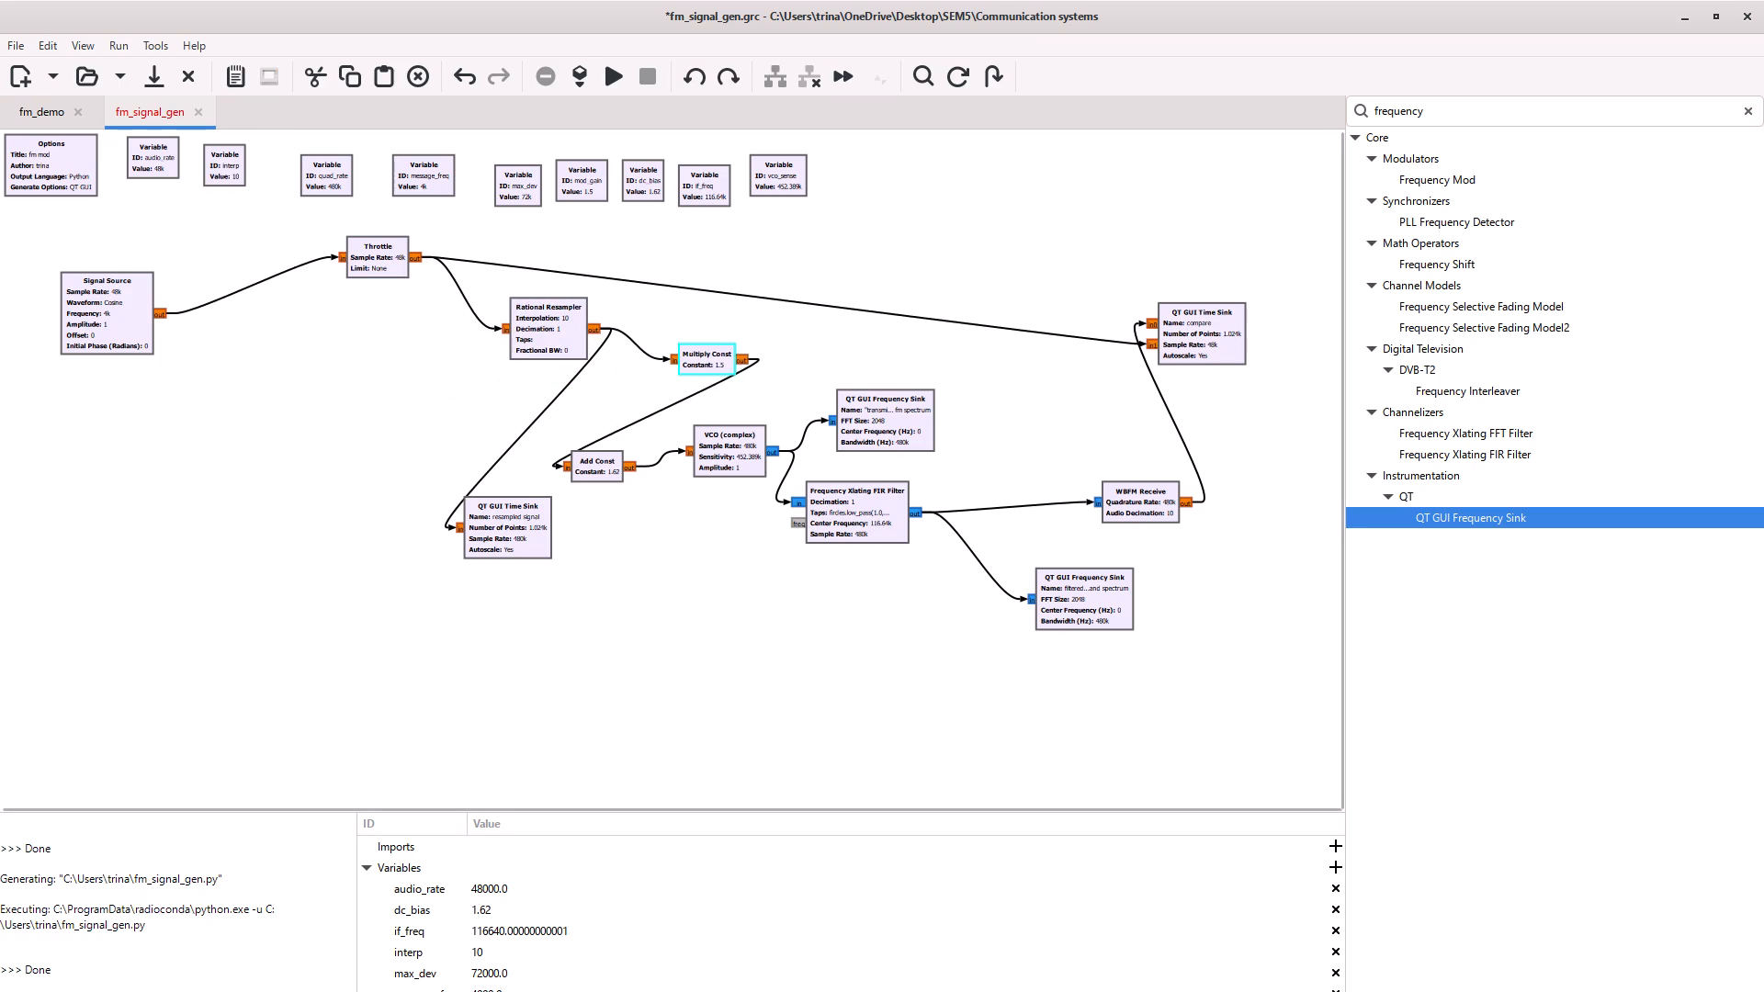
drag(701, 357, 707, 350)
Place the two Frequency Sinks side by side at the bottom of the flowgraph, with the Frequency Xlating FIR Filter above them.
drag(835, 511, 972, 672)
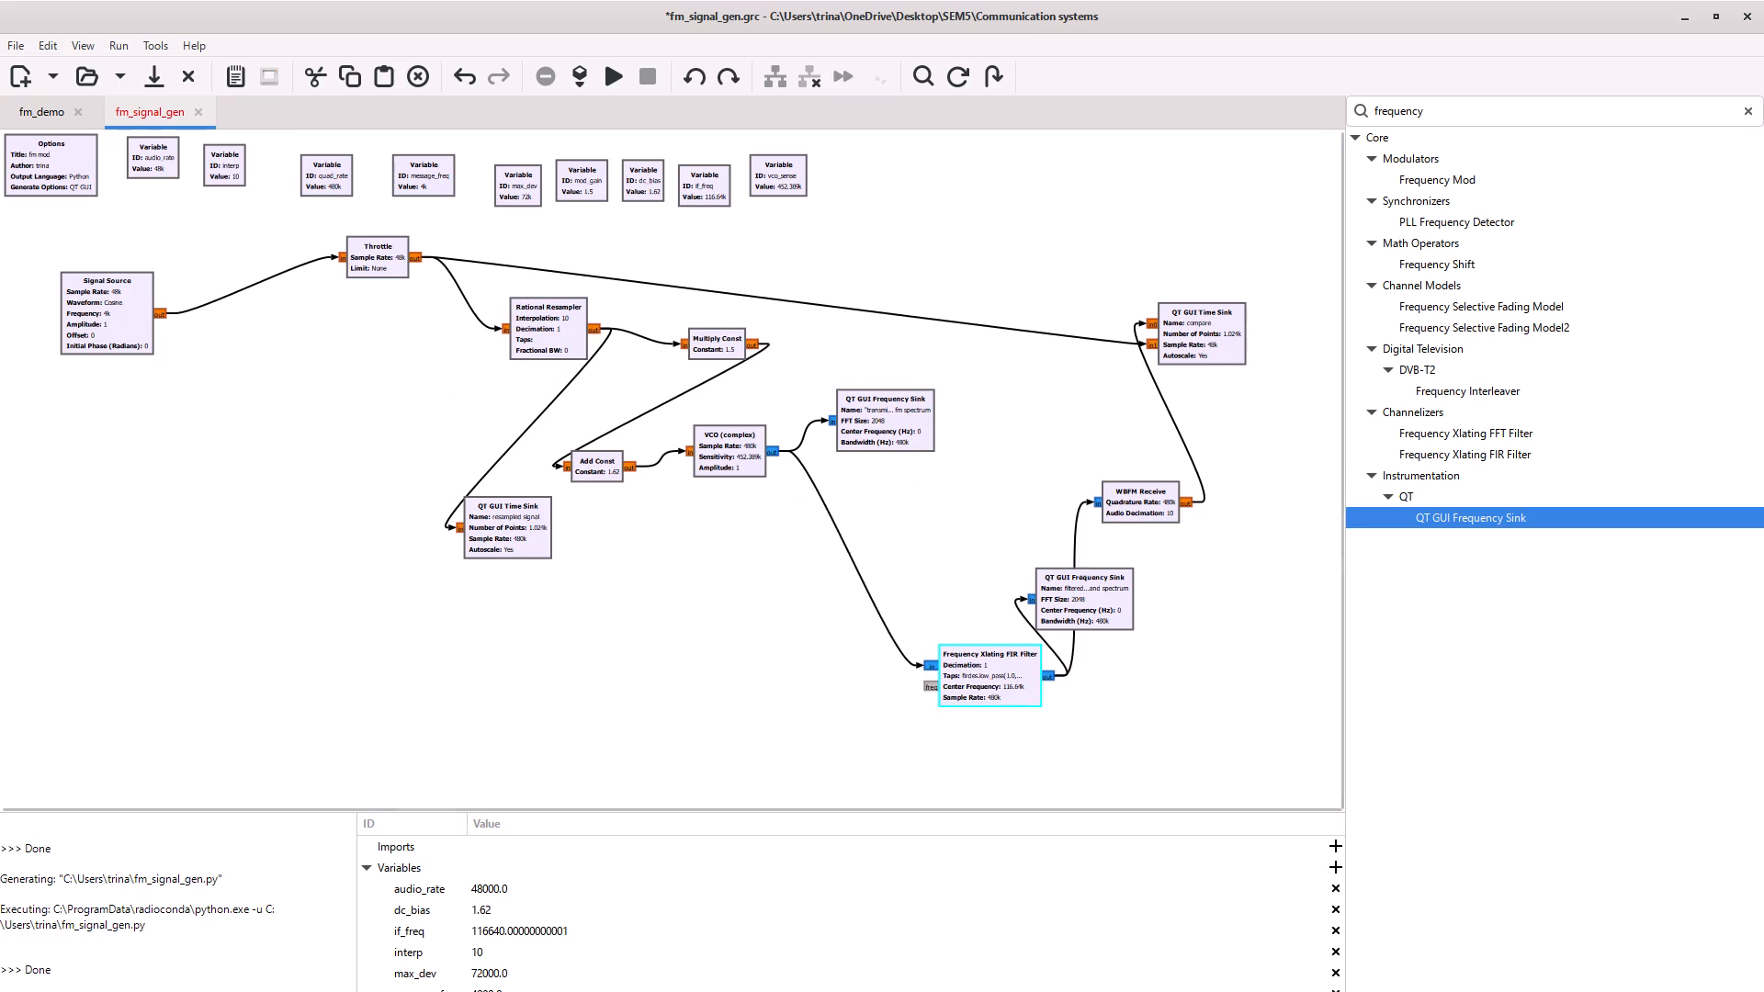
drag(972, 672, 870, 577)
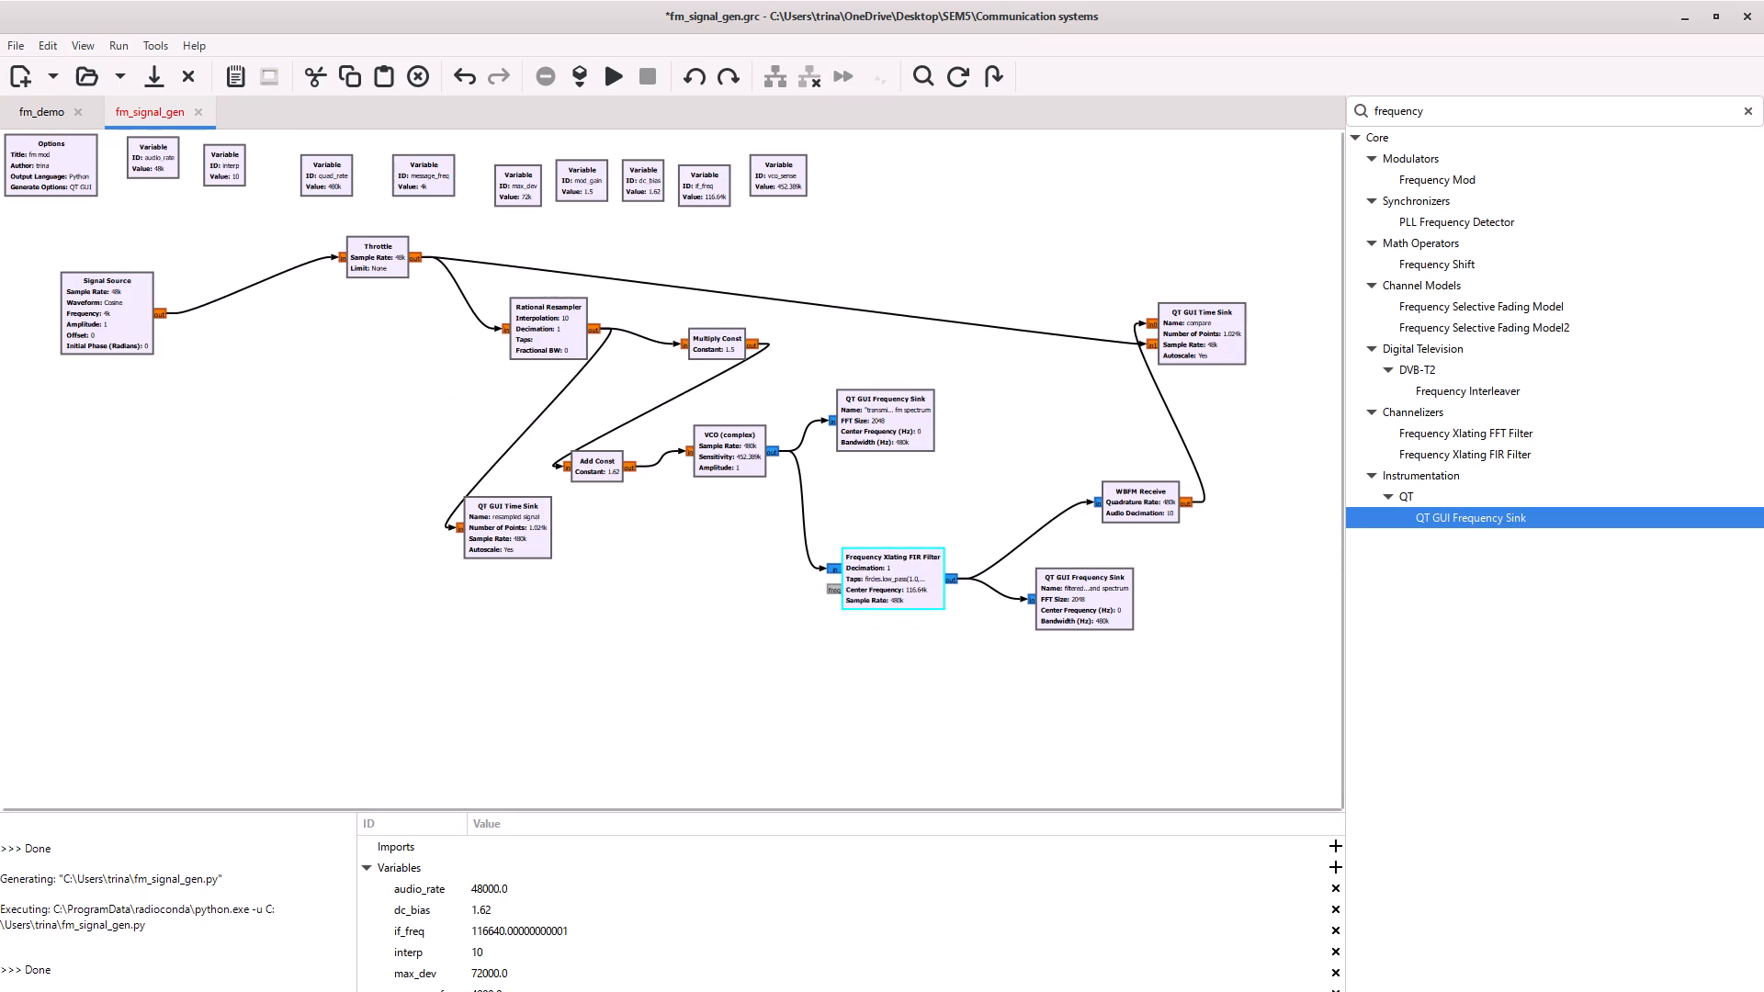
drag(868, 402, 876, 688)
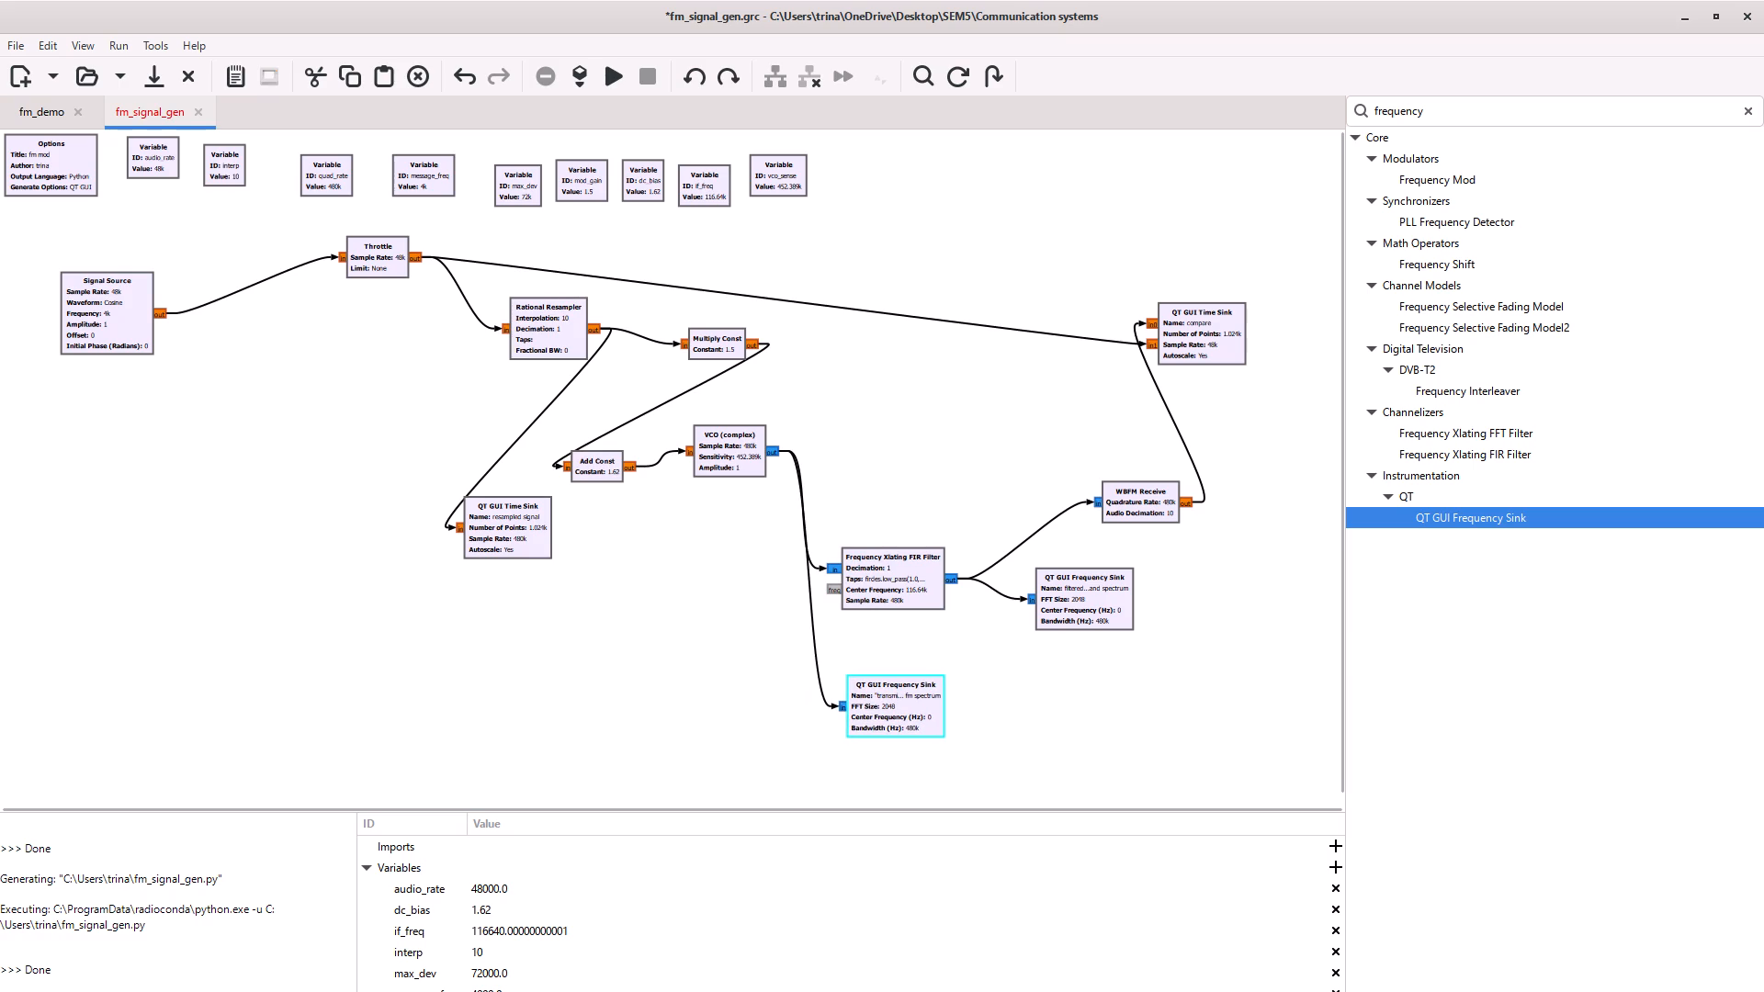
drag(902, 588, 938, 440)
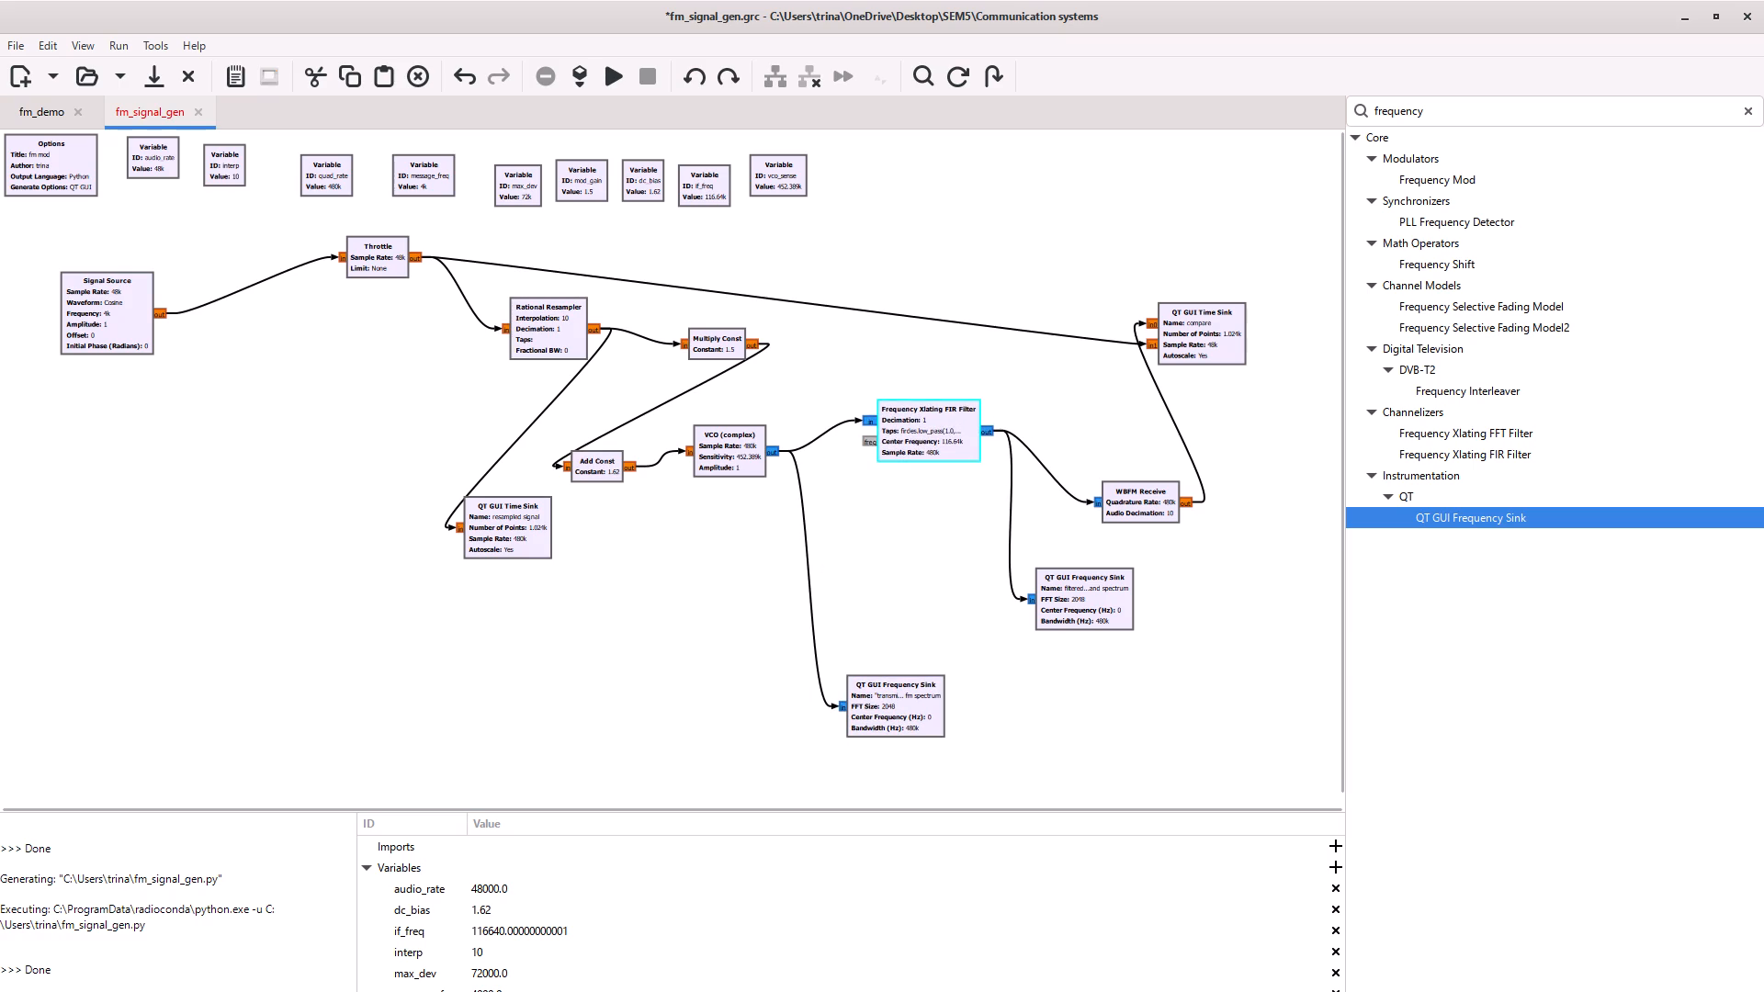
click(895, 668)
drag(1095, 583, 1122, 683)
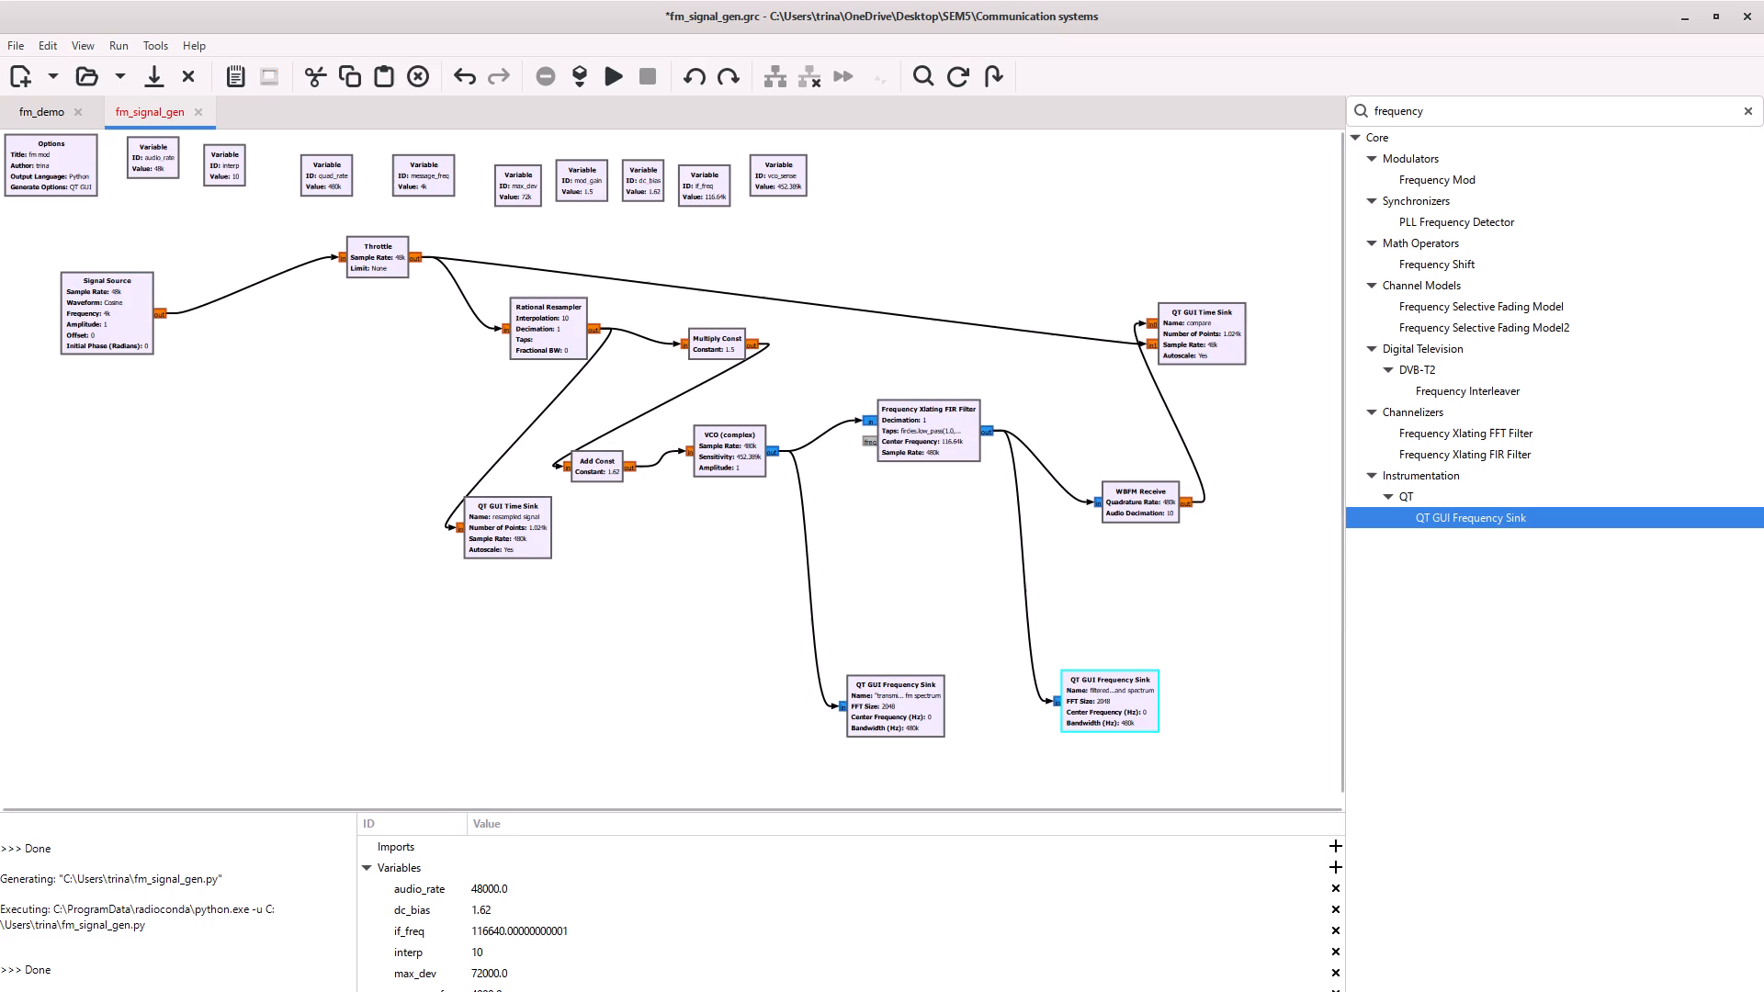
Lower the VCO and Frequency Xlating FIR Filter so they line up in a row above the two Frequency Sinks.
drag(728, 458, 742, 470)
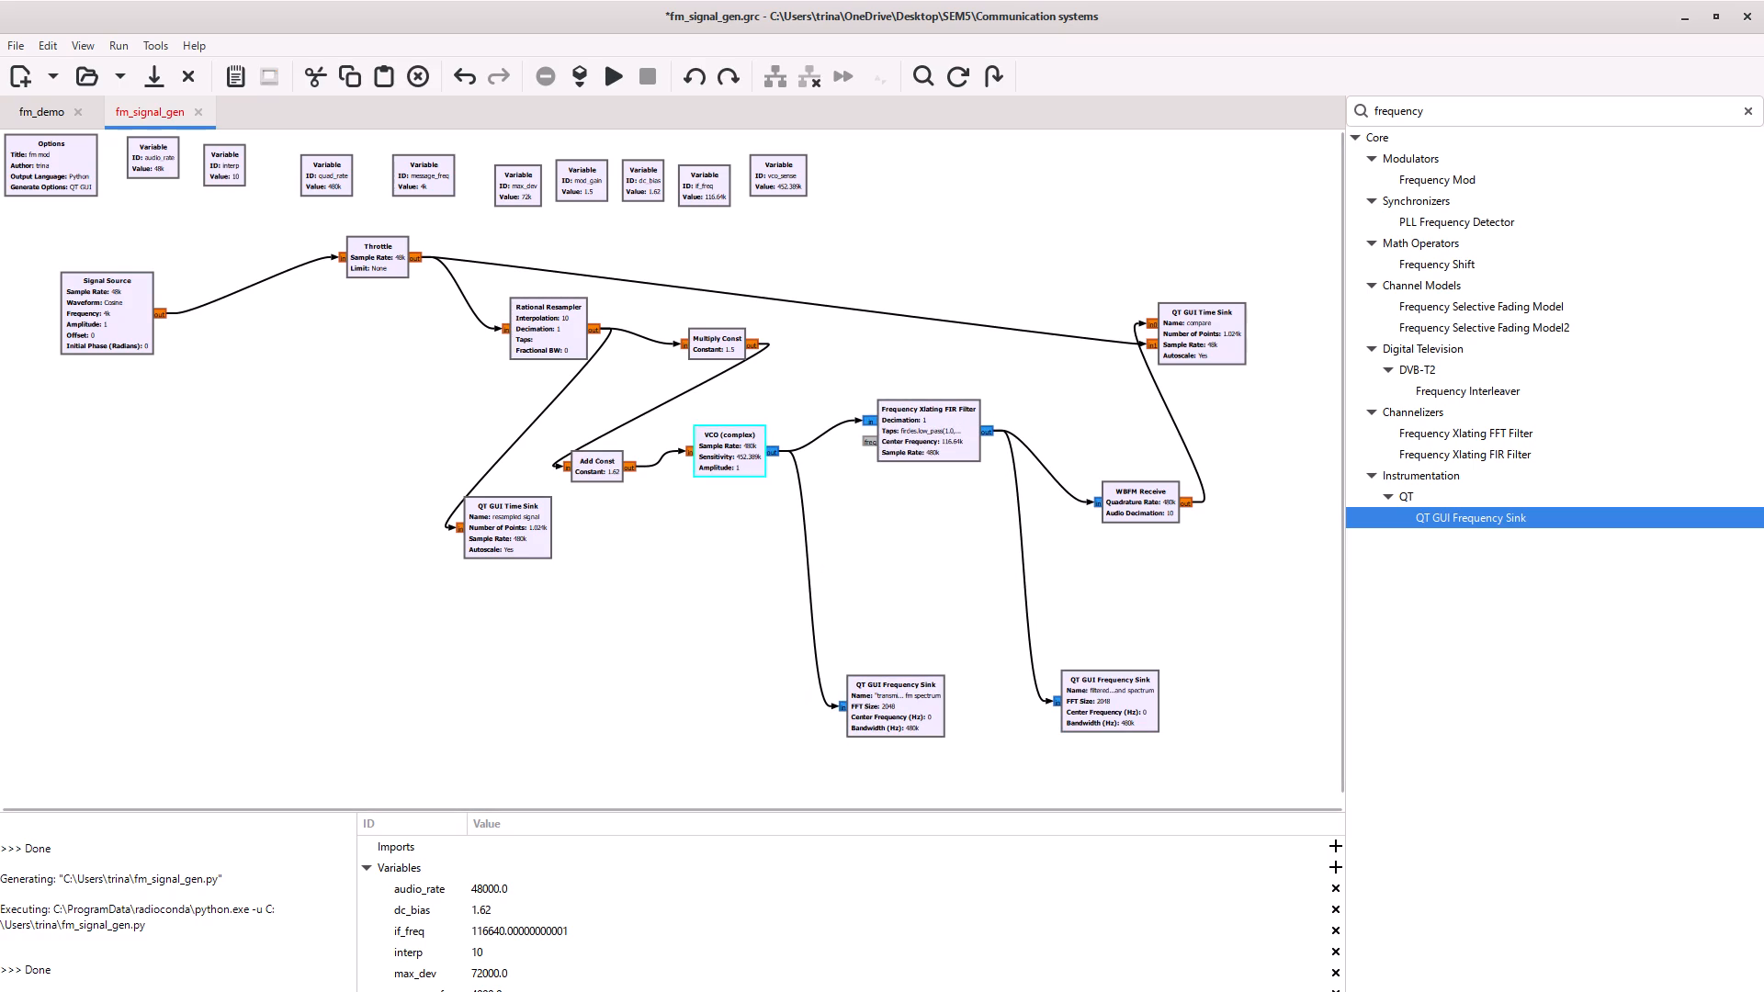
drag(742, 470, 827, 551)
drag(924, 444, 992, 554)
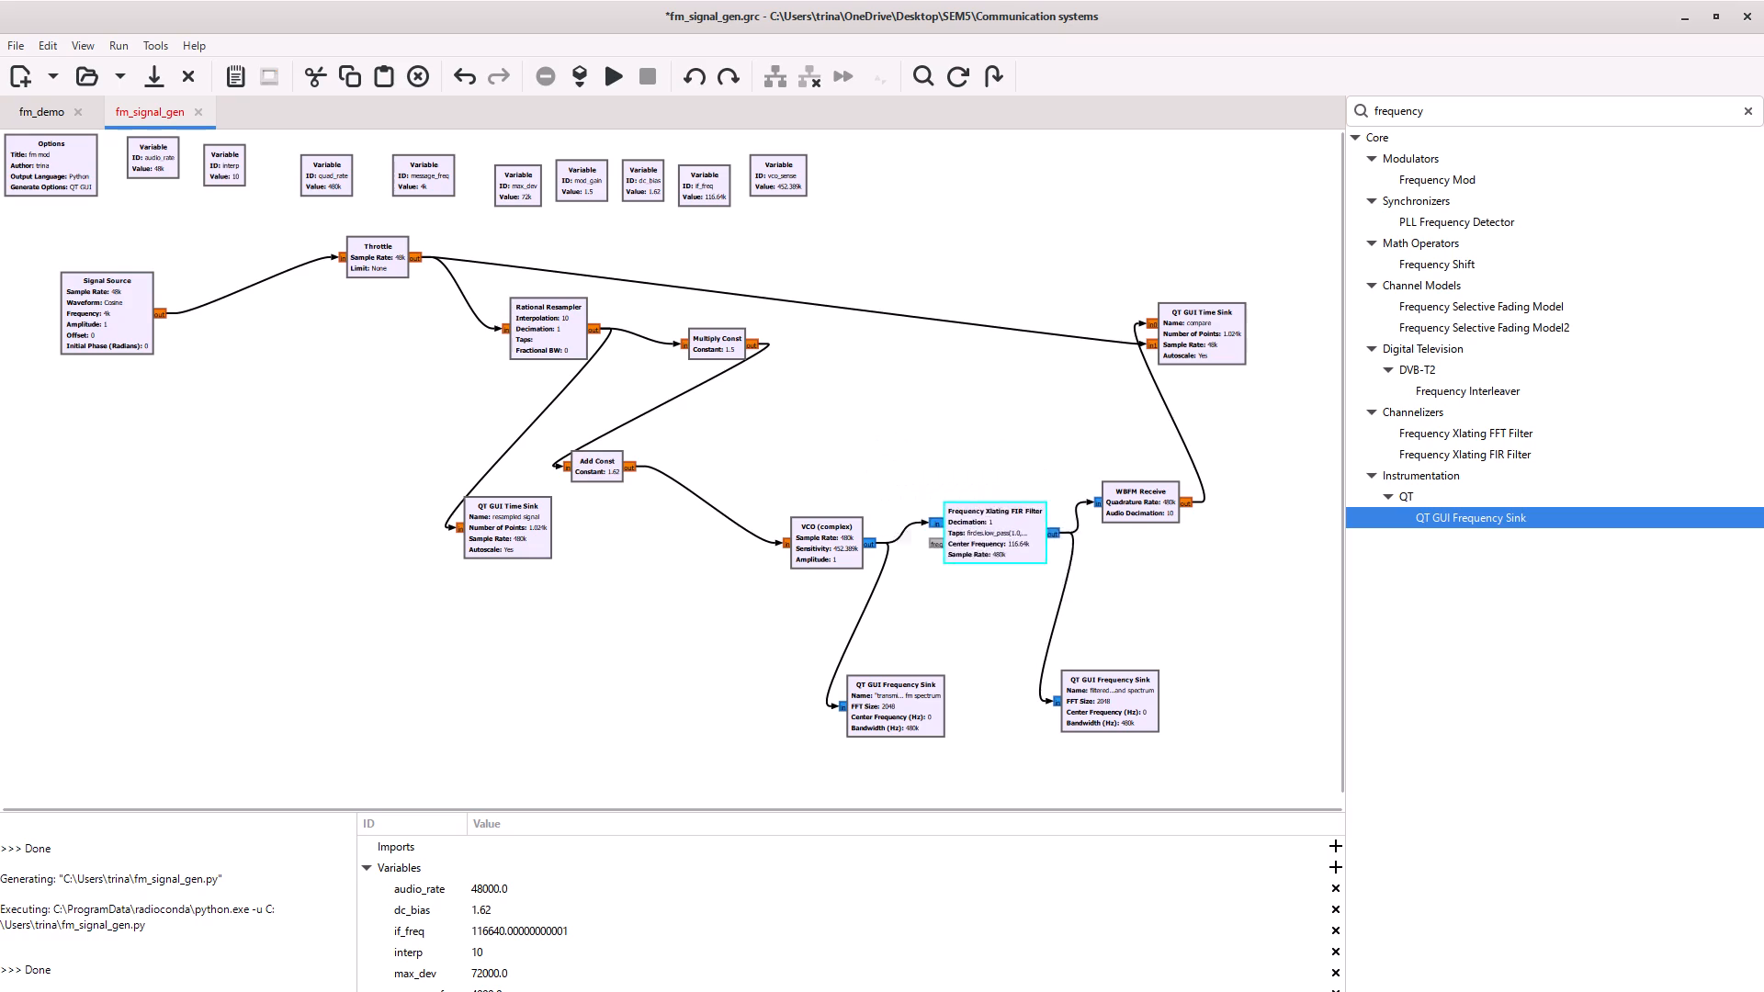
drag(992, 554, 995, 568)
Place Add Const between Multiply Const and the VCO, and the resampled signal Time Sink below the Rational Resampler.
drag(607, 458, 818, 429)
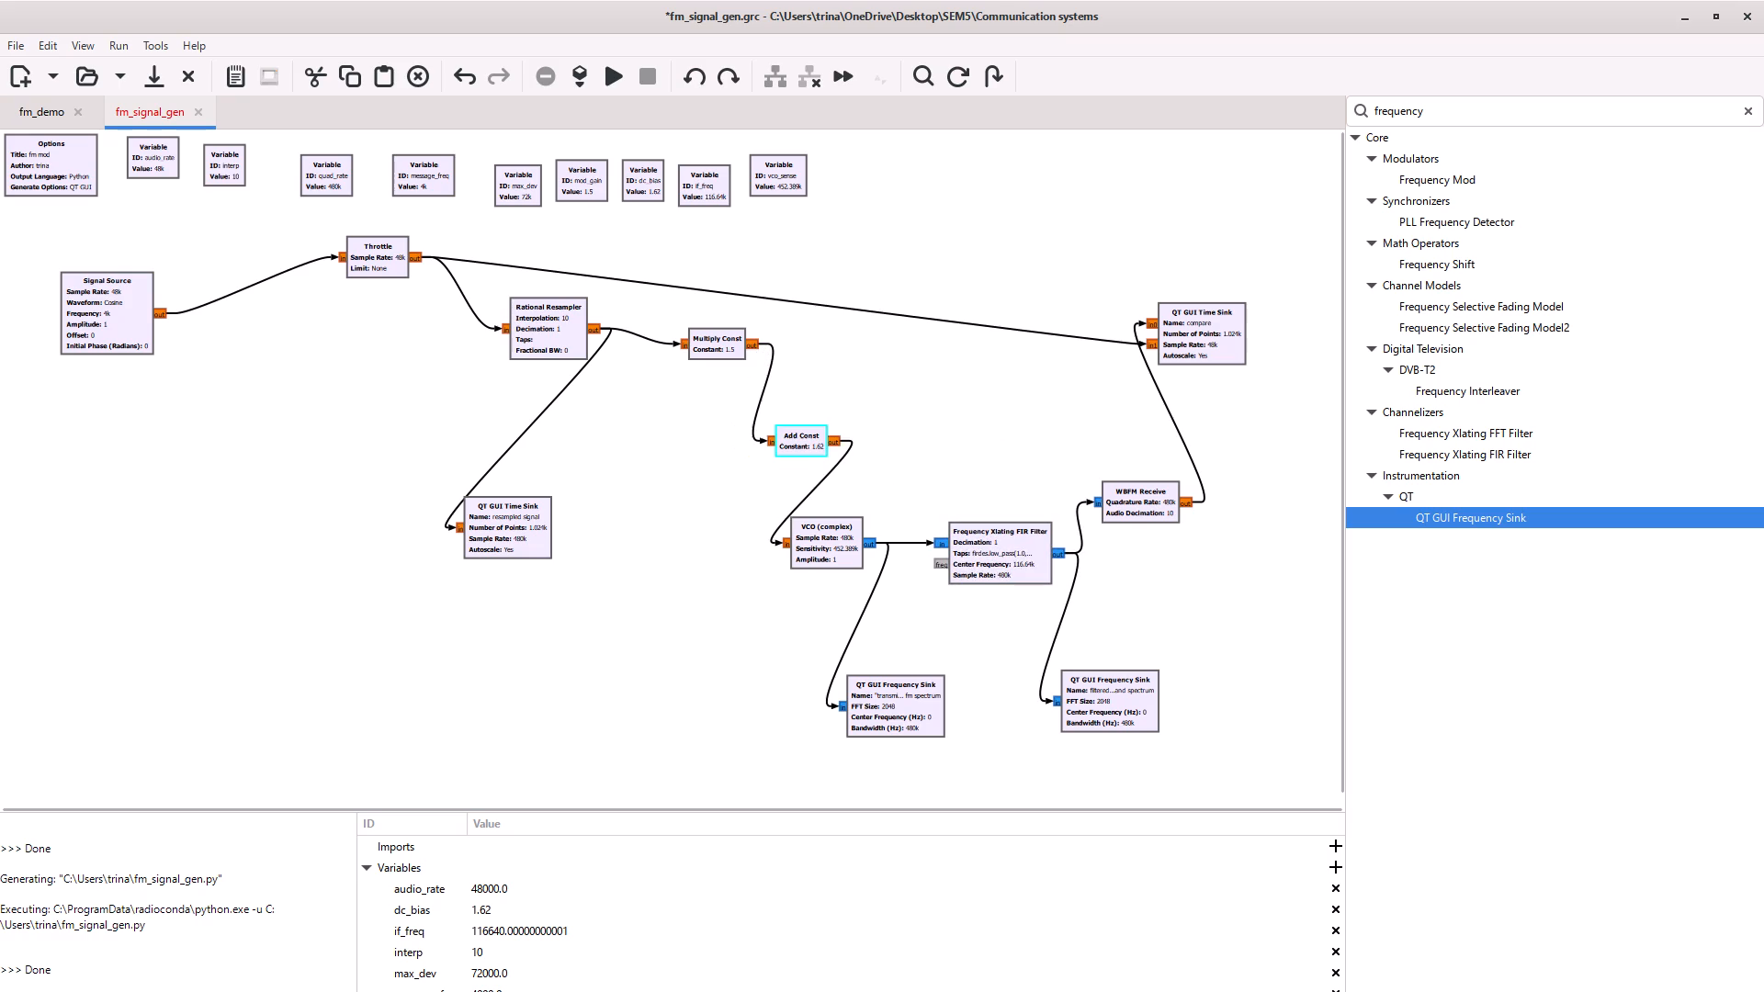
drag(818, 429, 780, 424)
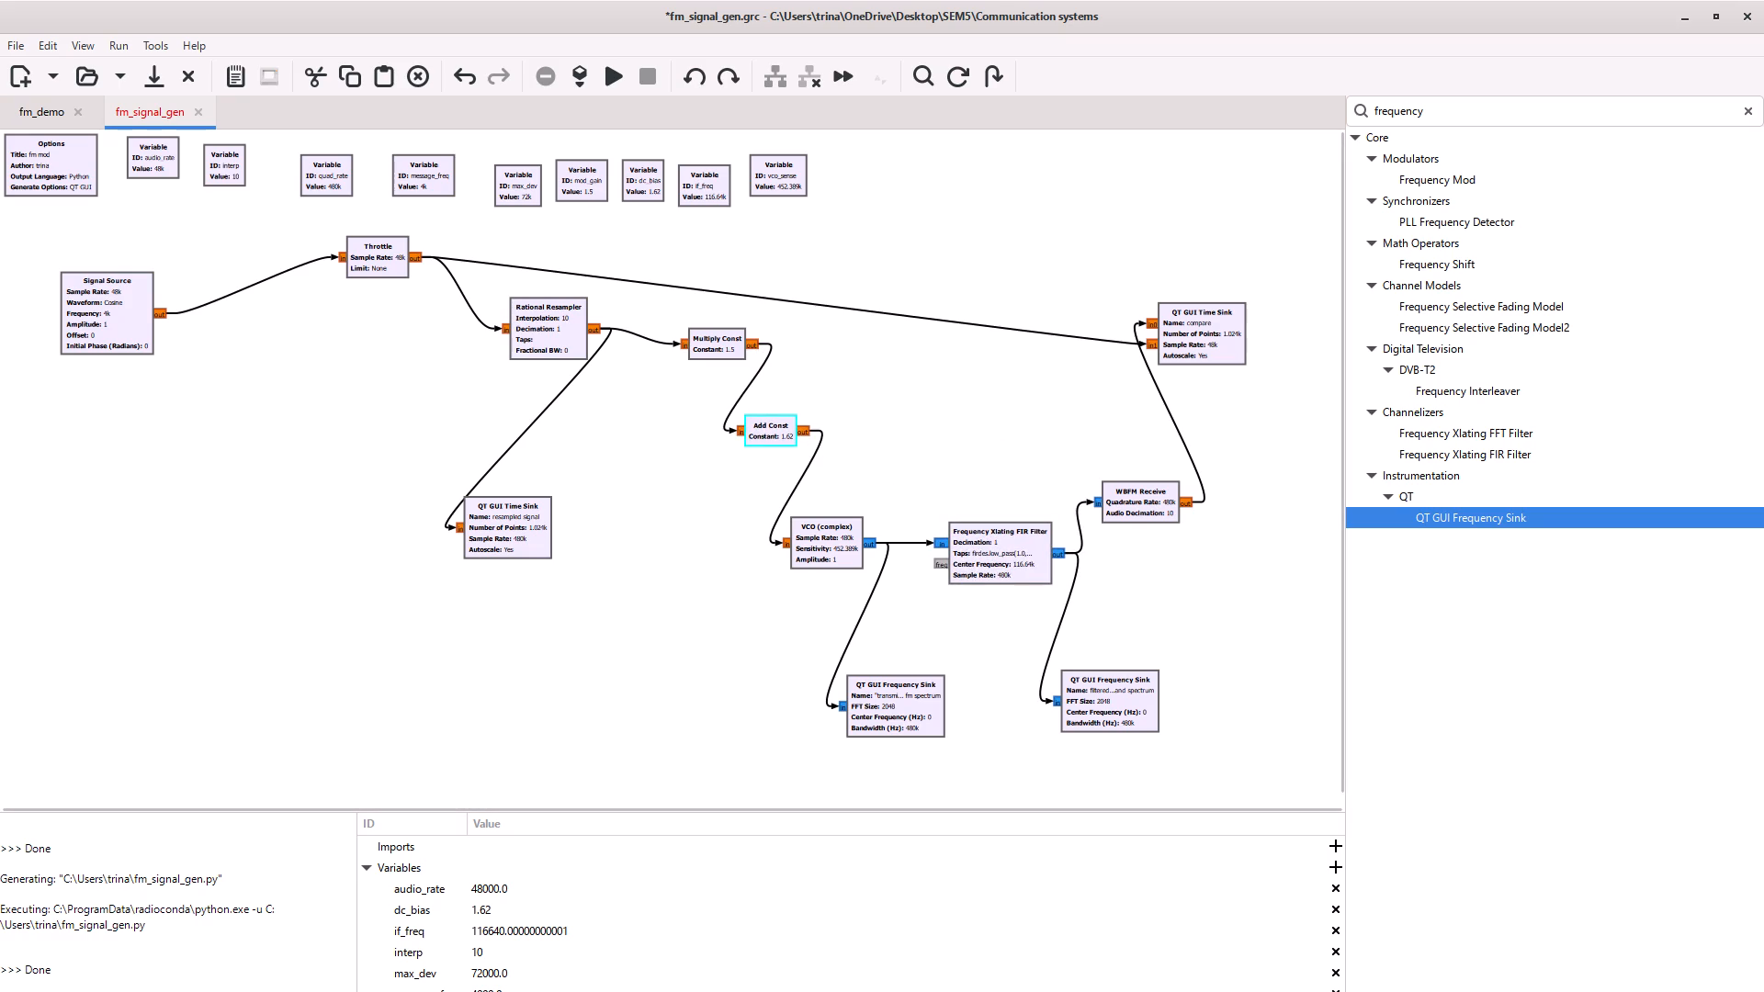
drag(526, 523, 682, 464)
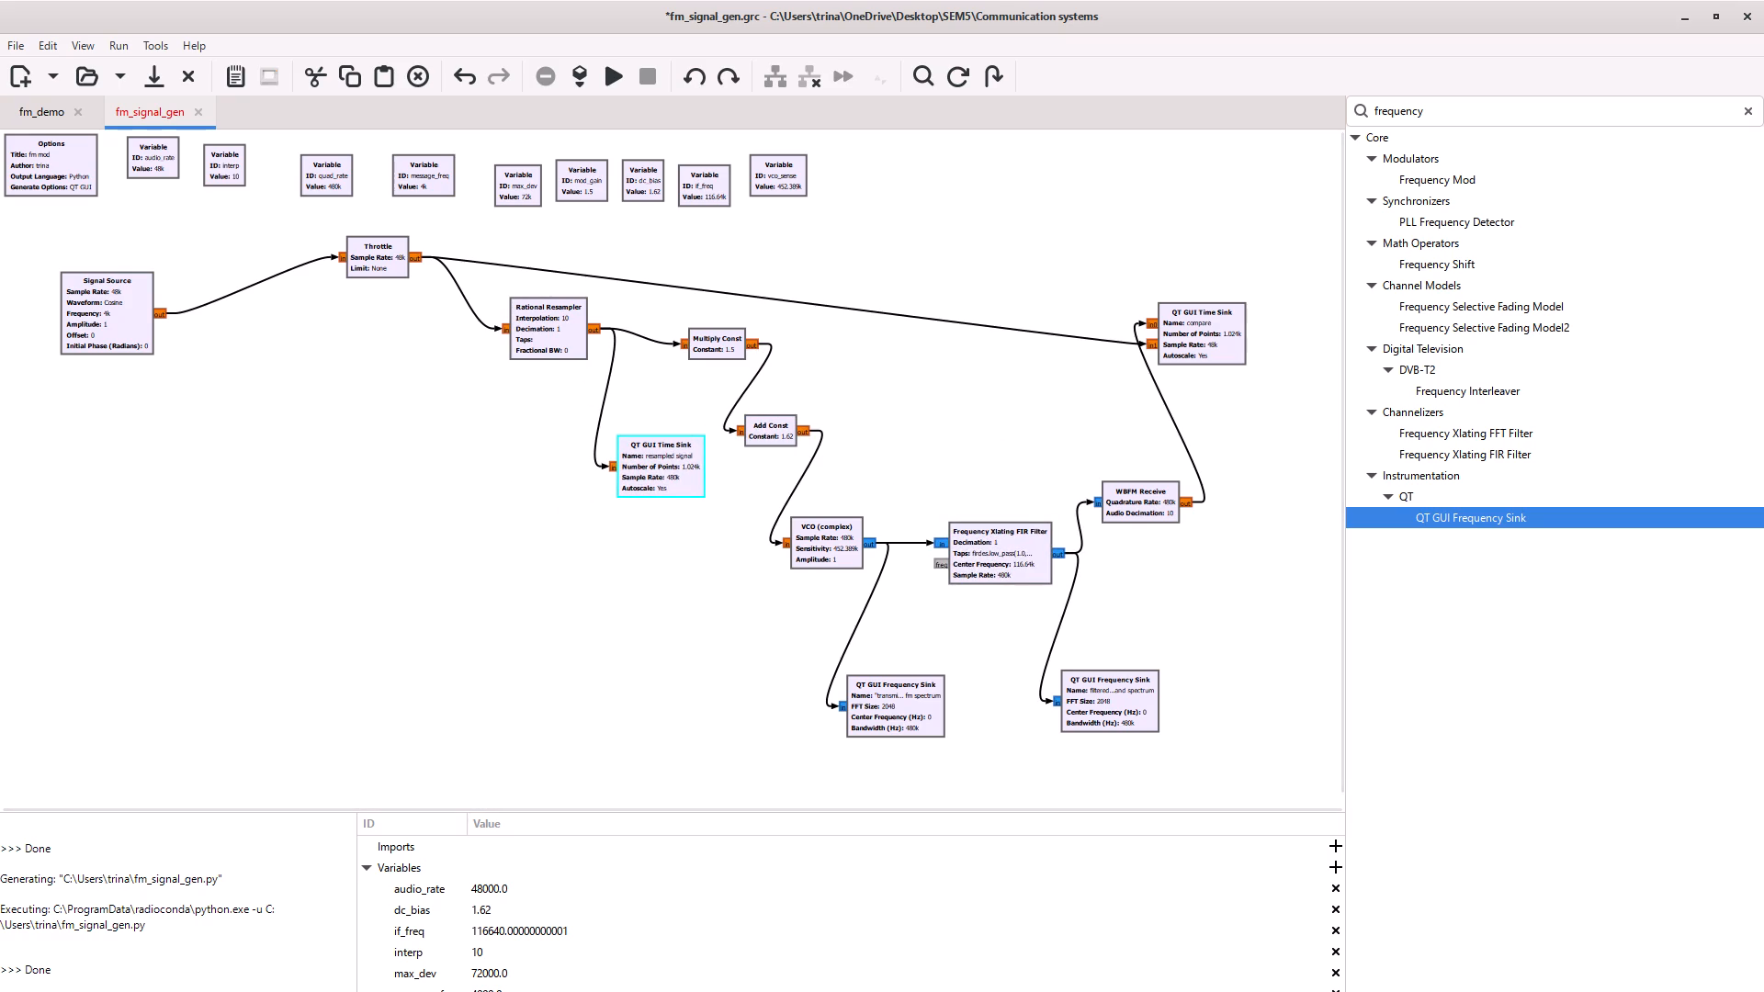
Move the Signal Source down below the Throttle, keeping the Throttle above and slightly closer to the Rational Resampler.
drag(94, 321, 333, 522)
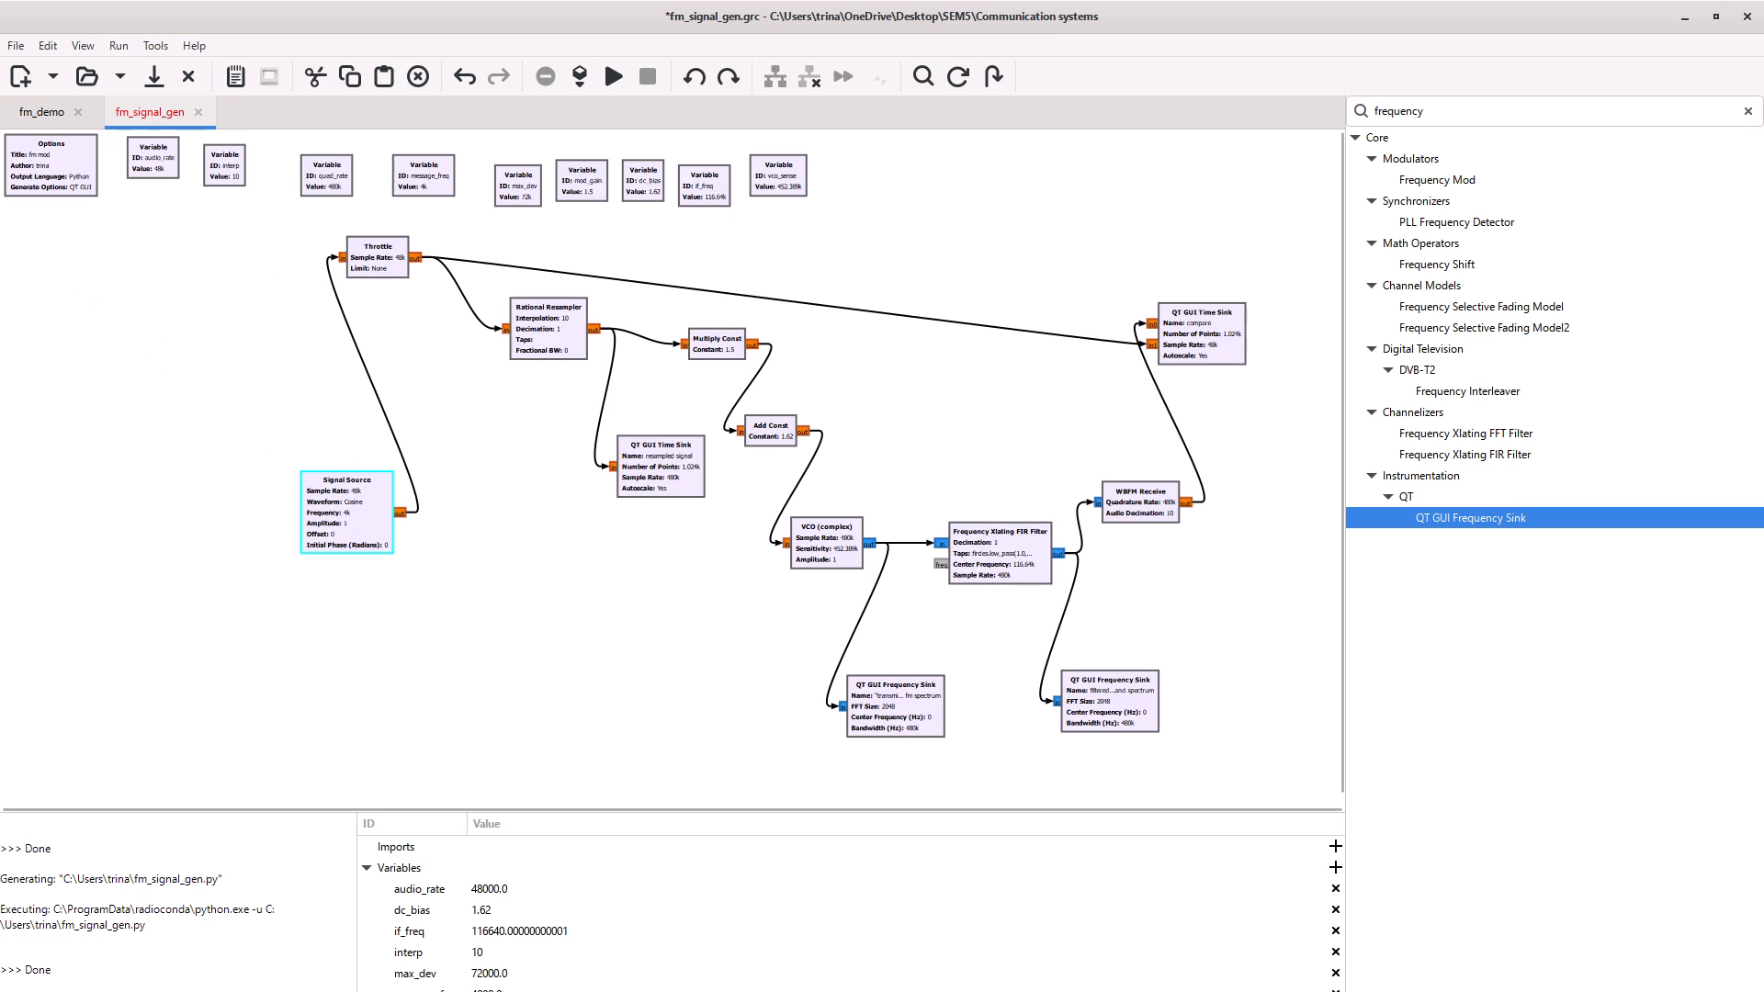
drag(390, 257, 493, 440)
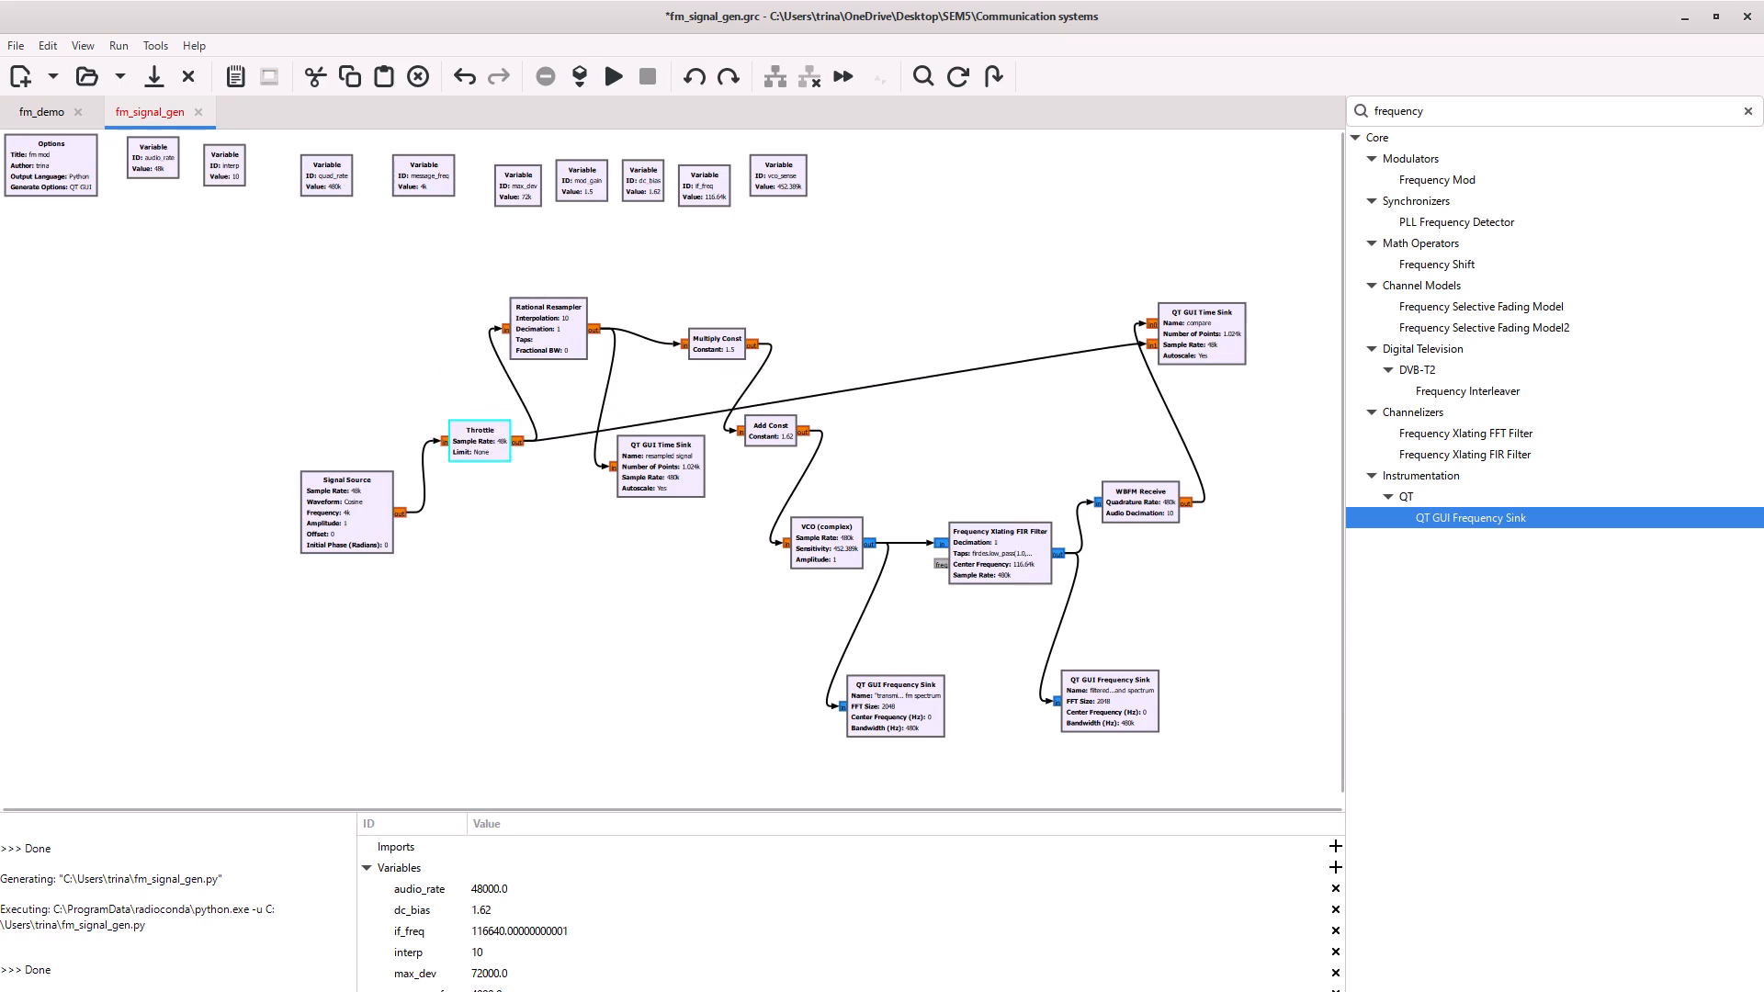
drag(493, 440, 424, 252)
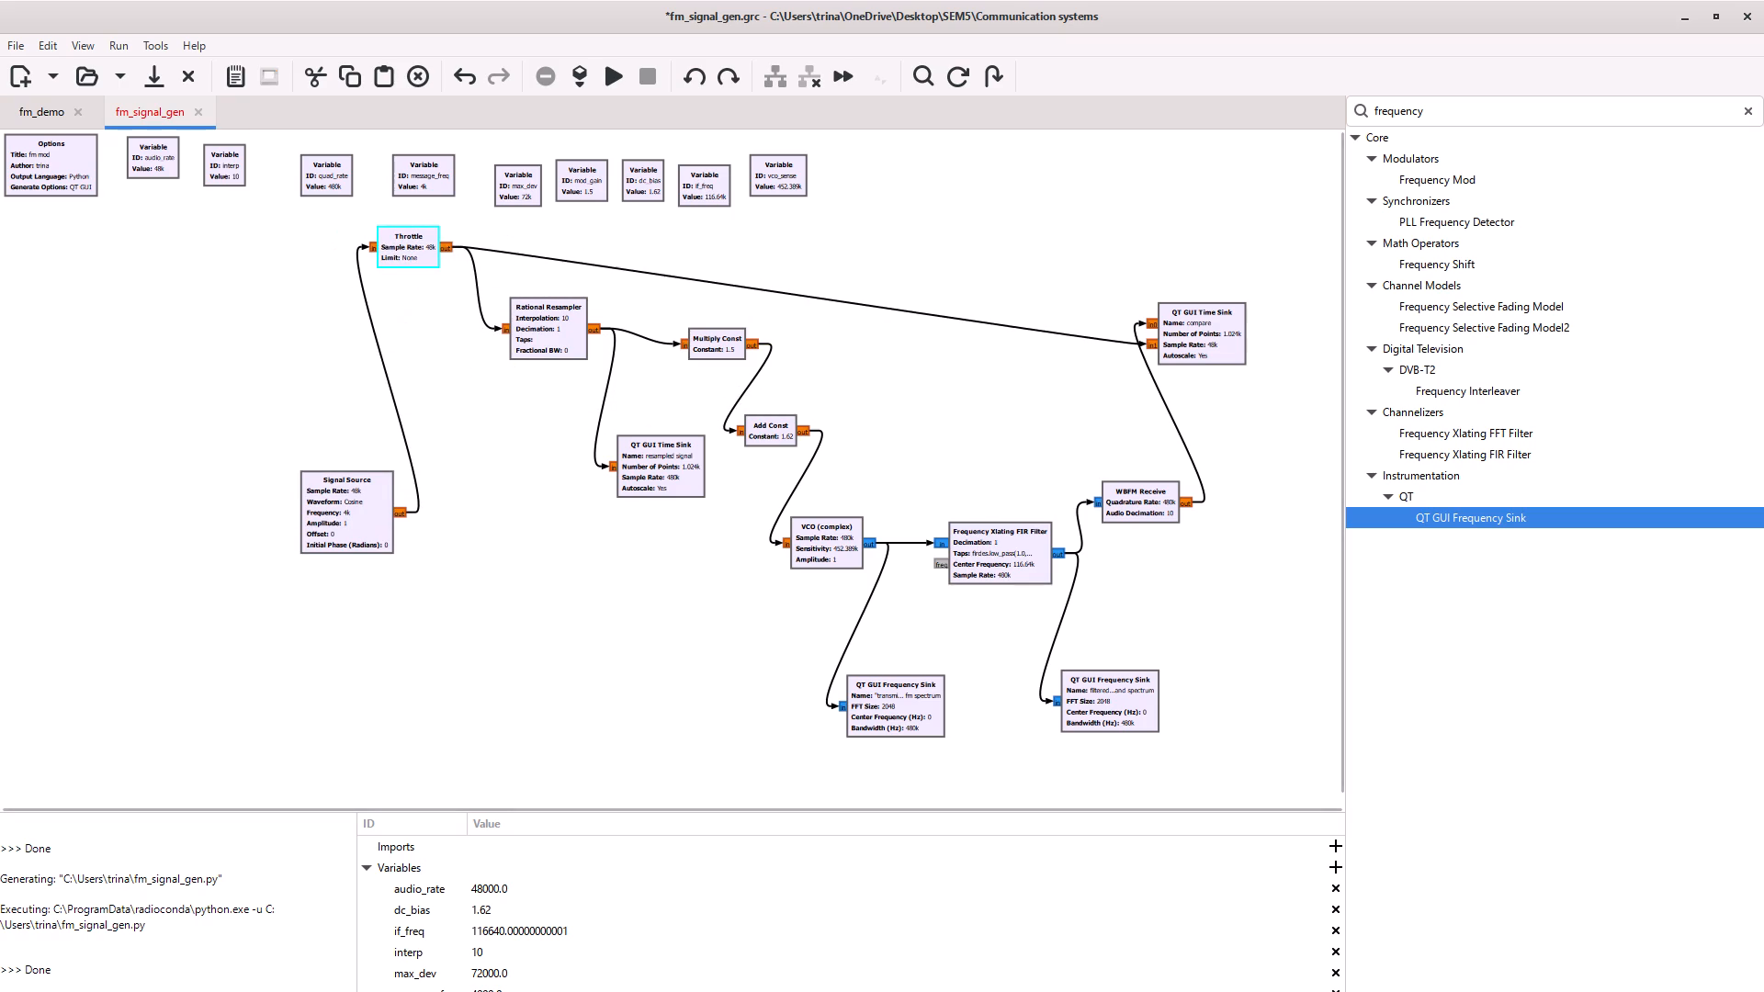
drag(424, 252, 425, 253)
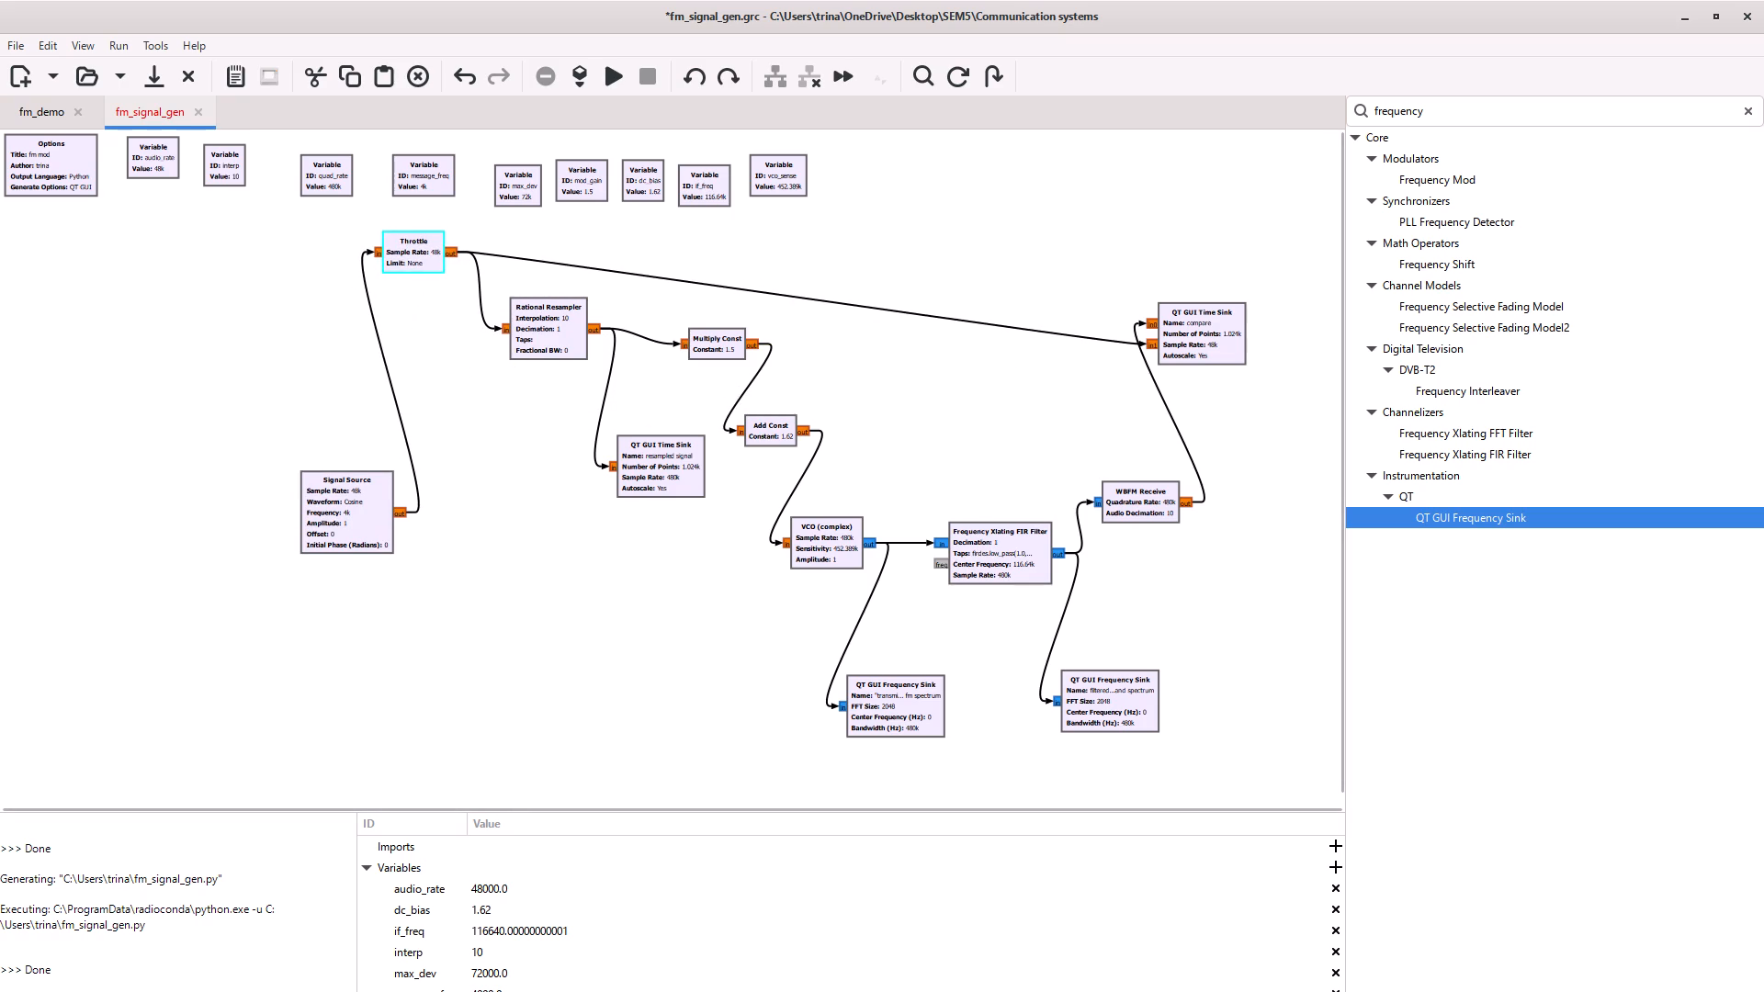
Nudge the audio_rate variable block down in line with its neighbours and save the fm_signal_gen flowgraph.
drag(139, 158, 150, 175)
key(ctrl+s)
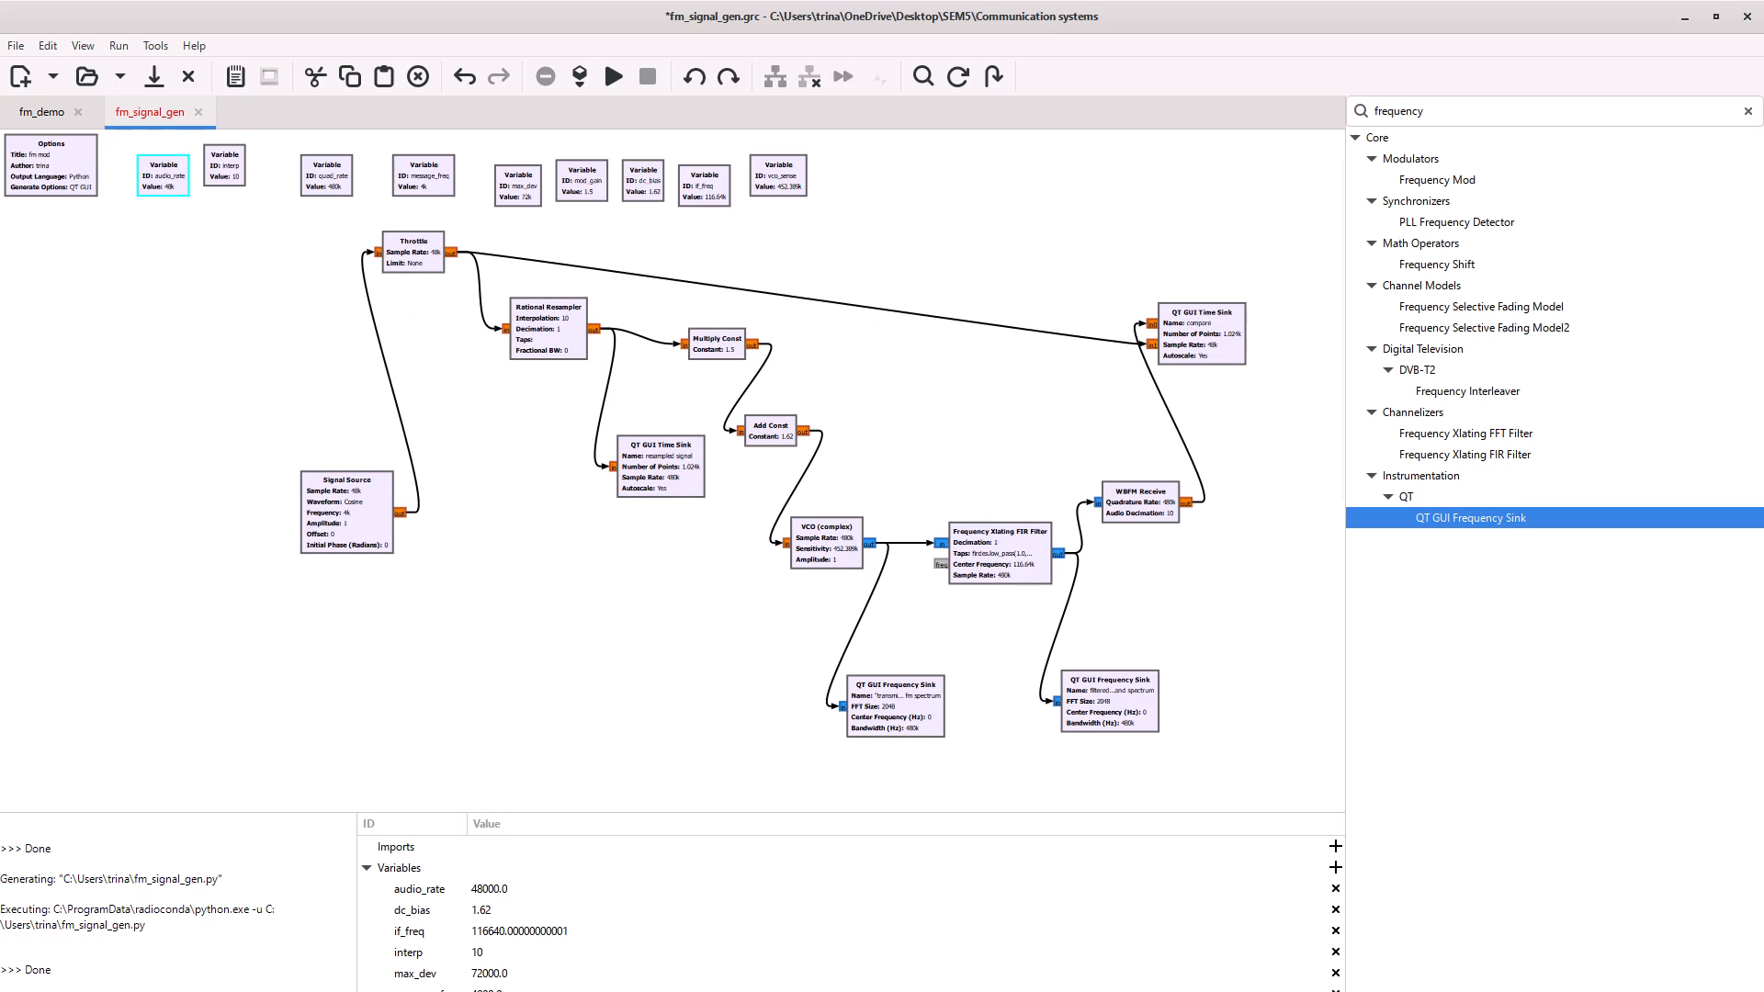
Capture a screenshot of the whole flowgraph canvas, including the variable blocks and all sinks.
key(shift+super+s)
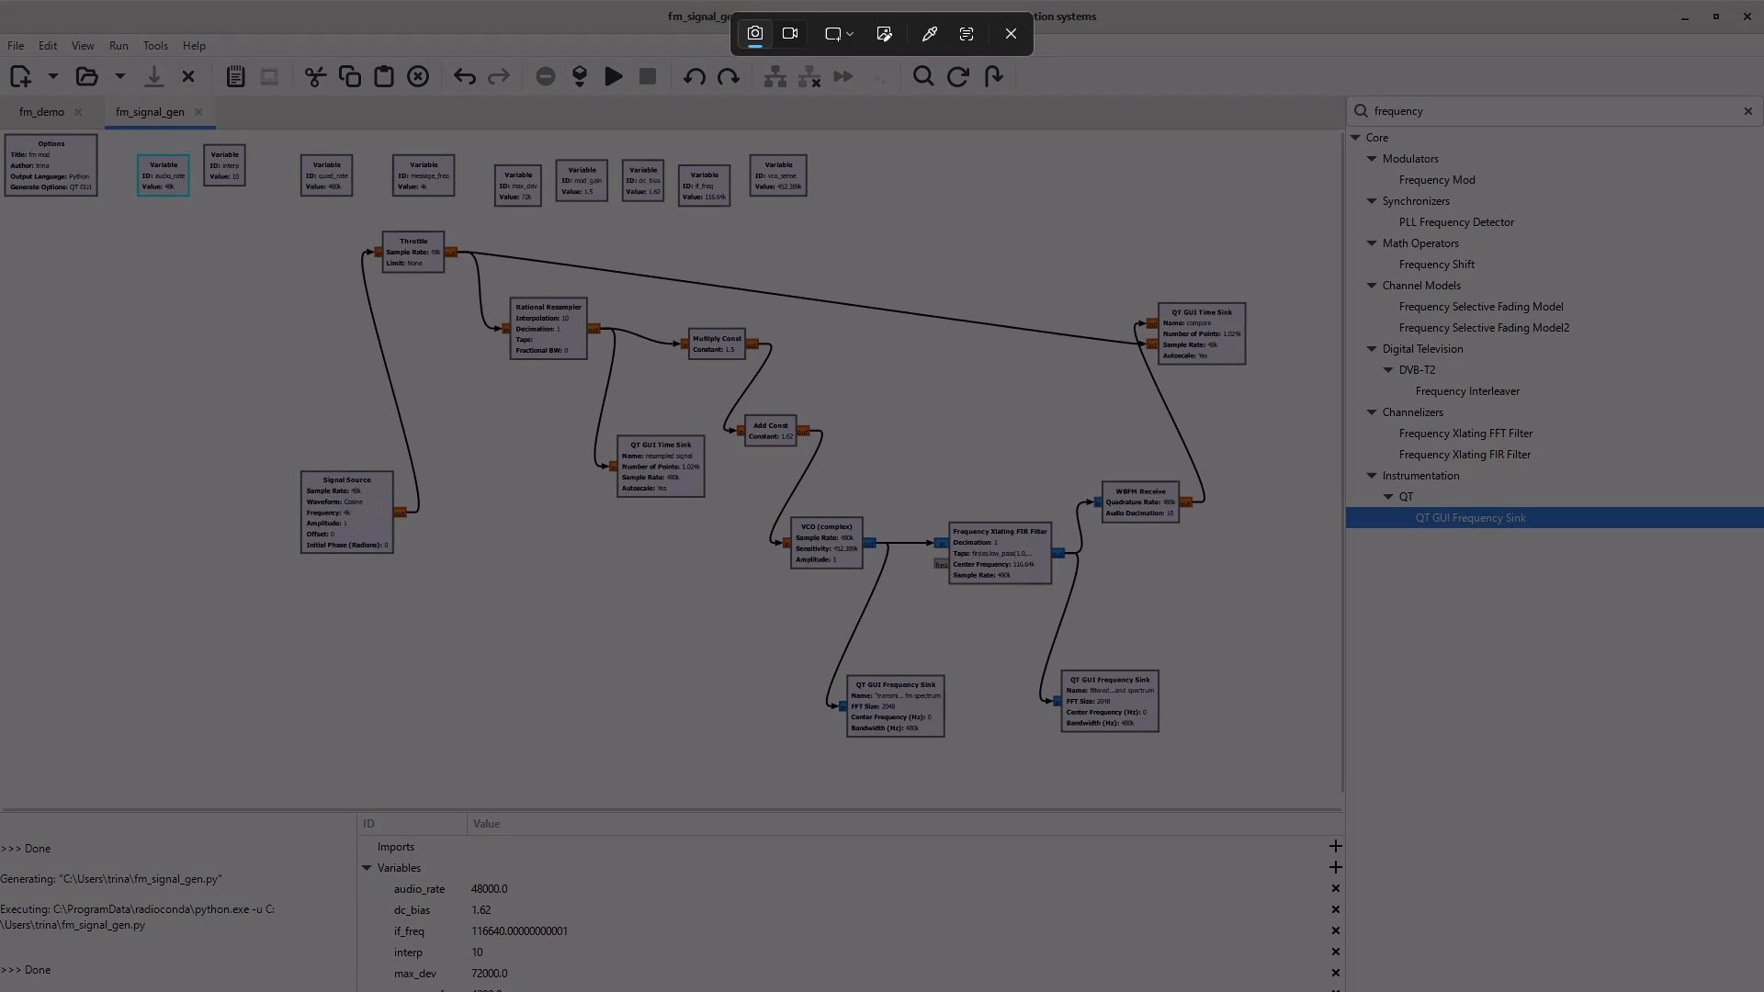
drag(0, 93, 1349, 816)
In Overleaf's CS_1 project, start a file upload and select Screenshot 2026-10-26 233351.png from the Pictures Screenshots folder.
key(alt+Tab)
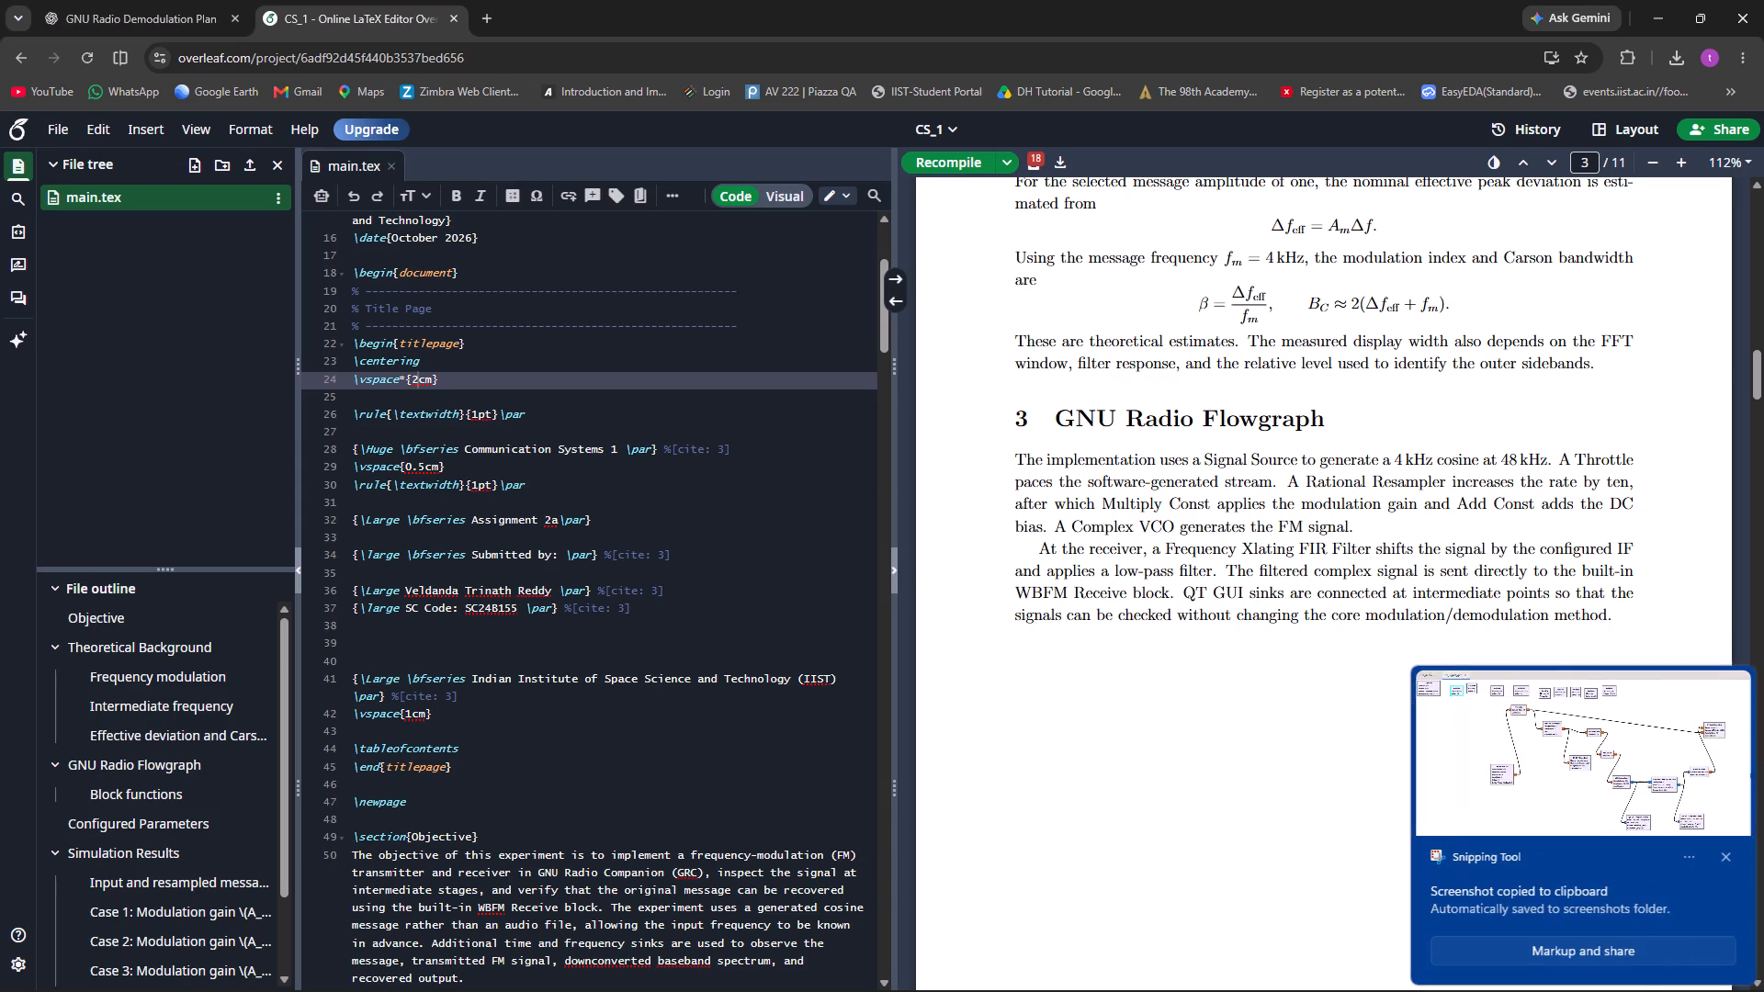
click(88, 358)
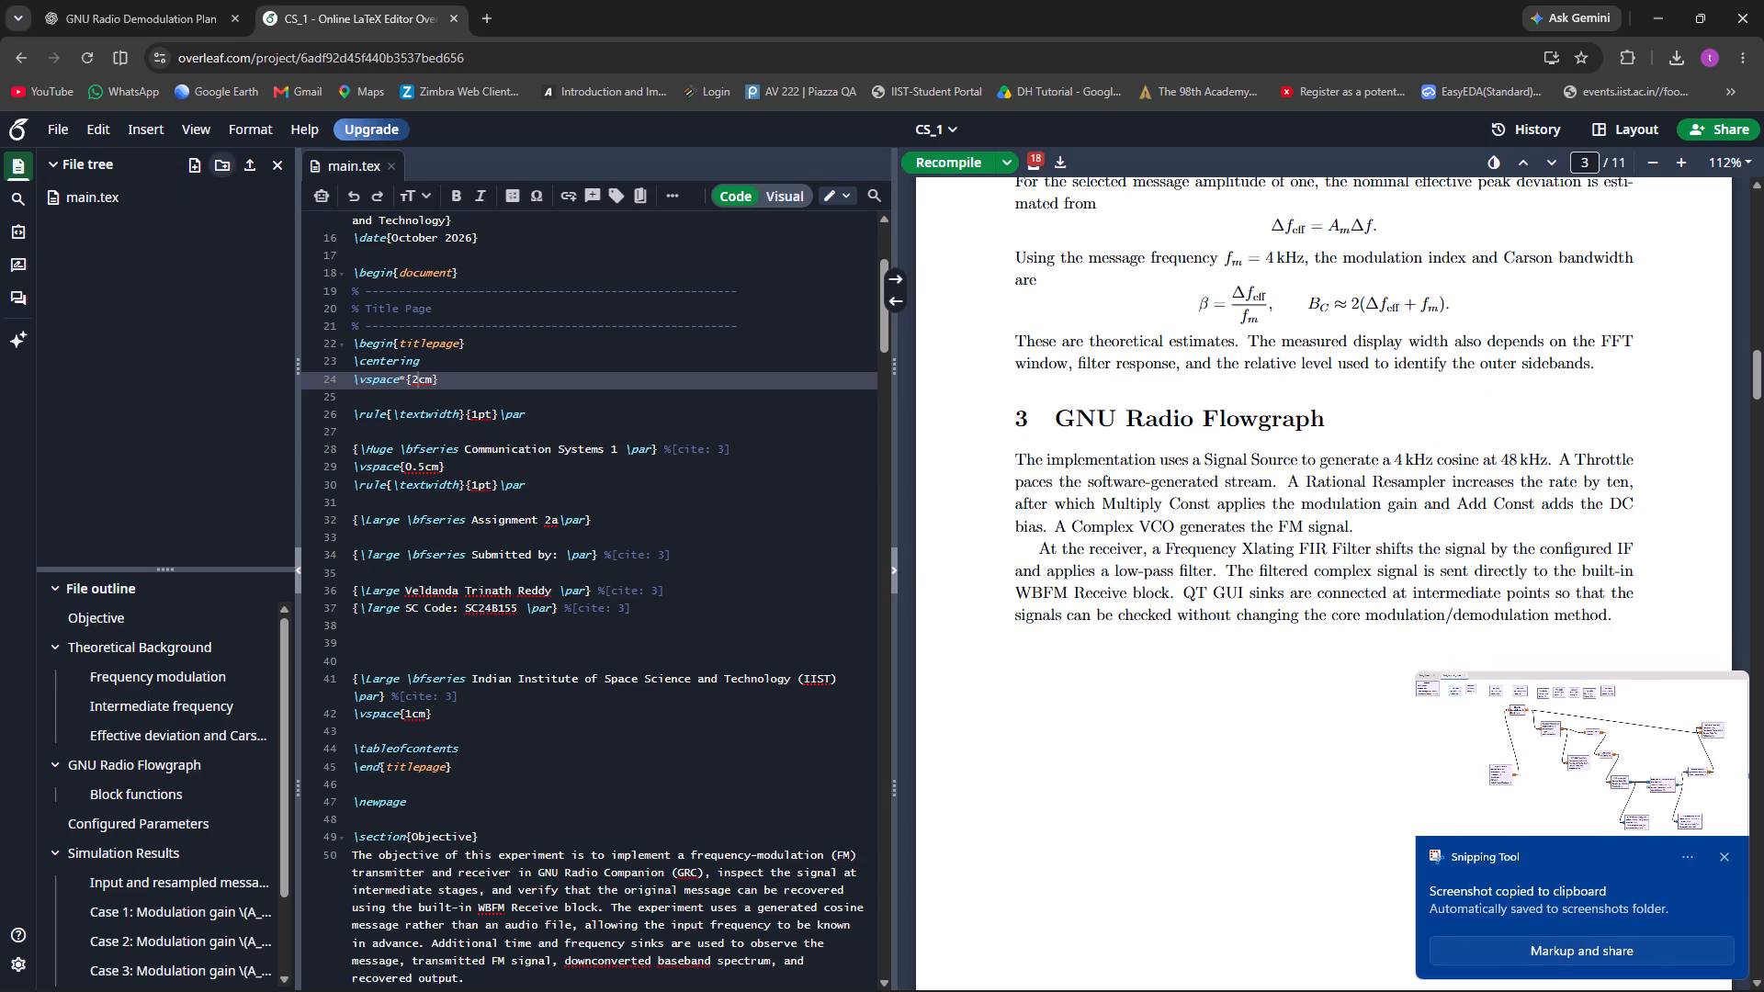
click(243, 162)
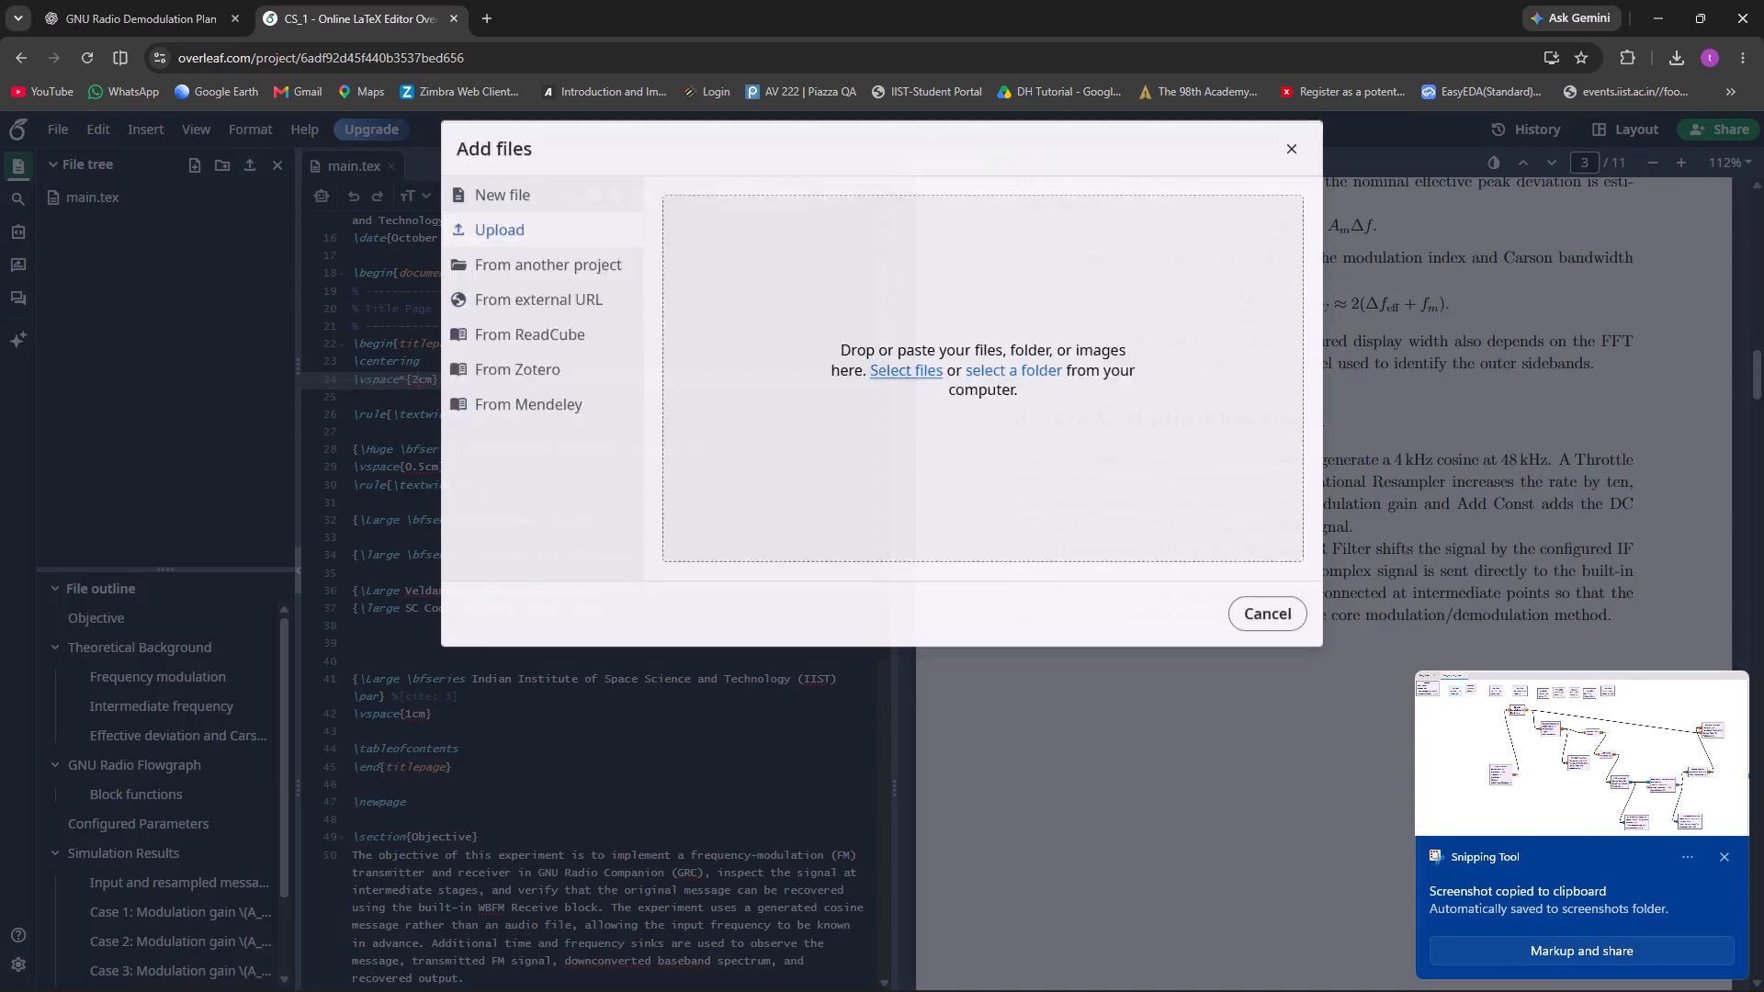
click(906, 376)
click(906, 388)
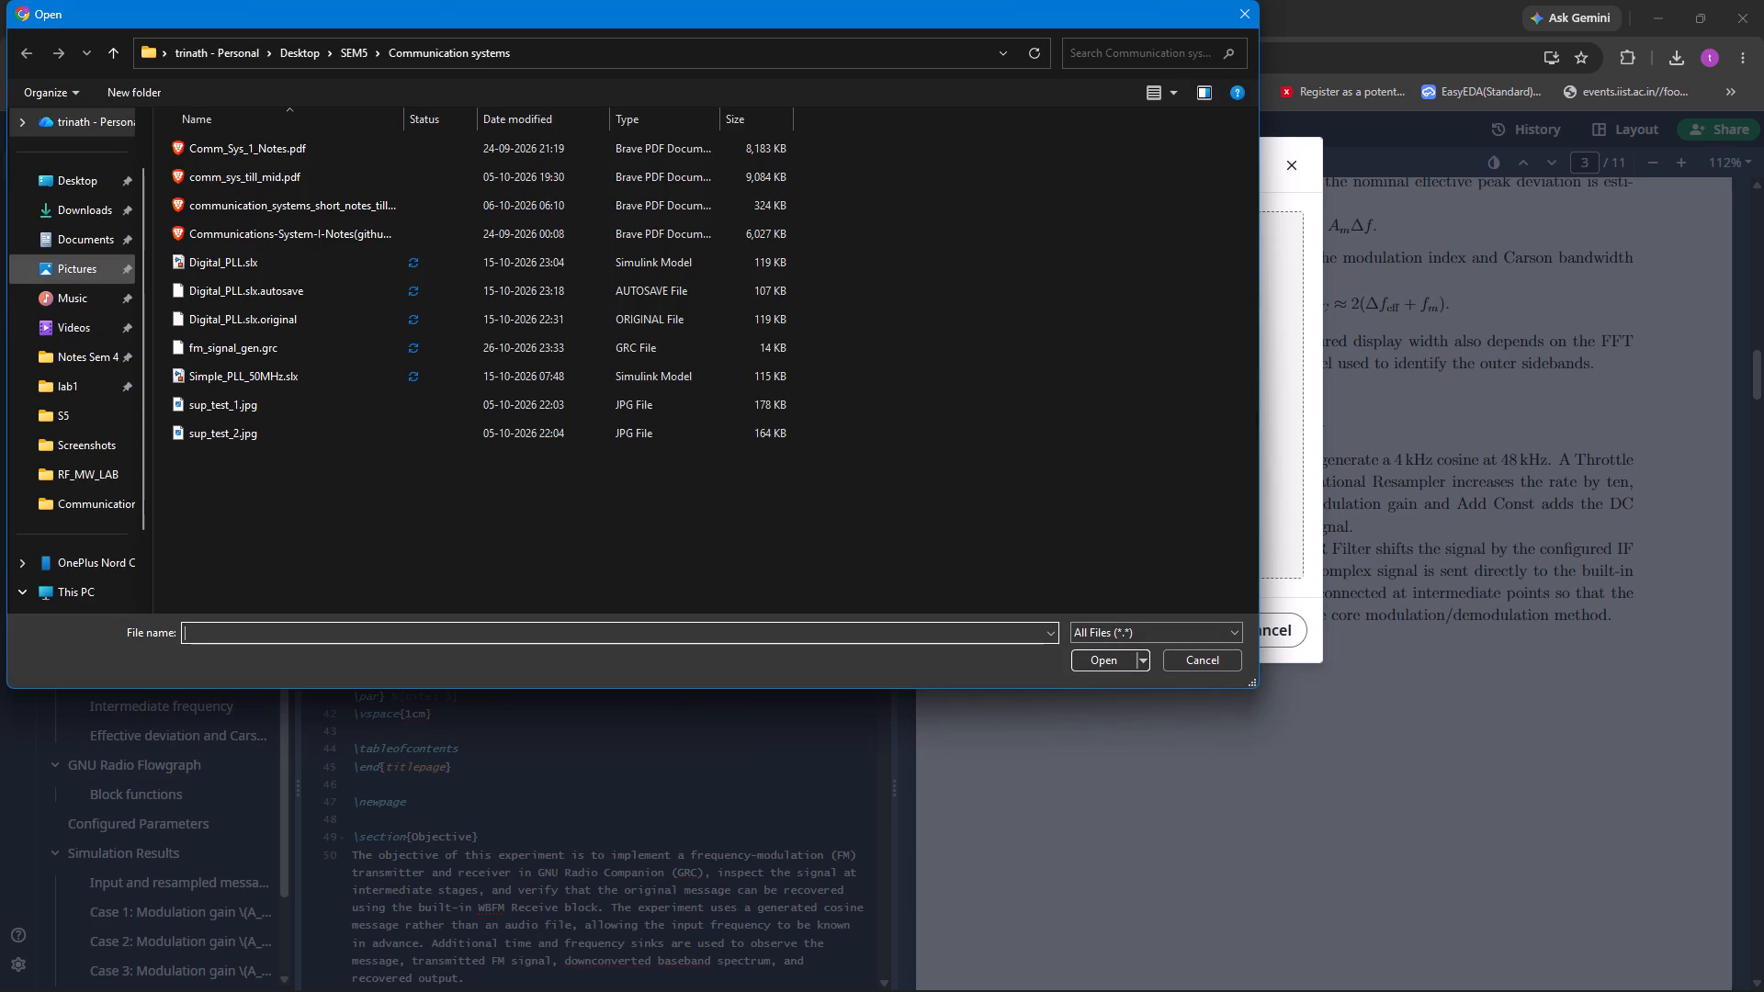
scroll(85, 338, down, 1)
click(87, 177)
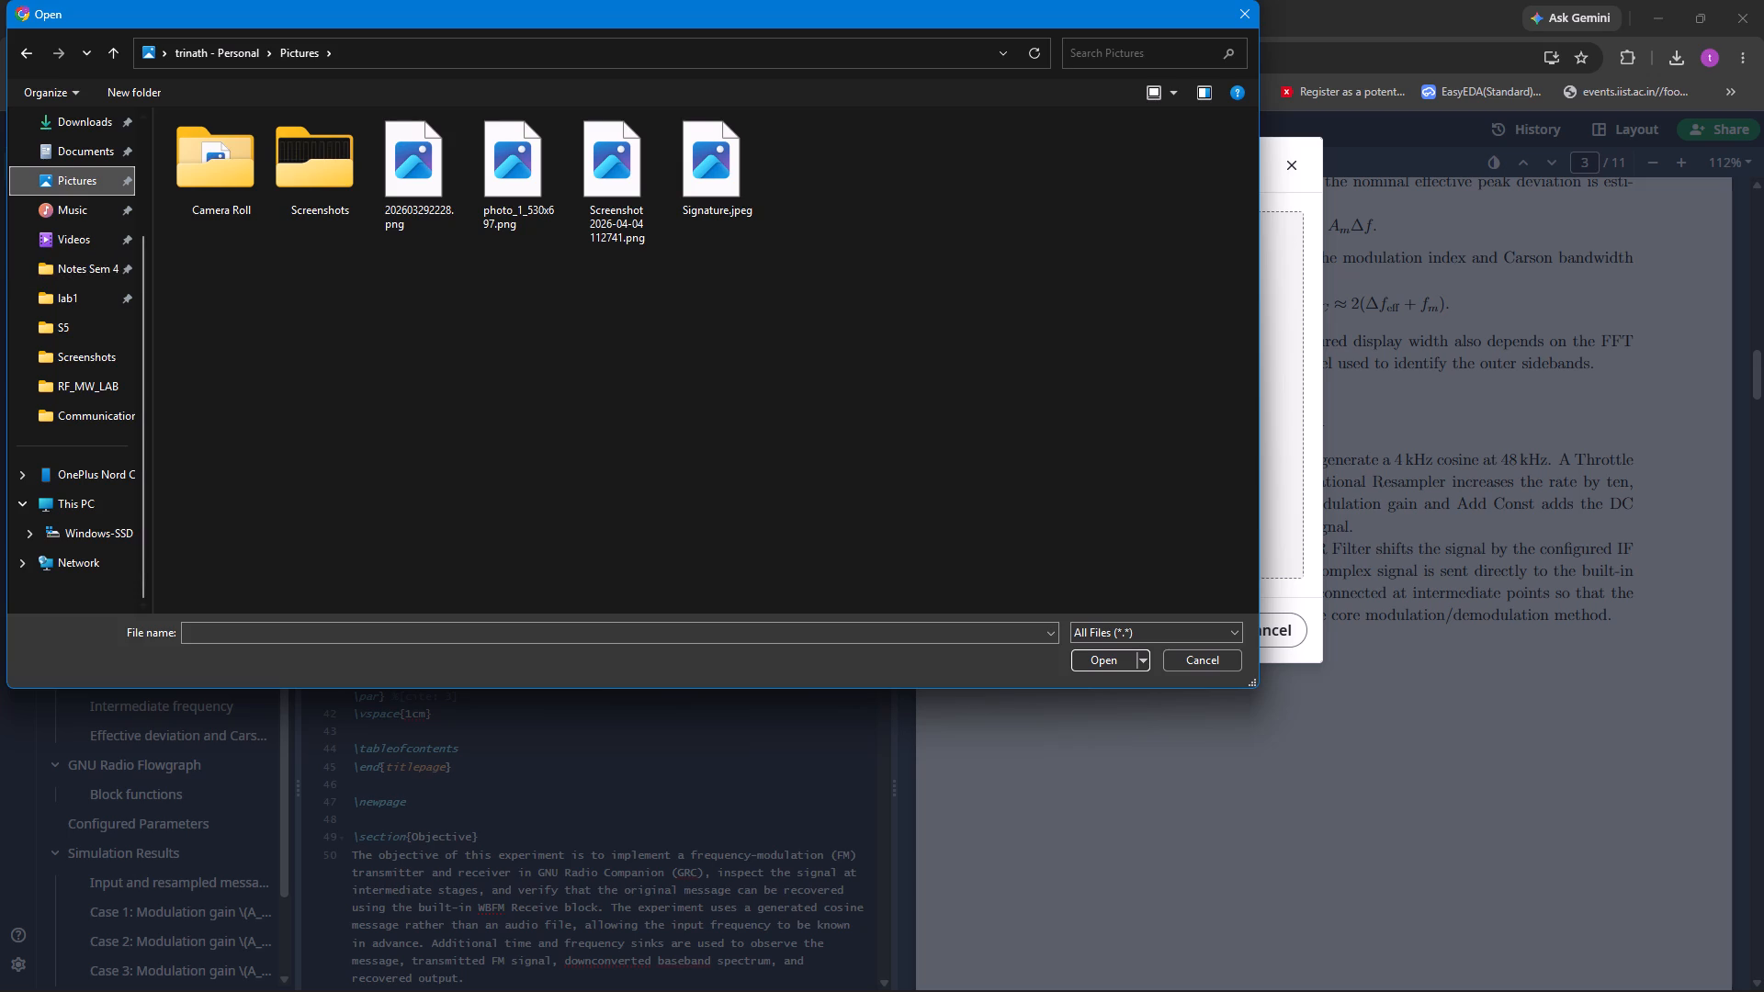
double_click(302, 186)
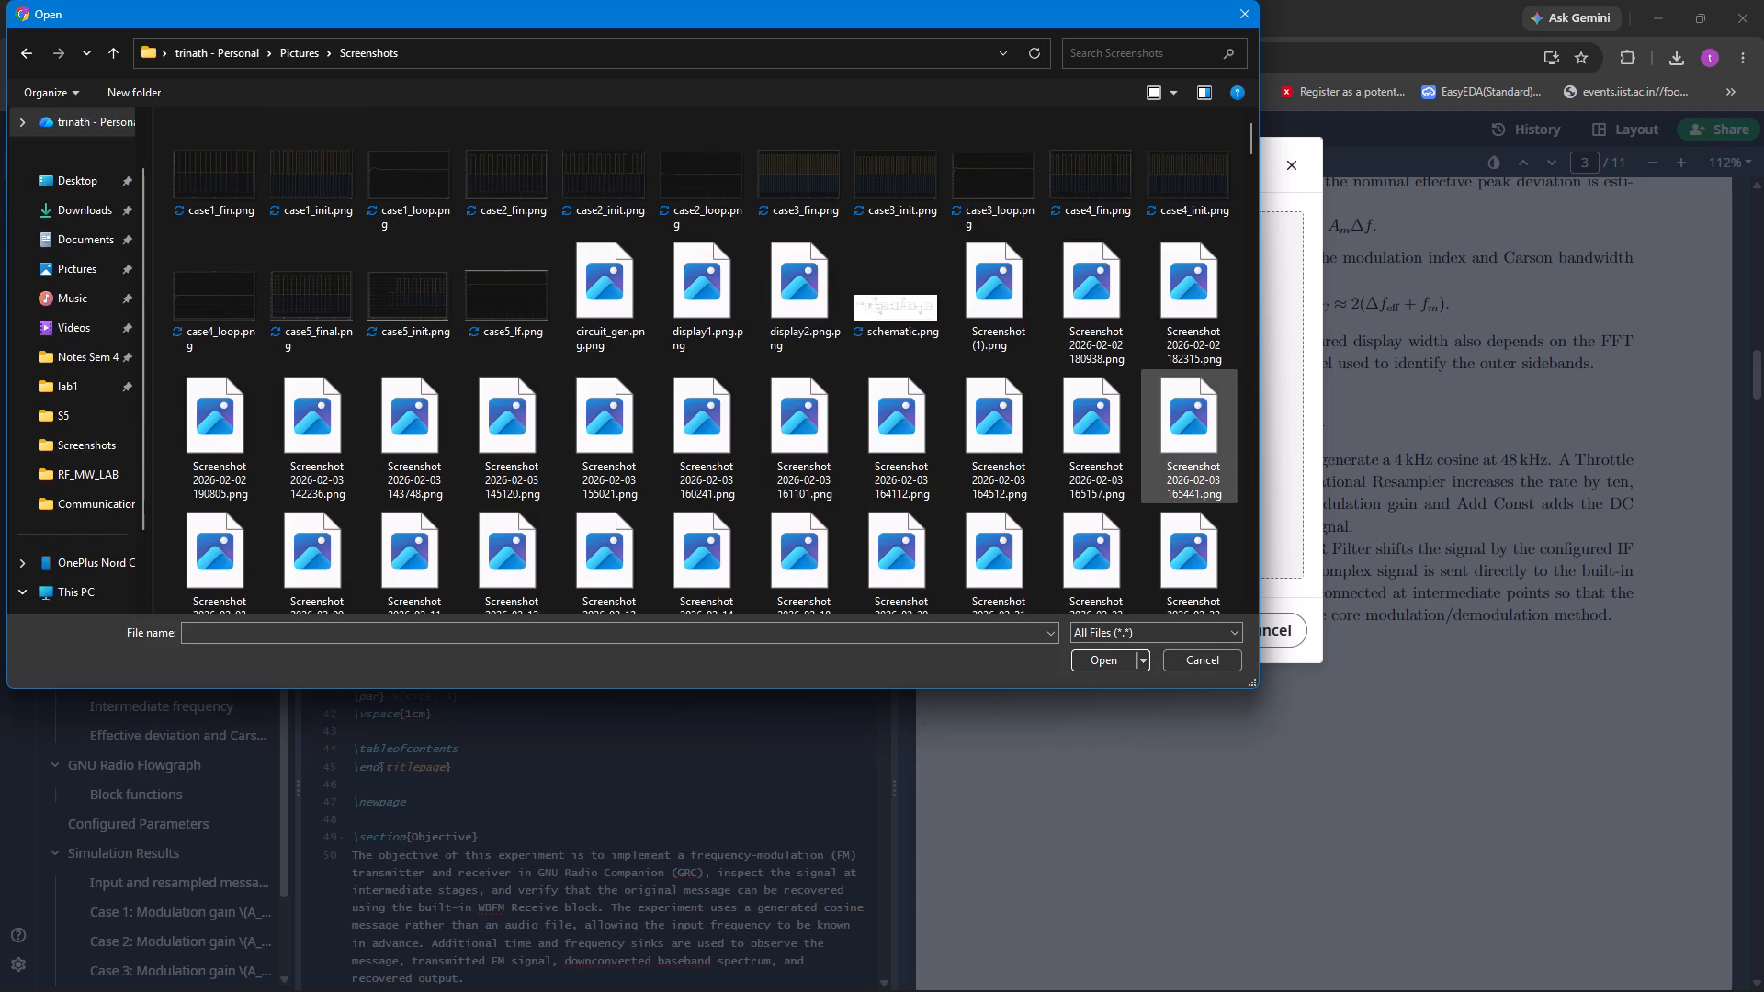
drag(1249, 148, 1237, 626)
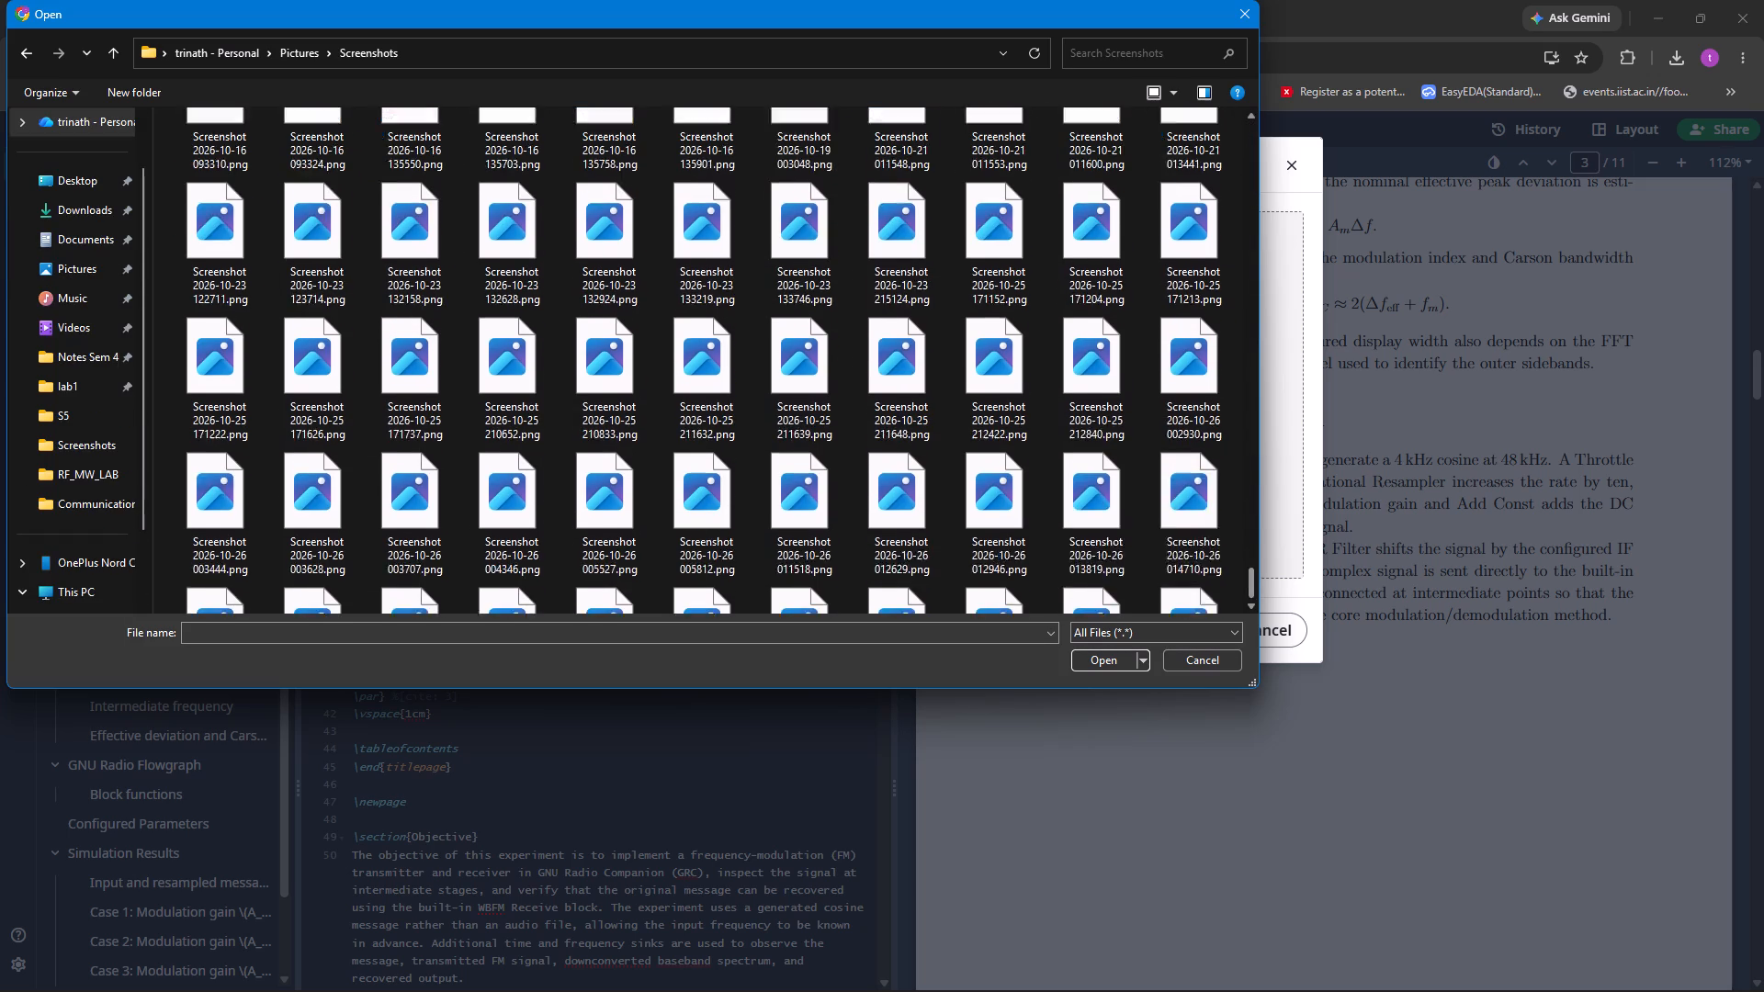
drag(1237, 626, 1237, 629)
click(590, 557)
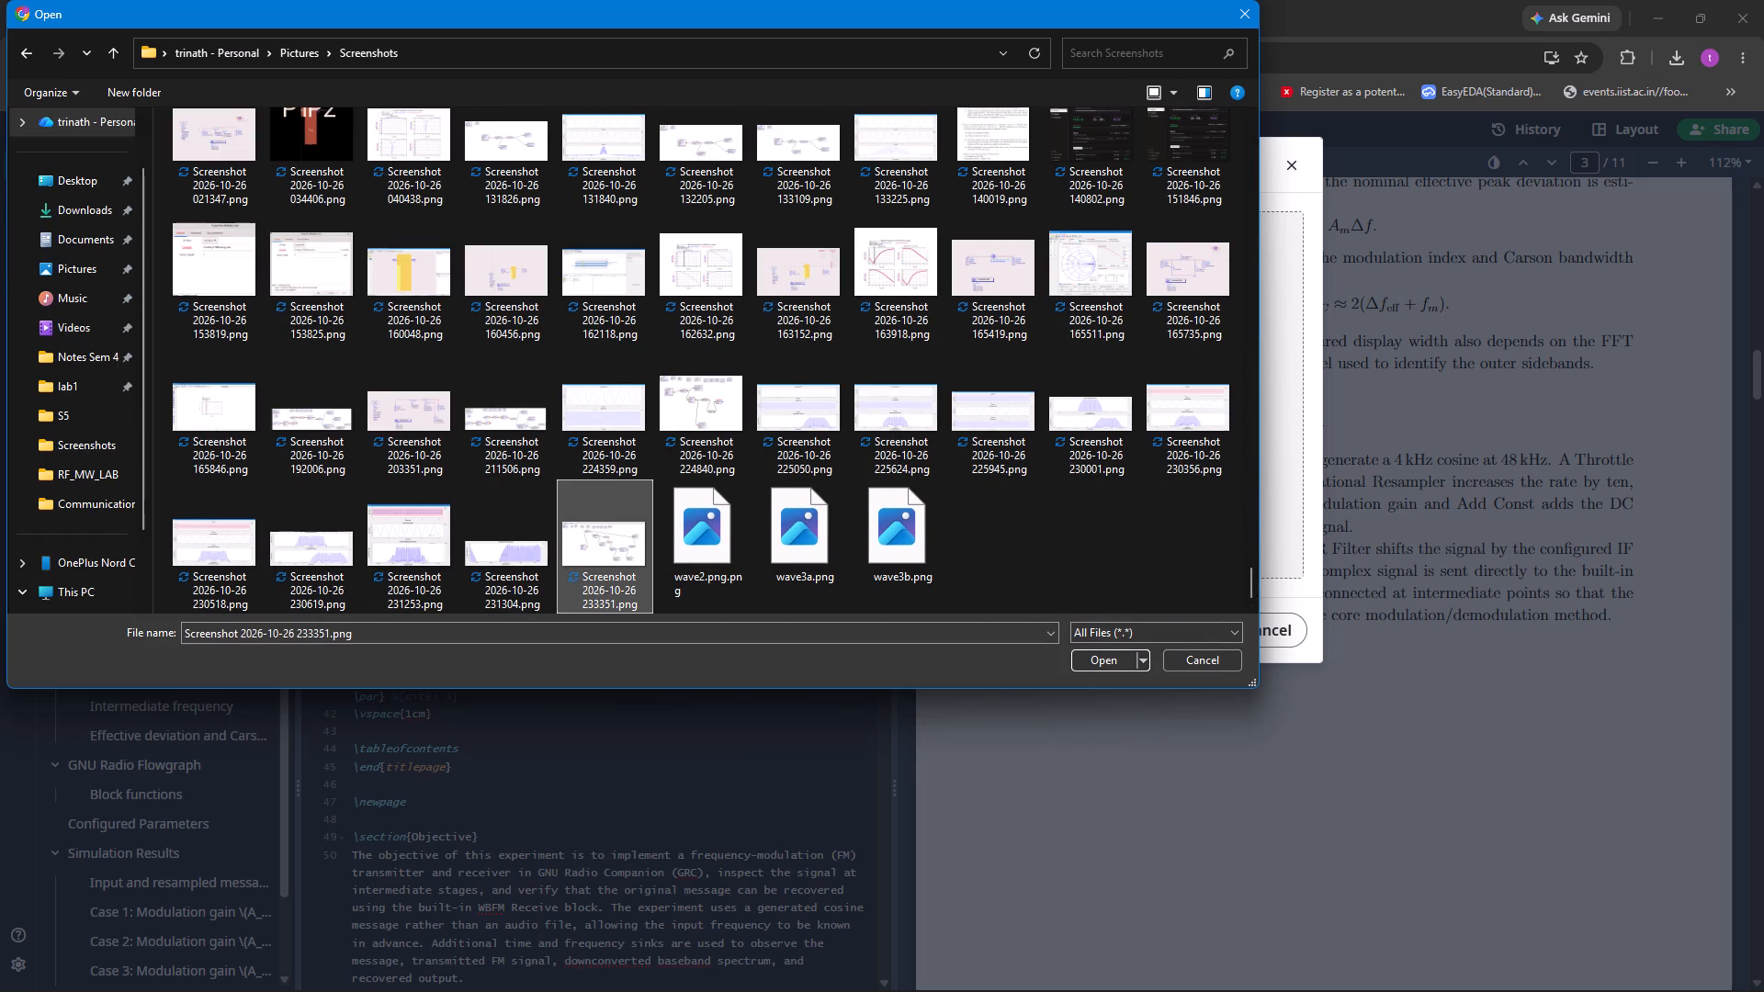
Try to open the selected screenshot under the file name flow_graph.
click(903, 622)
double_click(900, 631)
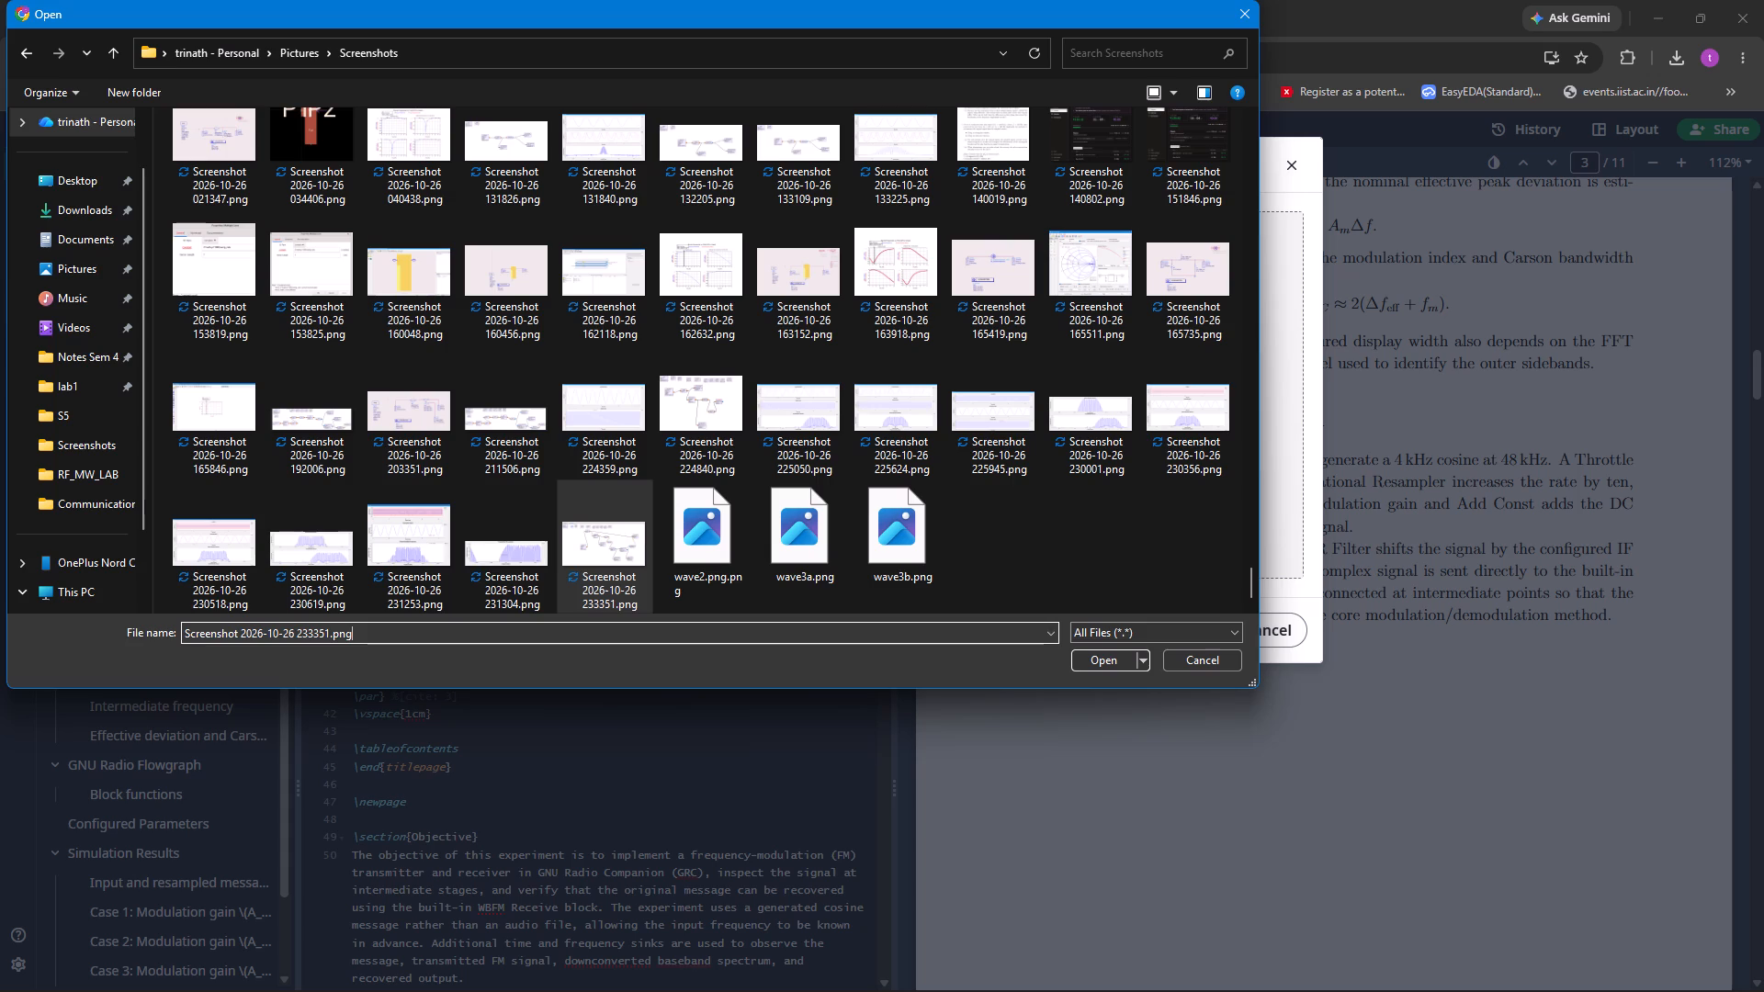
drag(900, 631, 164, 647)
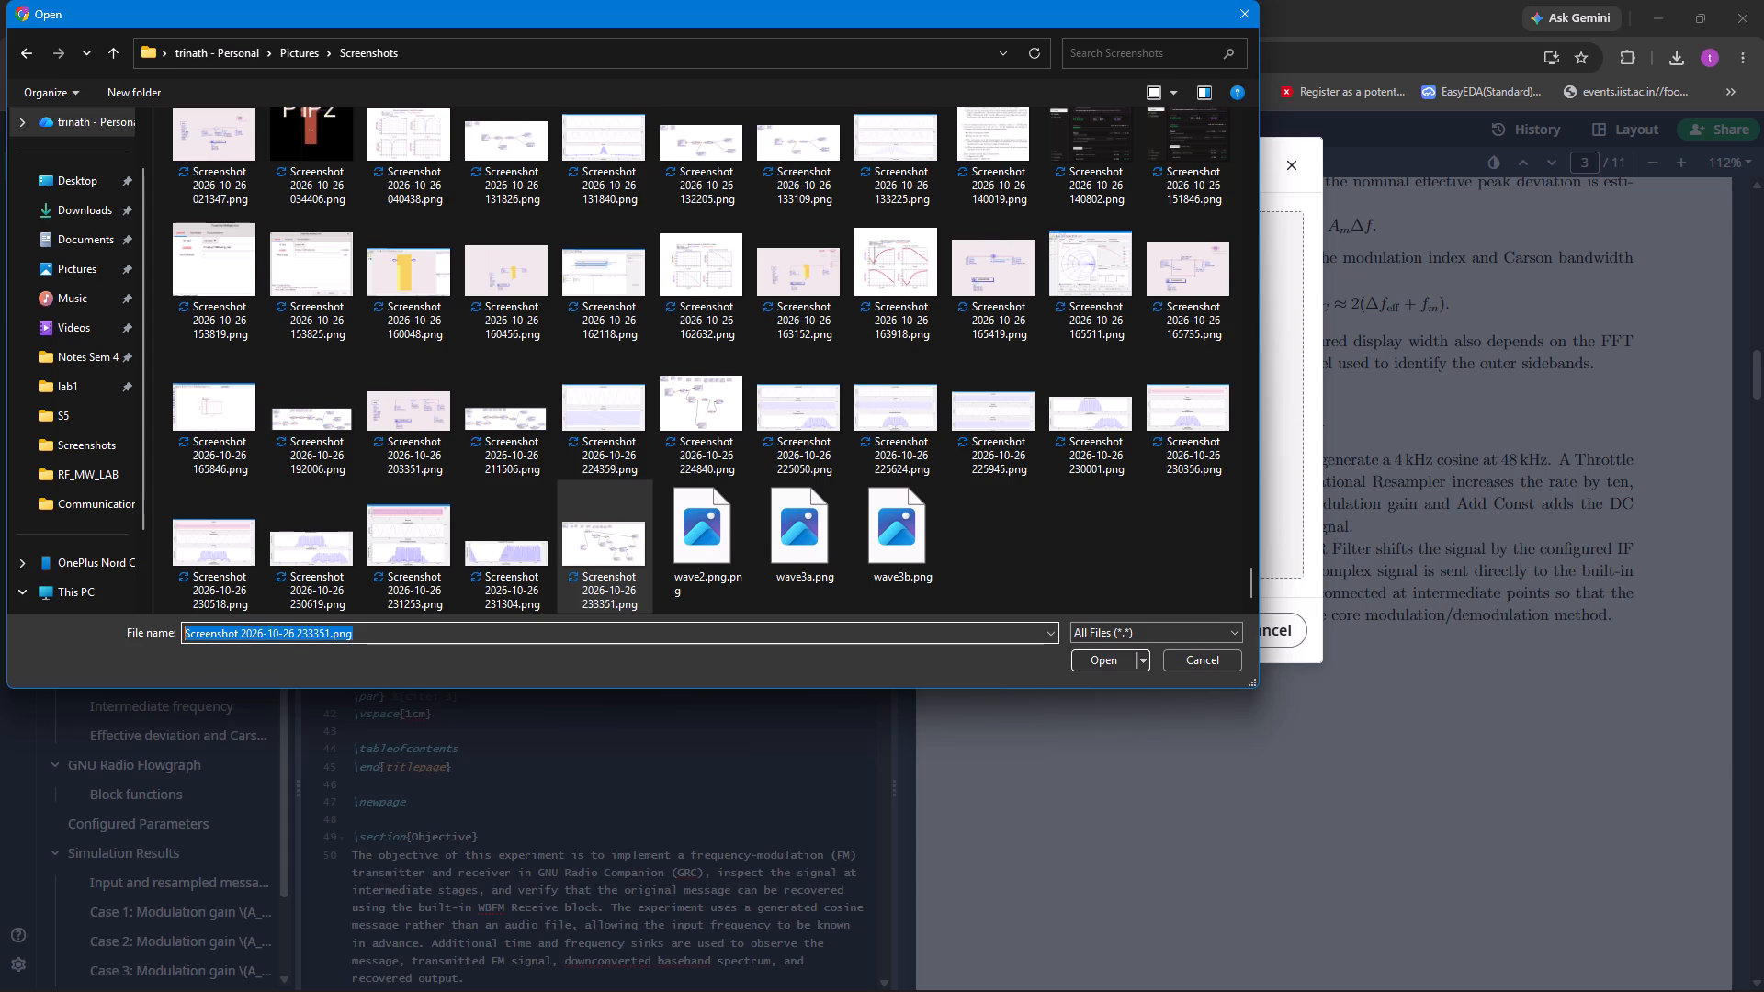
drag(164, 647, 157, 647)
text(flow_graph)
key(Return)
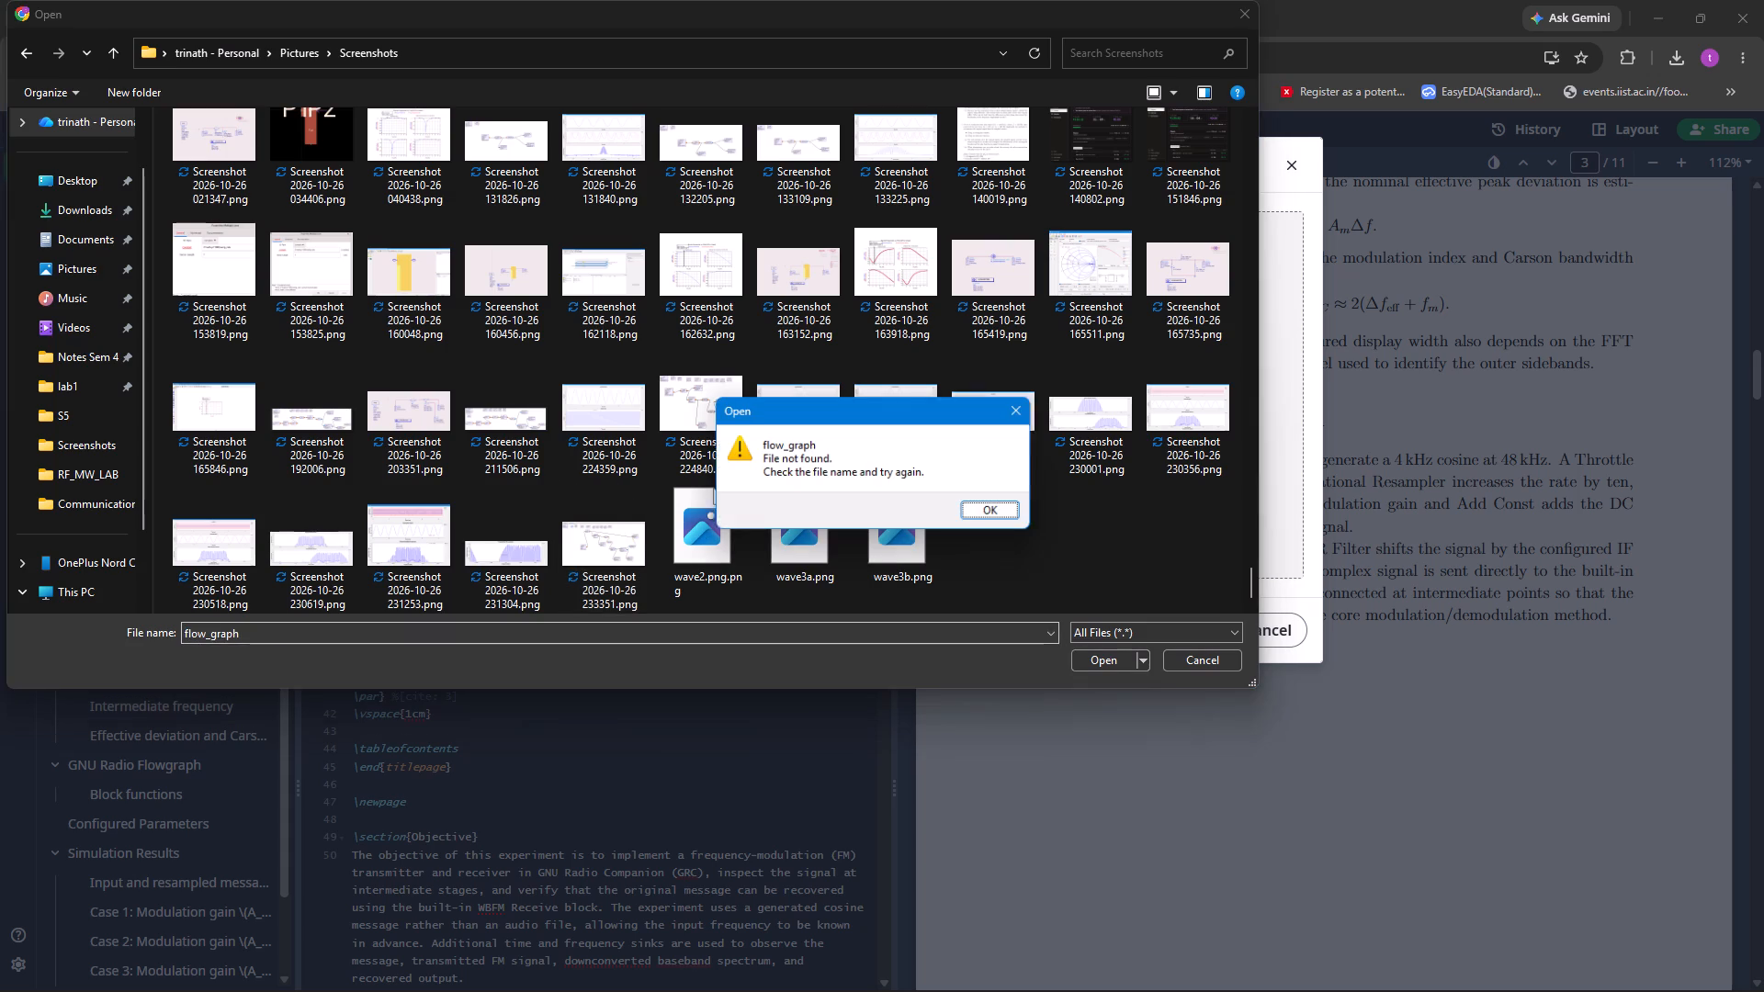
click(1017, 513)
Upload Screenshot 2026-10-26 233351.png to the project.
click(610, 535)
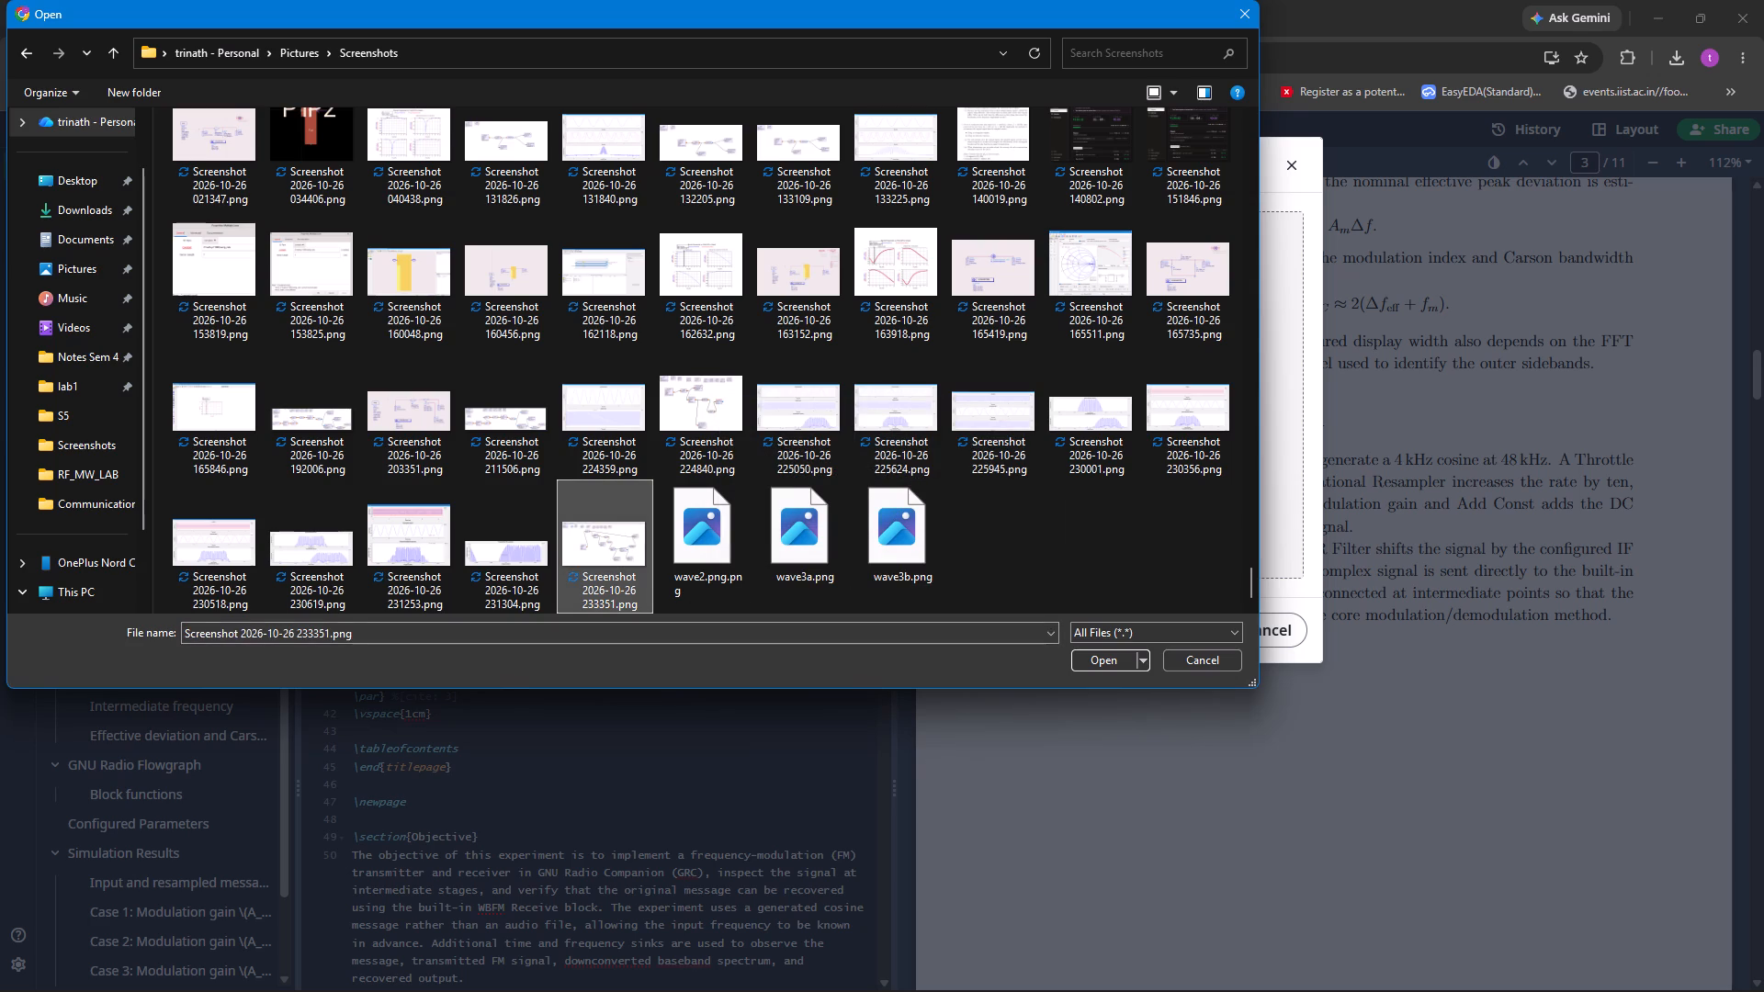
click(1107, 666)
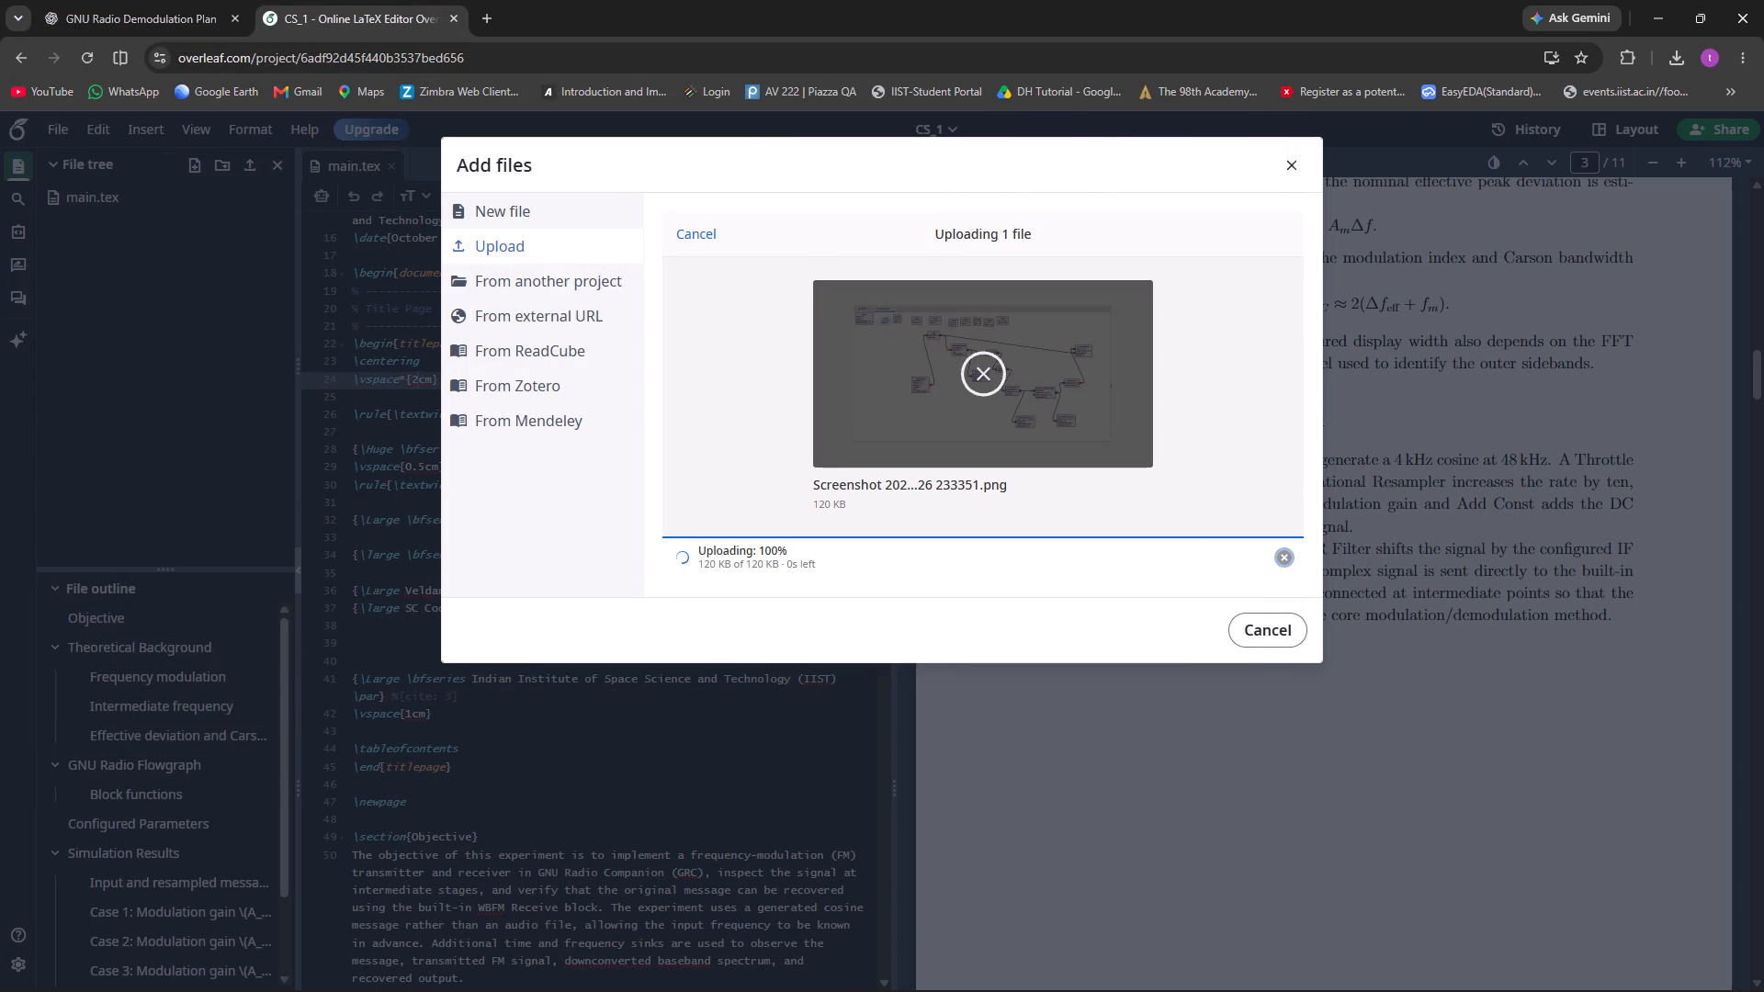
click(1297, 166)
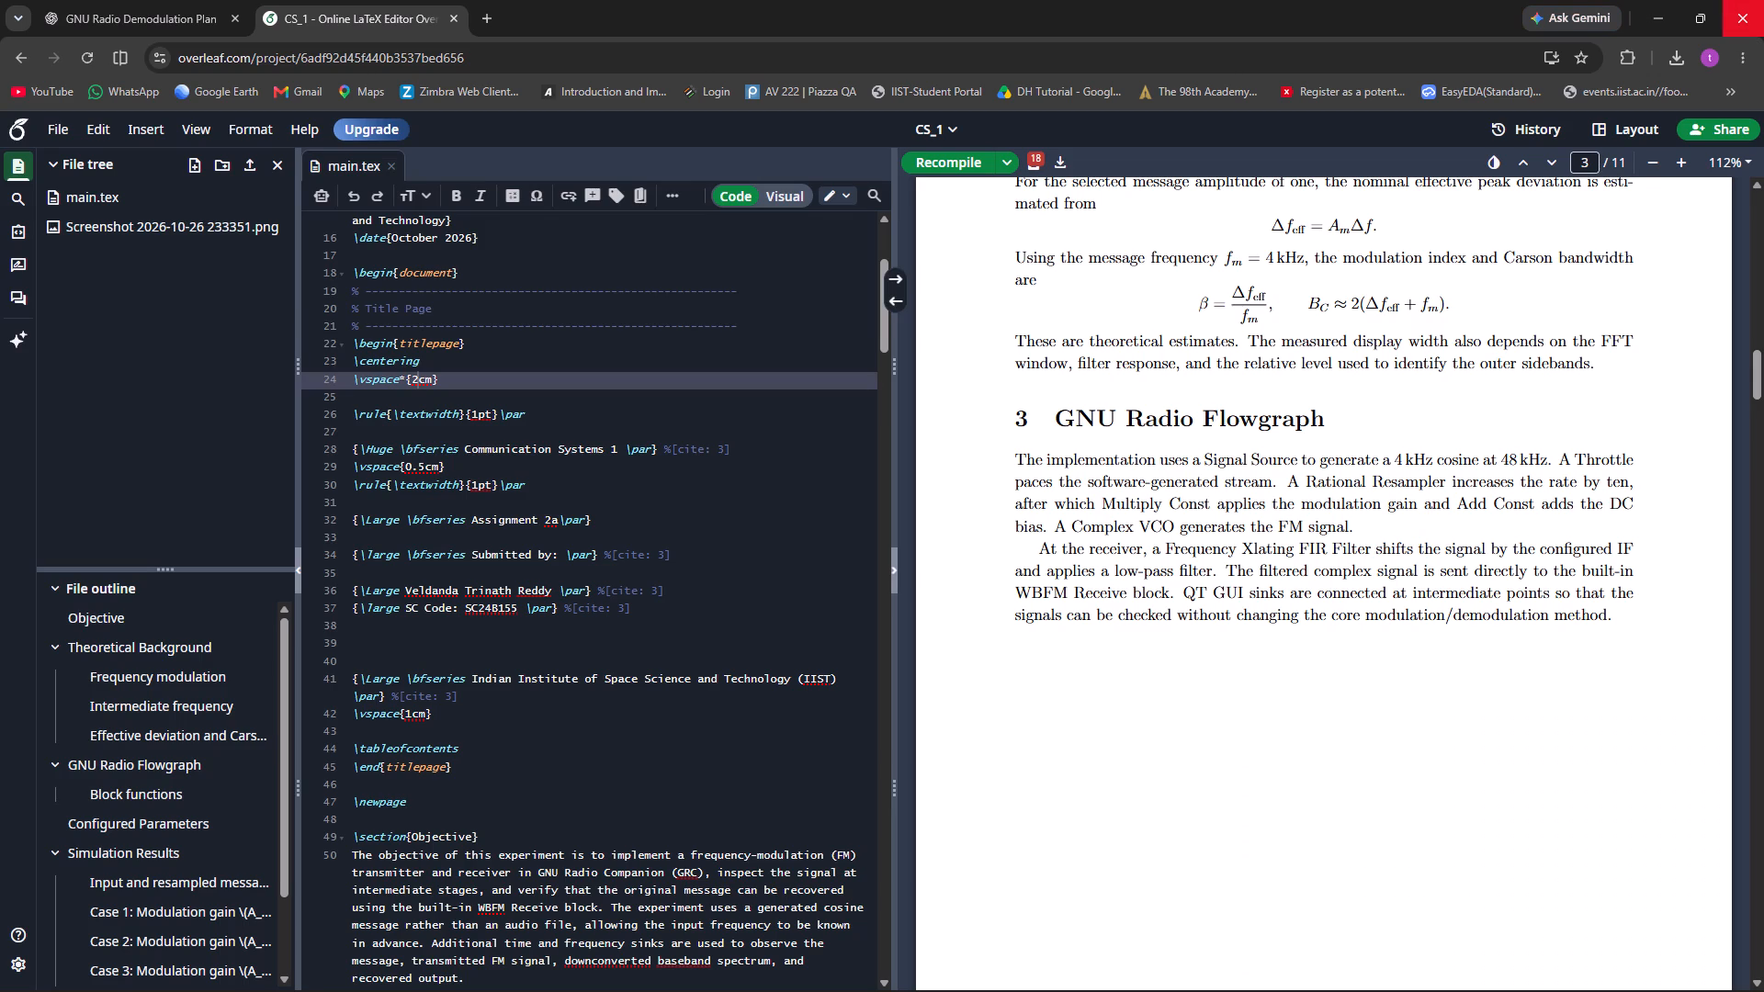
scroll(1178, 217, down, 6)
scroll(1182, 353, down, 4)
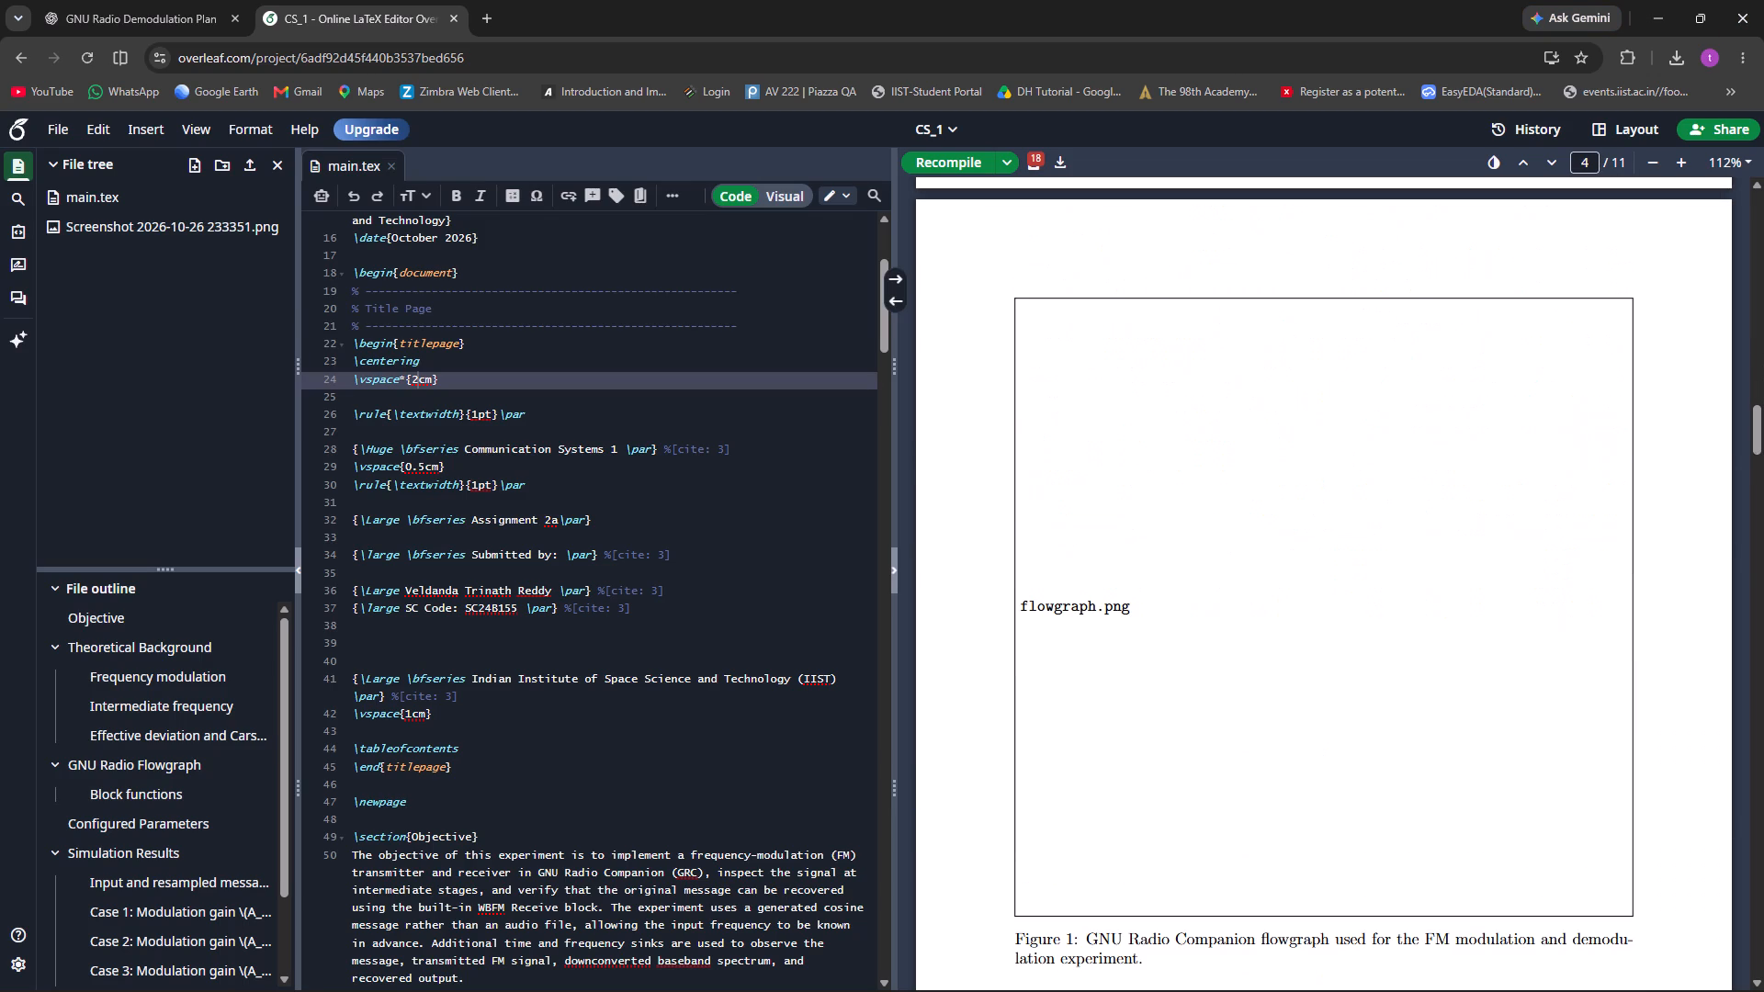
click(253, 229)
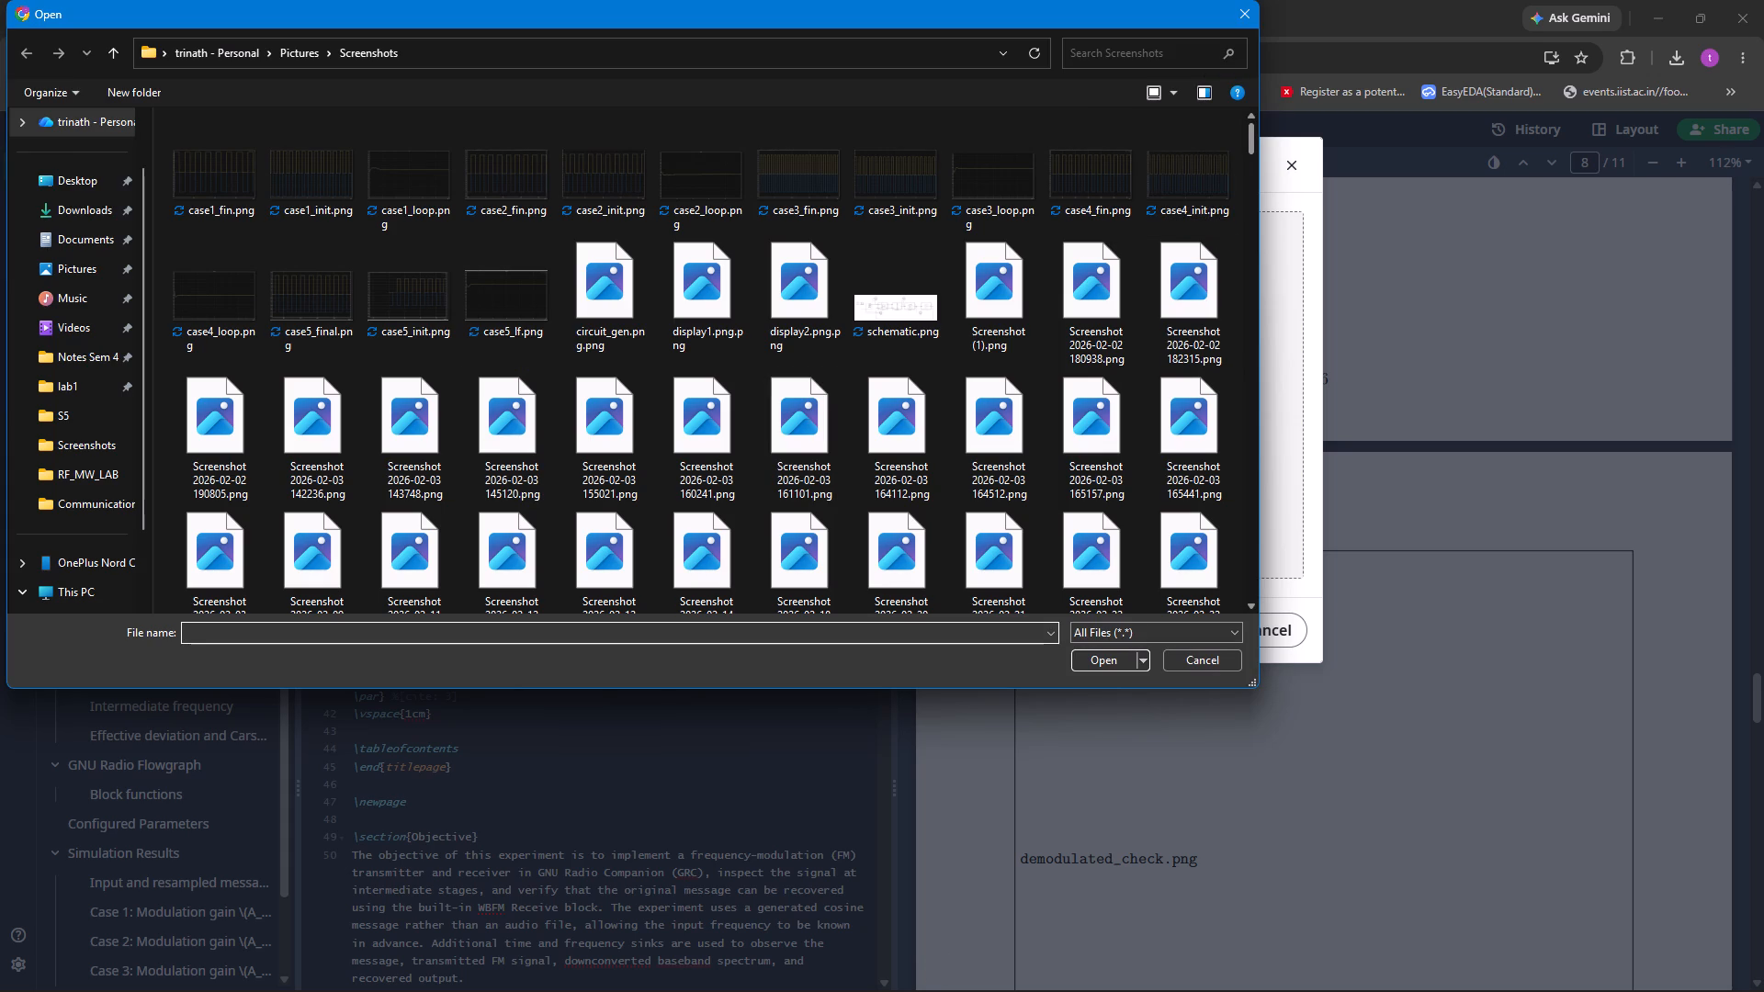
drag(1249, 143, 1158, 701)
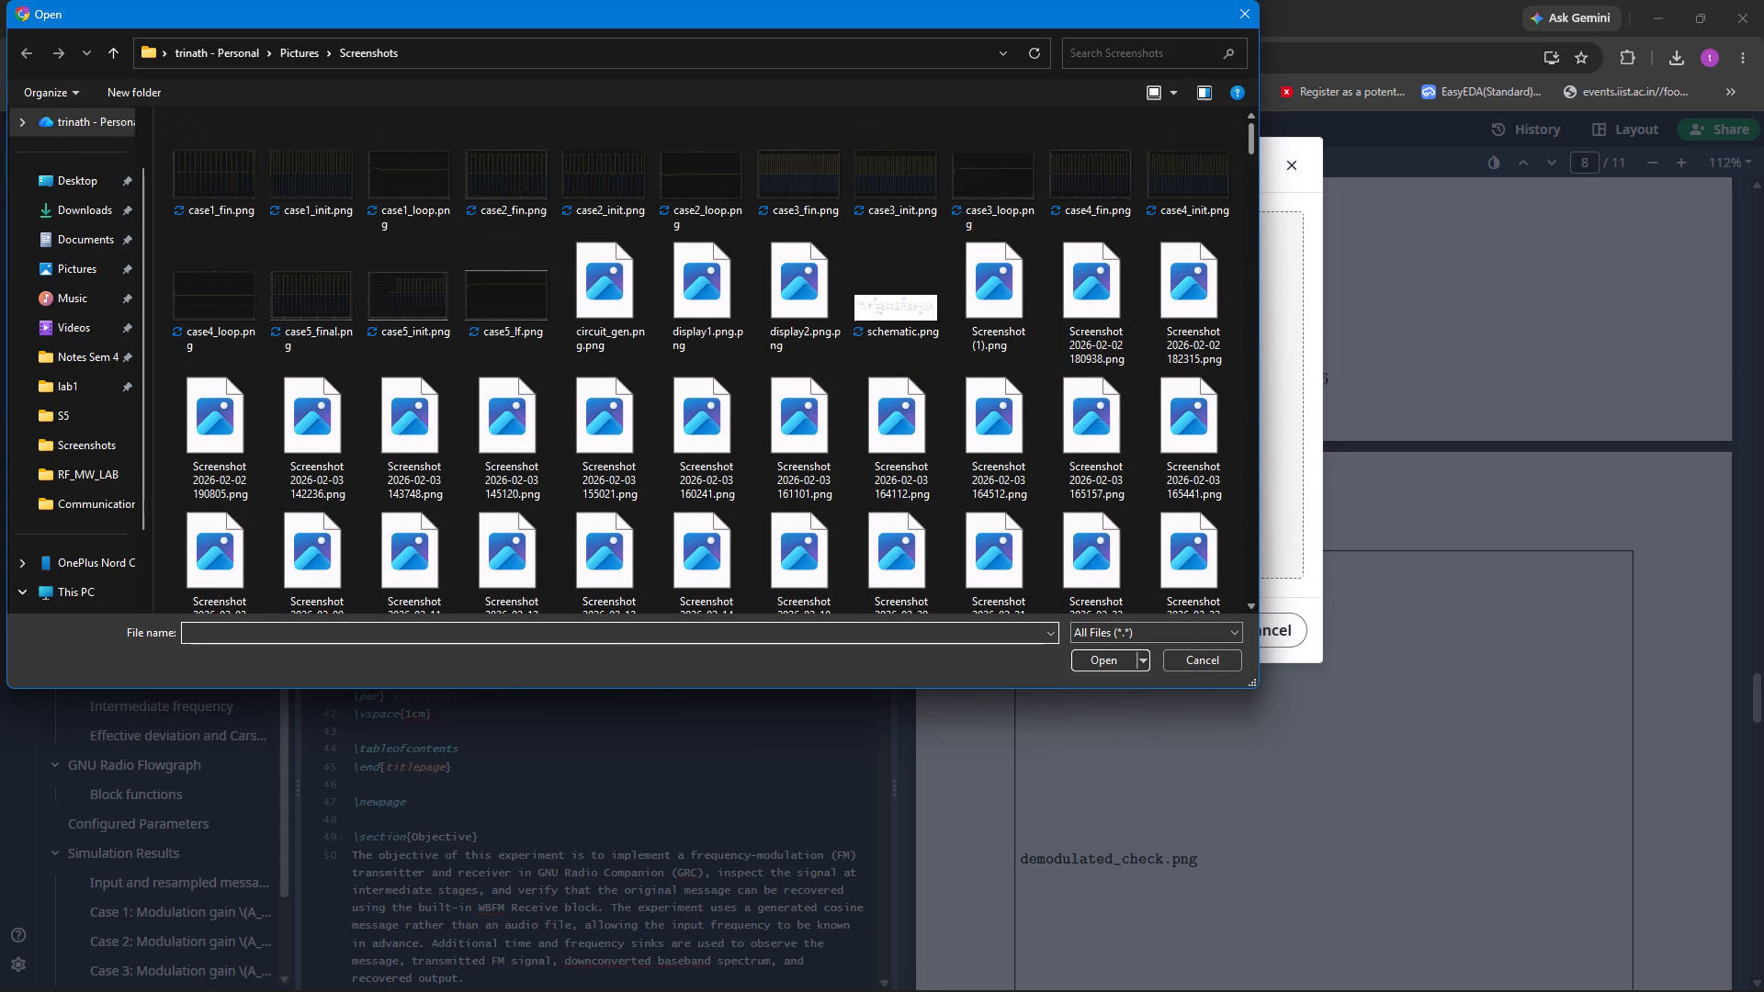
drag(1158, 701, 1256, 681)
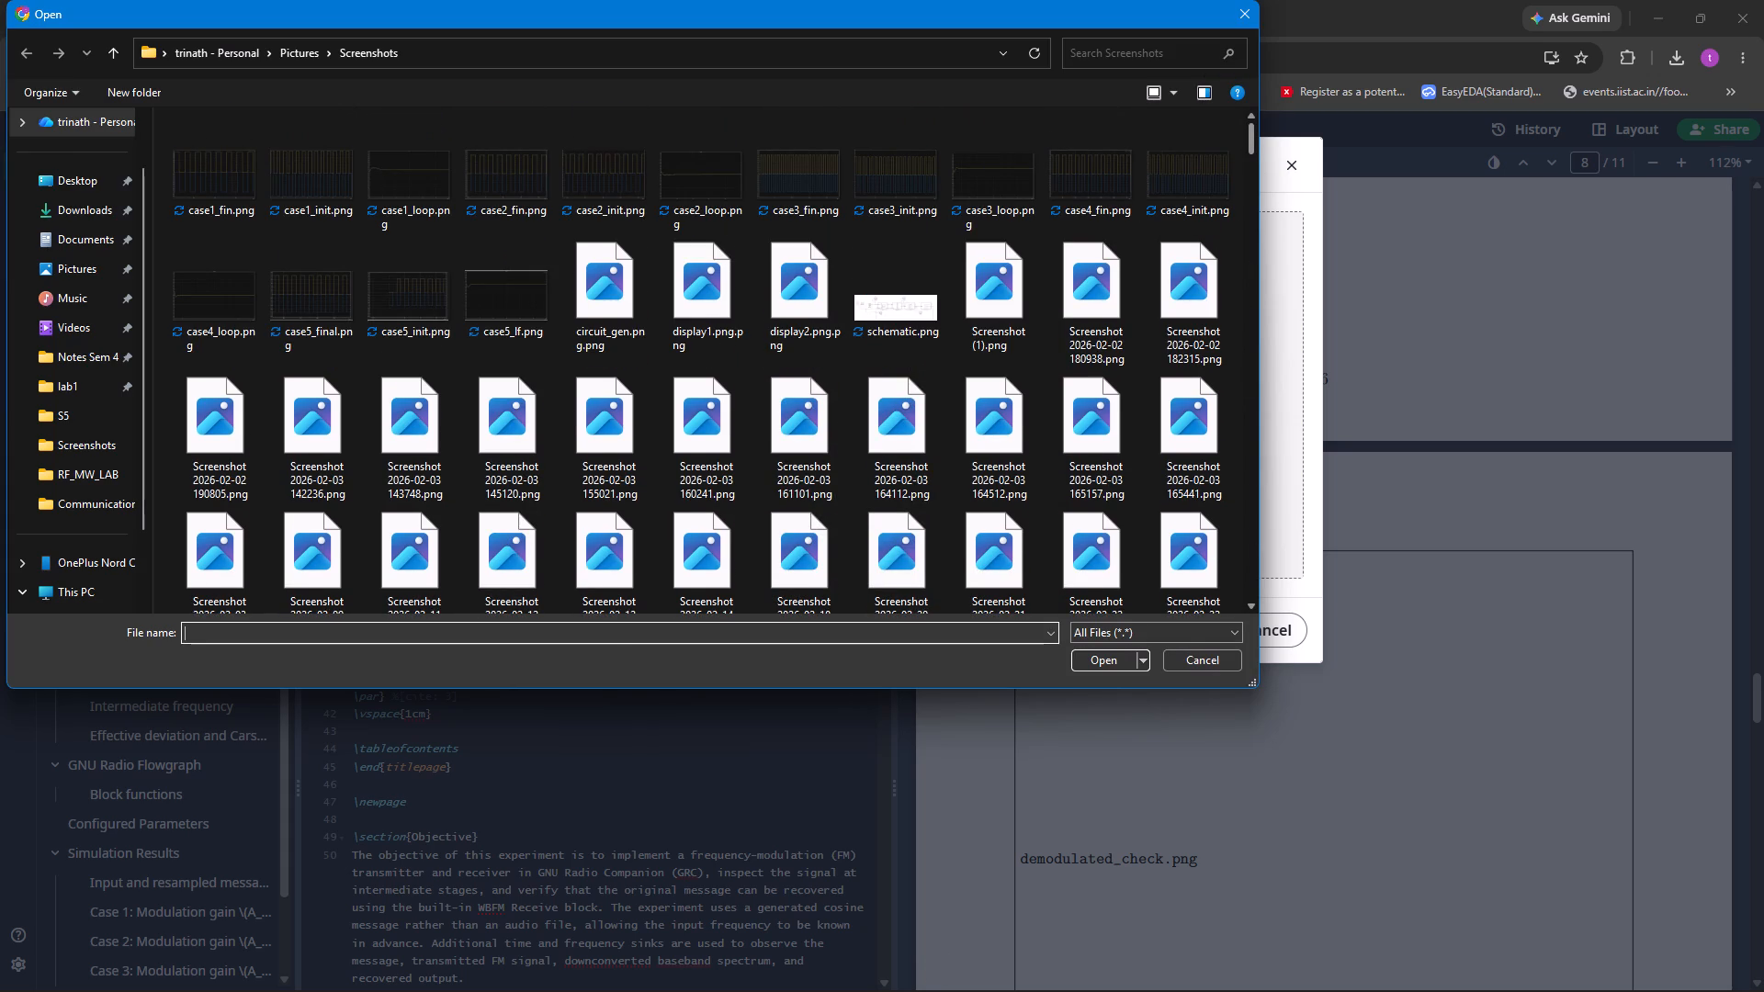
click(1245, 144)
drag(1250, 150, 1250, 377)
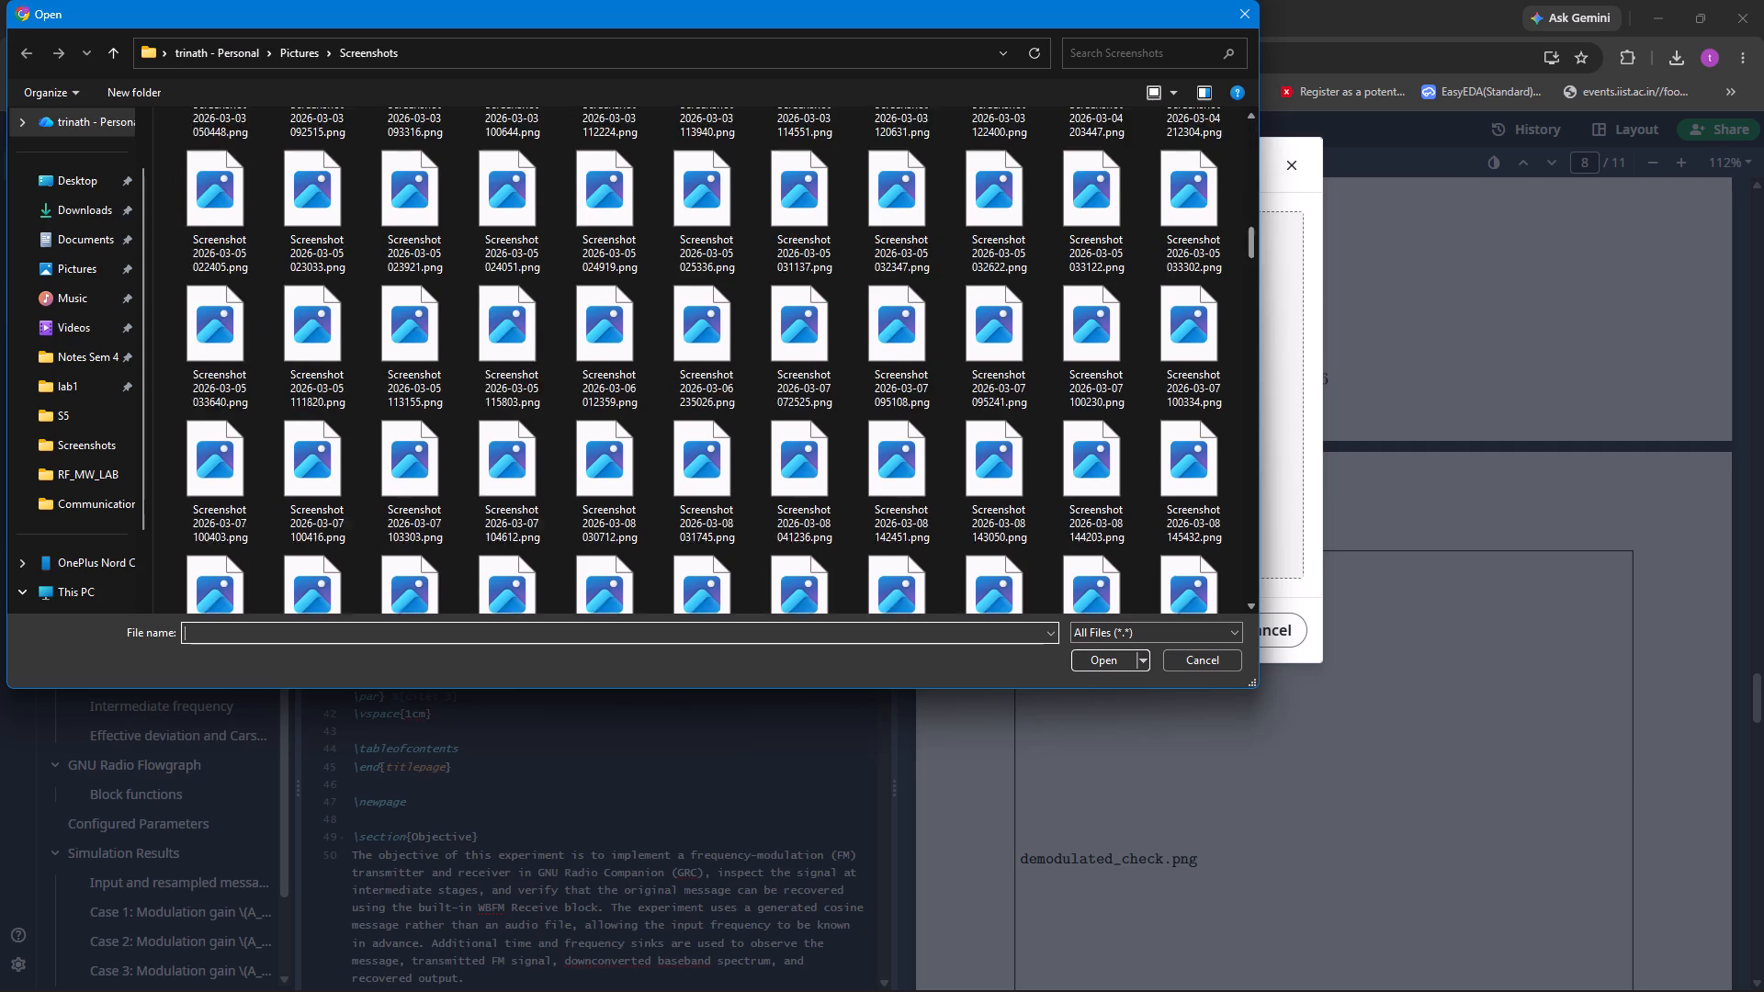
drag(1250, 377, 1241, 615)
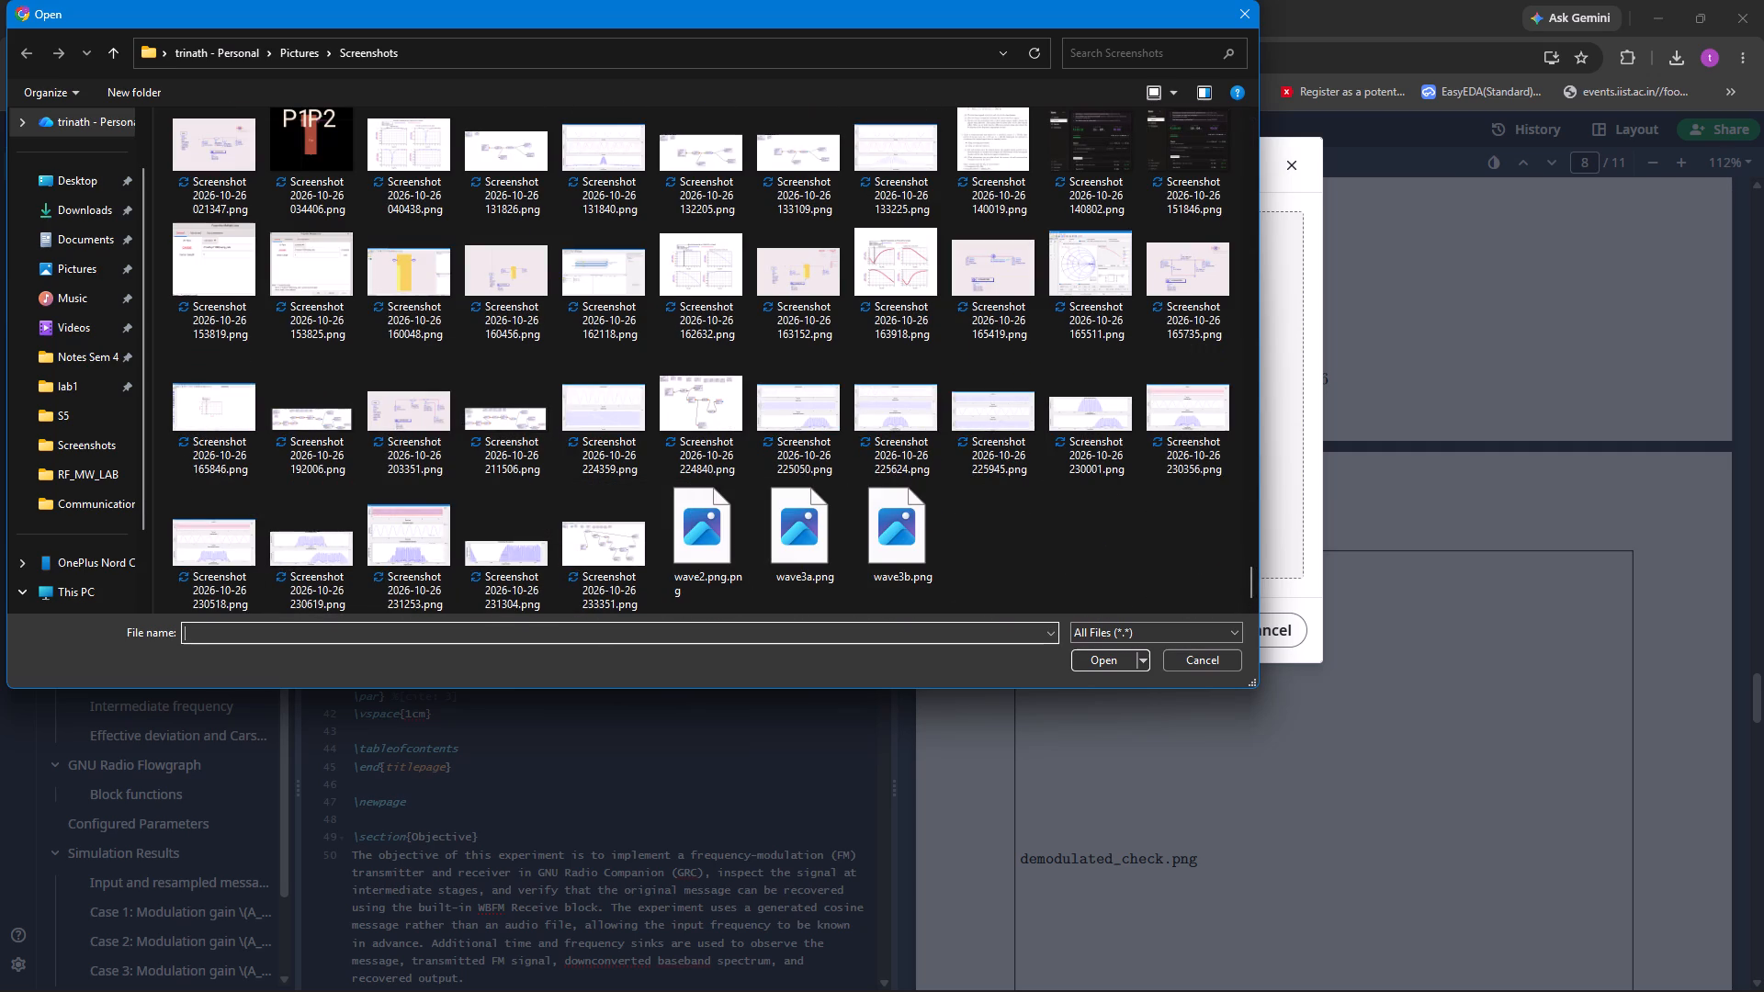
click(612, 412)
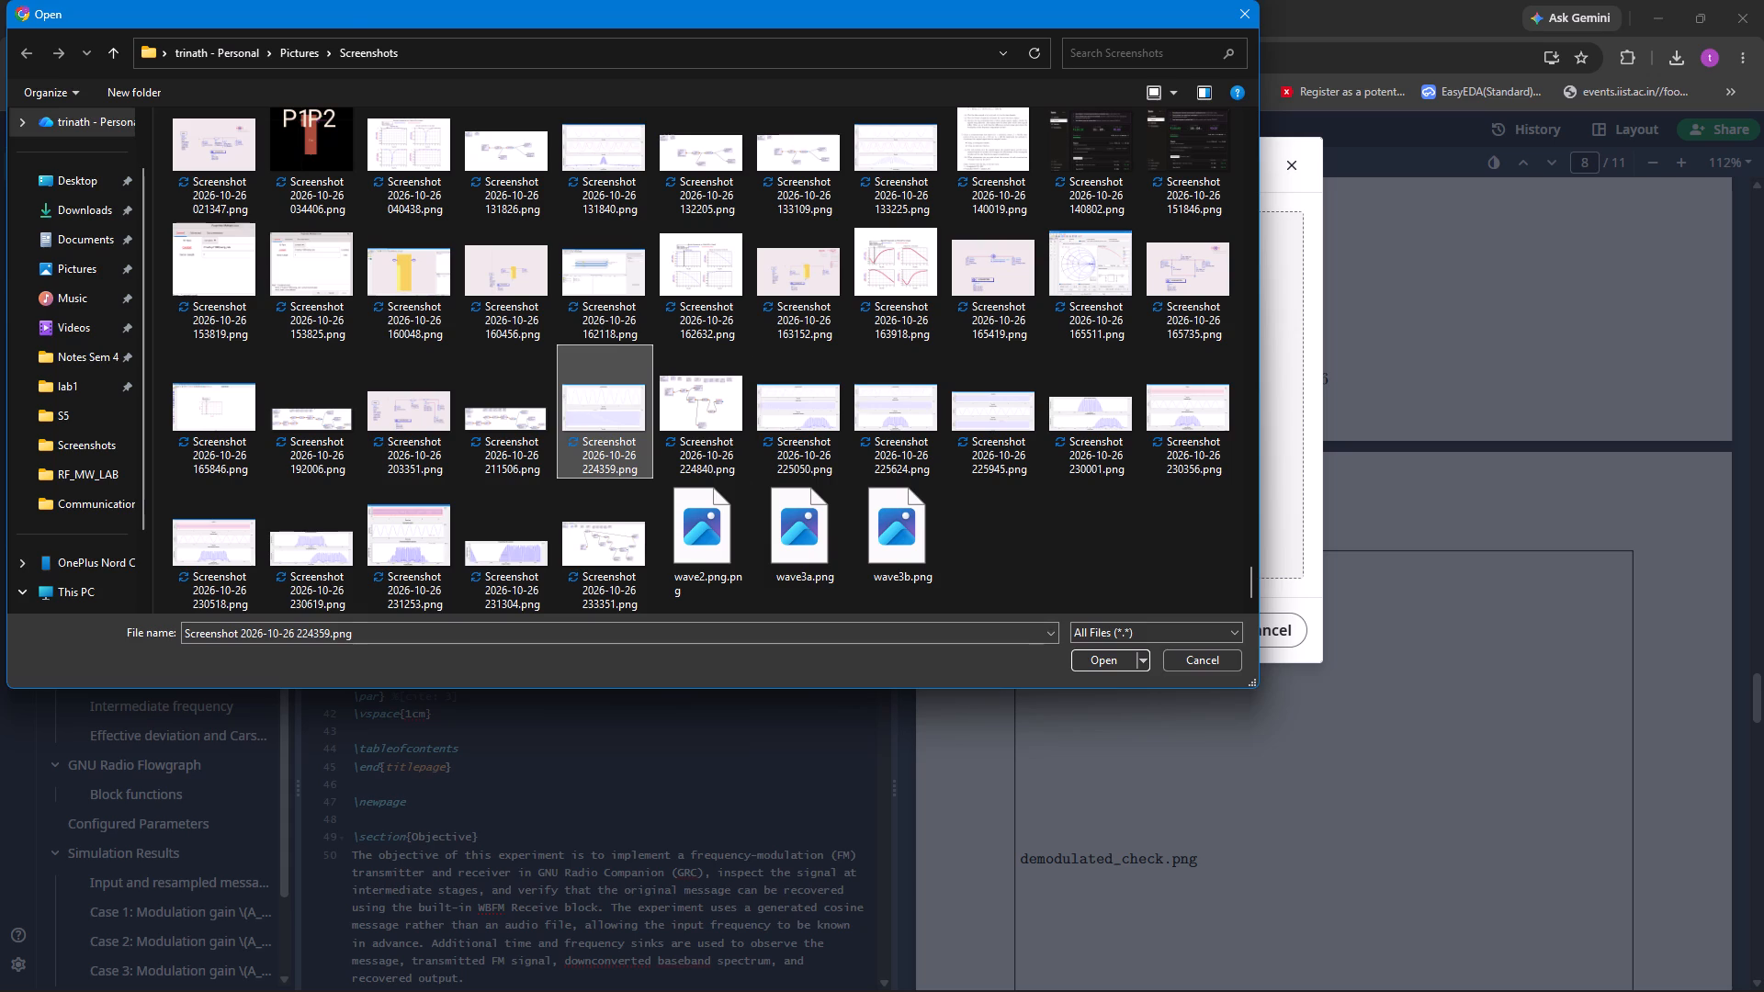
click(1096, 661)
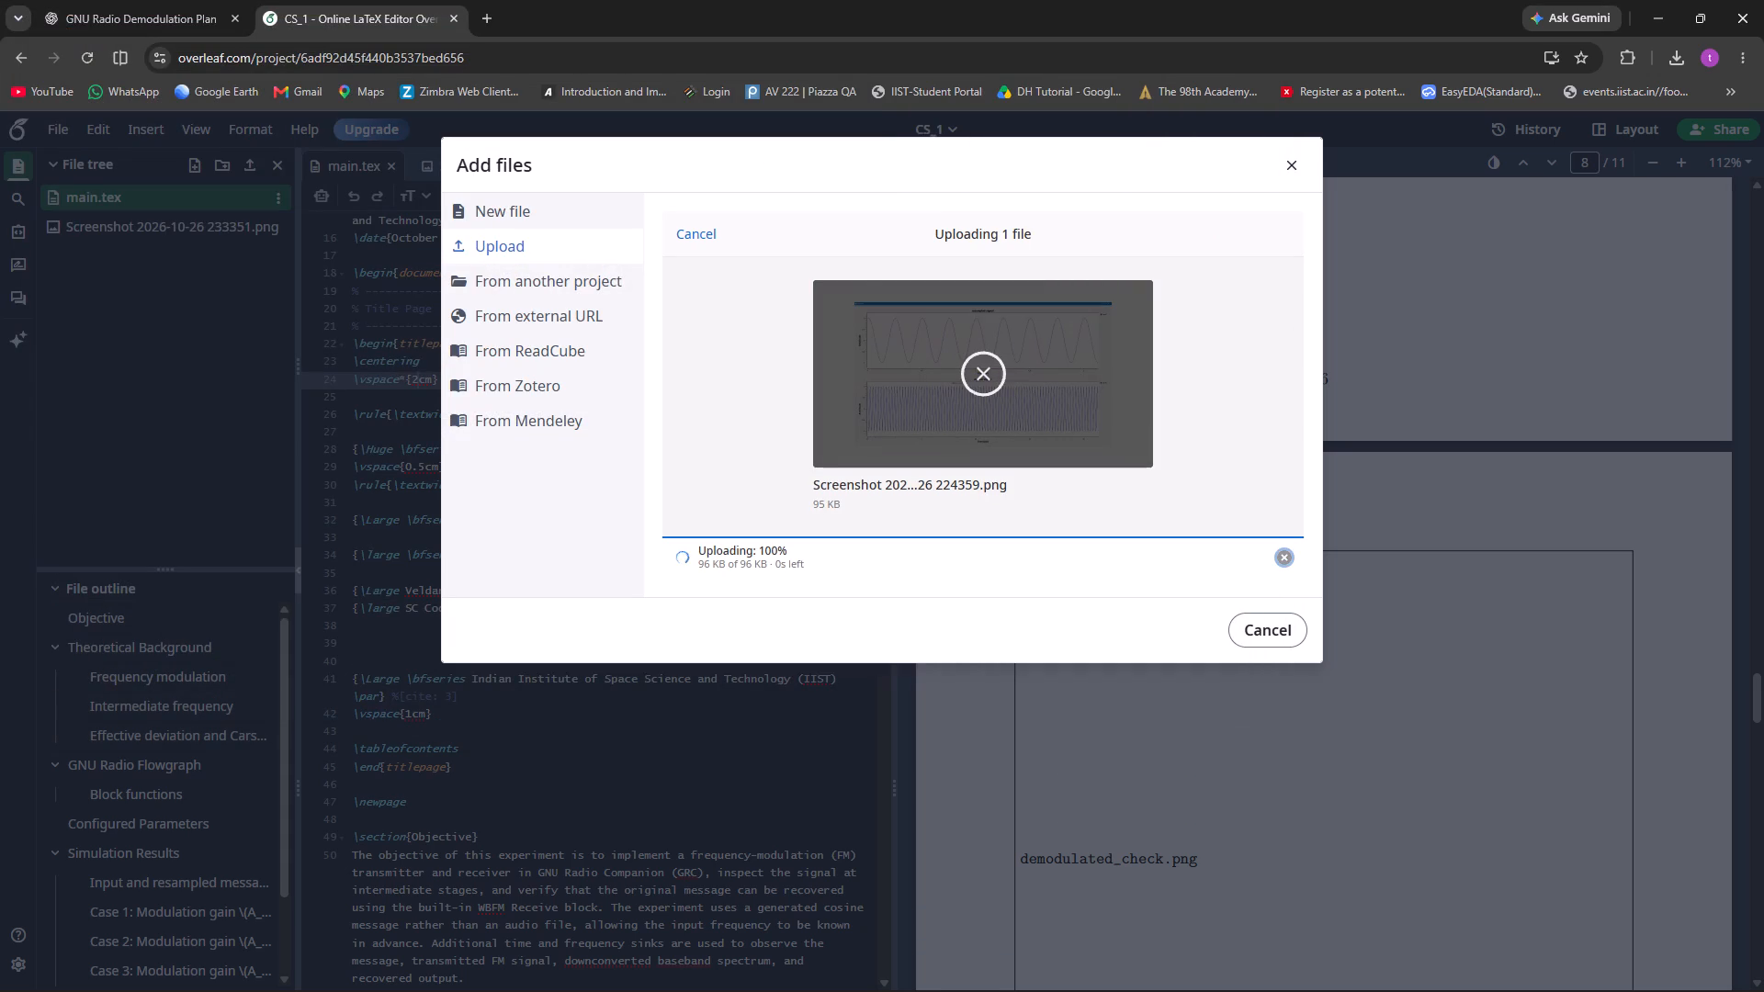
Examine the compiled PDF's figure placeholders and captions for Figures 2 to 4 to match the uploaded screenshot to its expected file name.
scroll(1465, 636, up, 12)
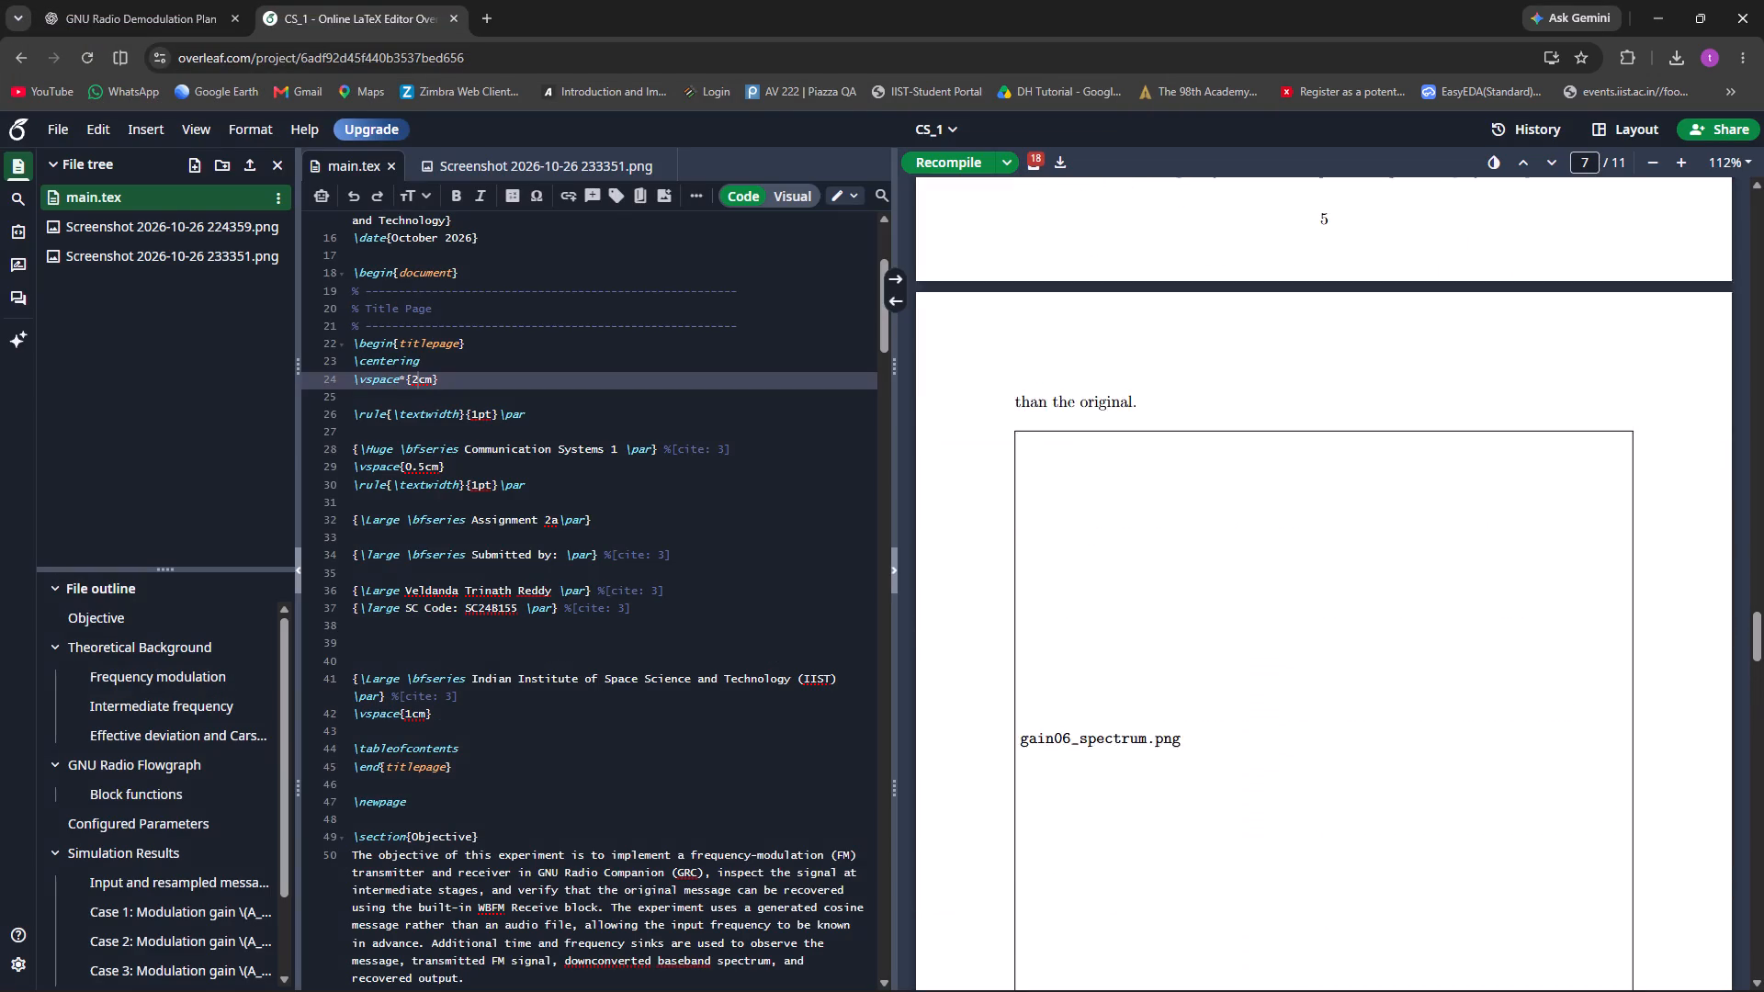
scroll(1465, 633, up, 11)
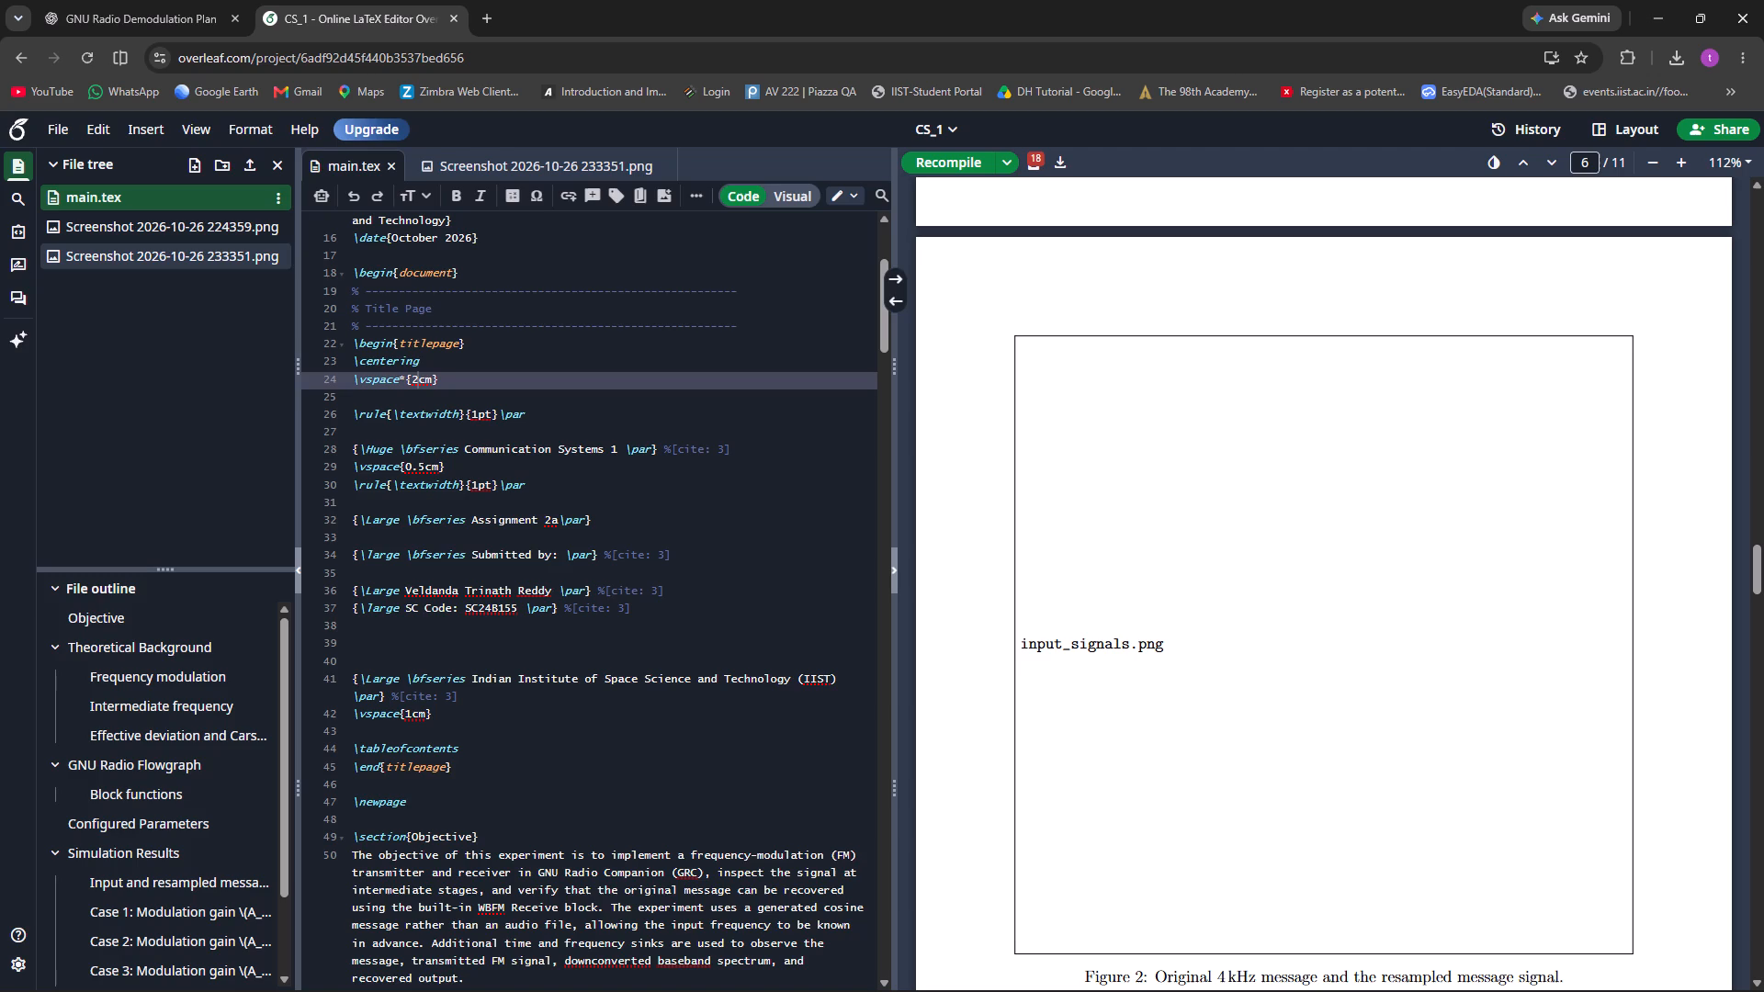
click(208, 221)
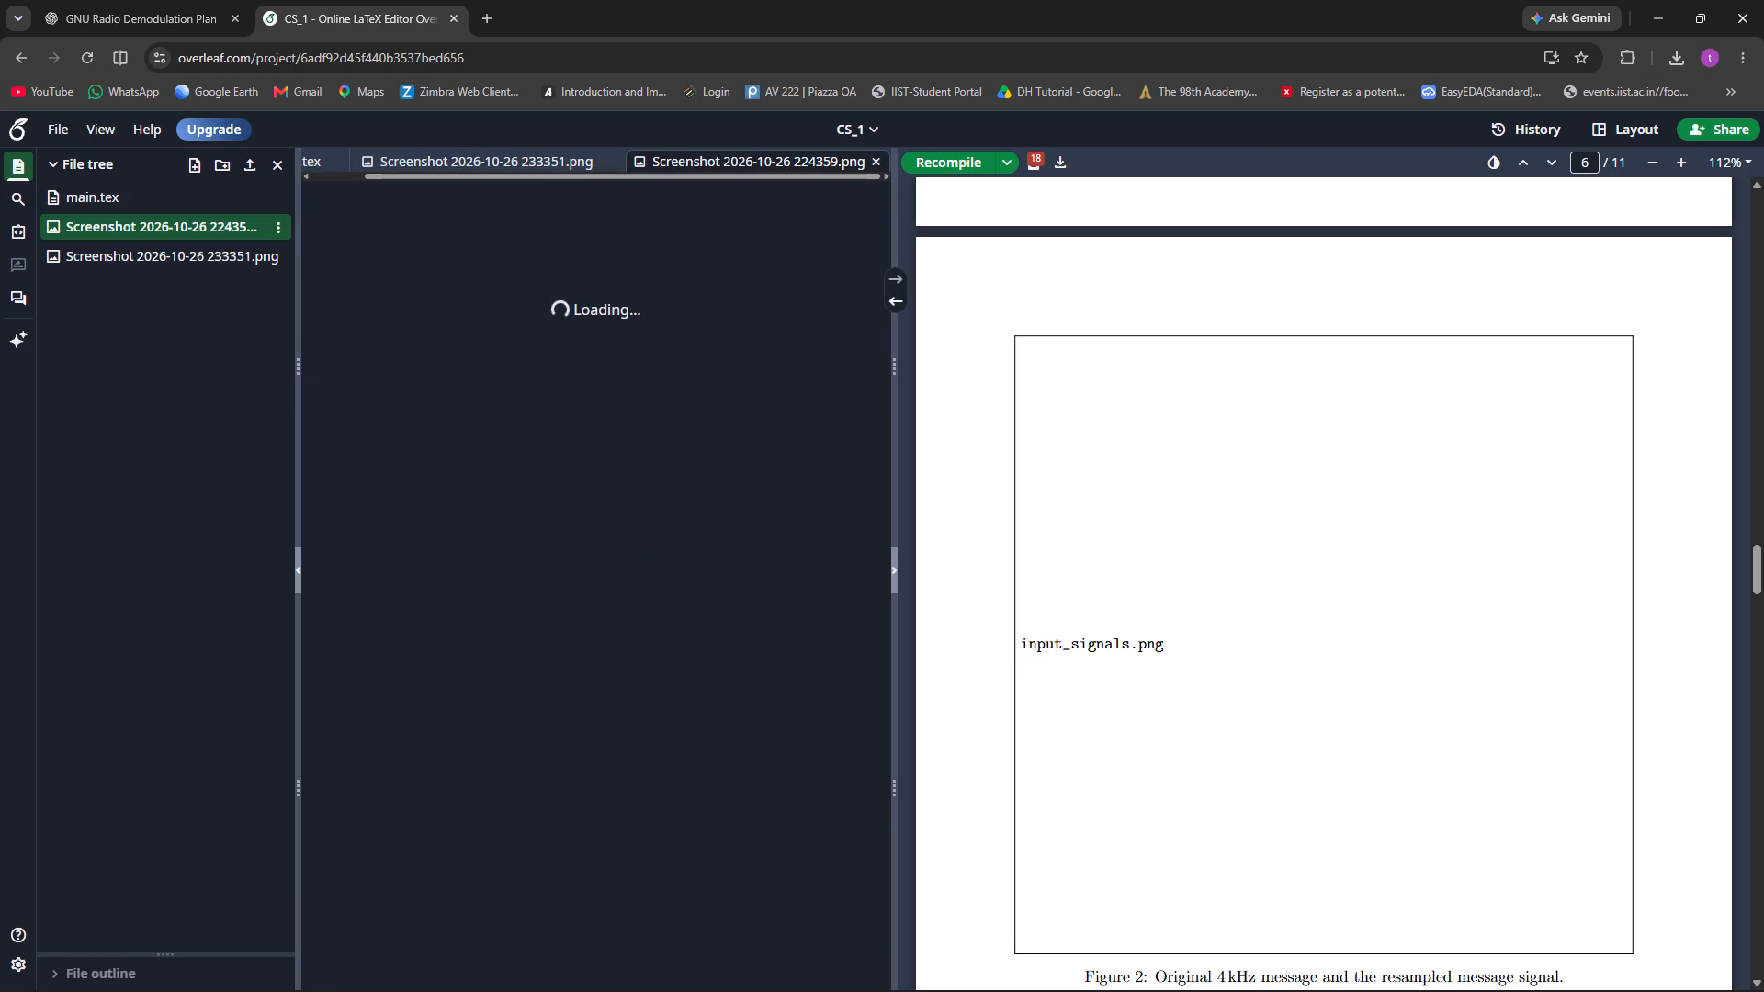
click(137, 204)
scroll(1008, 518, down, 6)
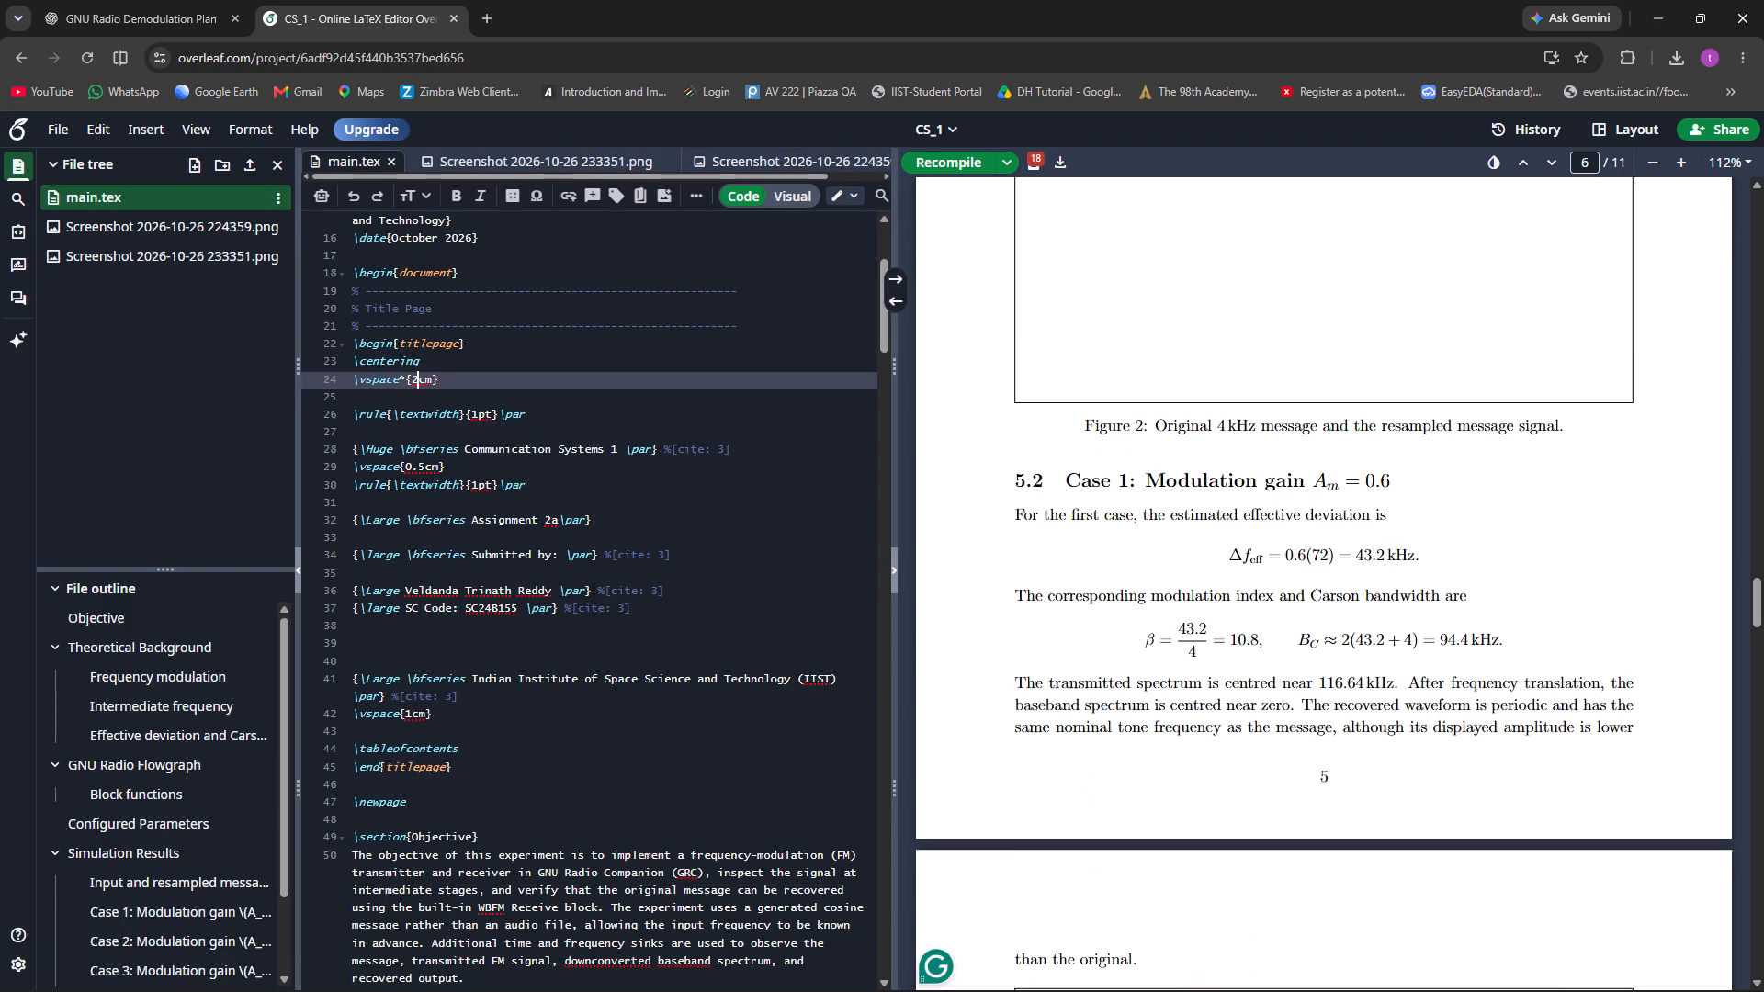
scroll(1018, 515, down, 11)
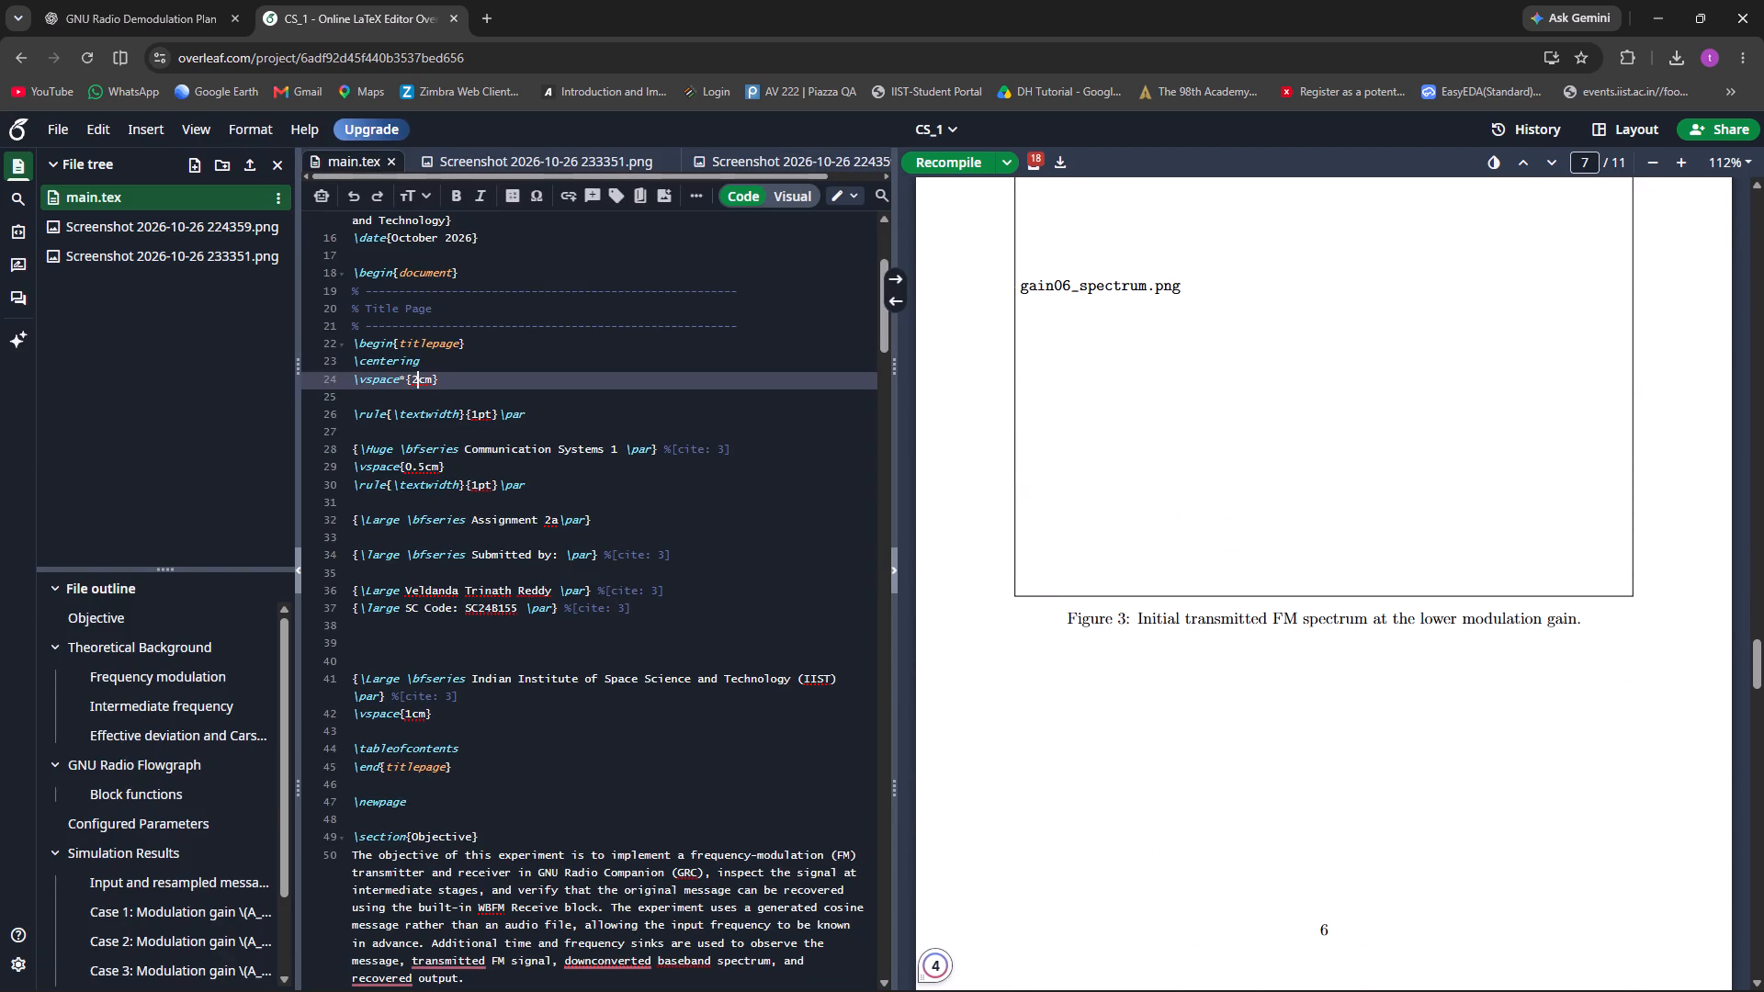
scroll(1018, 514, down, 2)
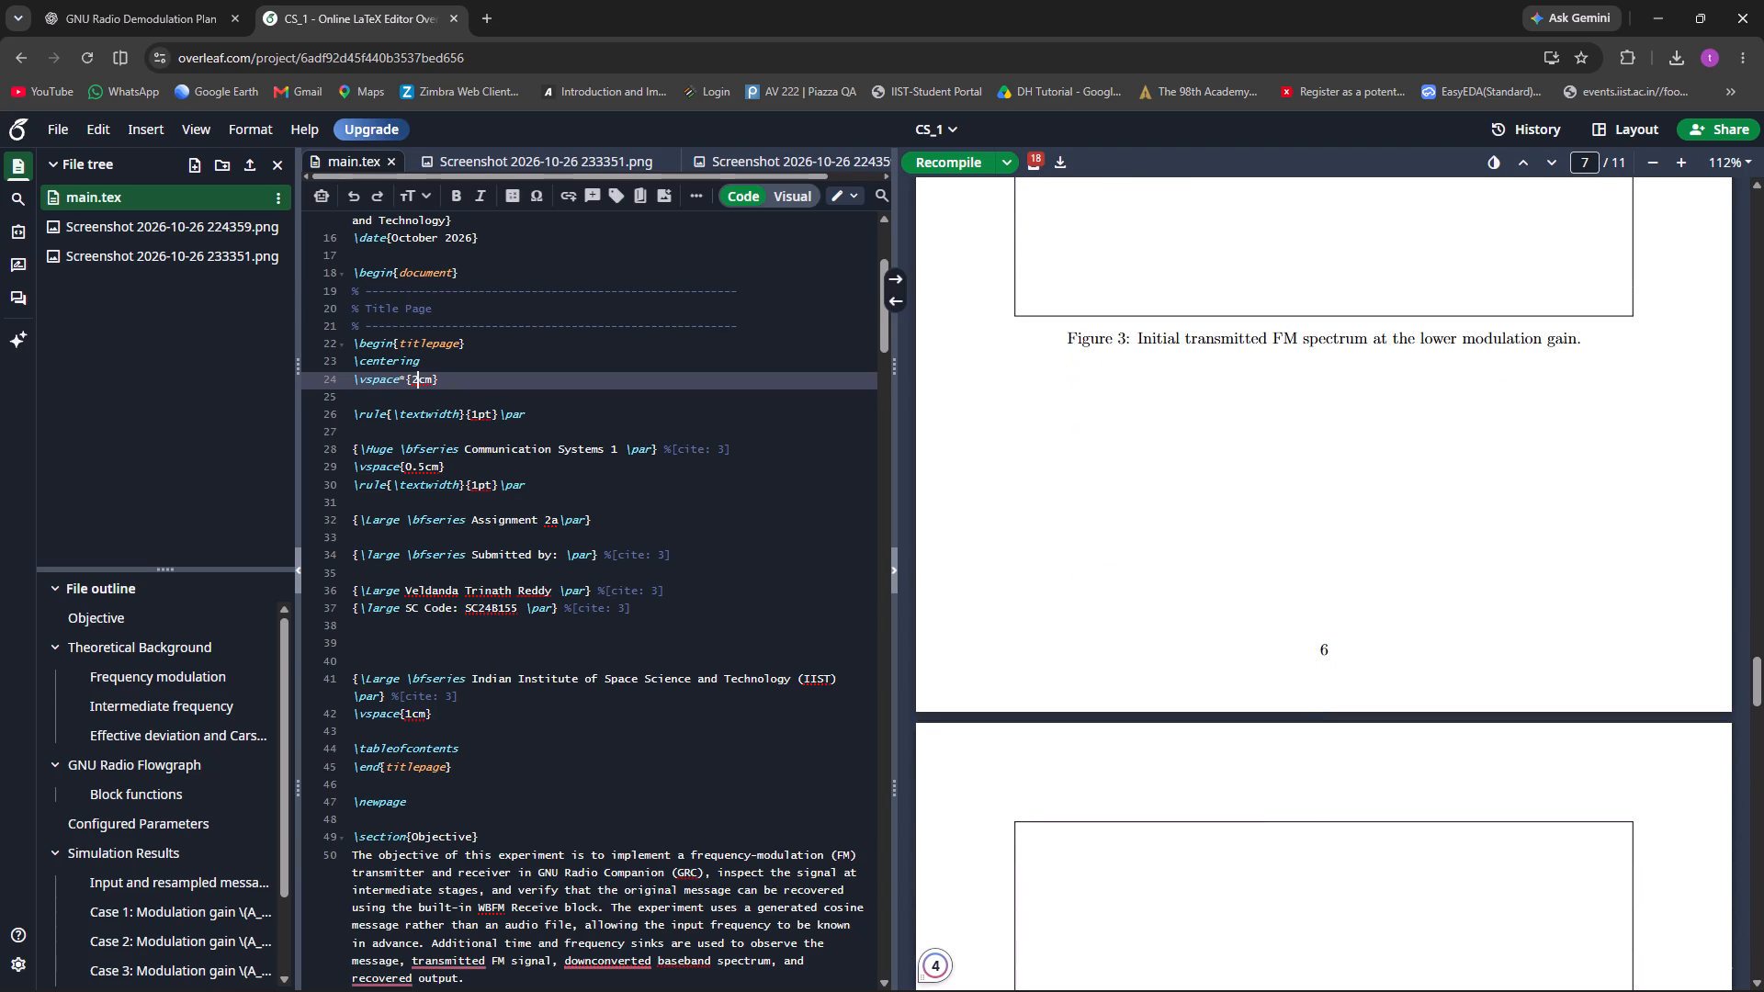
scroll(1018, 514, down, 6)
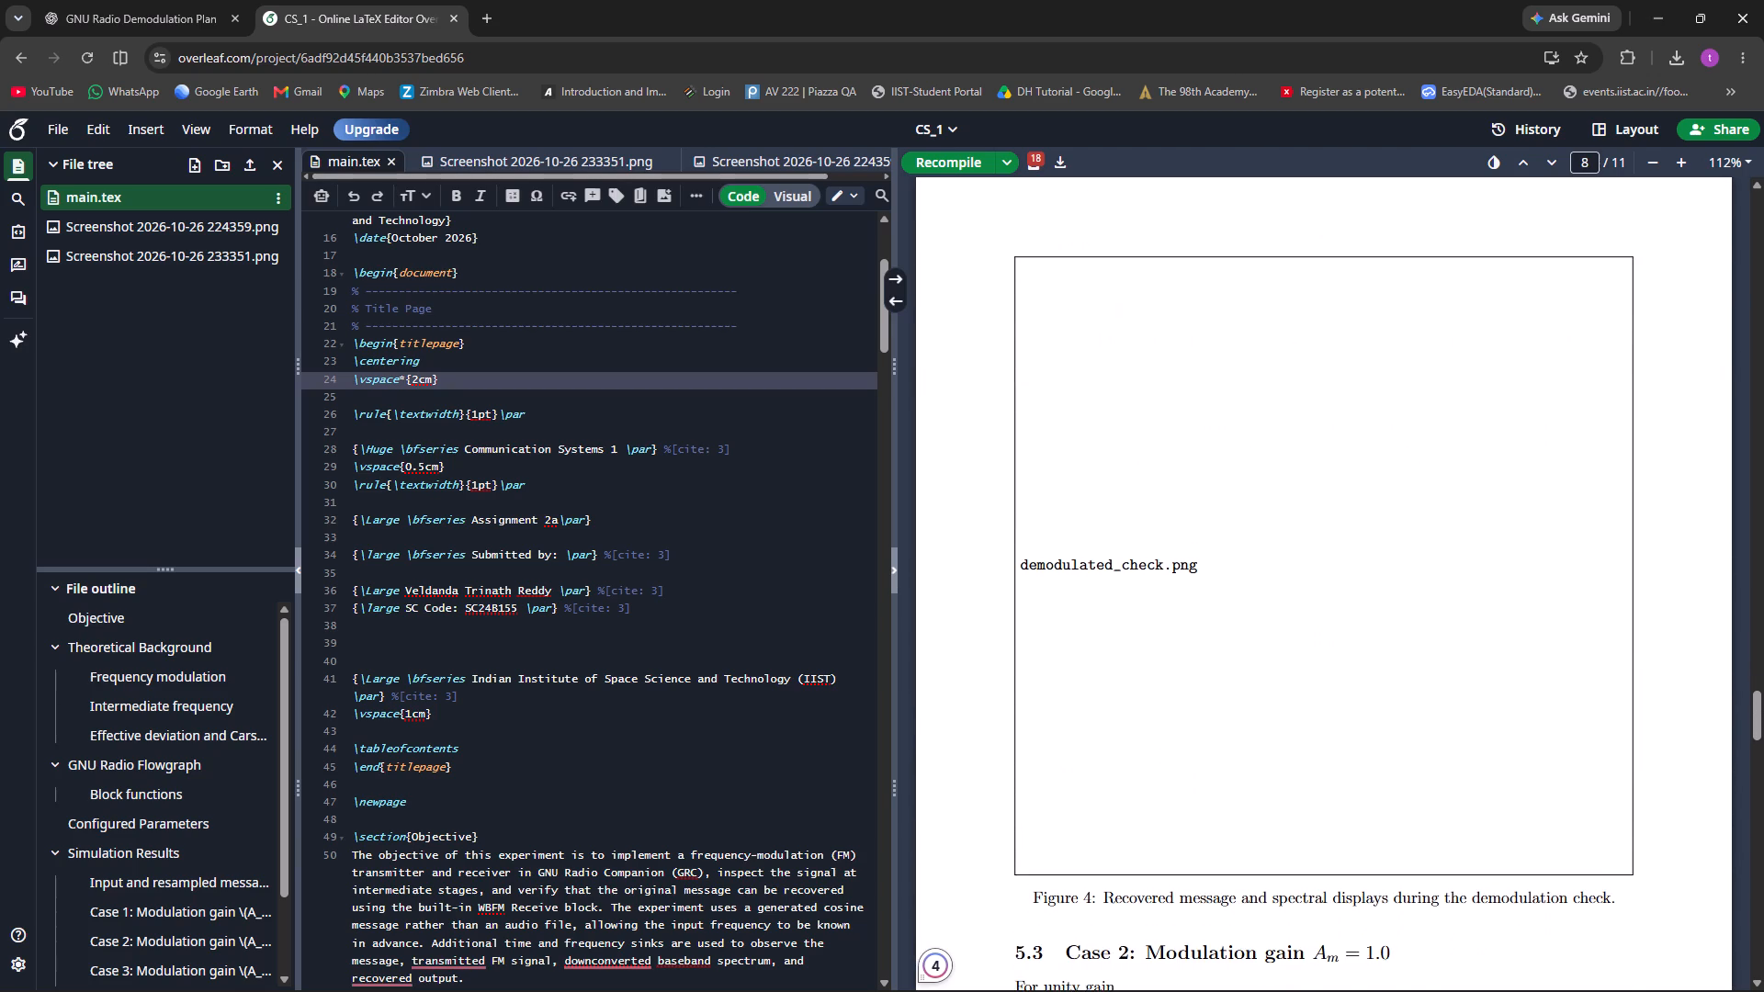
scroll(1018, 514, down, 1)
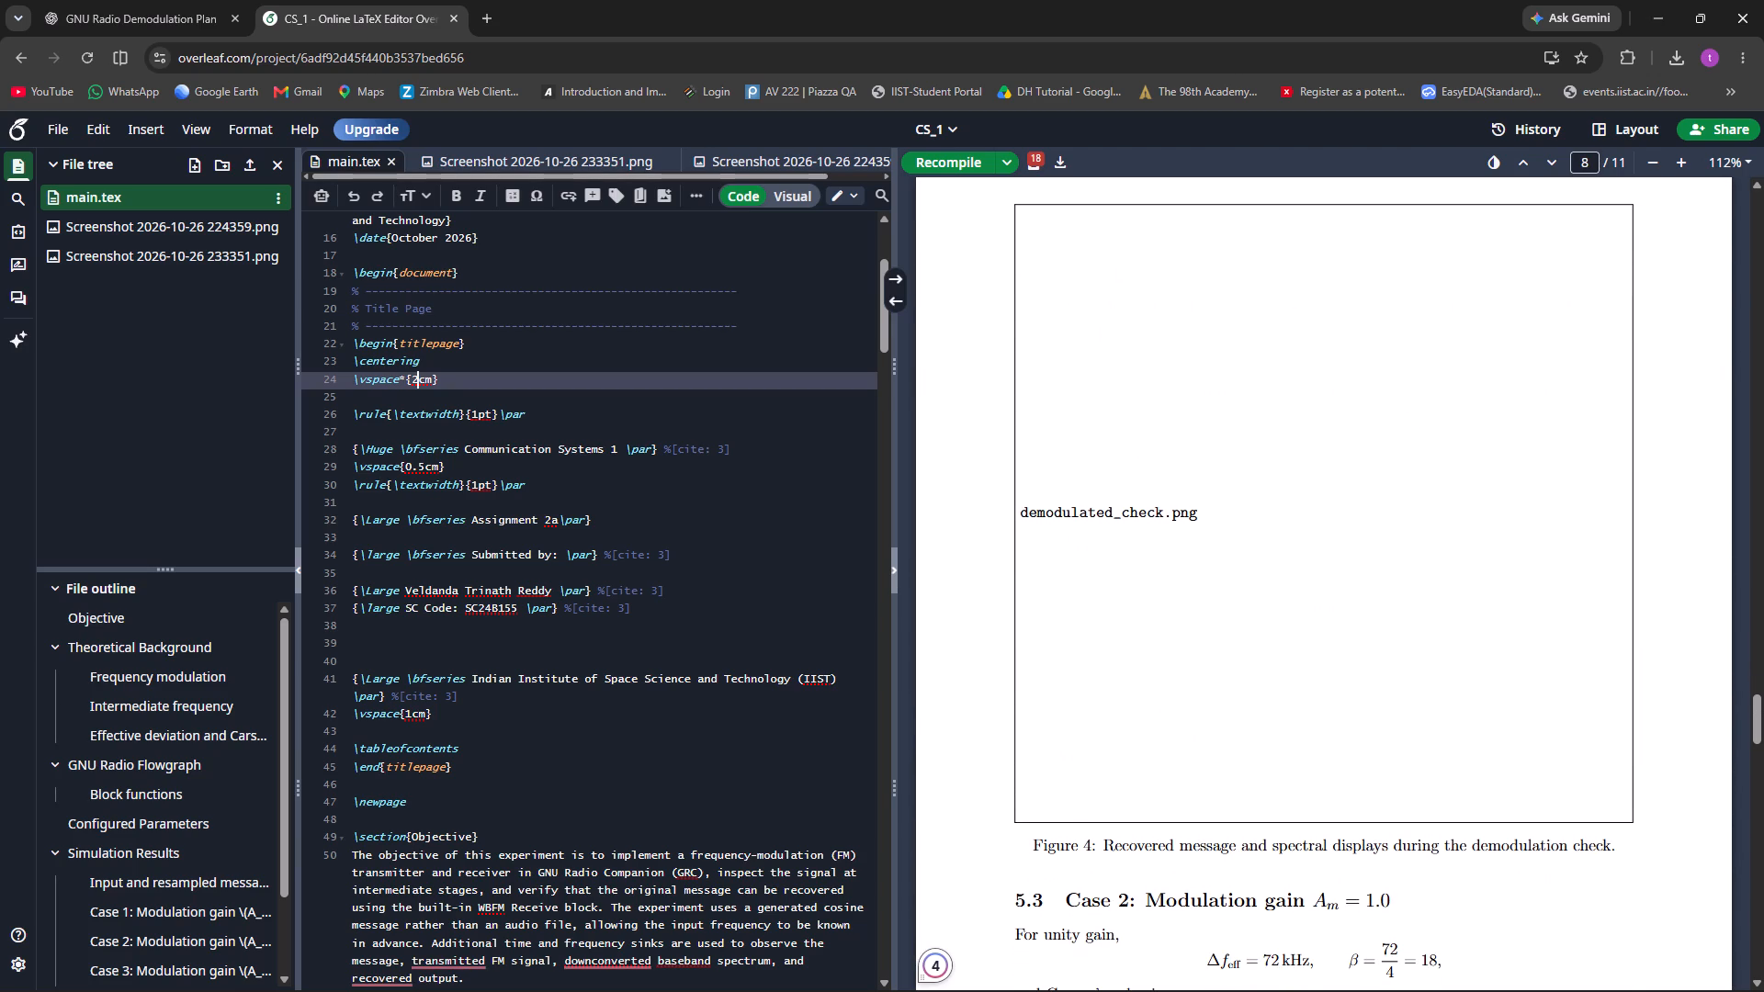
scroll(1018, 514, up, 9)
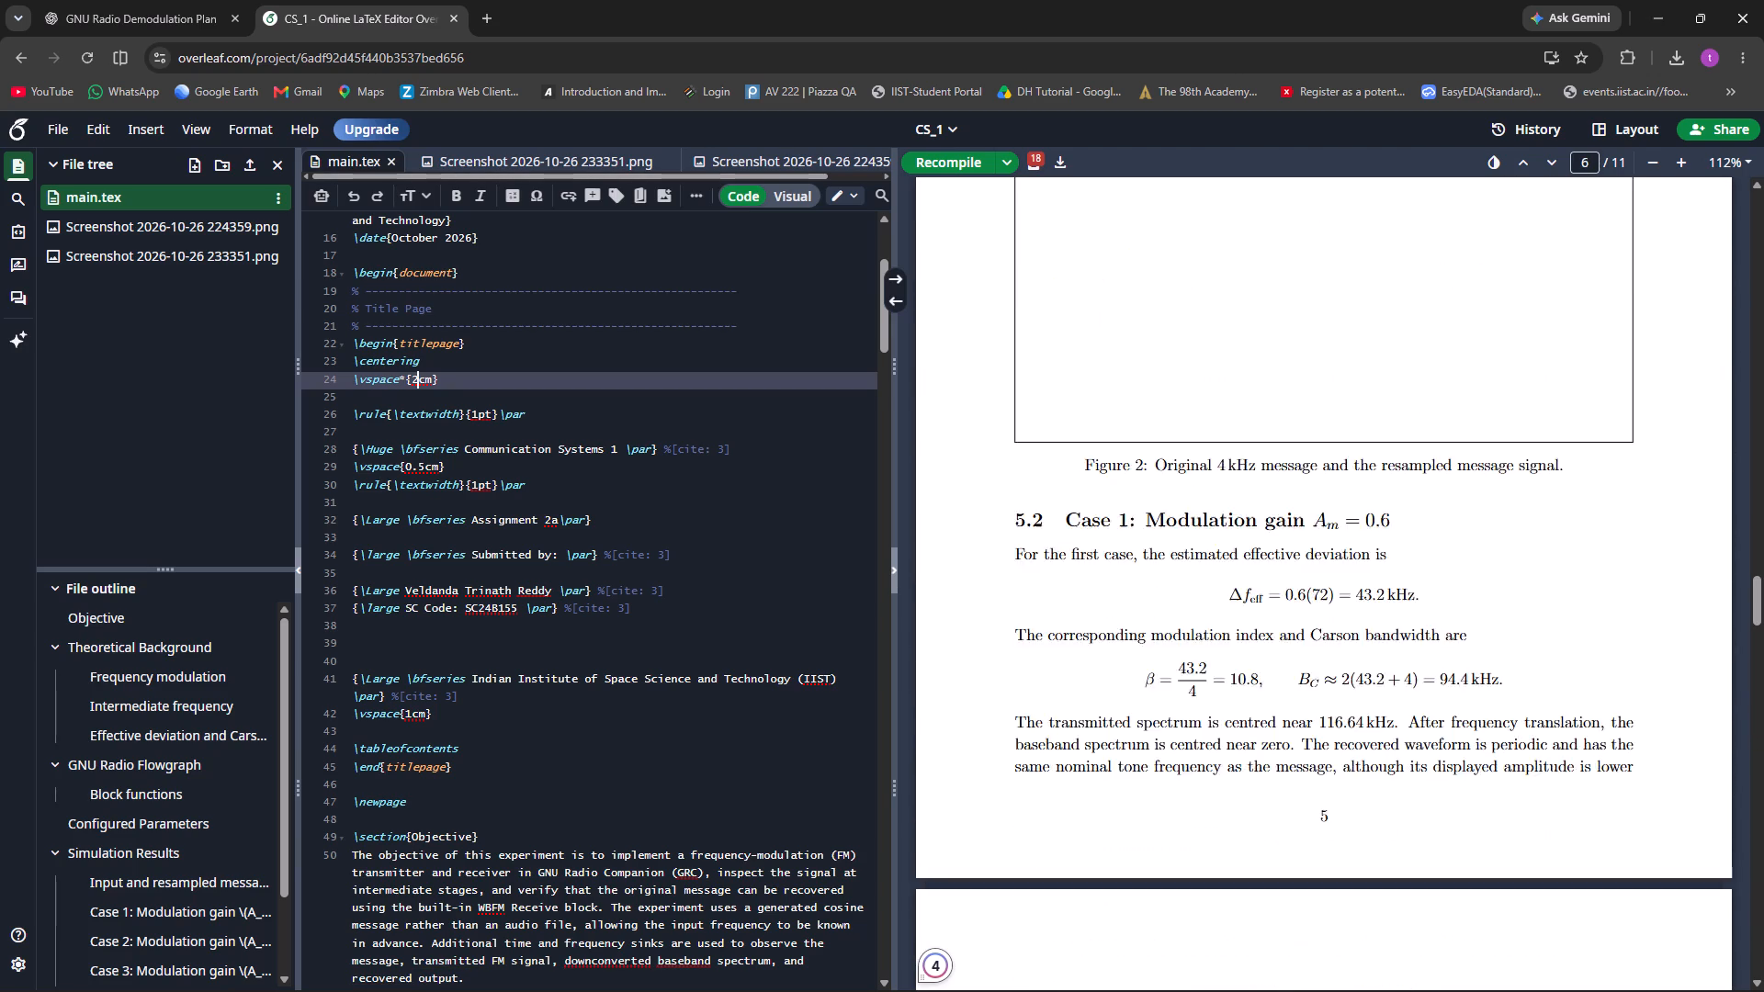
scroll(1018, 514, up, 4)
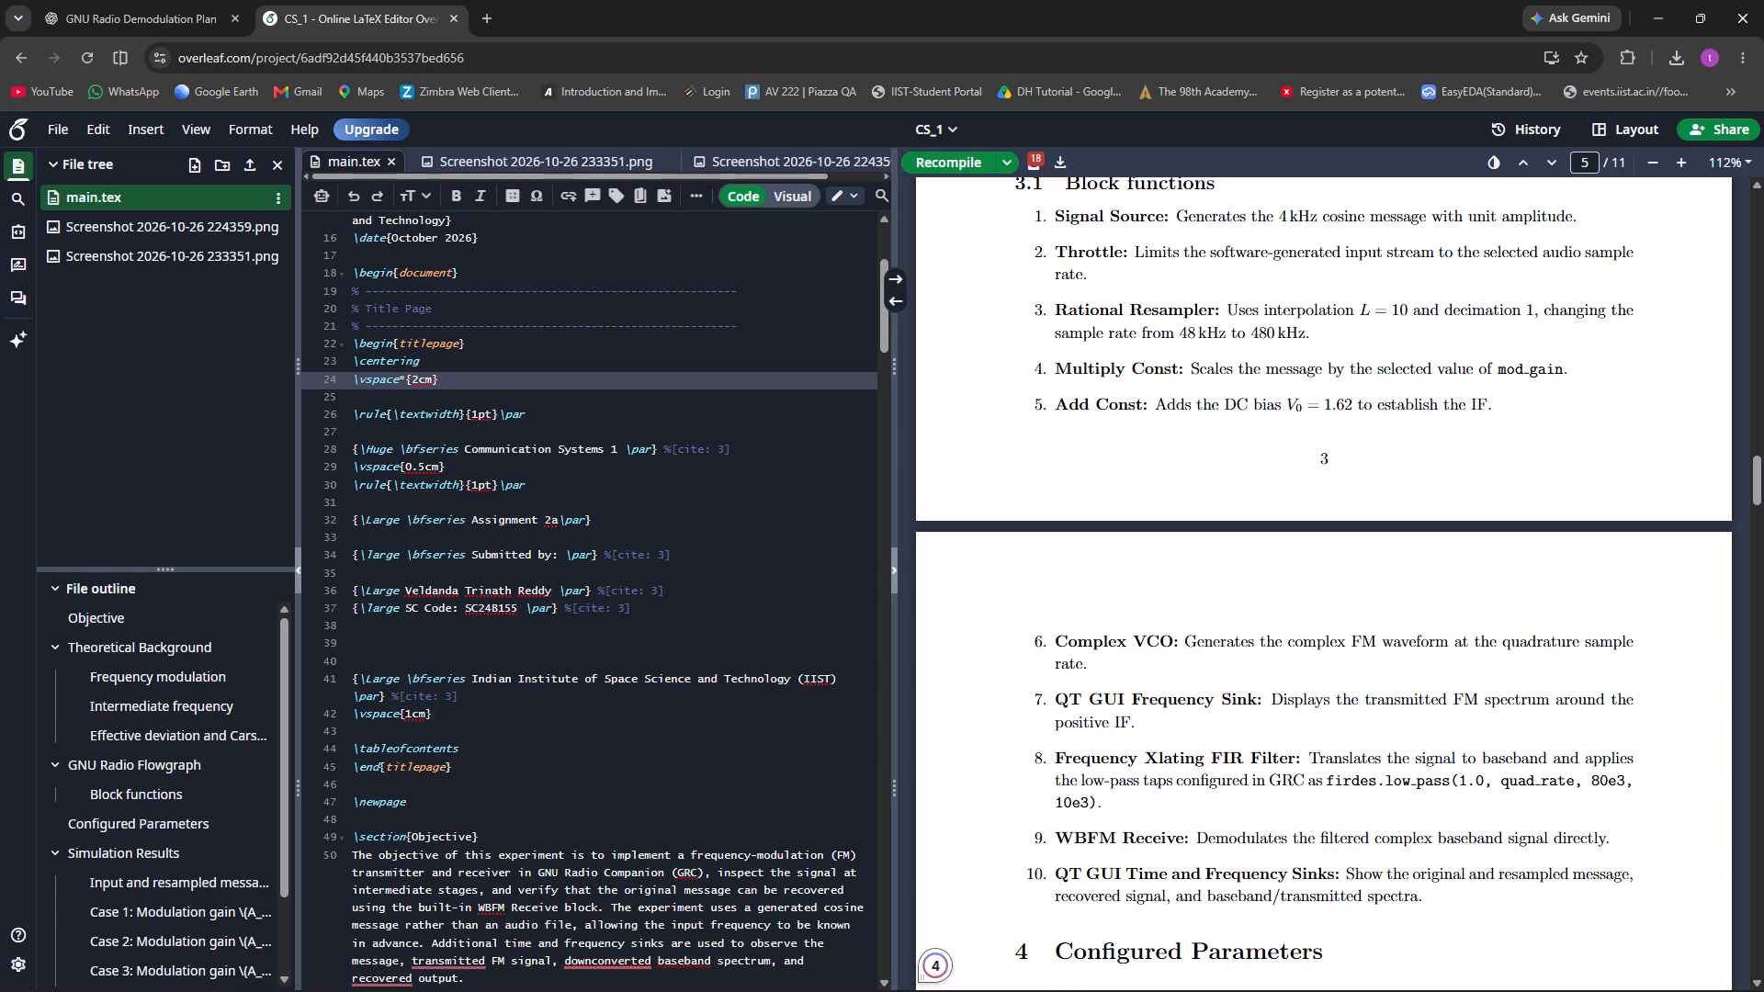
scroll(1018, 514, down, 4)
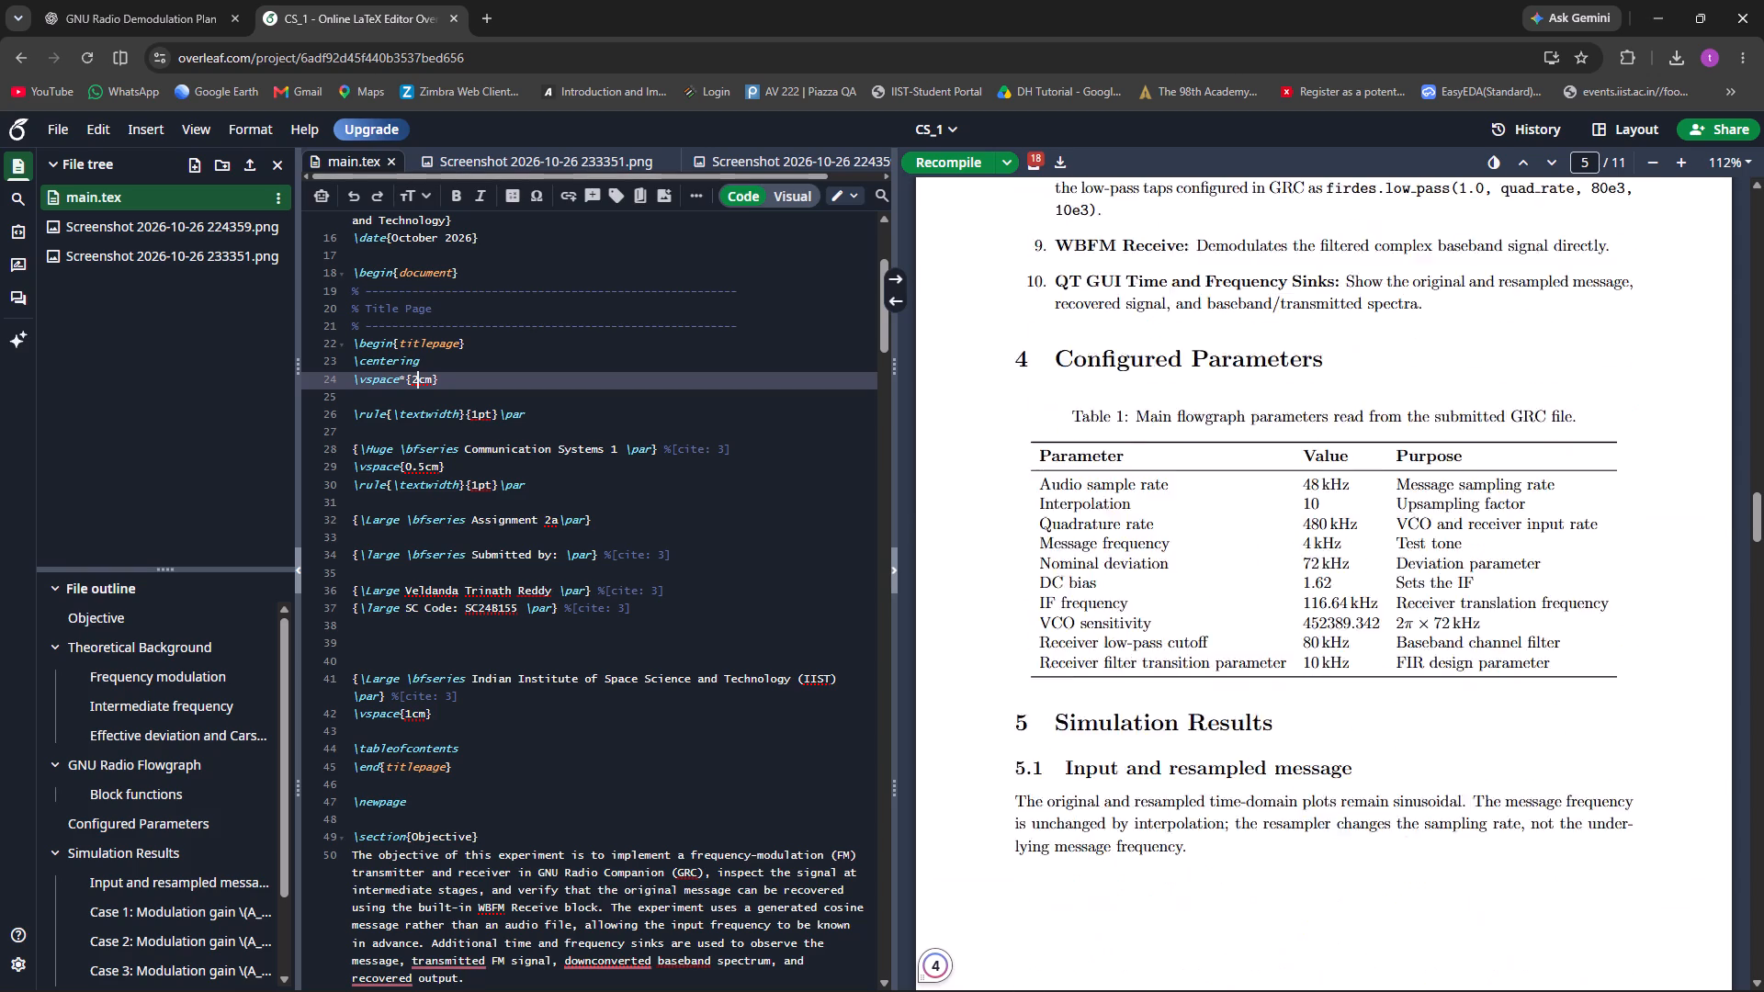
scroll(1018, 514, down, 11)
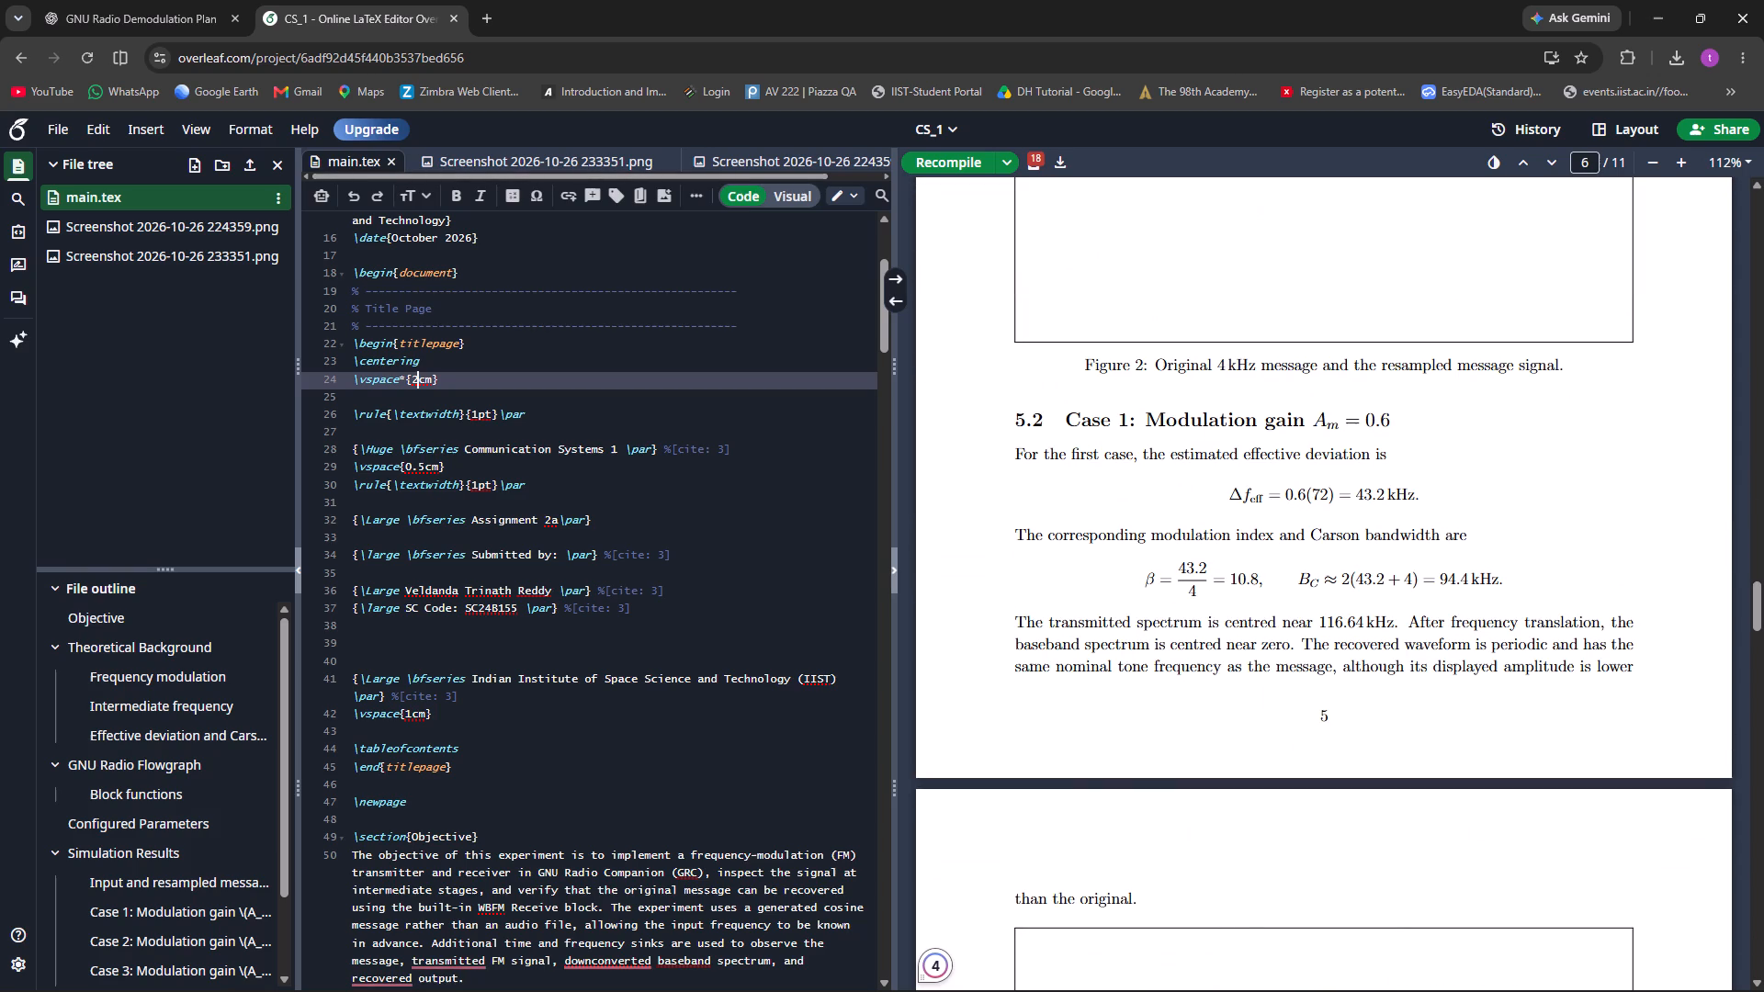
scroll(1018, 514, down, 1)
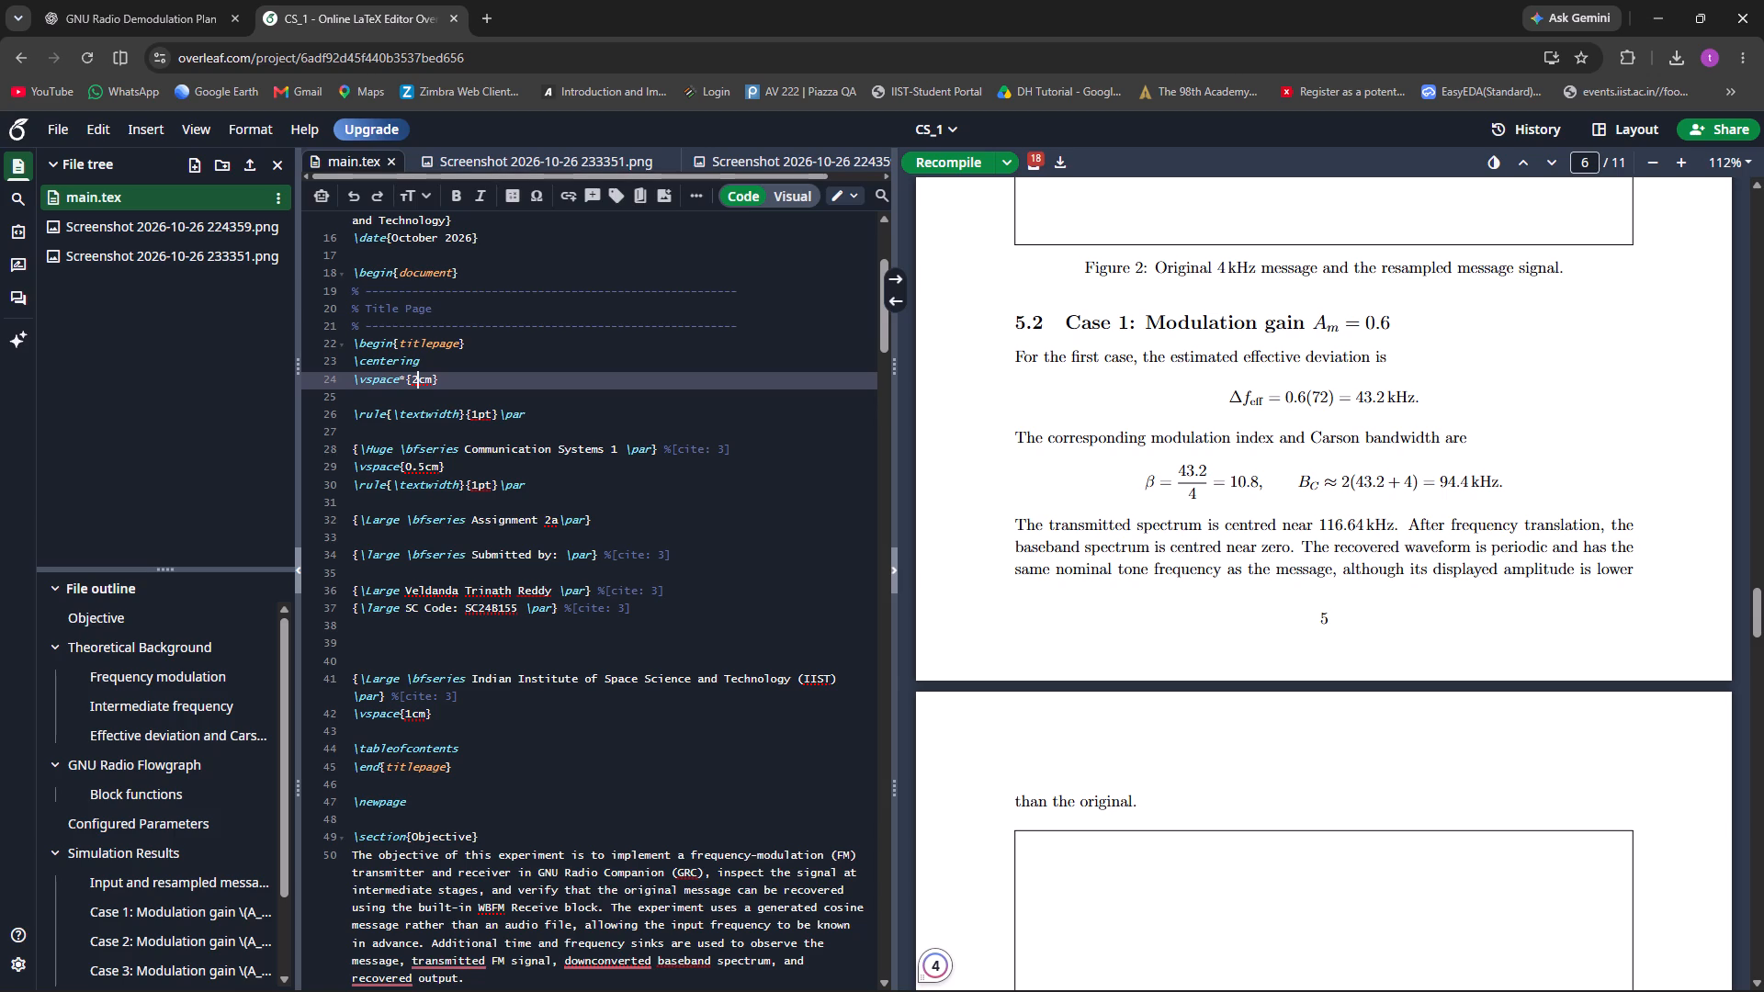
scroll(1018, 513, down, 4)
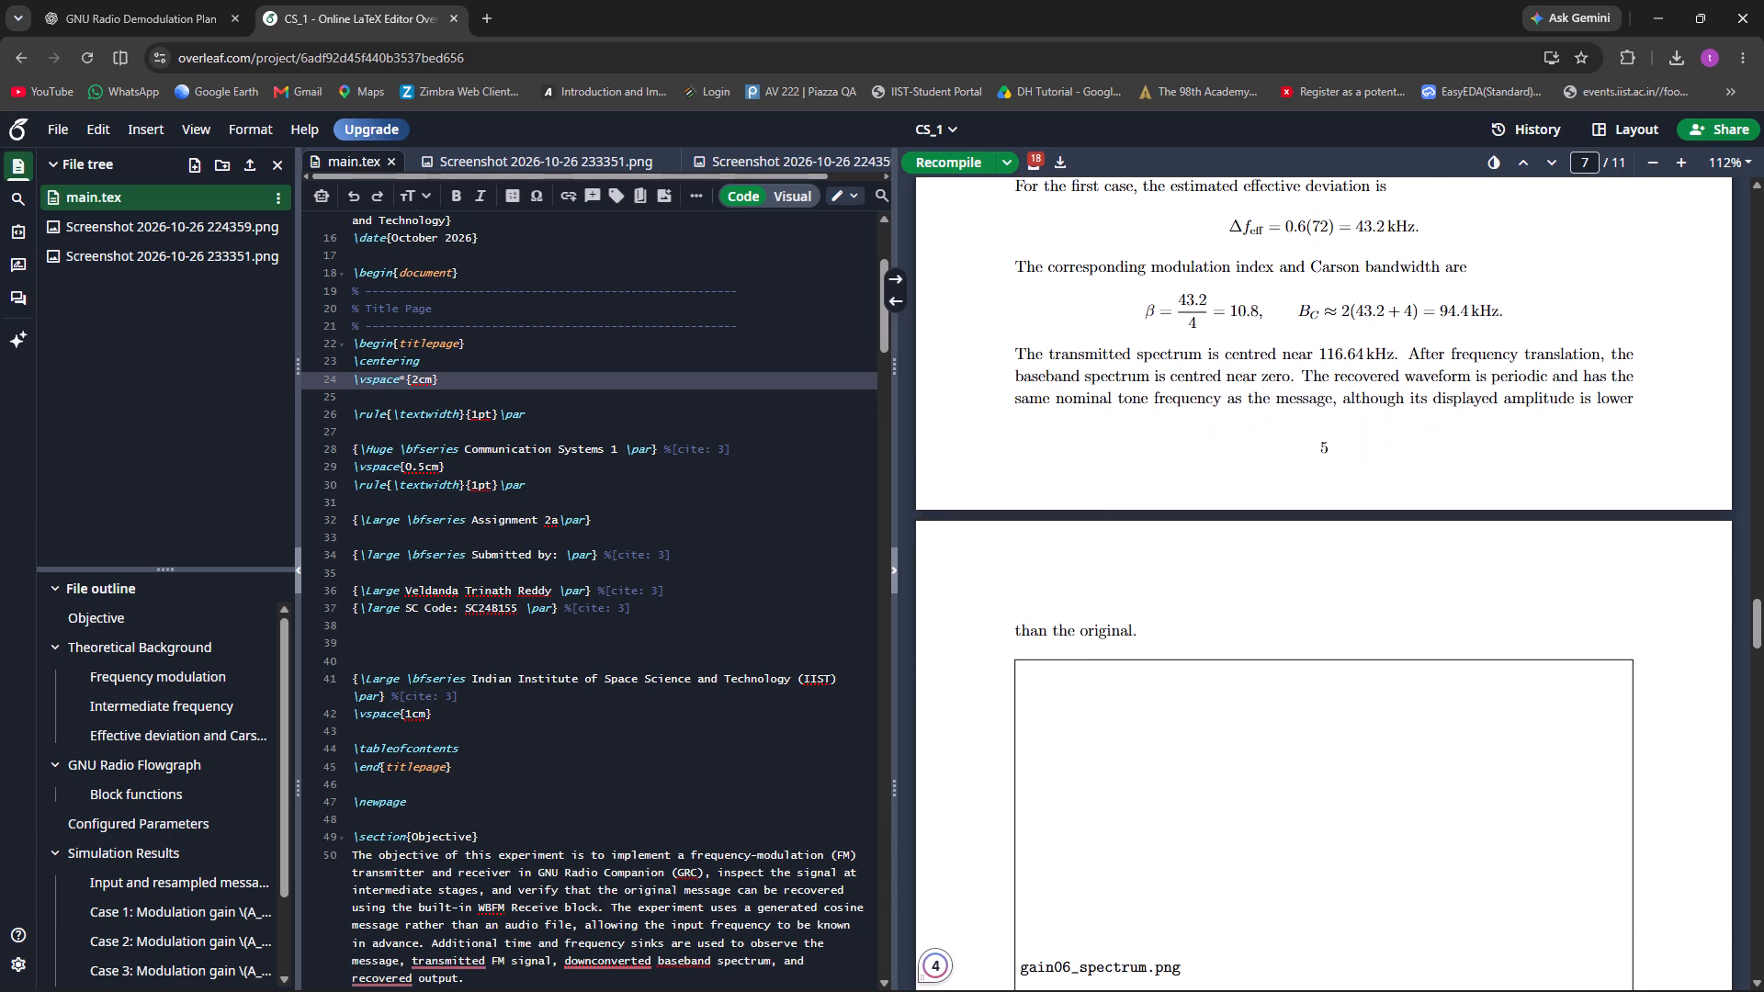
scroll(1018, 513, down, 5)
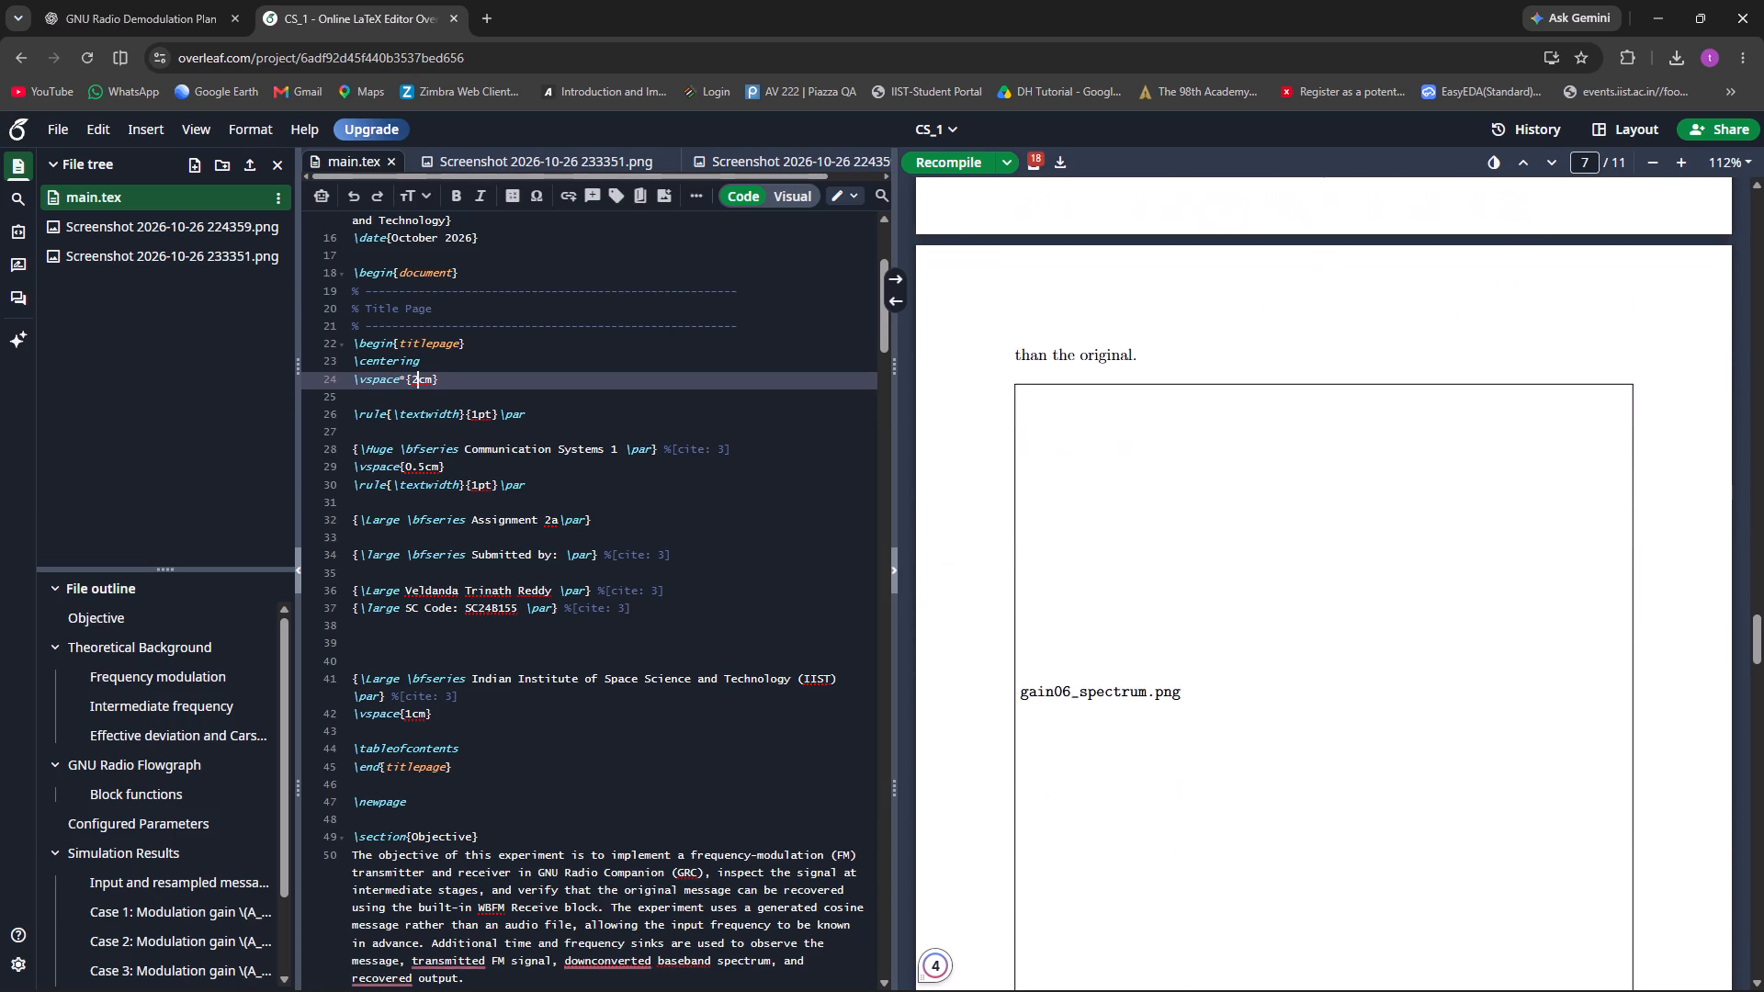
scroll(1018, 513, down, 4)
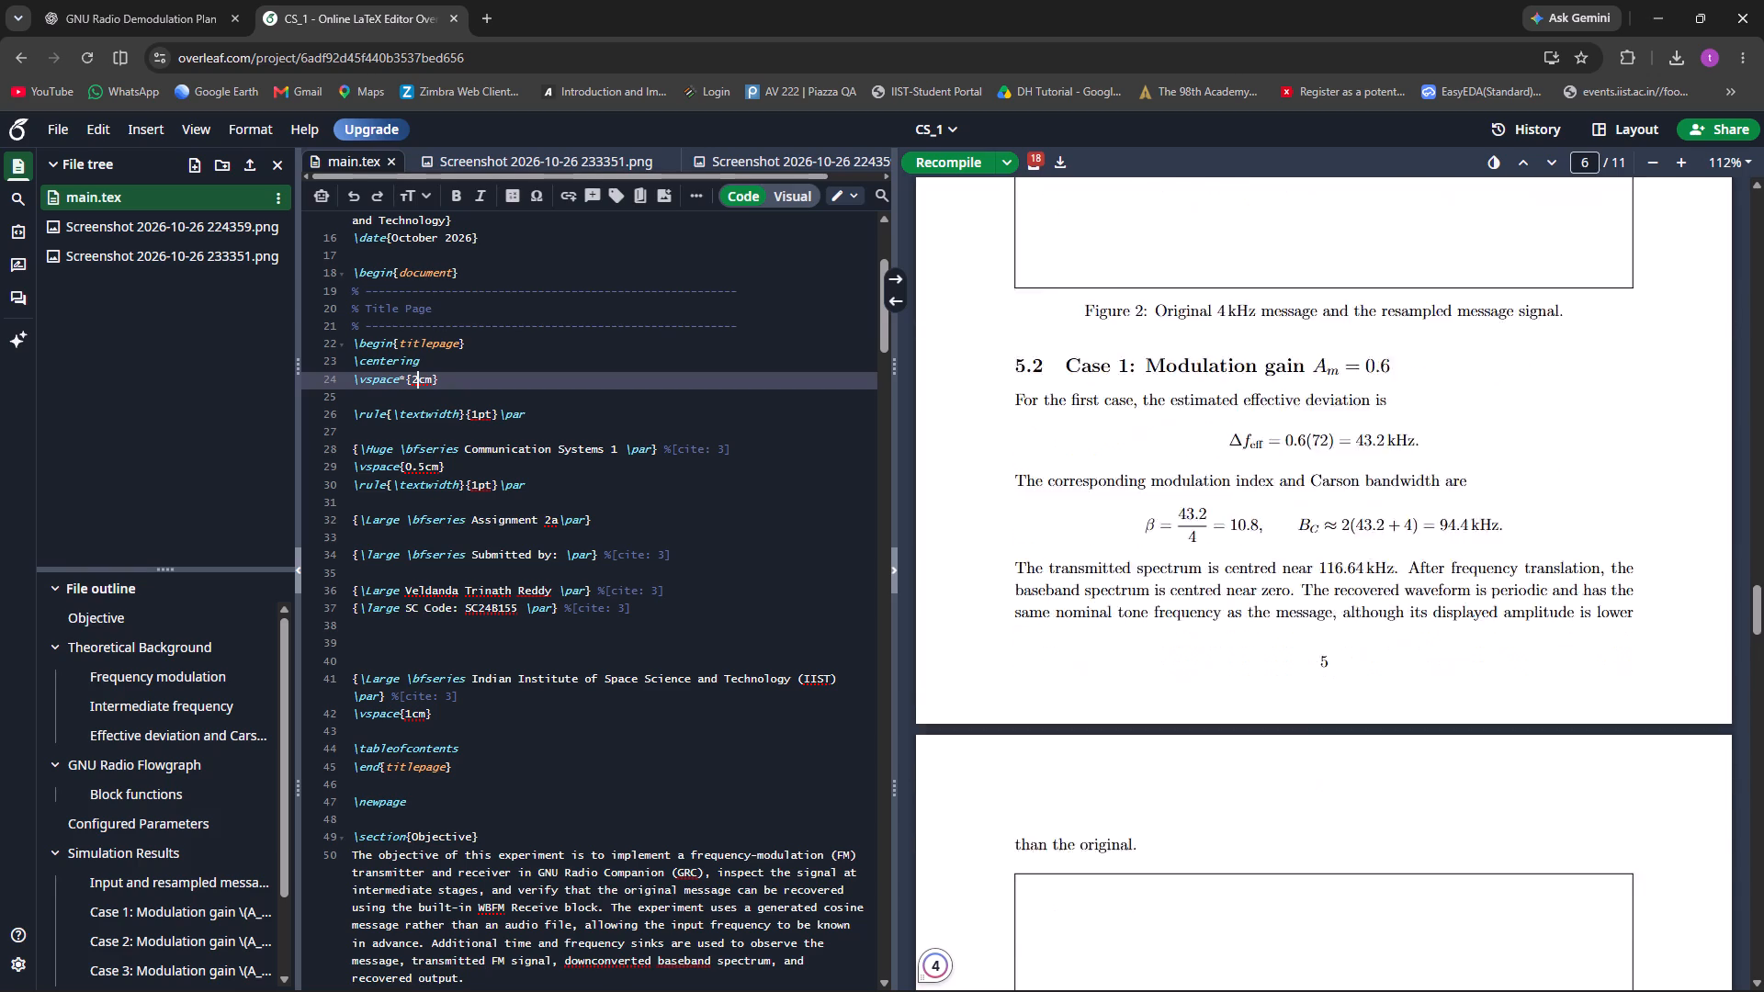
scroll(1018, 513, down, 2)
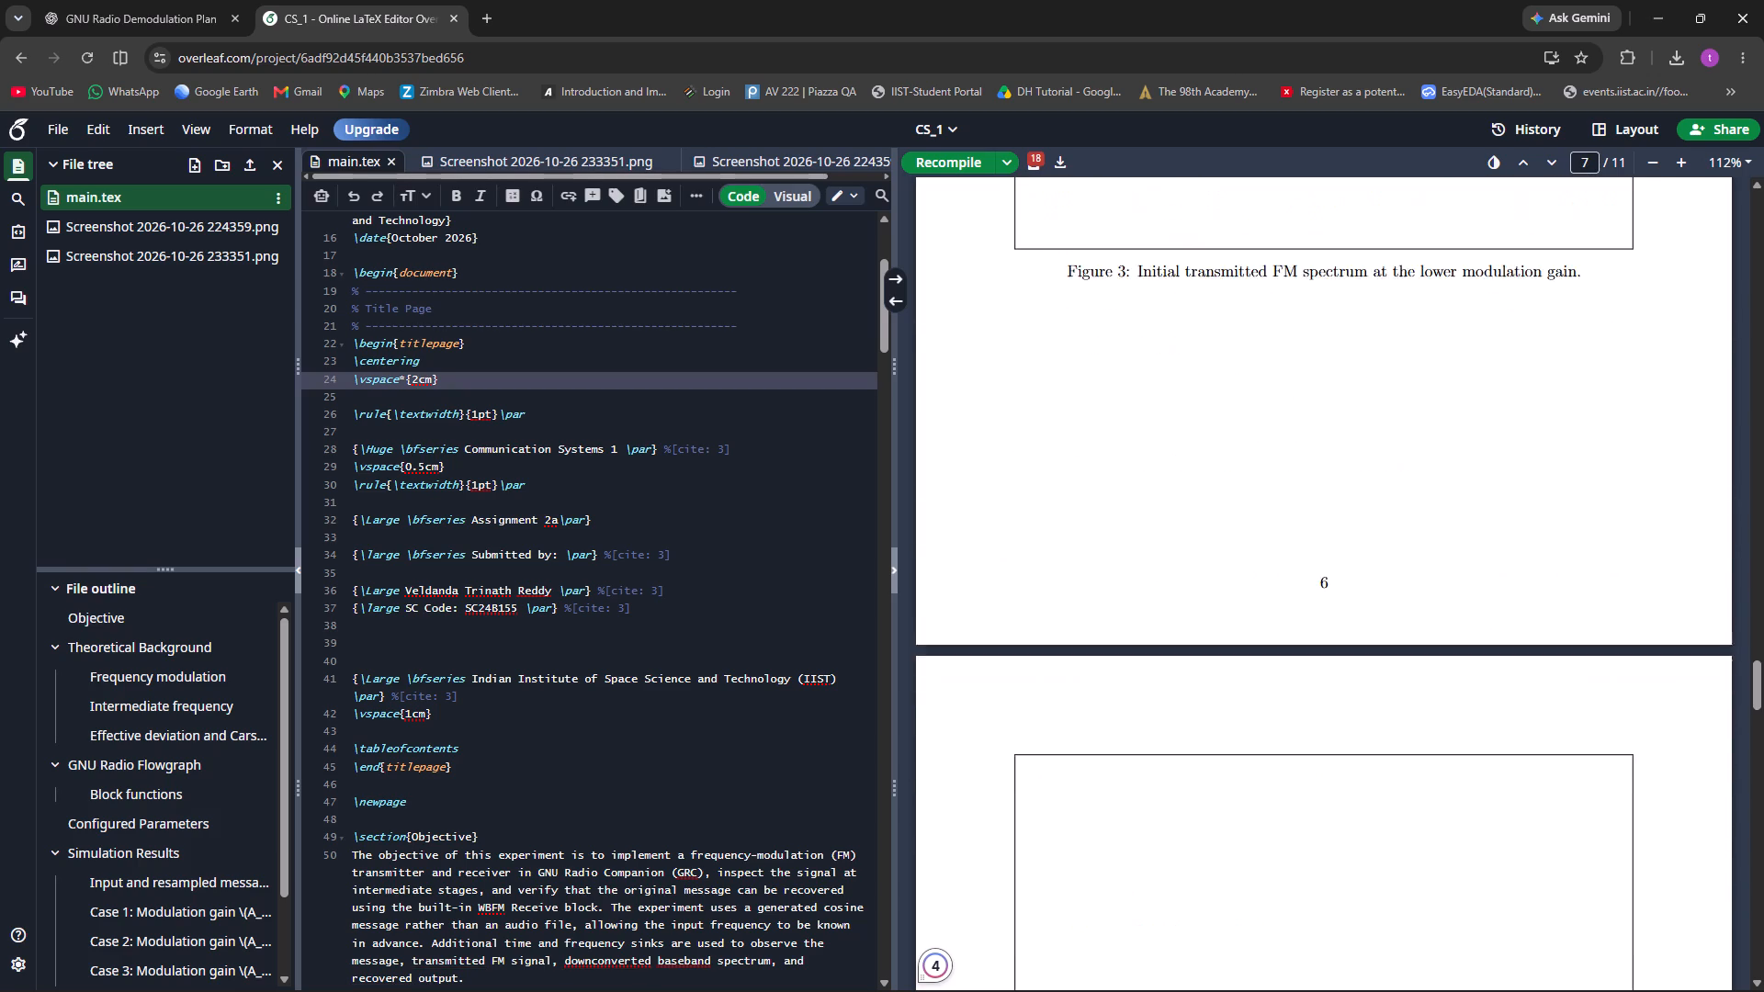
scroll(1018, 513, down, 2)
Rename Screenshot 2026-10-26 224359.png in the project files as input_signals.png.
click(230, 232)
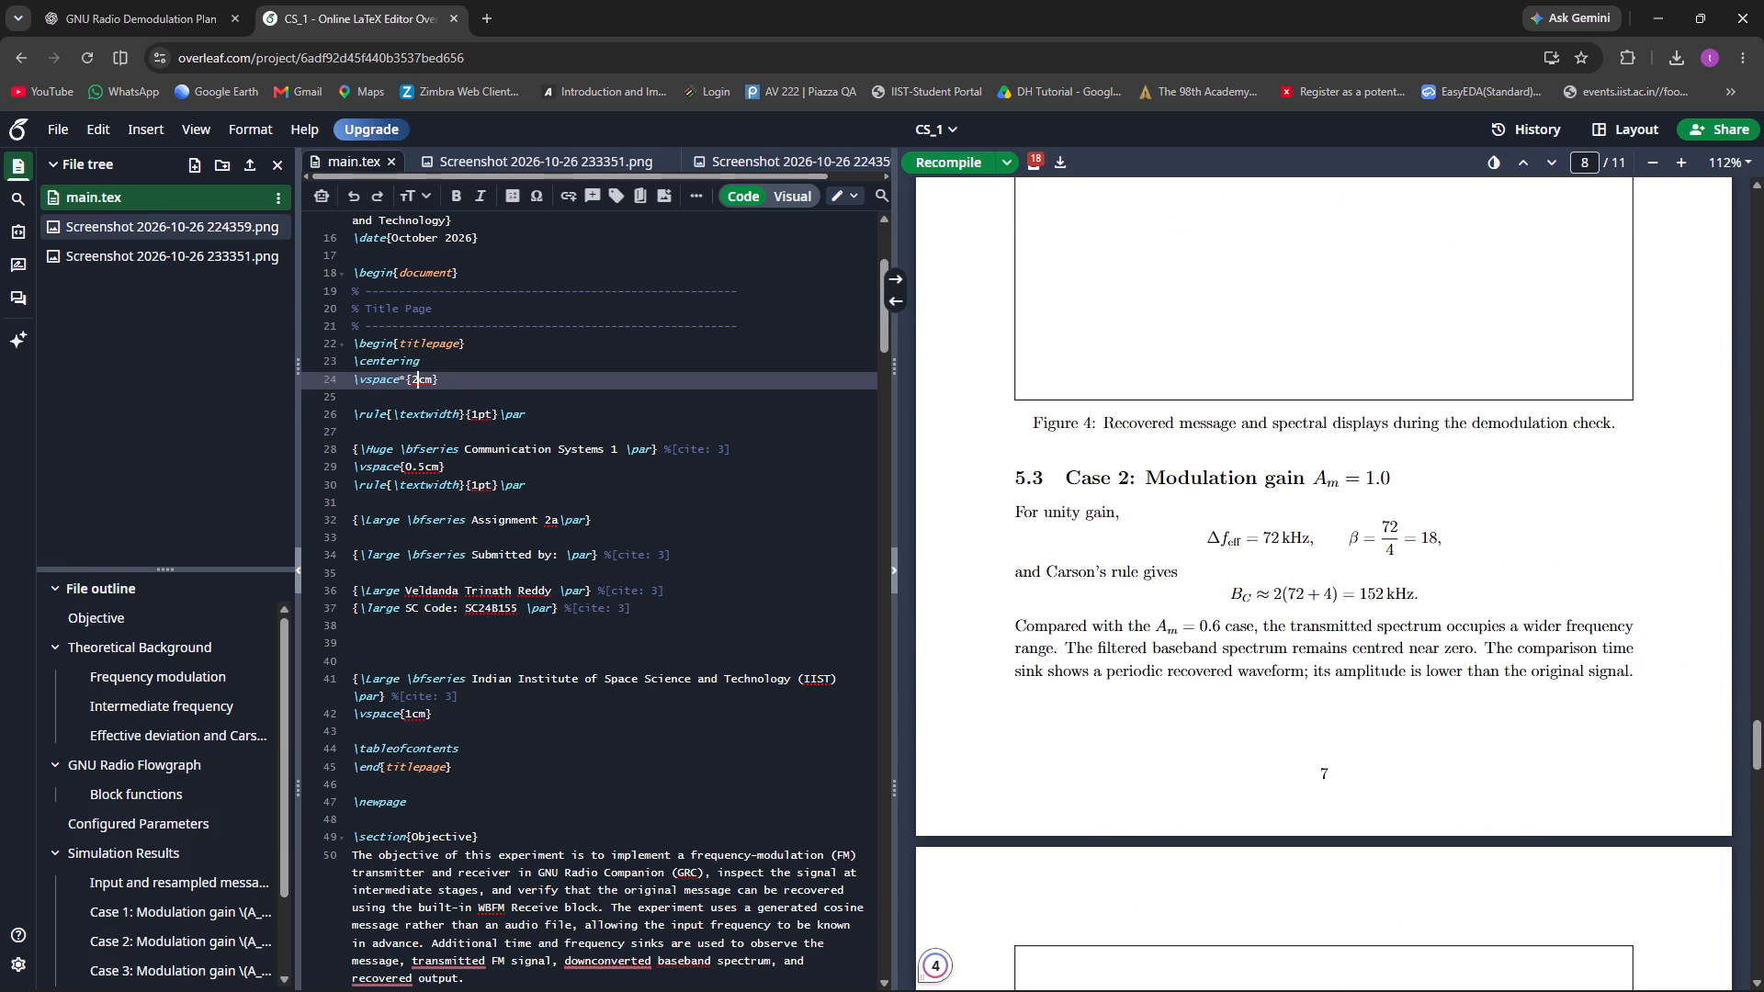
click(282, 226)
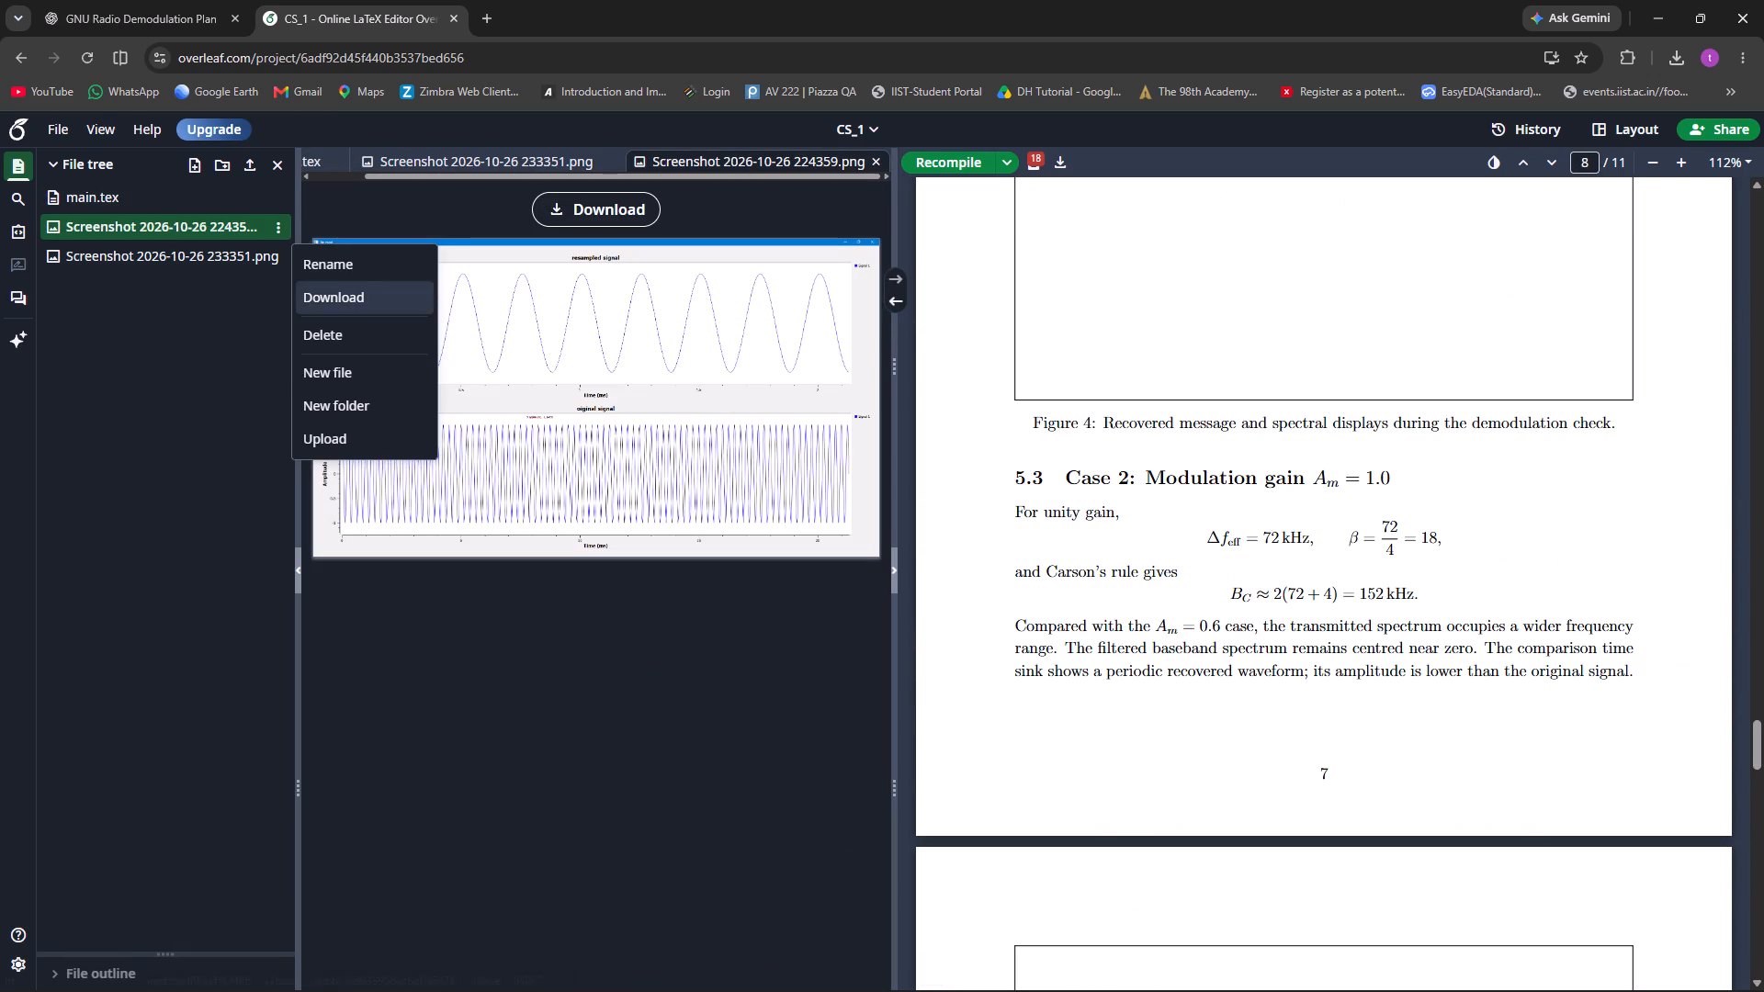
click(340, 270)
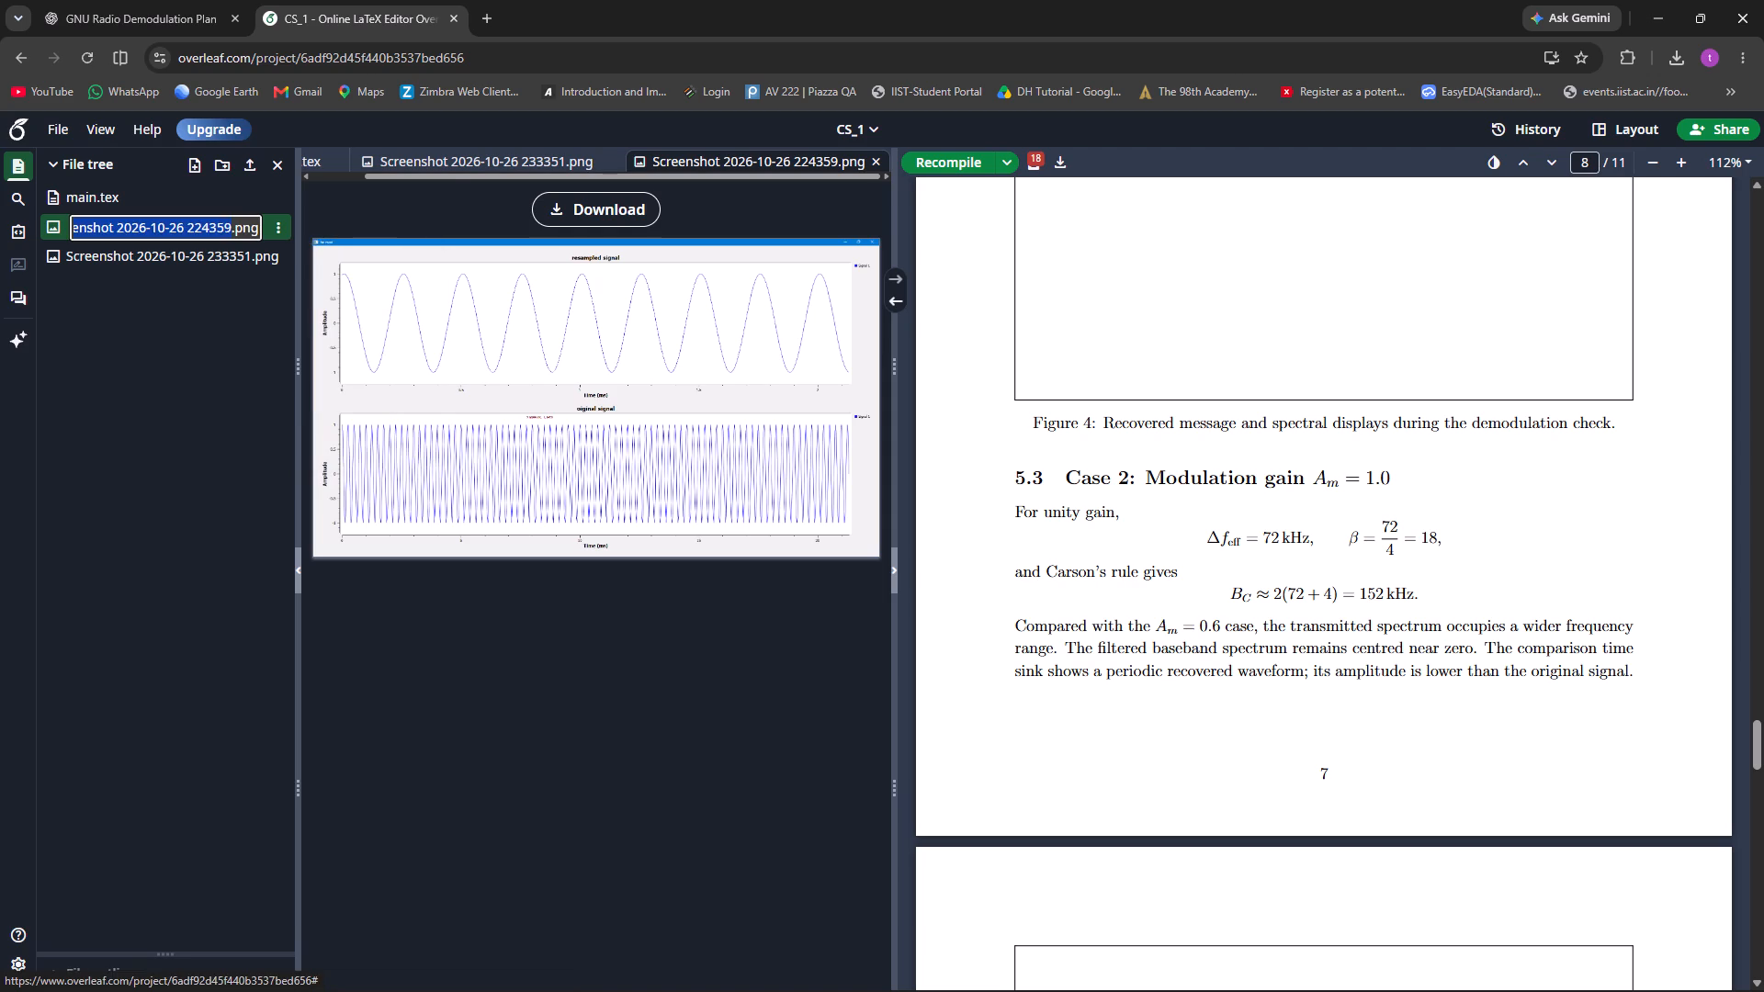
text(input_signals)
key(Return)
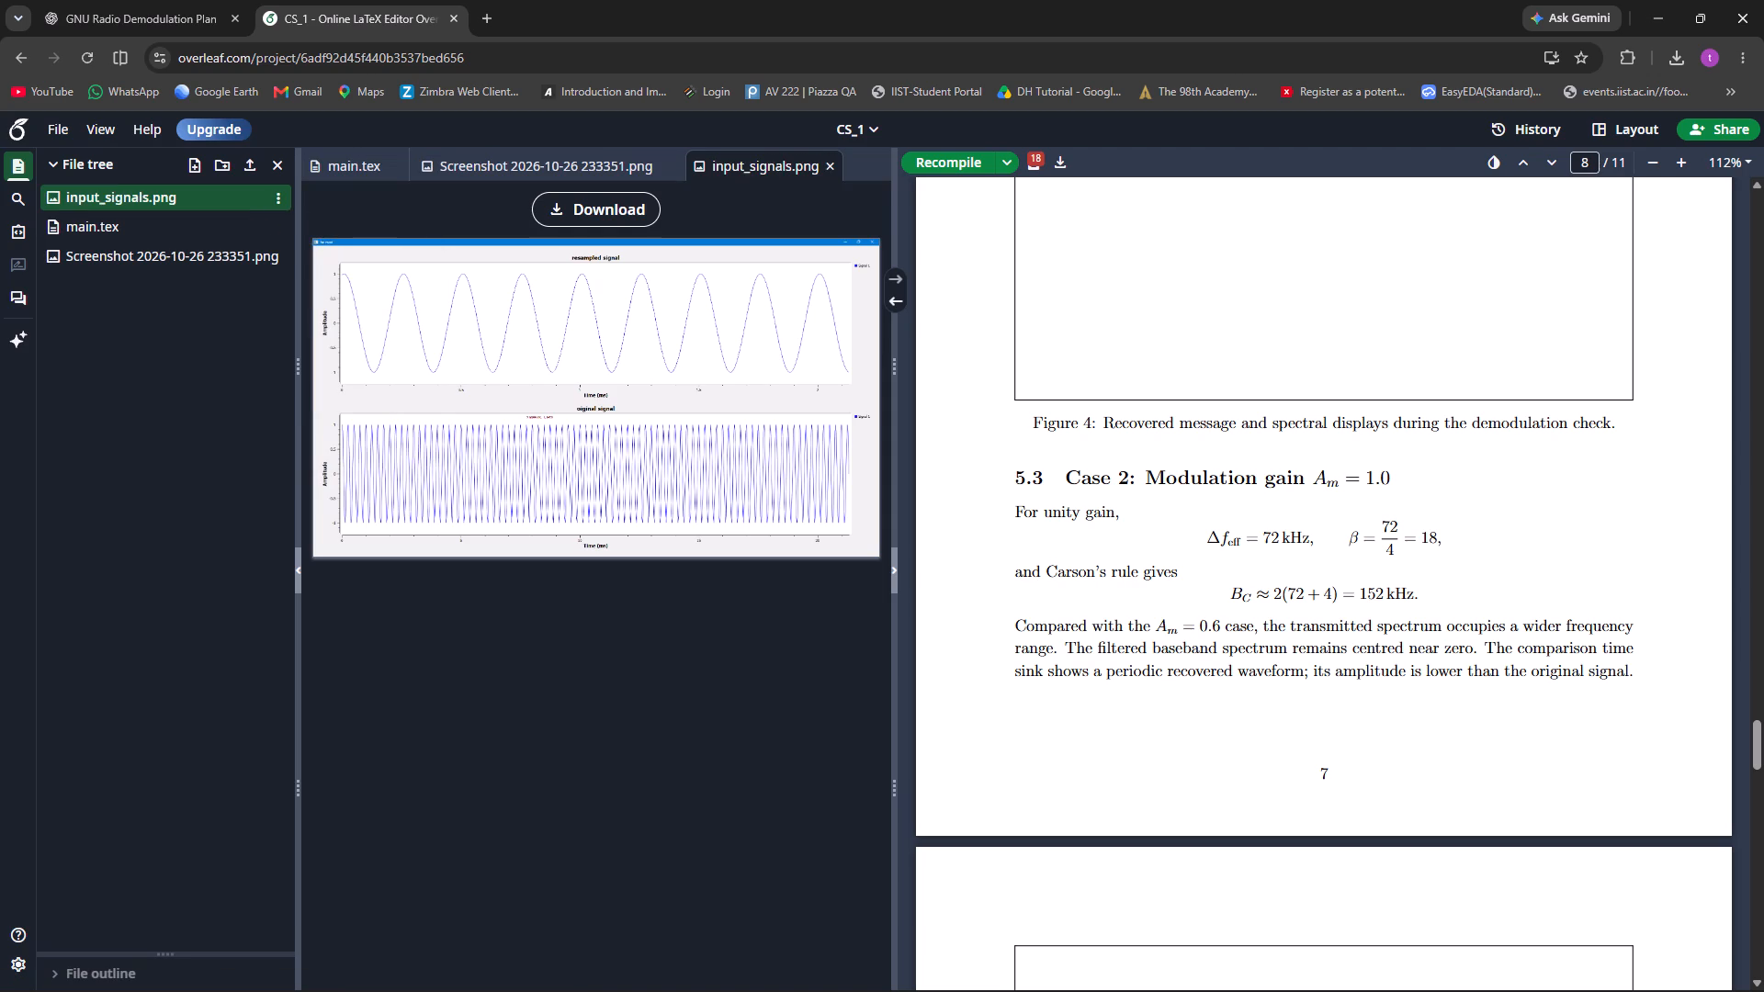
Rename Screenshot 2026-10-26 233351.png as flowgraph.png, matching the file name in the report's Figure 1 placeholder.
click(219, 252)
click(269, 253)
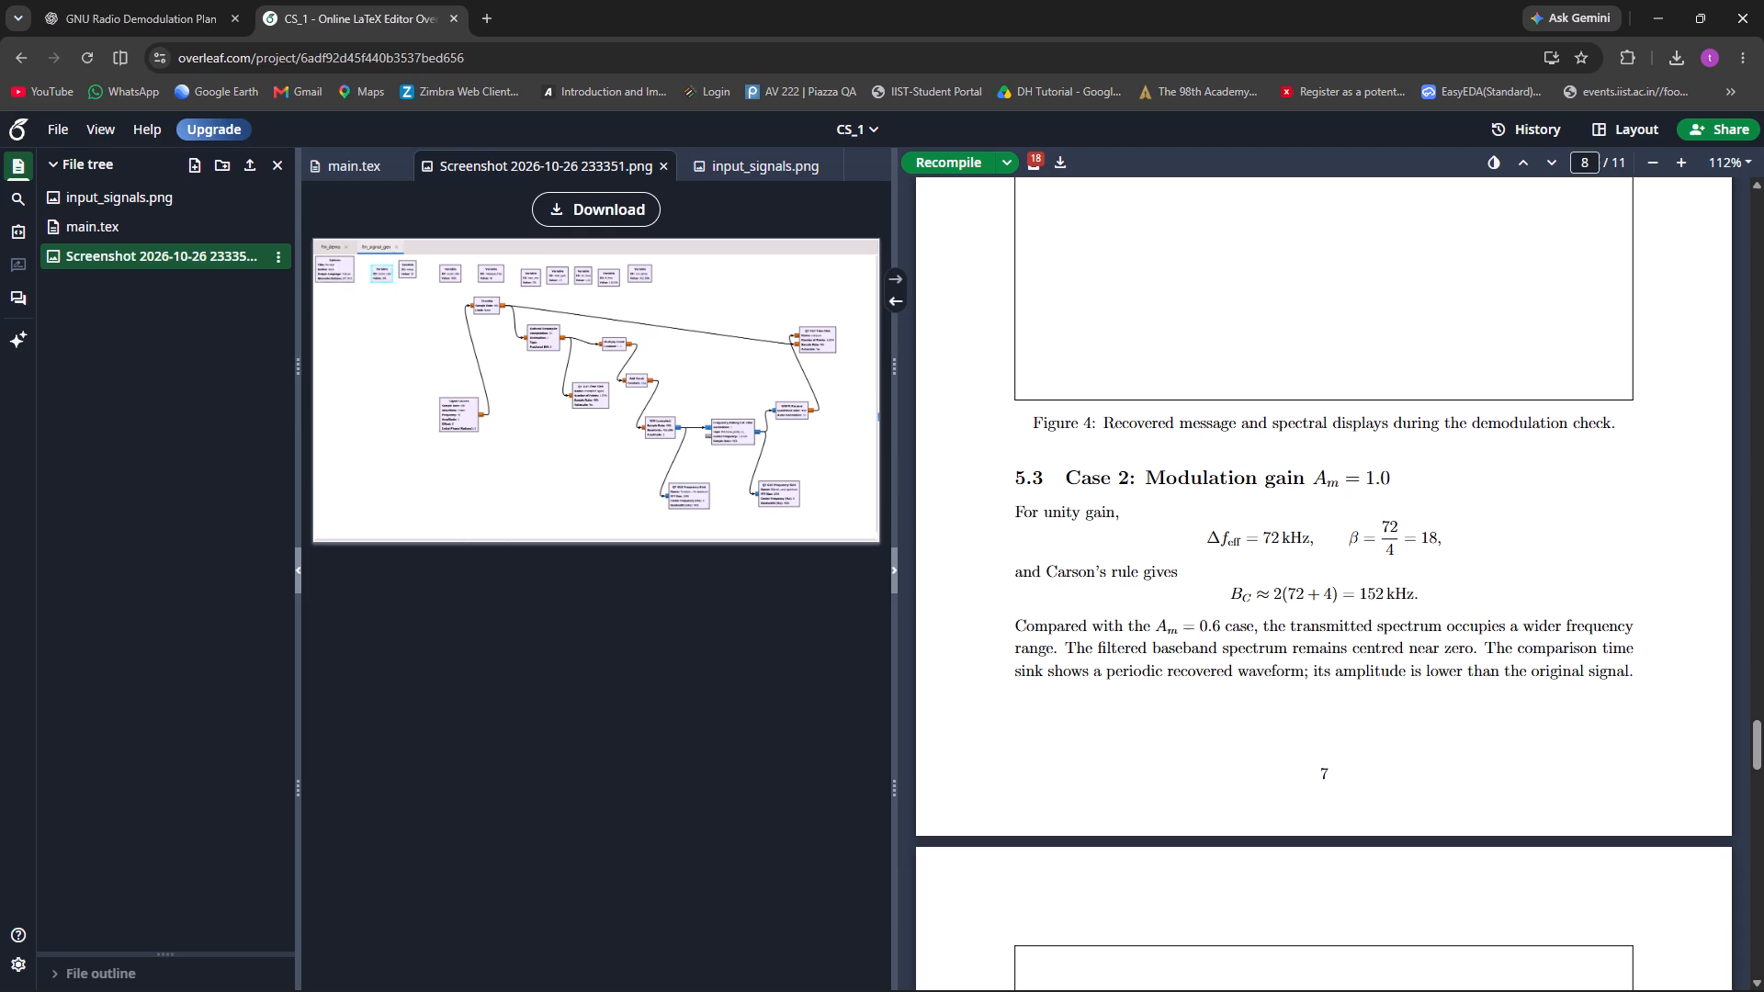
click(300, 285)
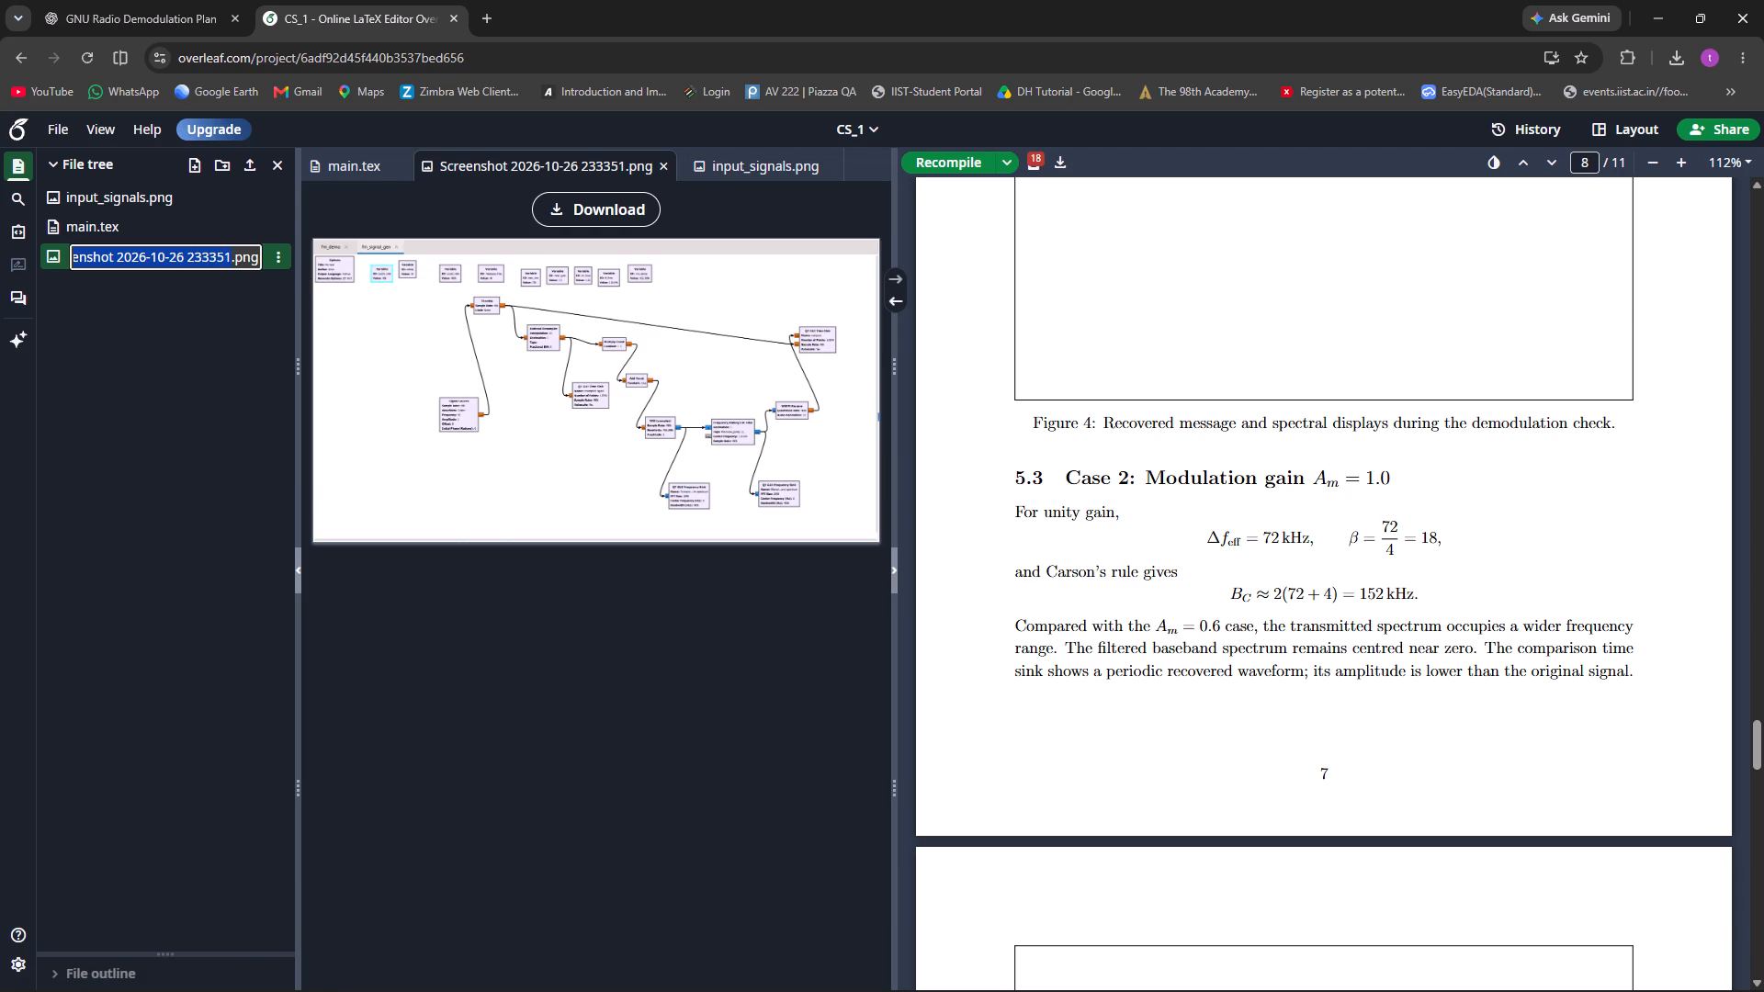
scroll(1165, 412, up, 5)
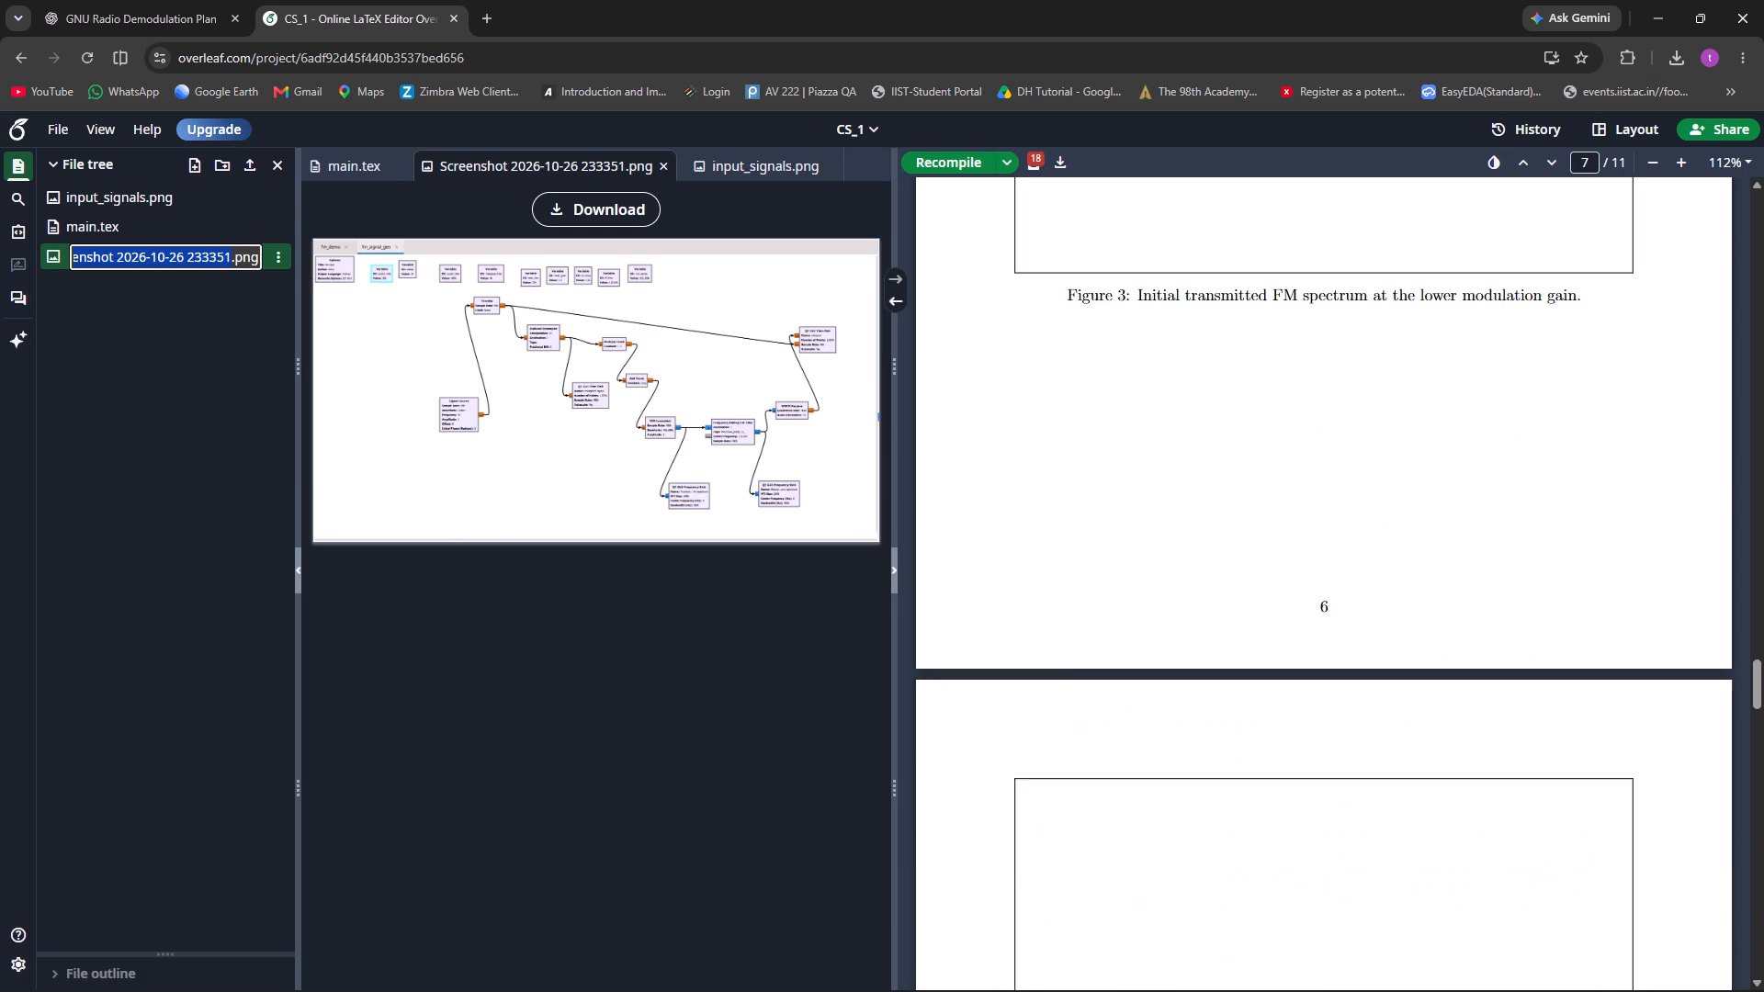
scroll(1165, 412, up, 8)
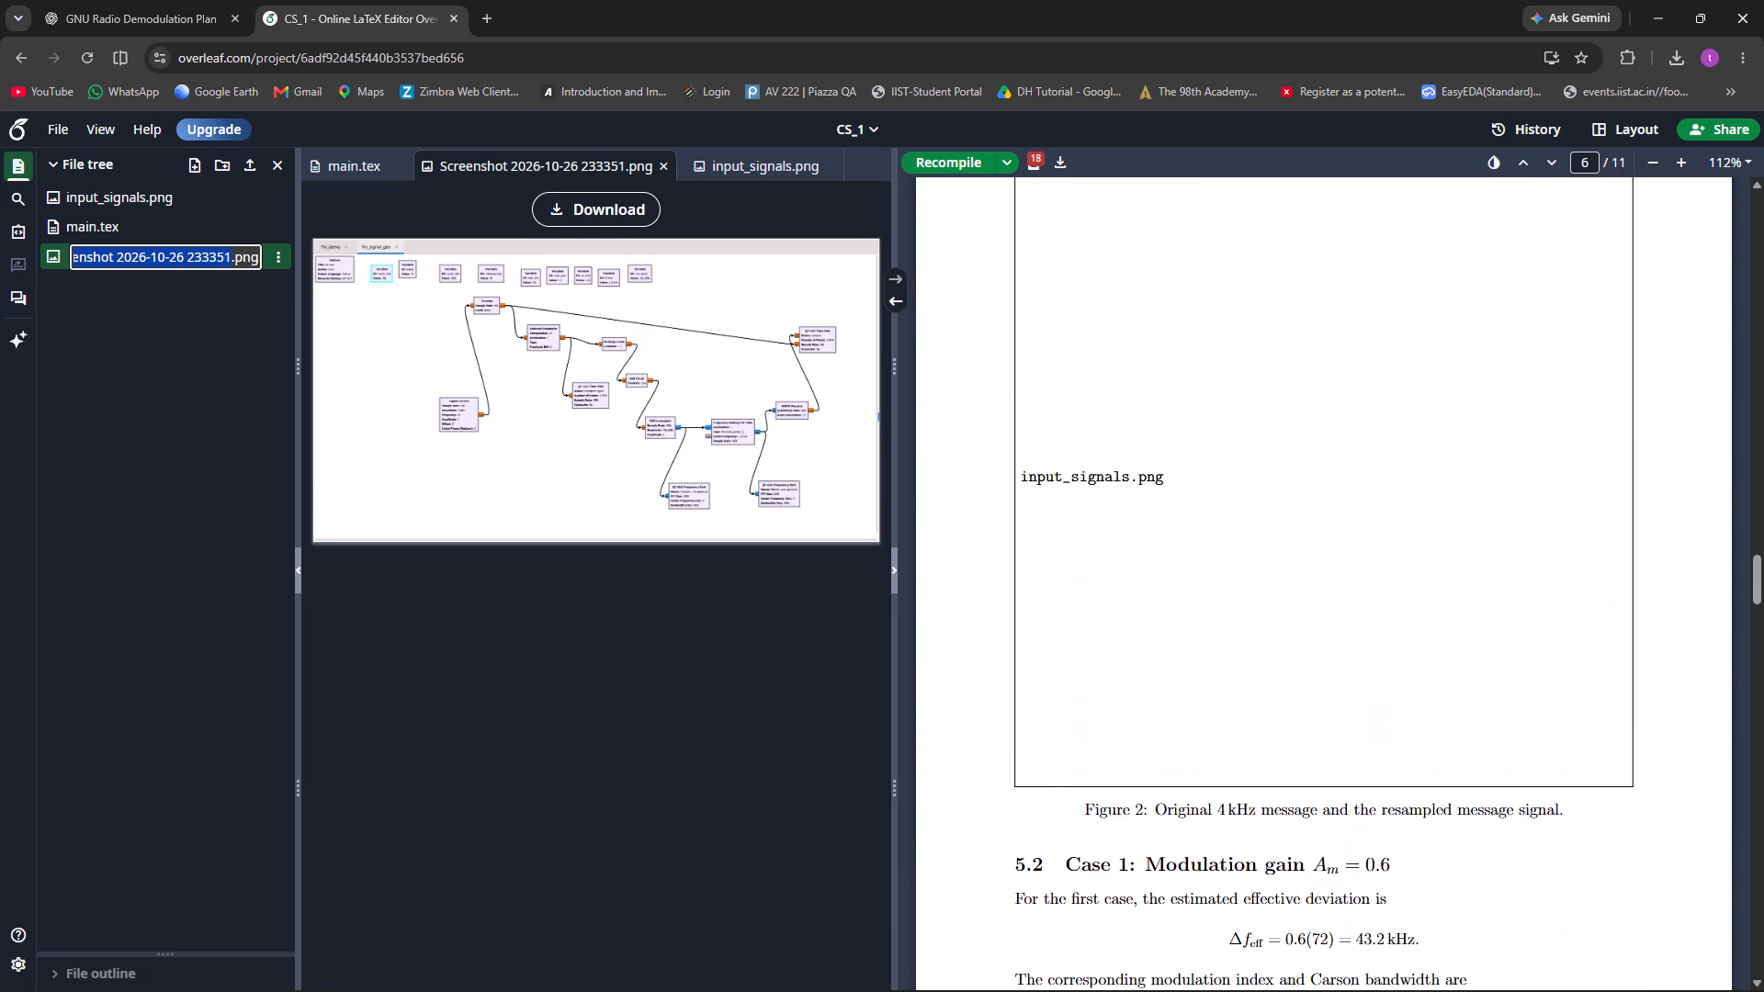
scroll(1165, 412, up, 6)
scroll(1165, 412, left, 1)
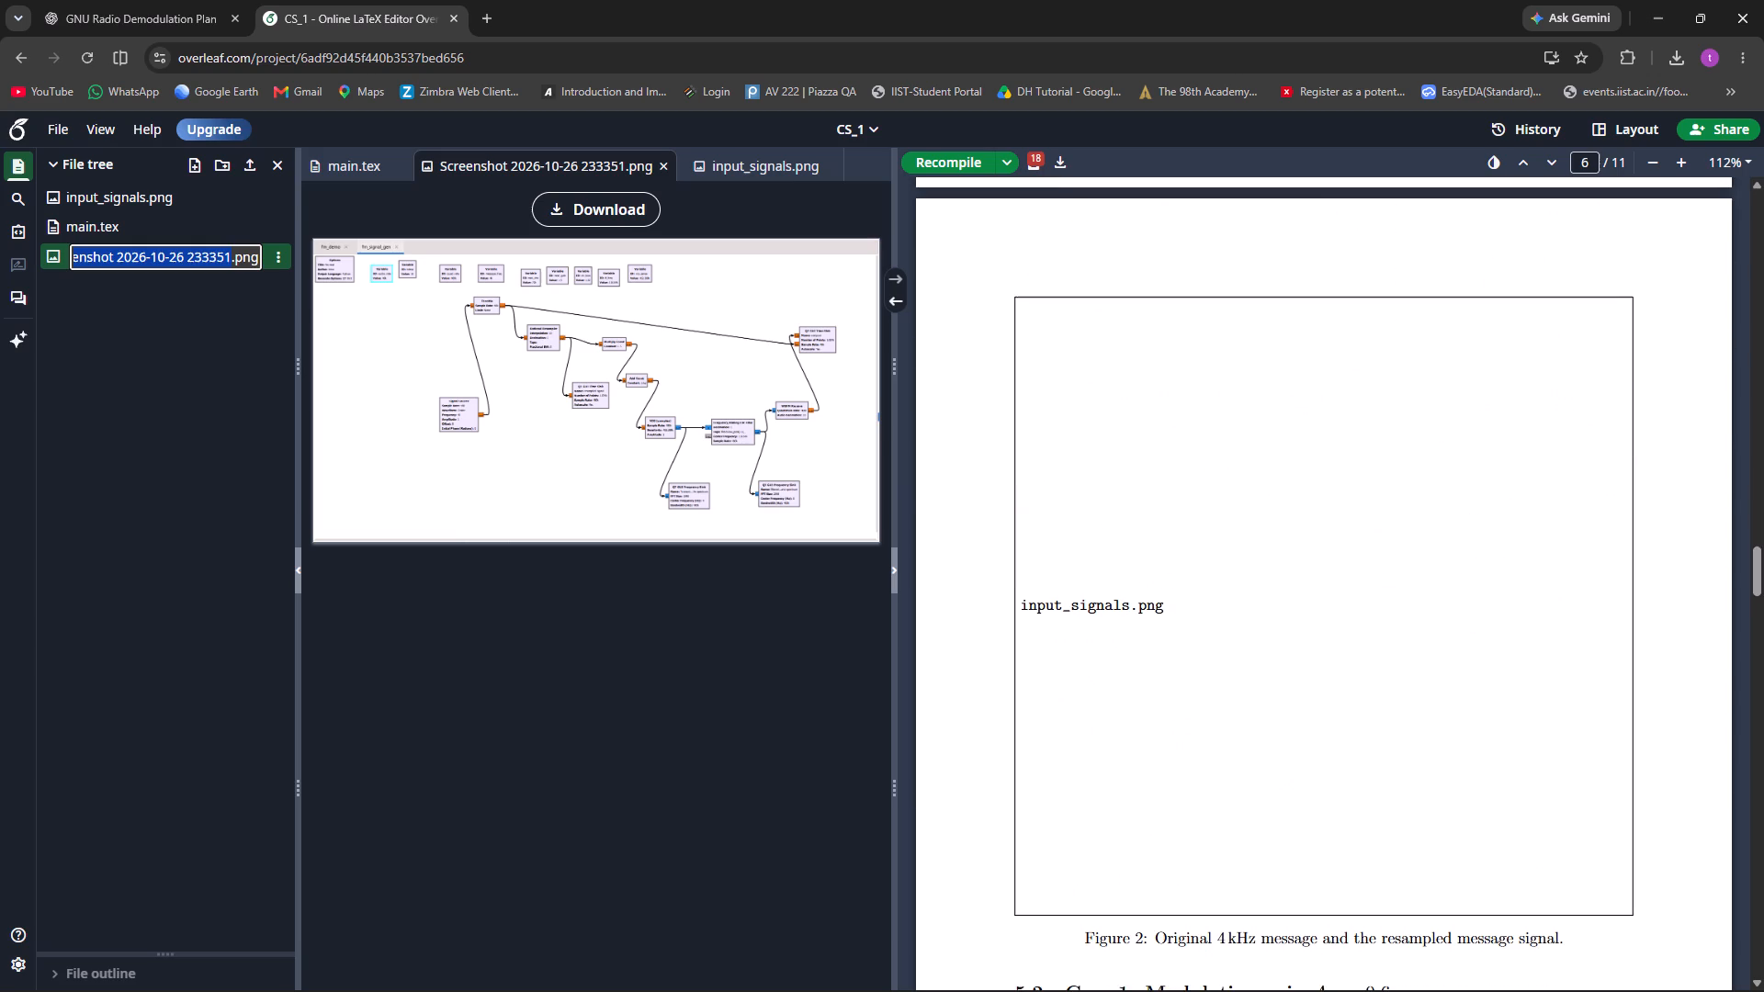
scroll(1165, 412, up, 11)
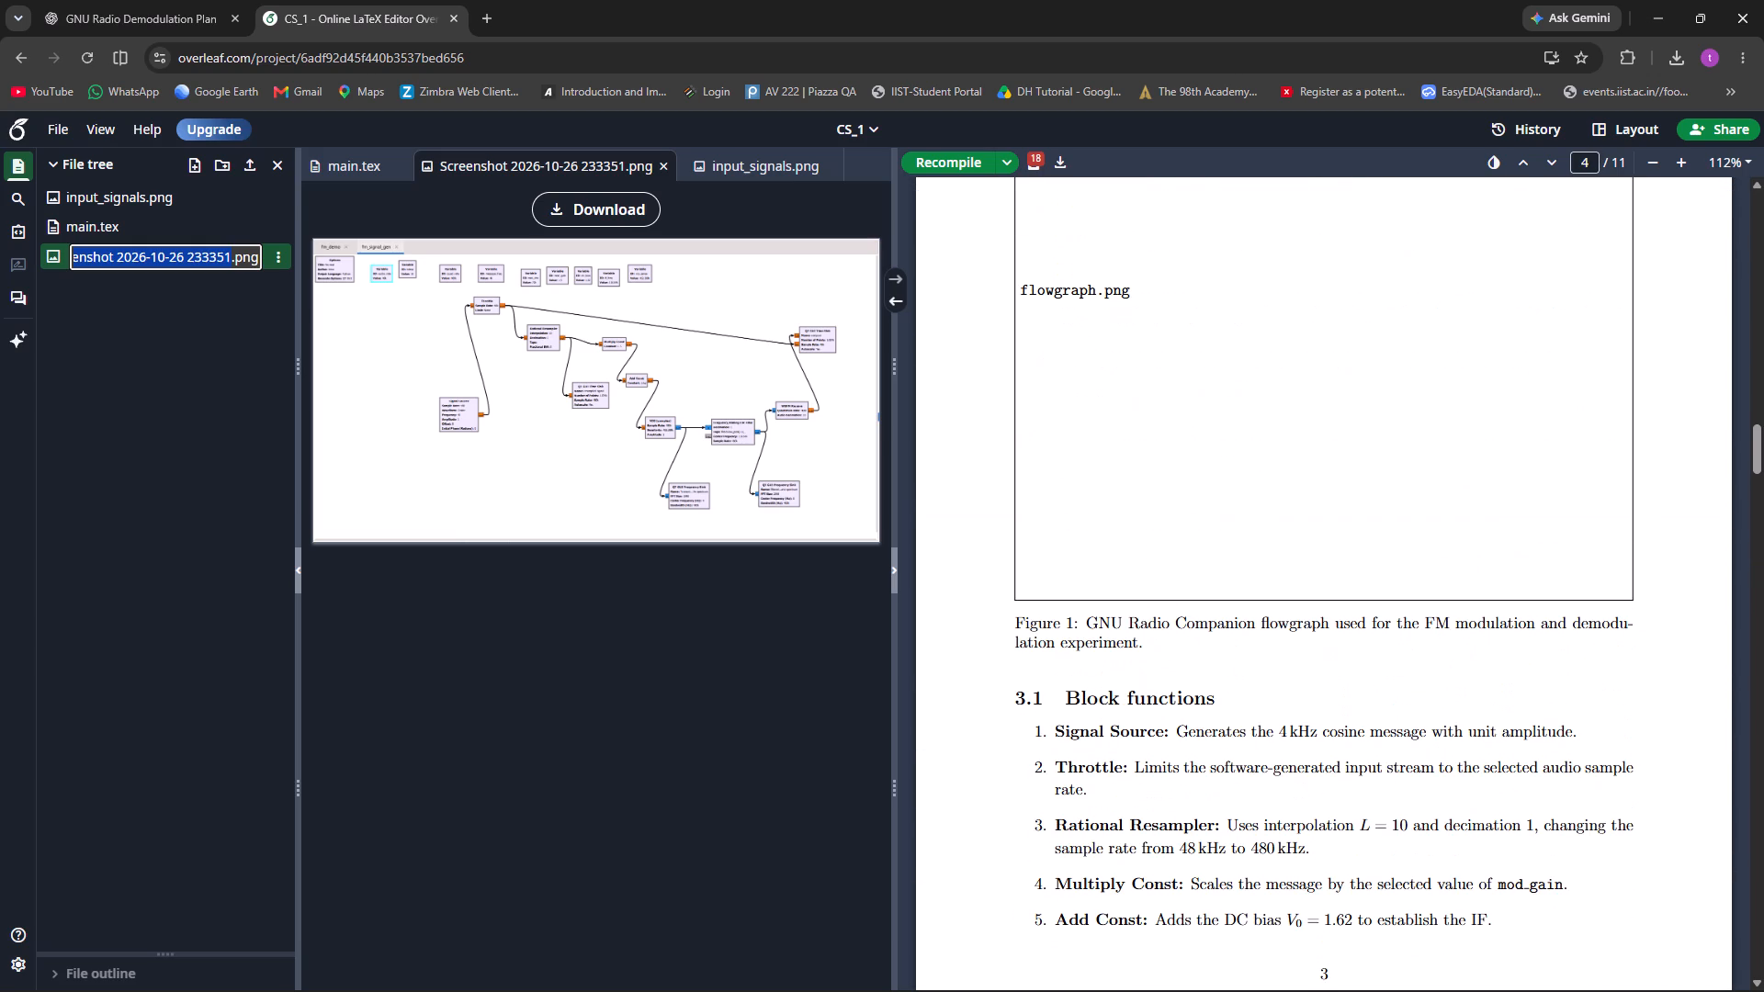
text(flowgraph)
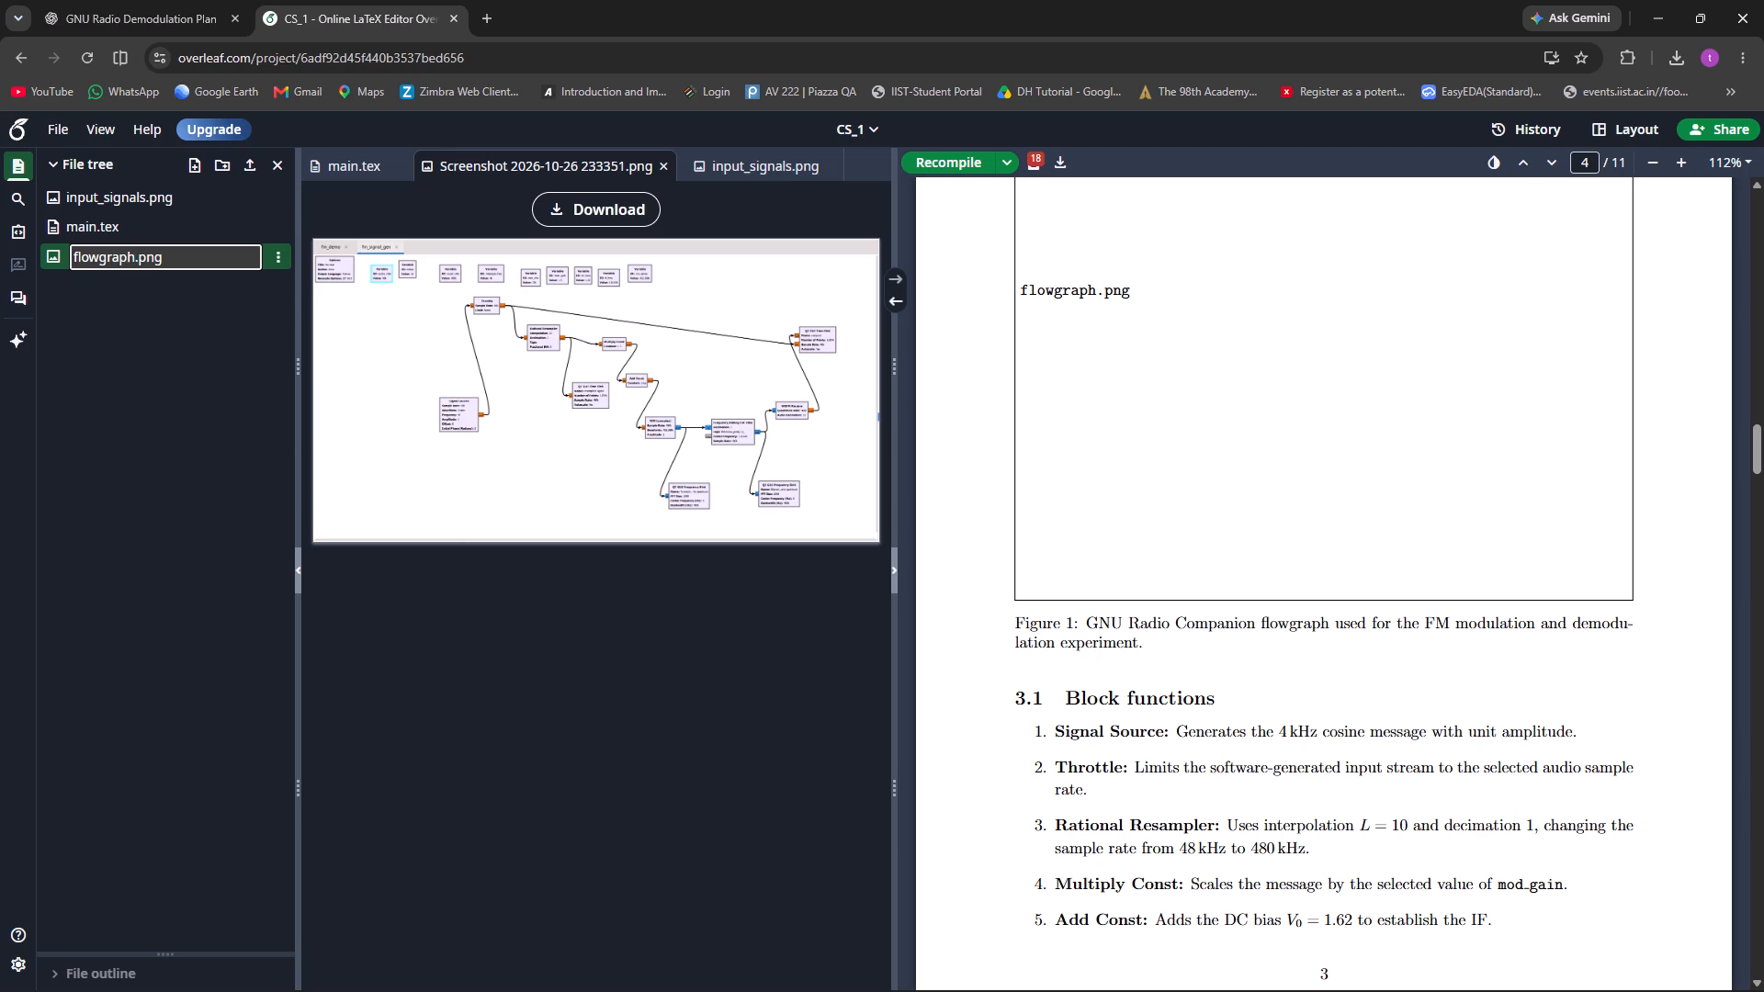
key(Return)
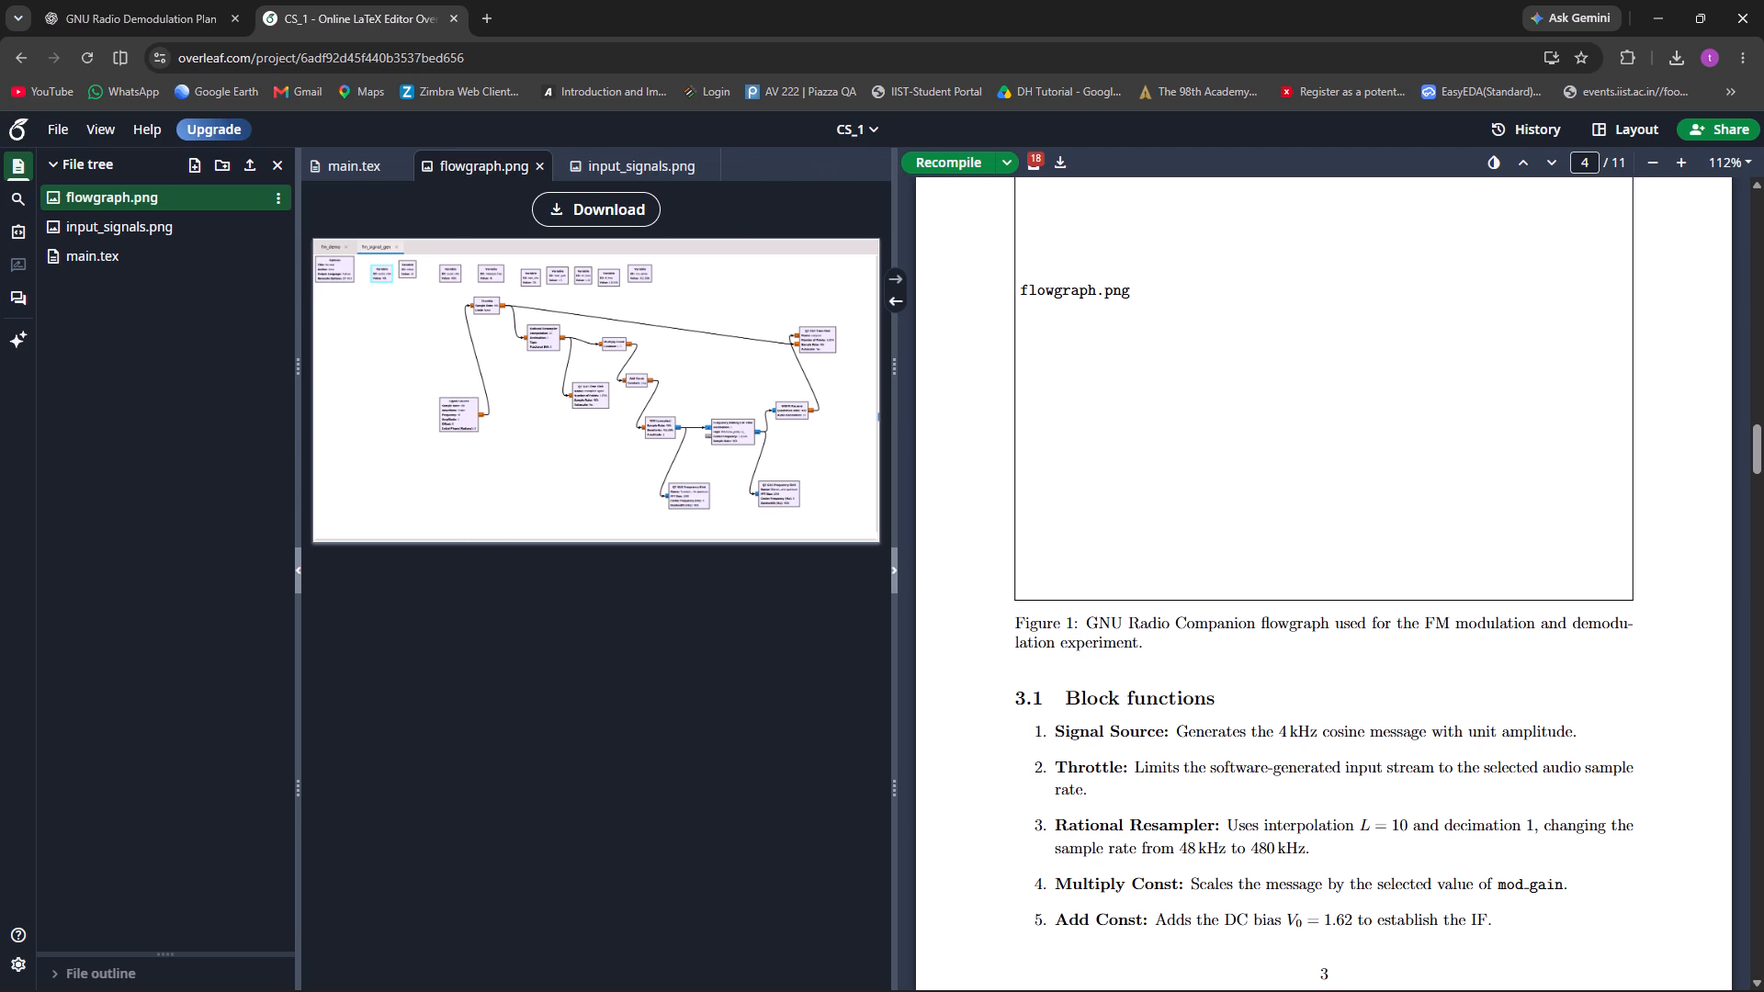
Recompile the report and check the flowgraph image placed in Figure 1 of the PDF.
click(938, 161)
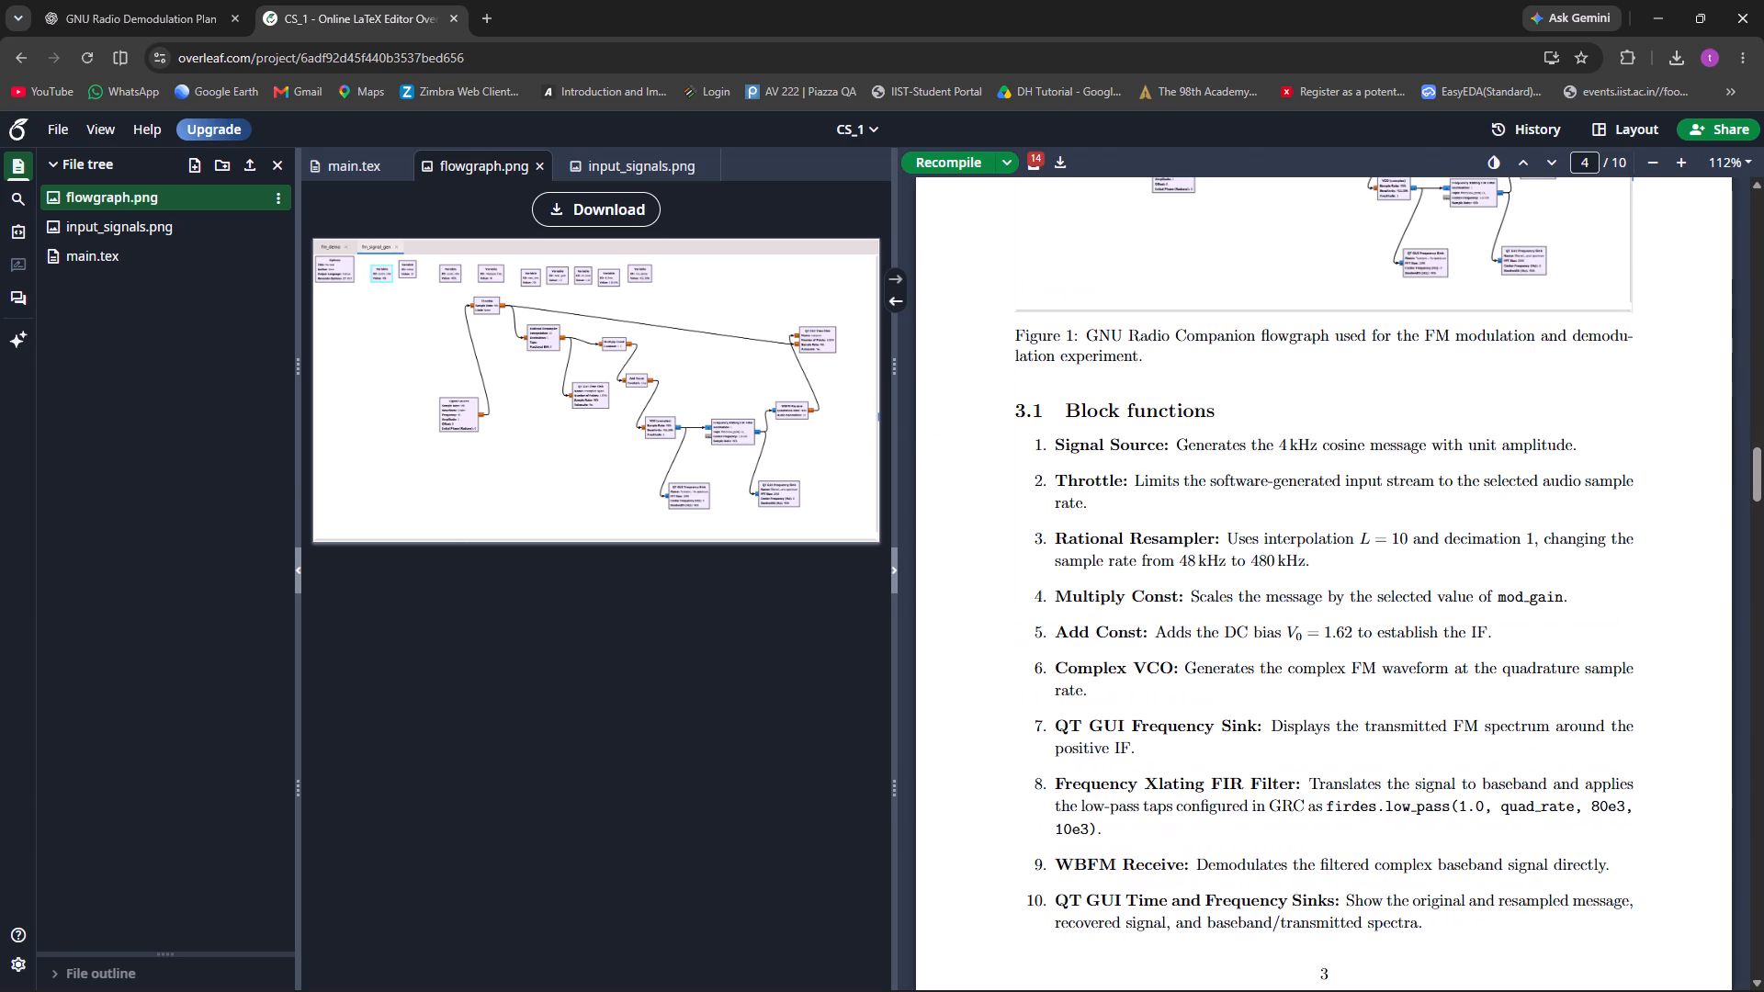
scroll(1316, 481, up, 9)
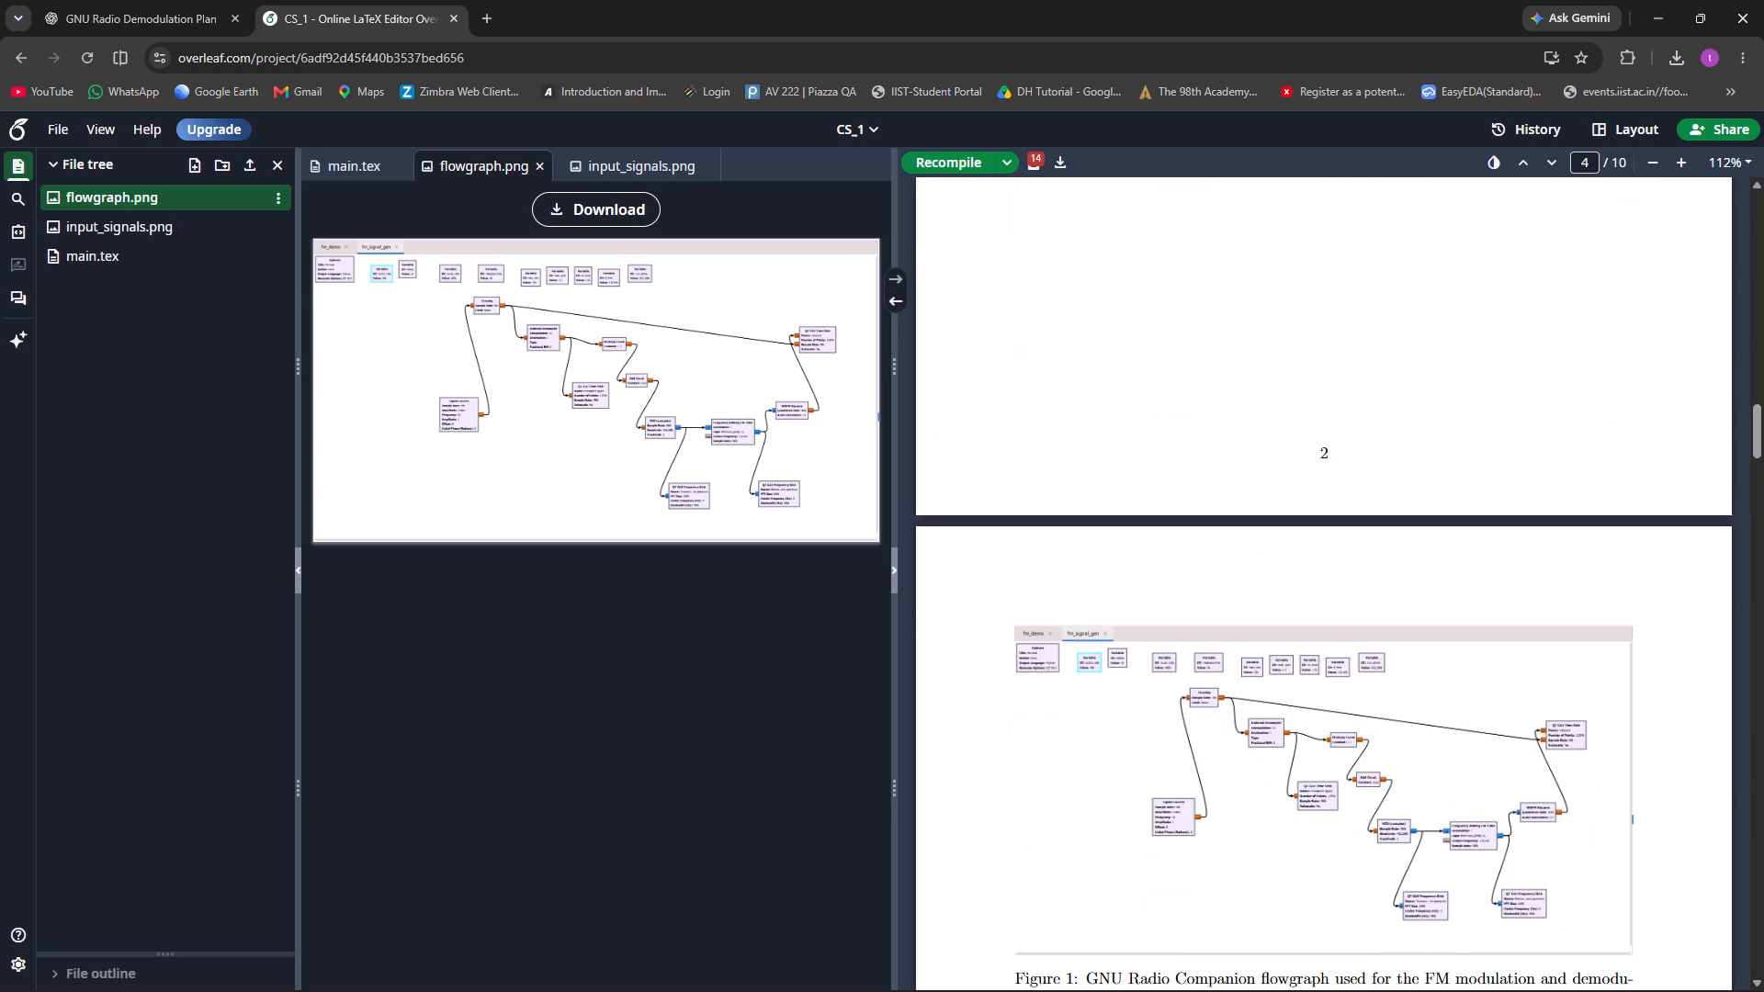
scroll(1316, 481, up, 5)
scroll(1316, 481, down, 4)
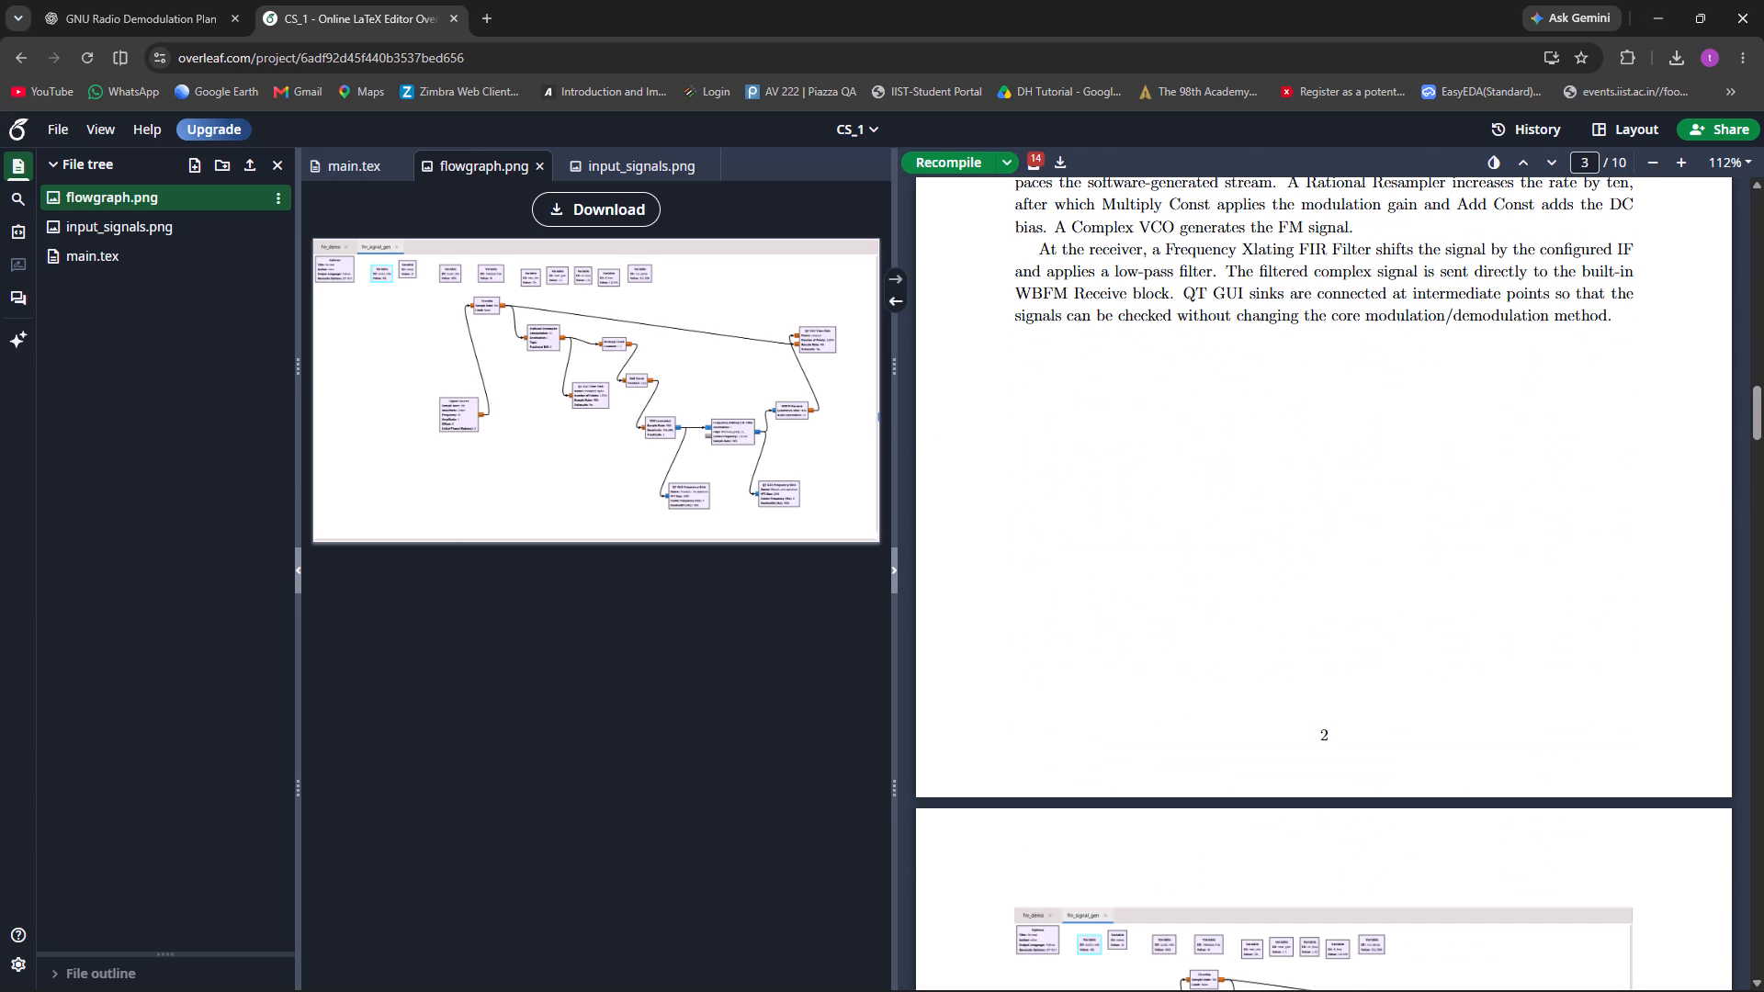
scroll(1316, 481, down, 8)
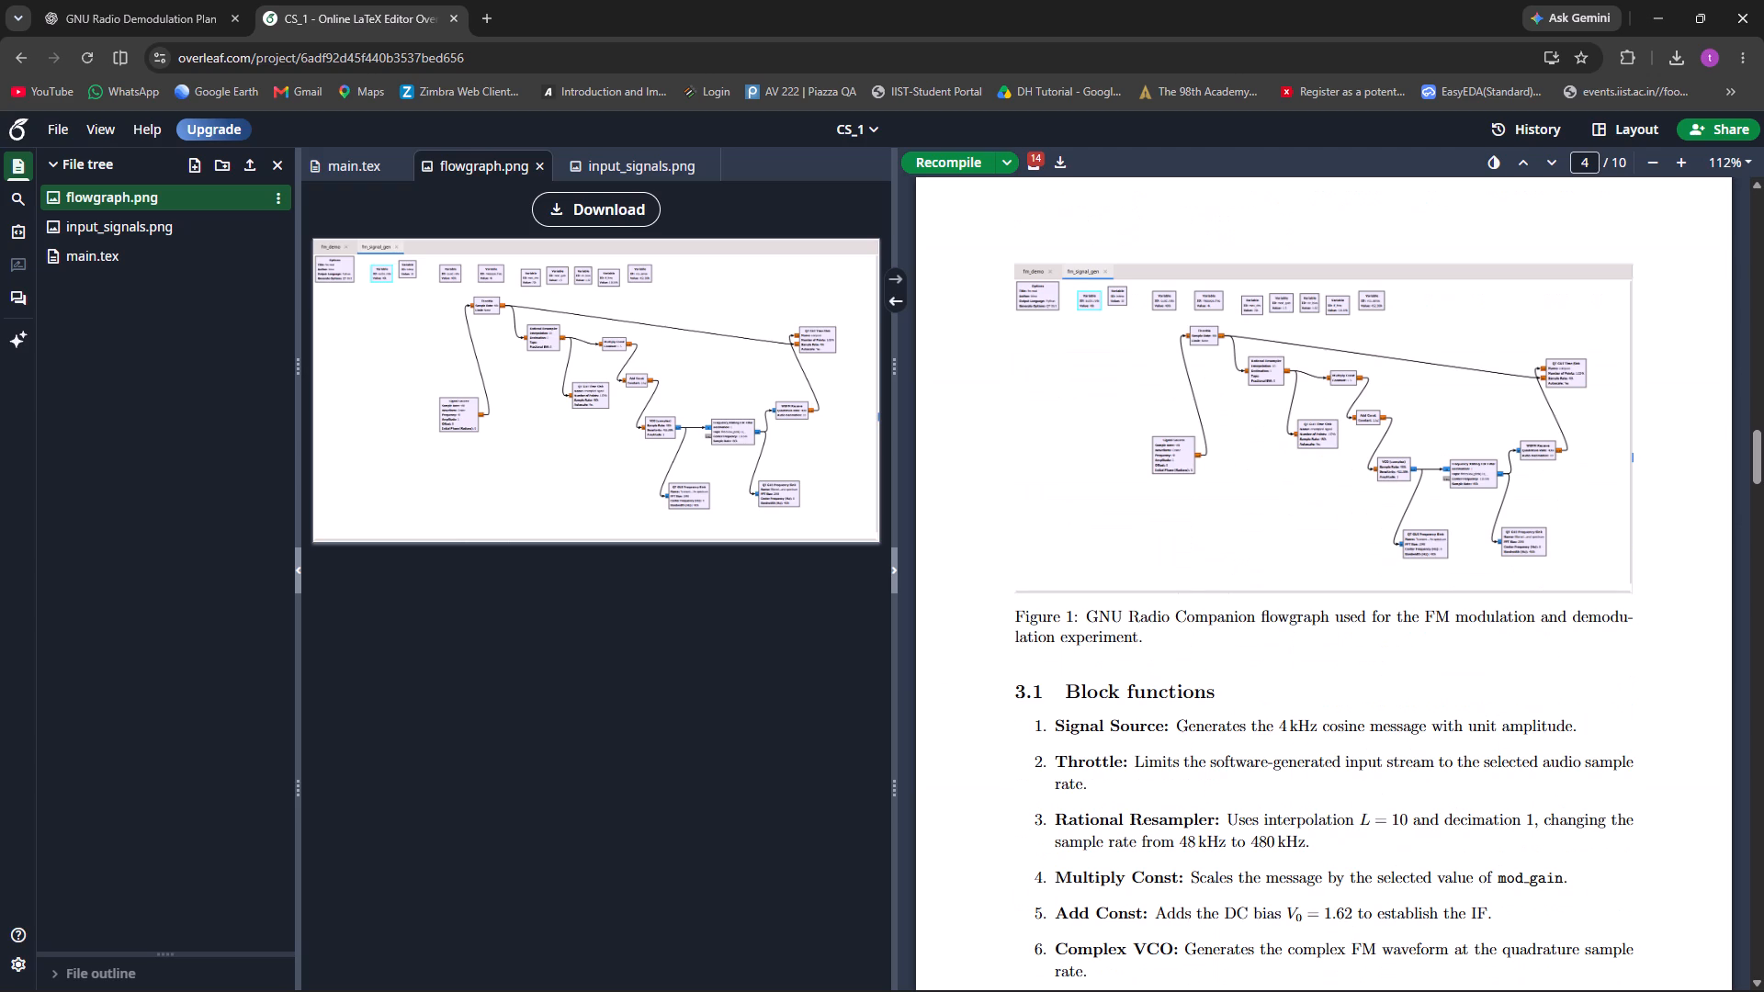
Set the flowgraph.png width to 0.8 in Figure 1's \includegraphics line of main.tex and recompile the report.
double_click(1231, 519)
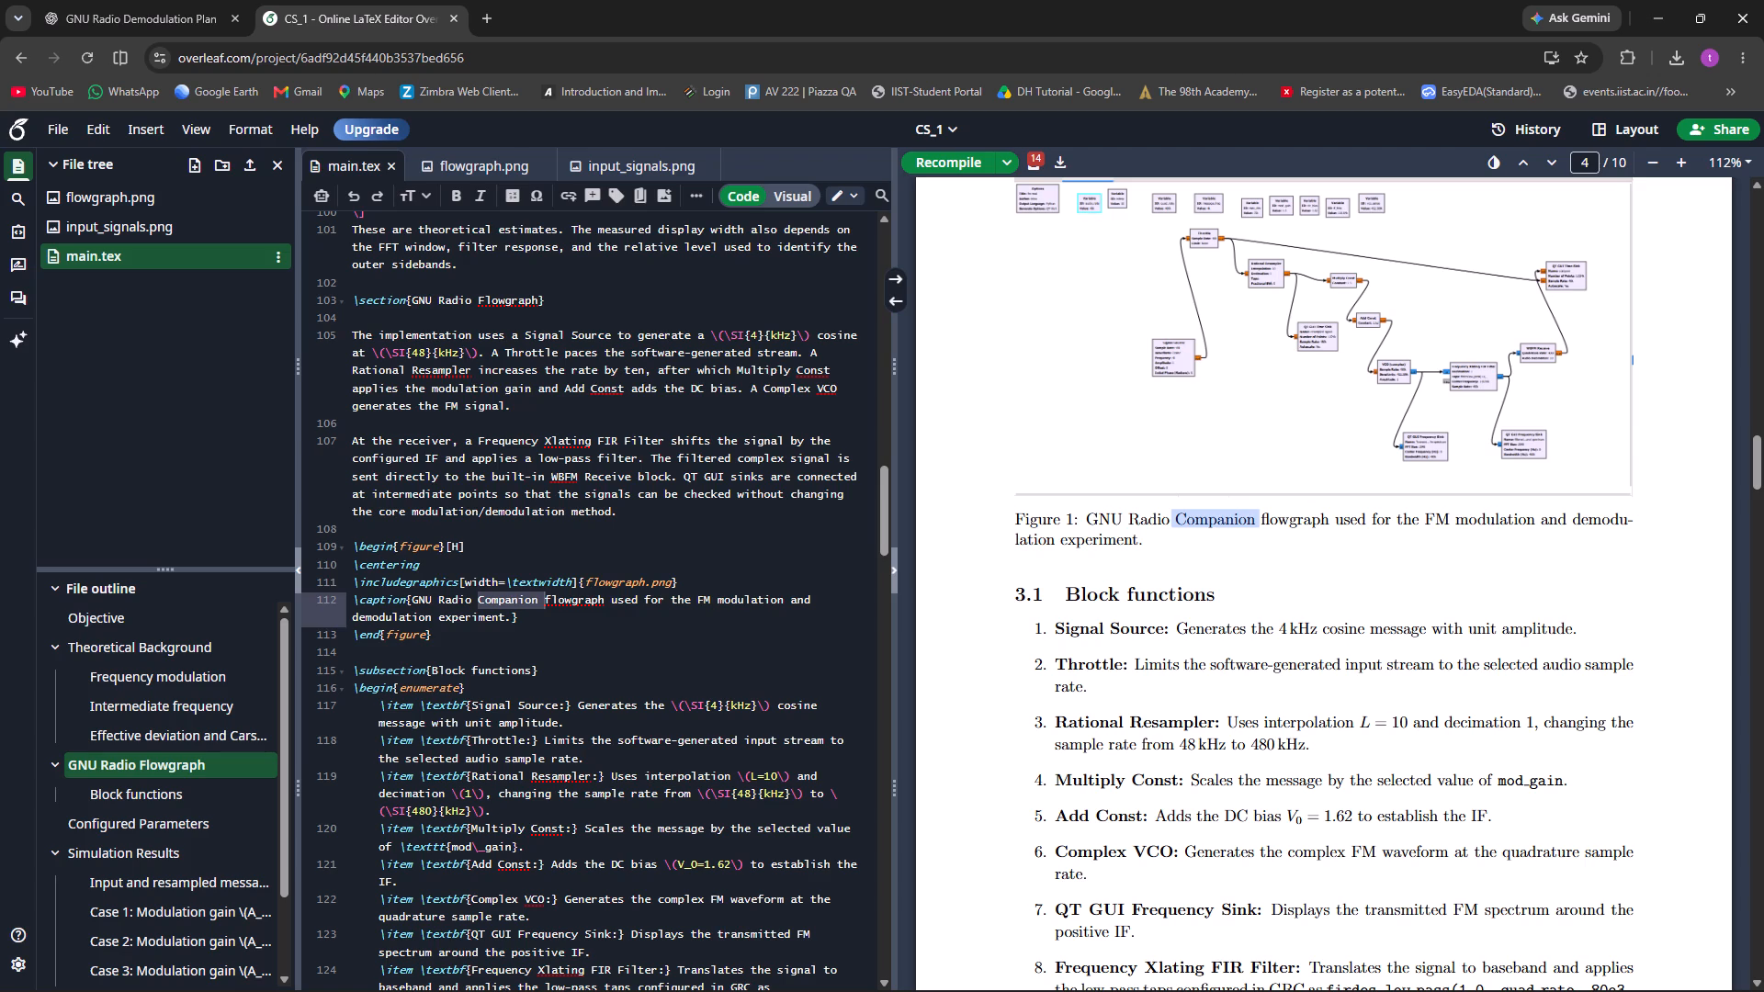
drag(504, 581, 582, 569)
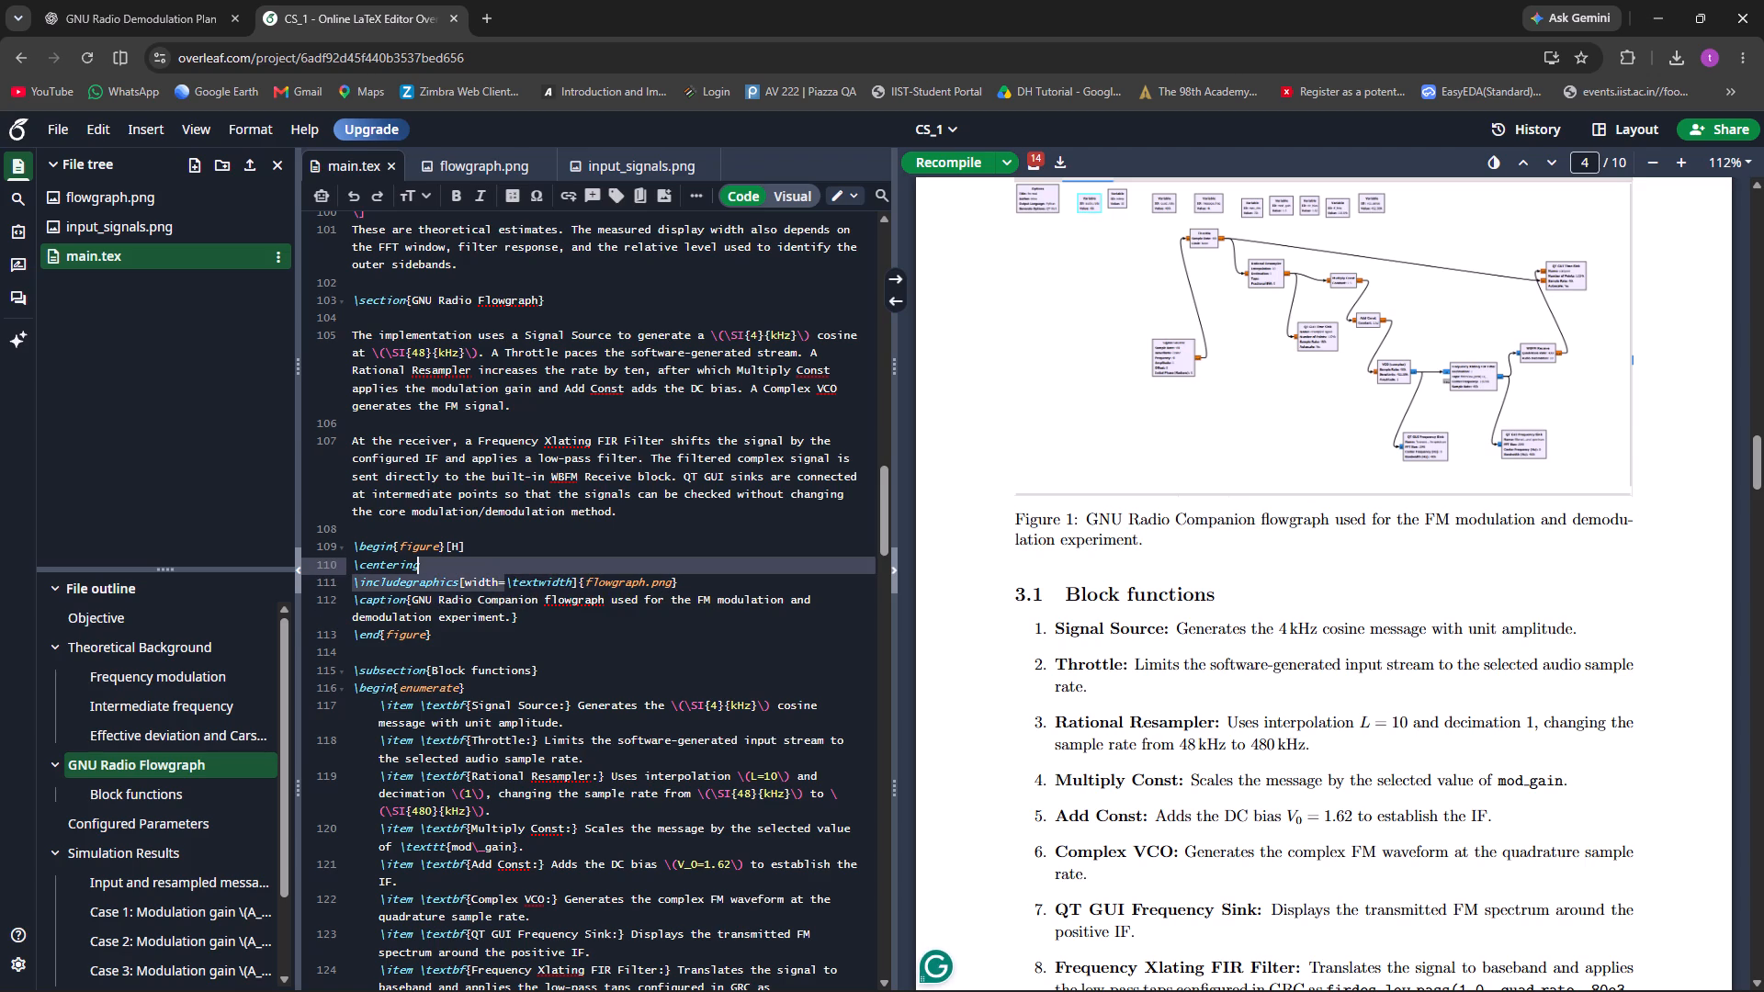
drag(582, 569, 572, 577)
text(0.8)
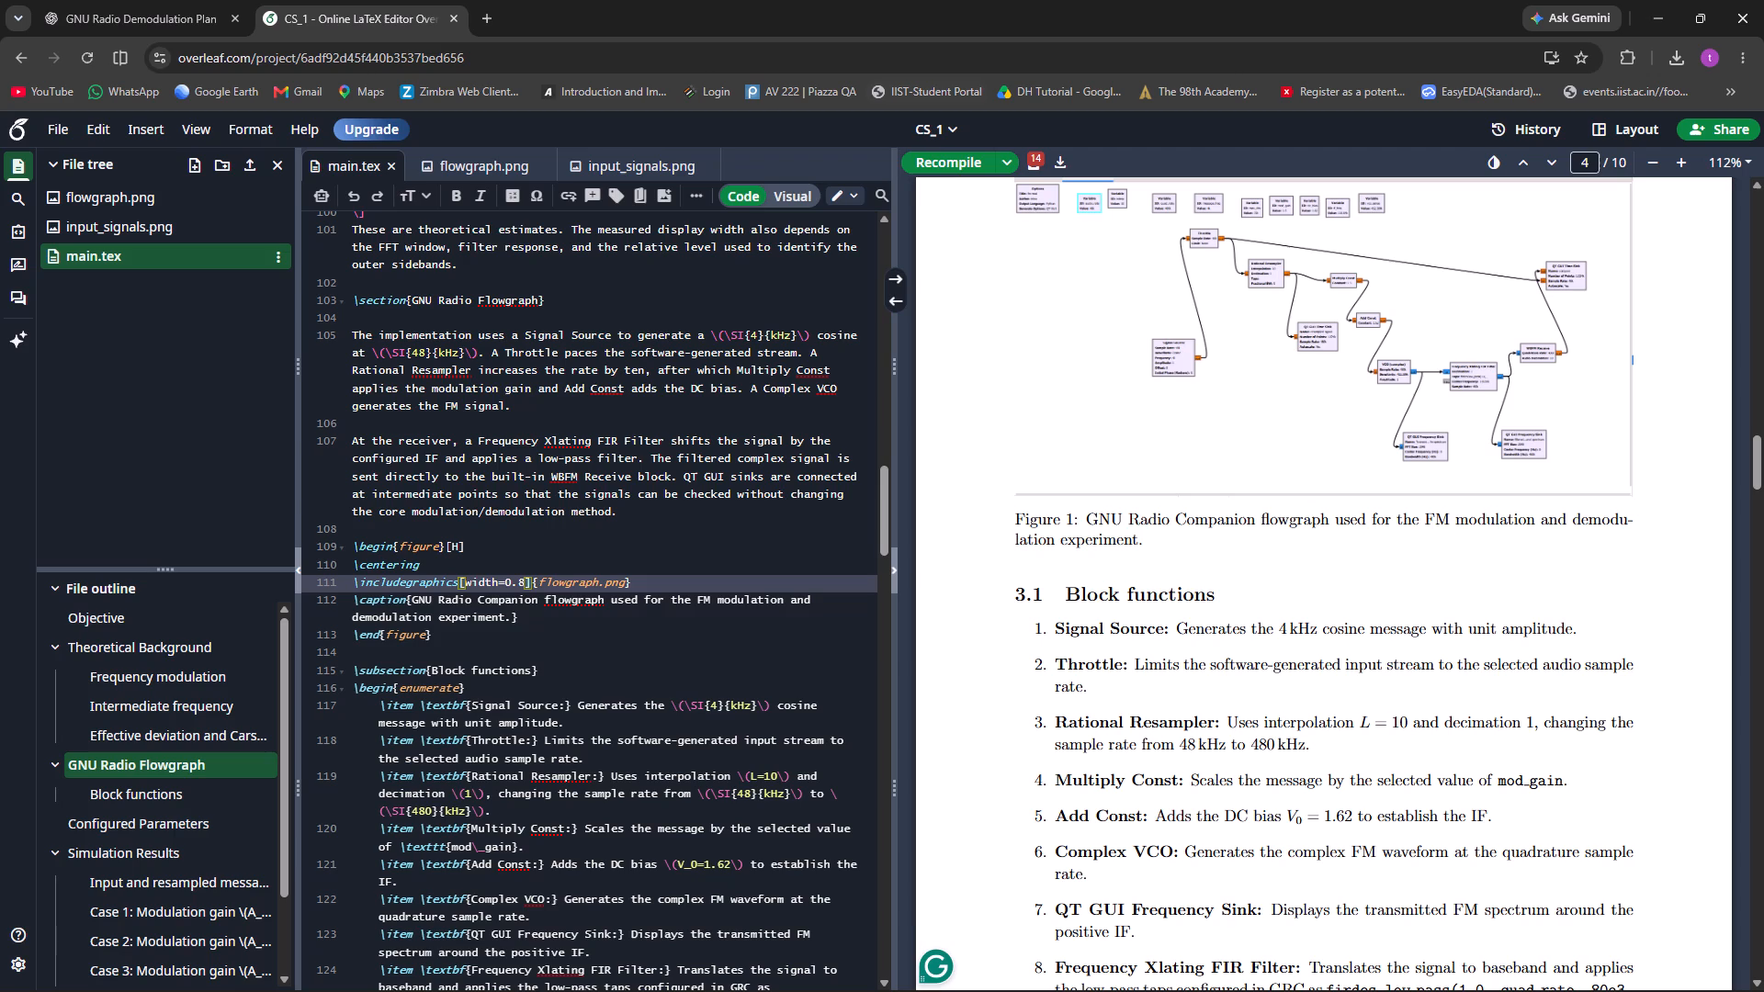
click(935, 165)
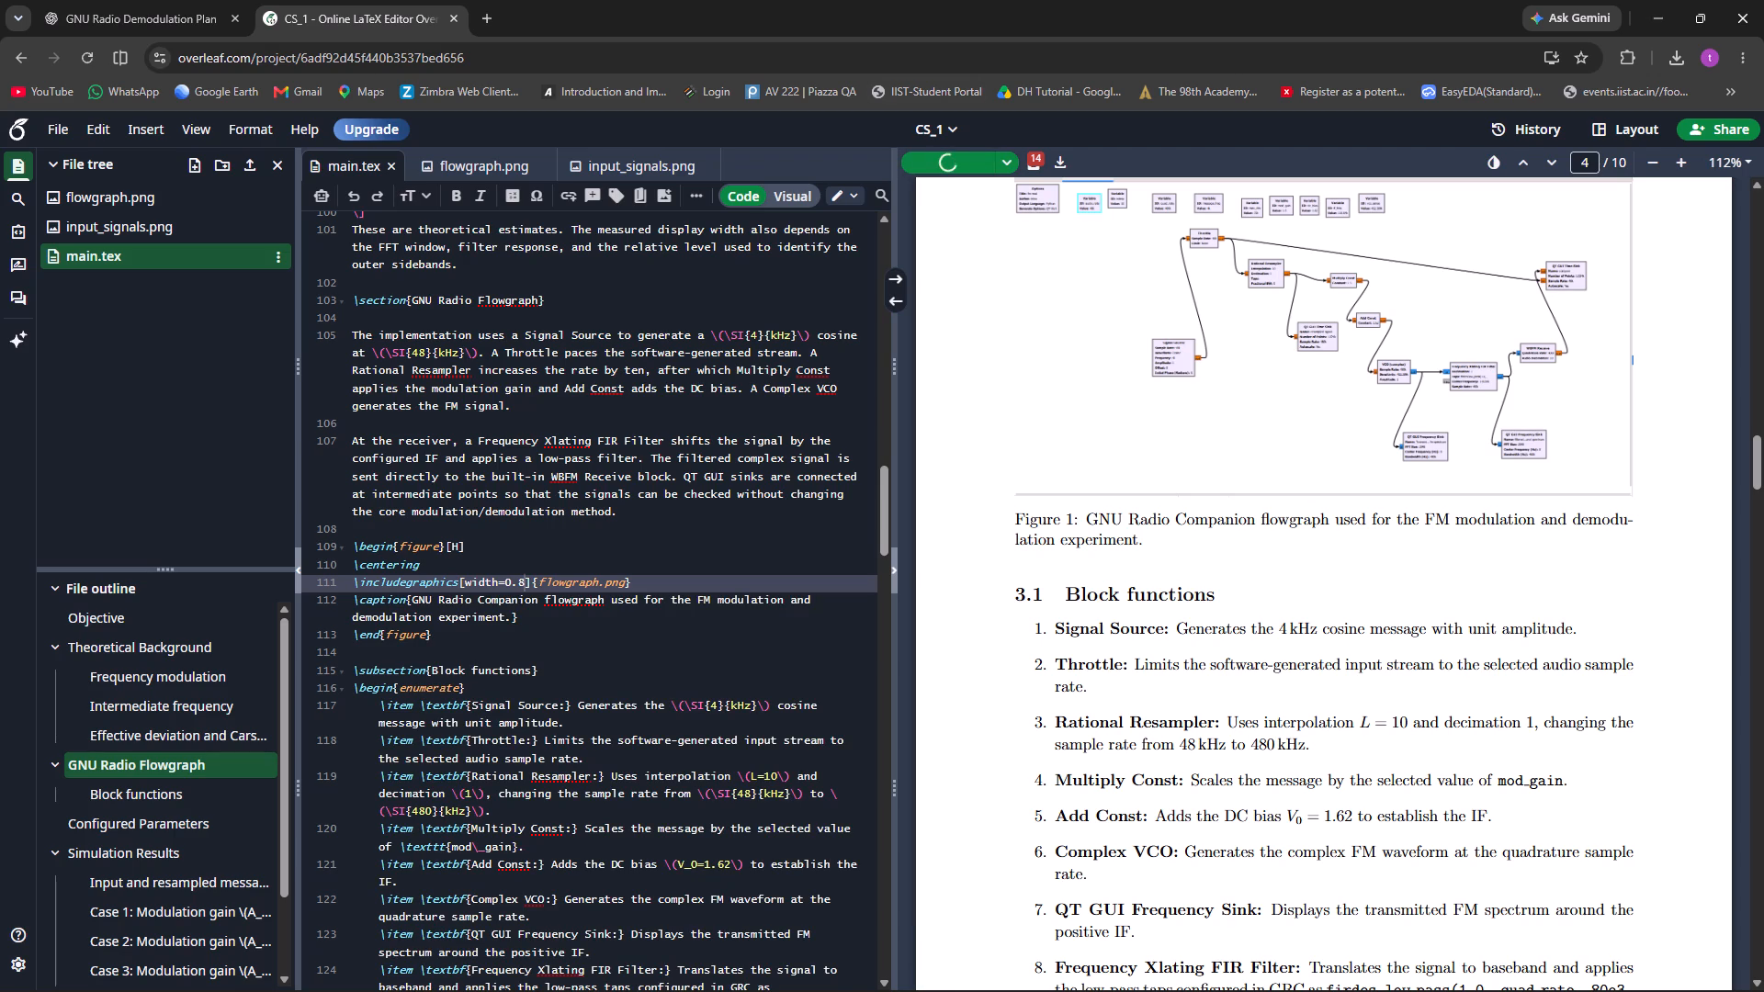
Examine the recompiled PDF around Figures 1 and 2 to check how the flowgraph image and surrounding pages are laid out.
scroll(1218, 416, up, 2)
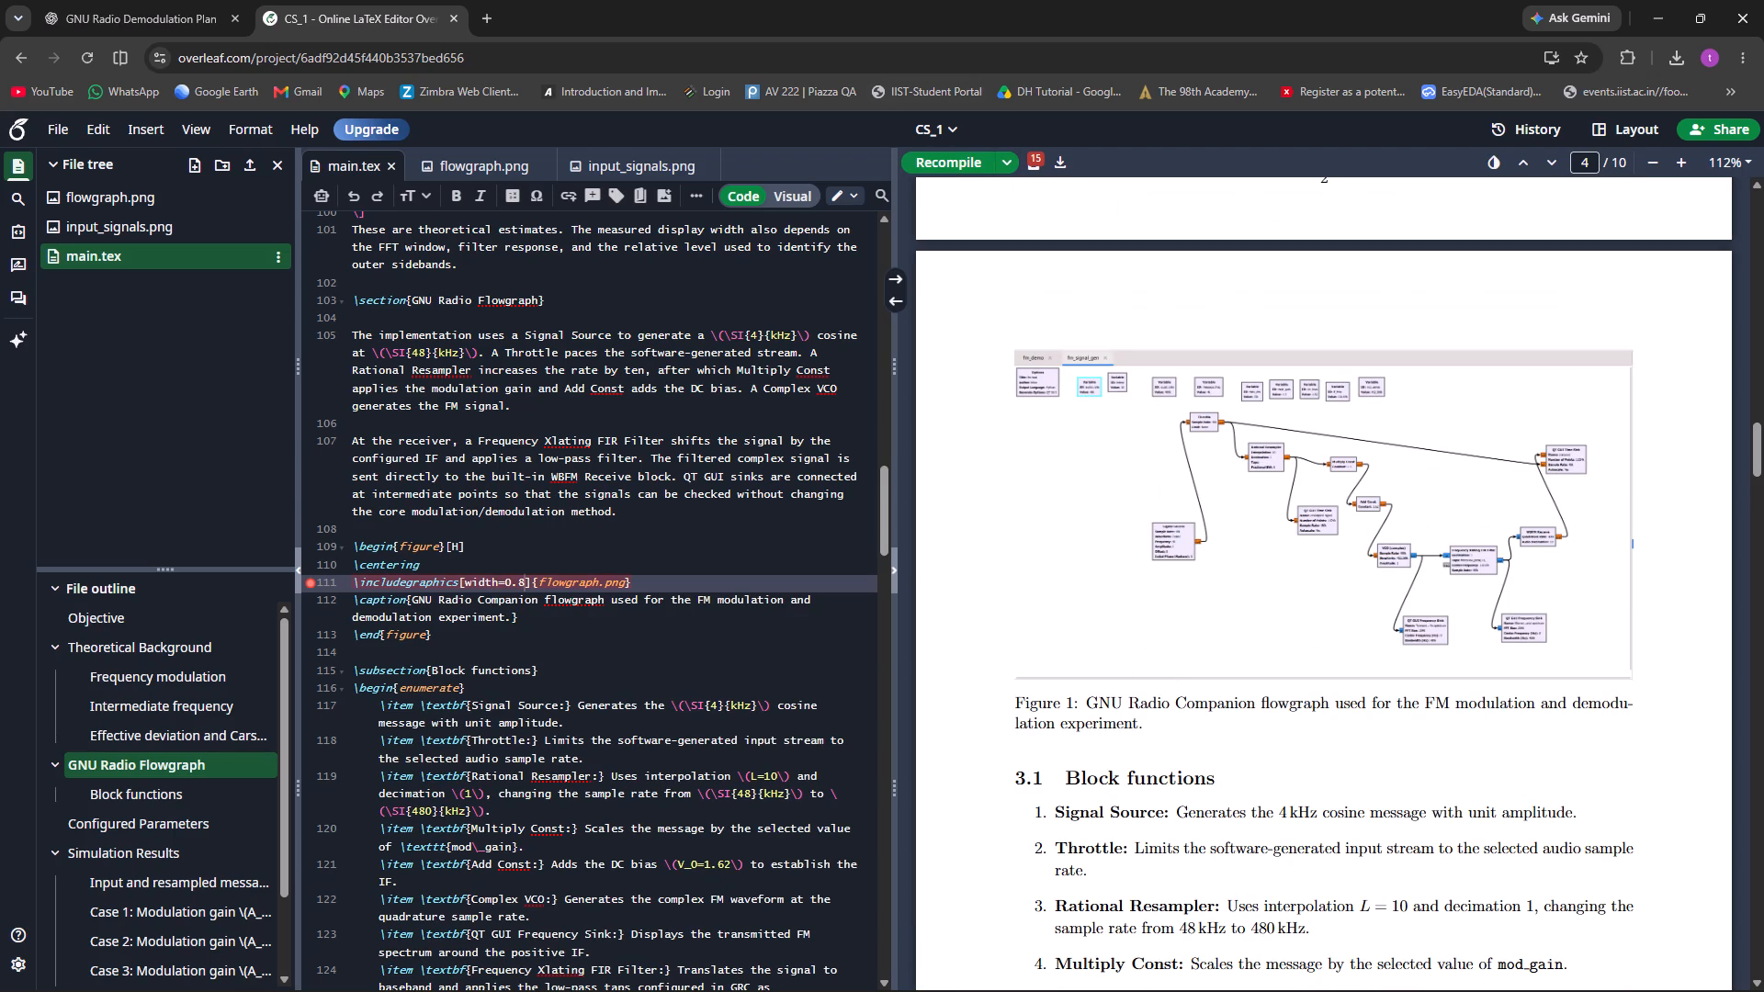
scroll(1221, 412, up, 3)
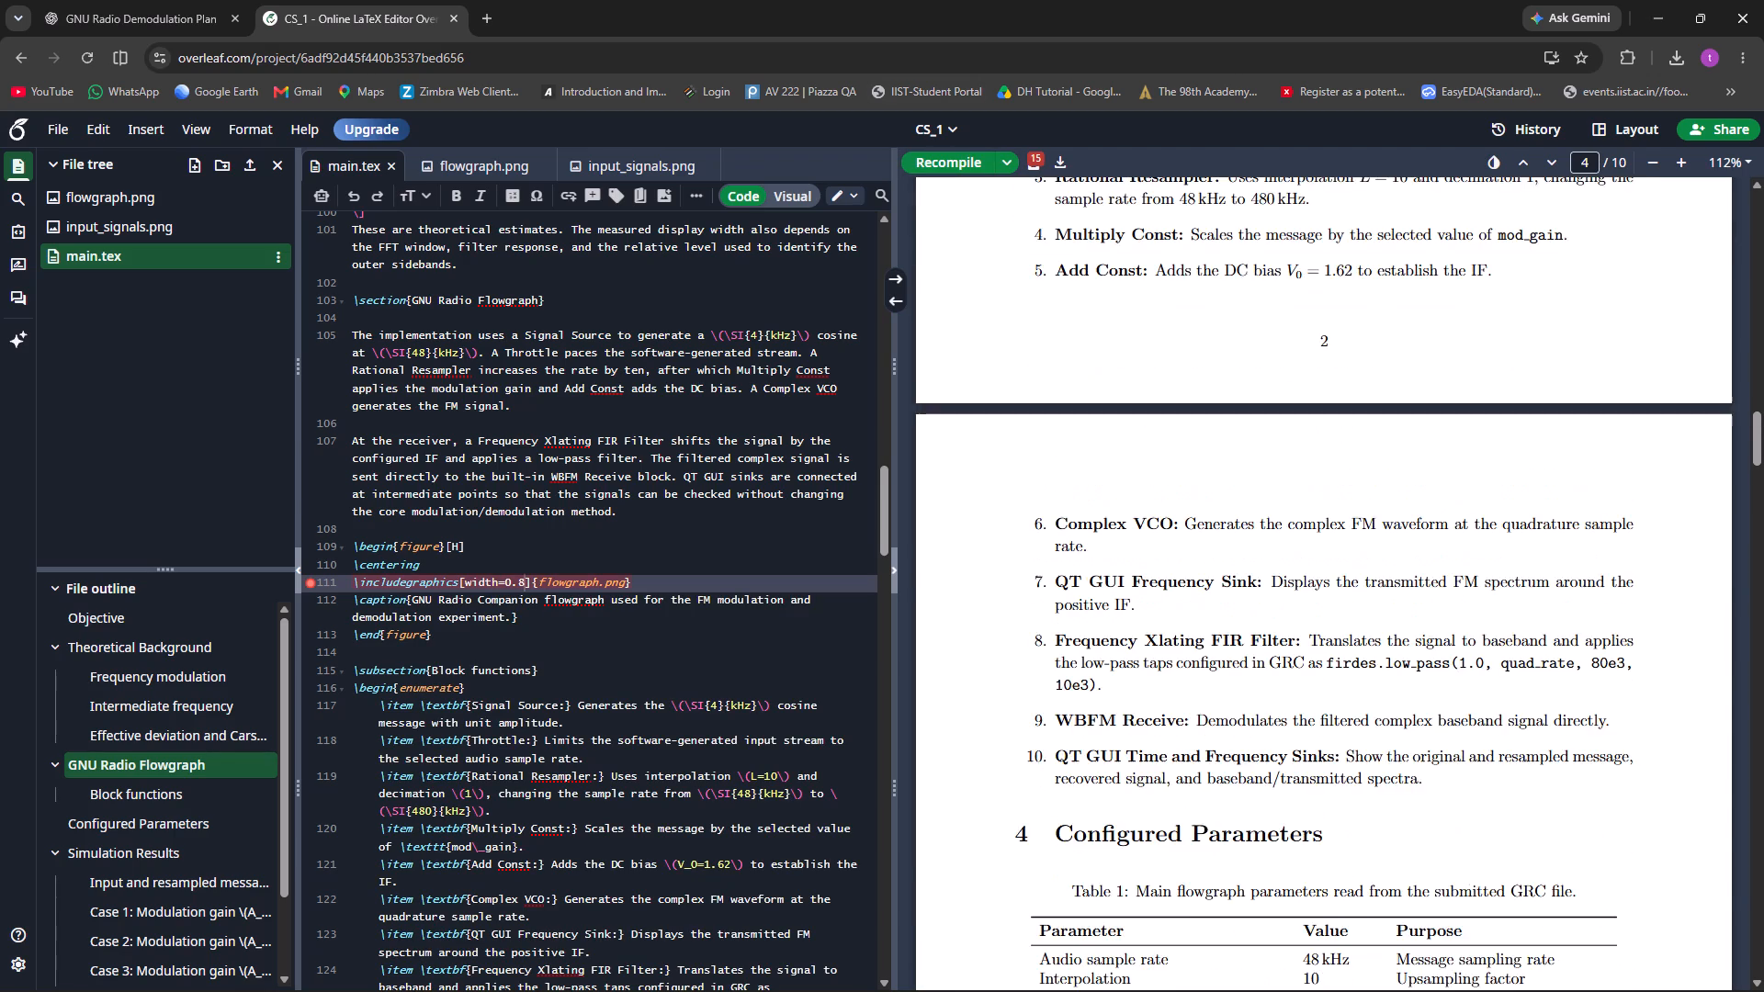
scroll(1222, 412, up, 20)
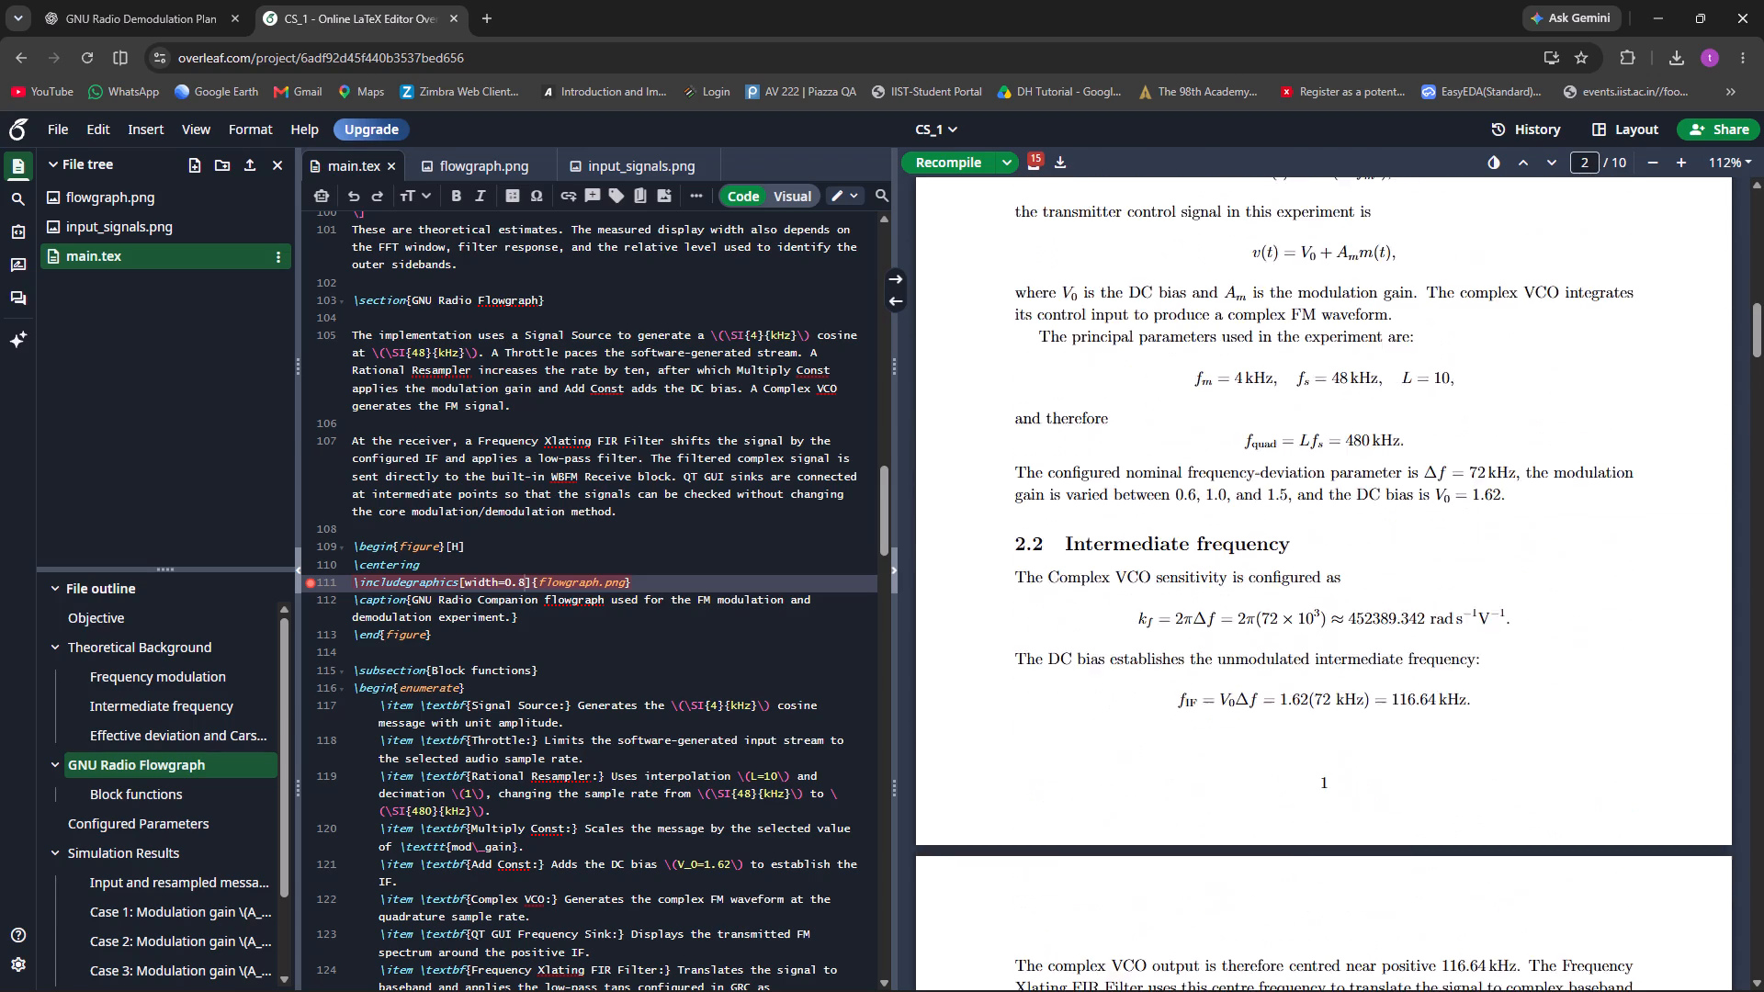
scroll(1223, 412, up, 5)
scroll(1223, 412, down, 20)
scroll(1223, 412, down, 4)
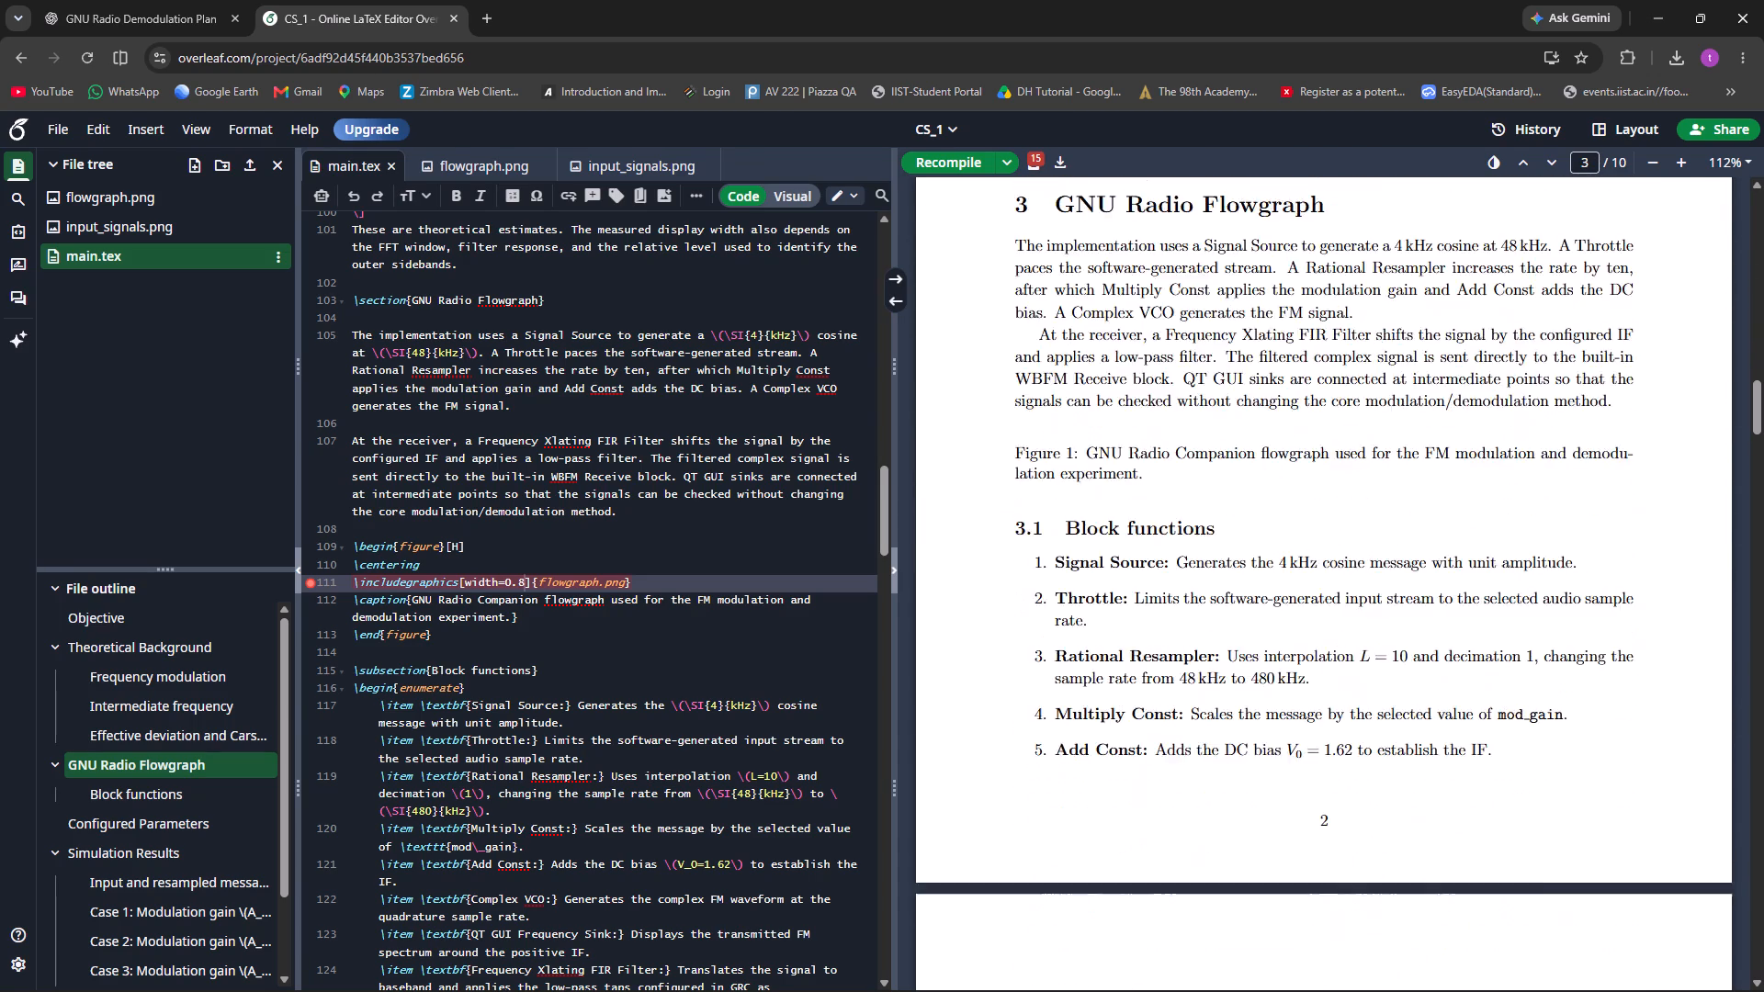
scroll(1238, 404, down, 16)
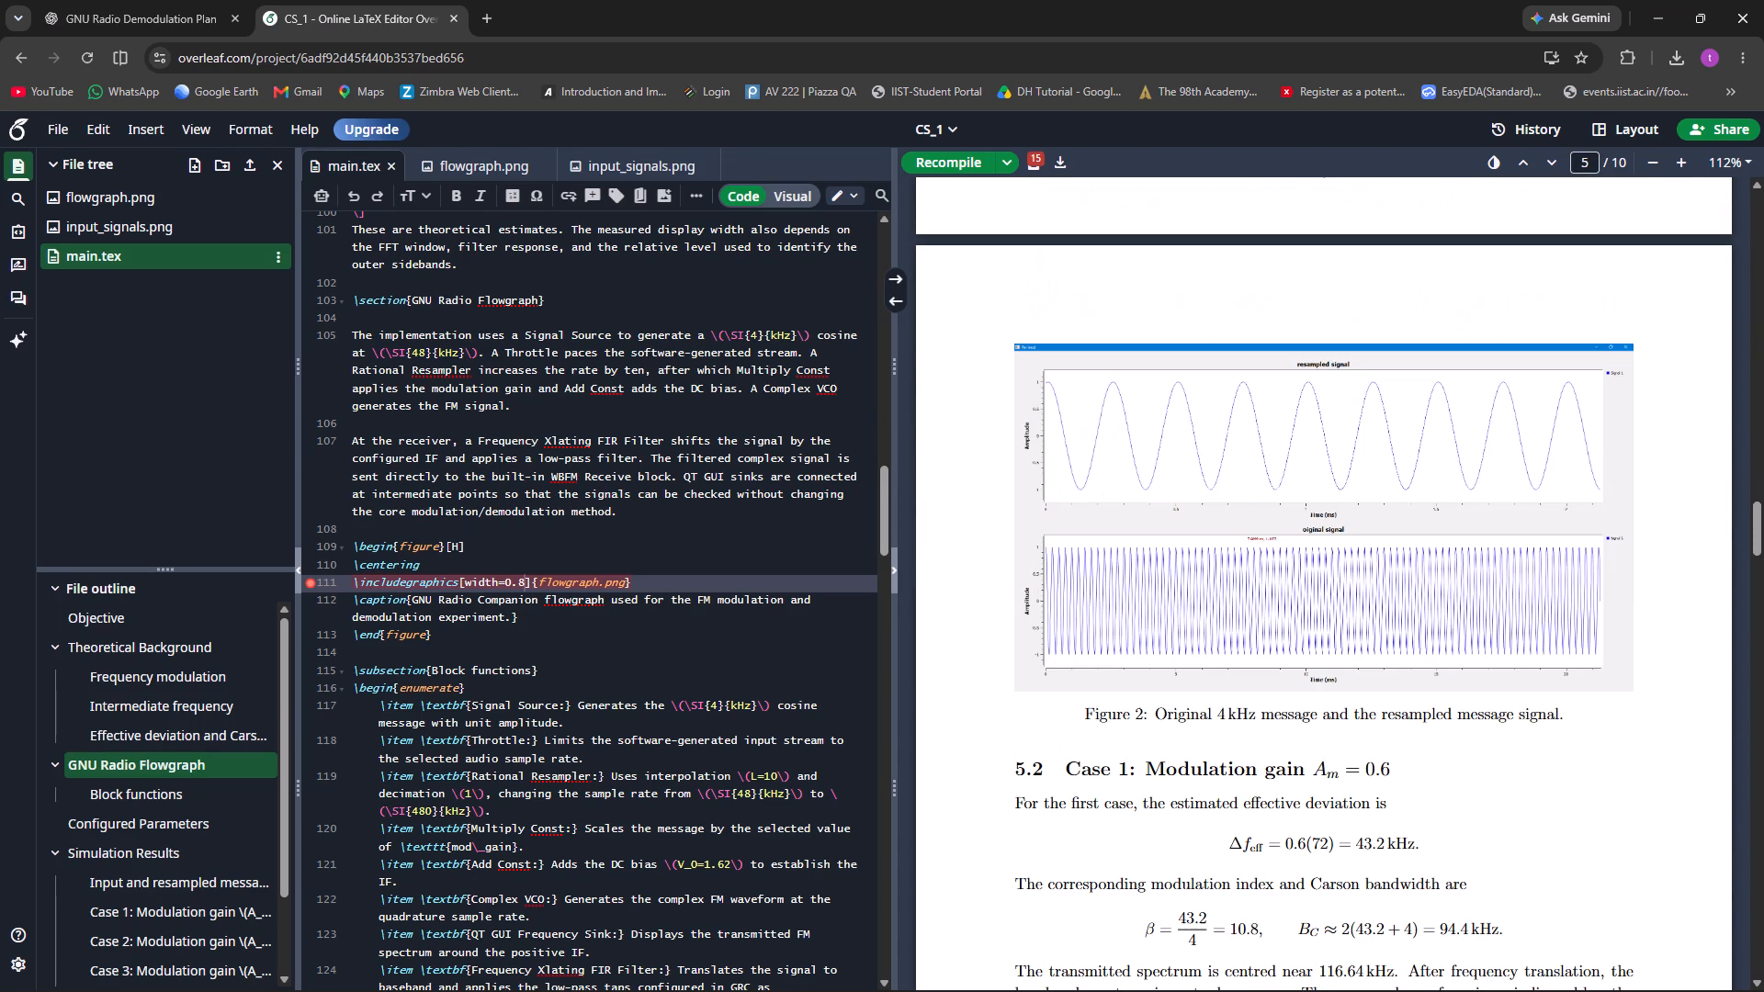
scroll(1238, 404, up, 10)
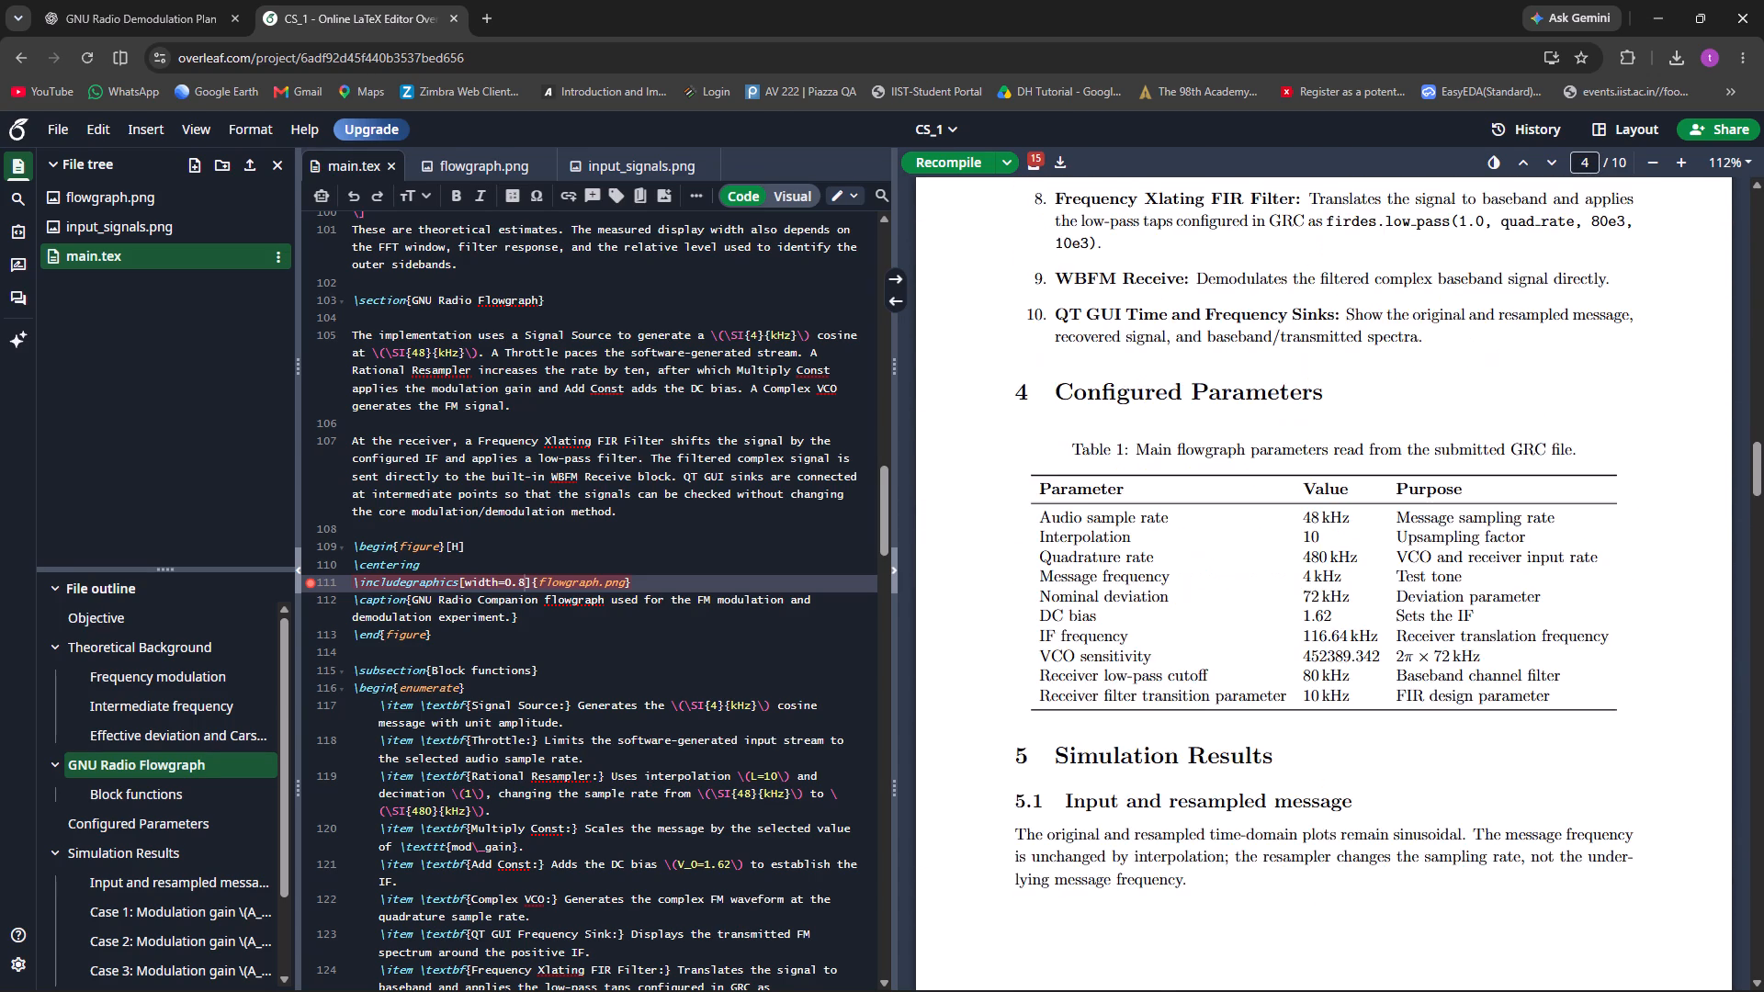
scroll(1238, 404, up, 9)
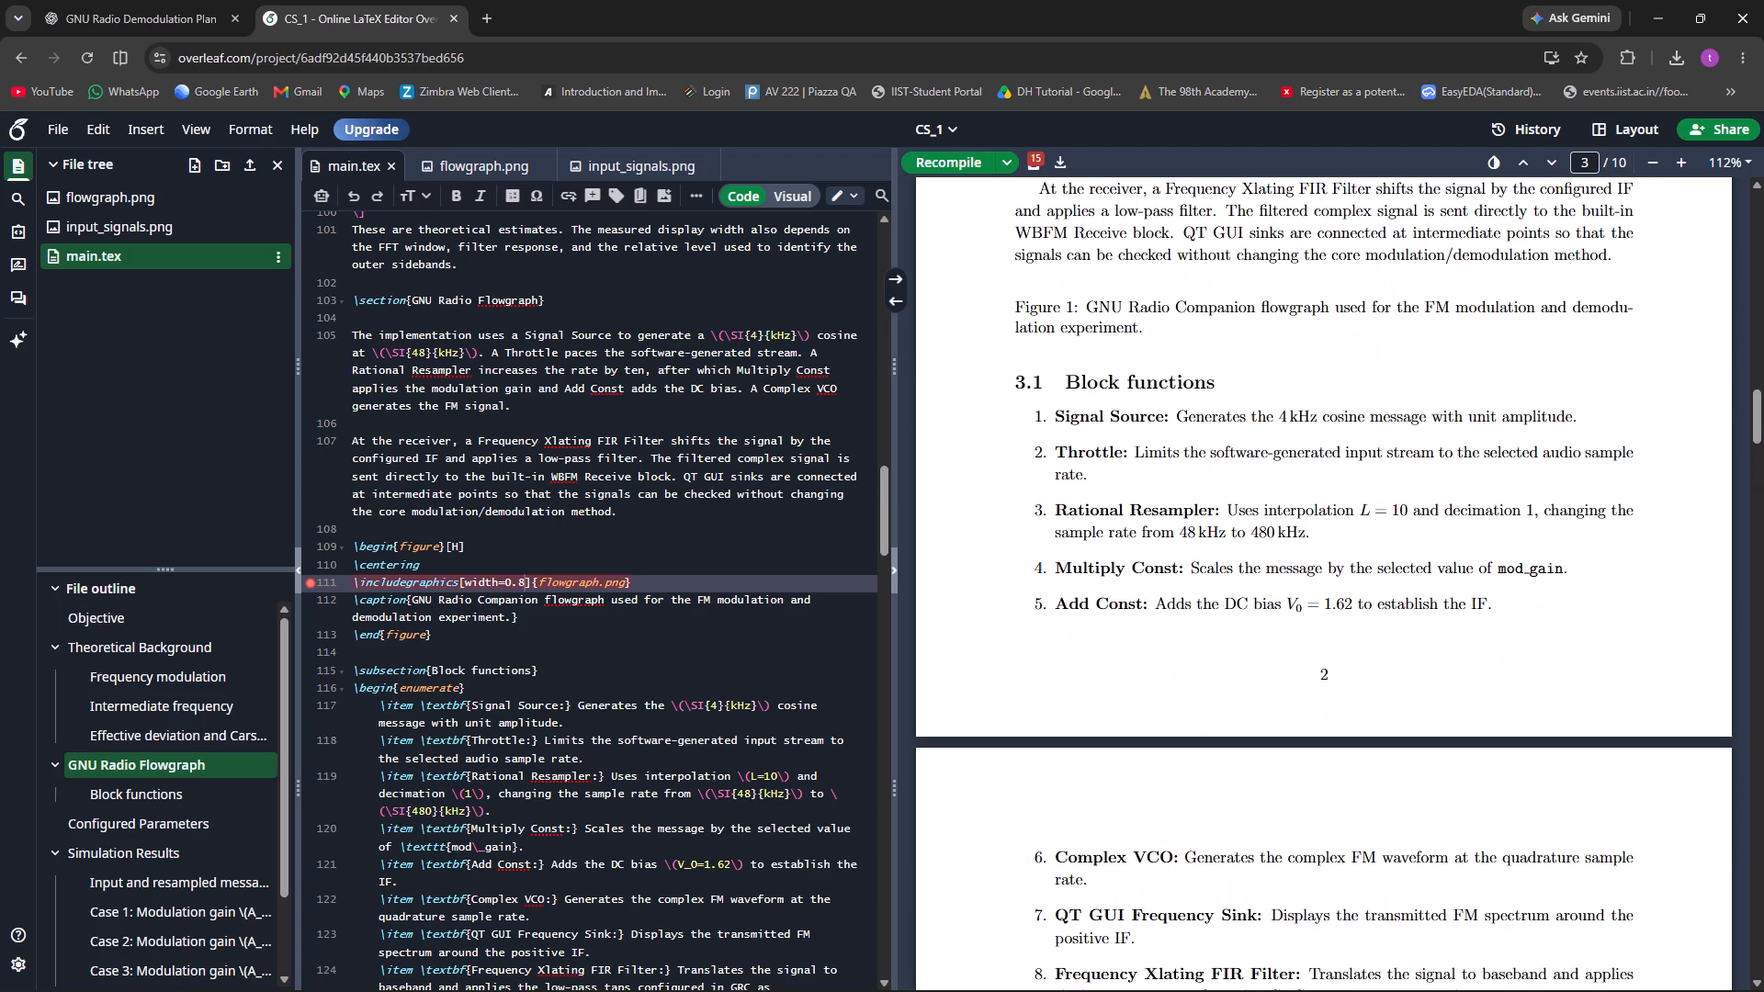
scroll(1238, 404, up, 2)
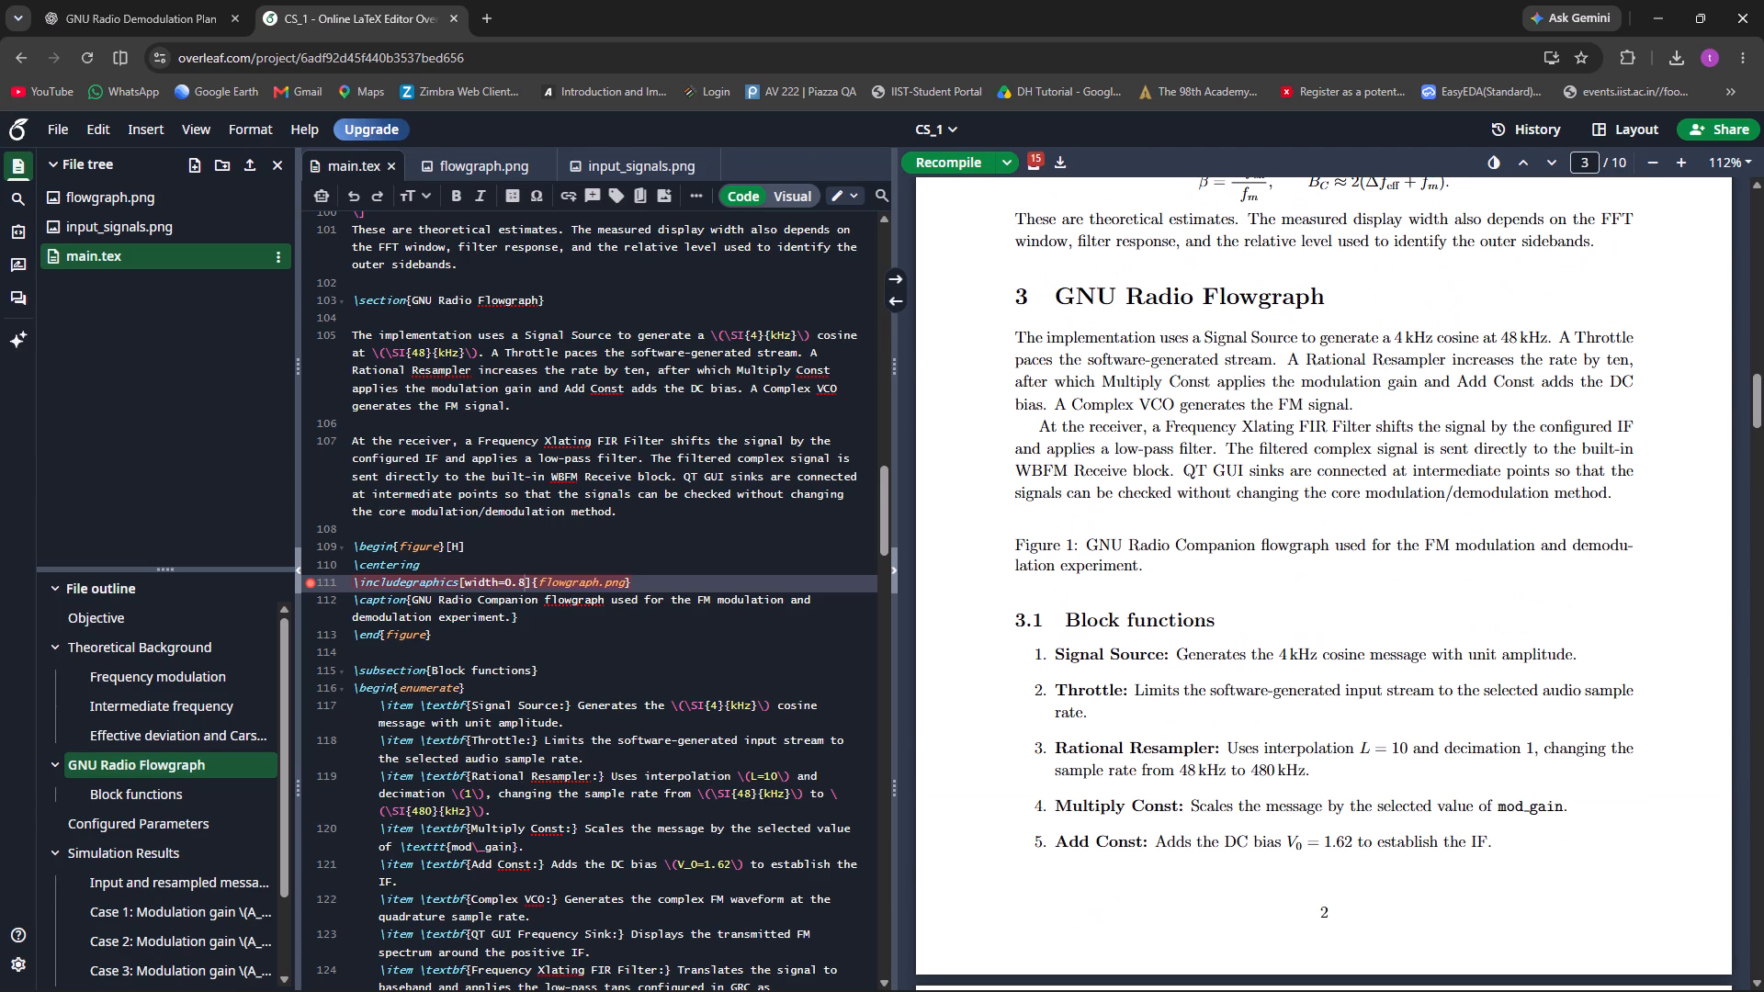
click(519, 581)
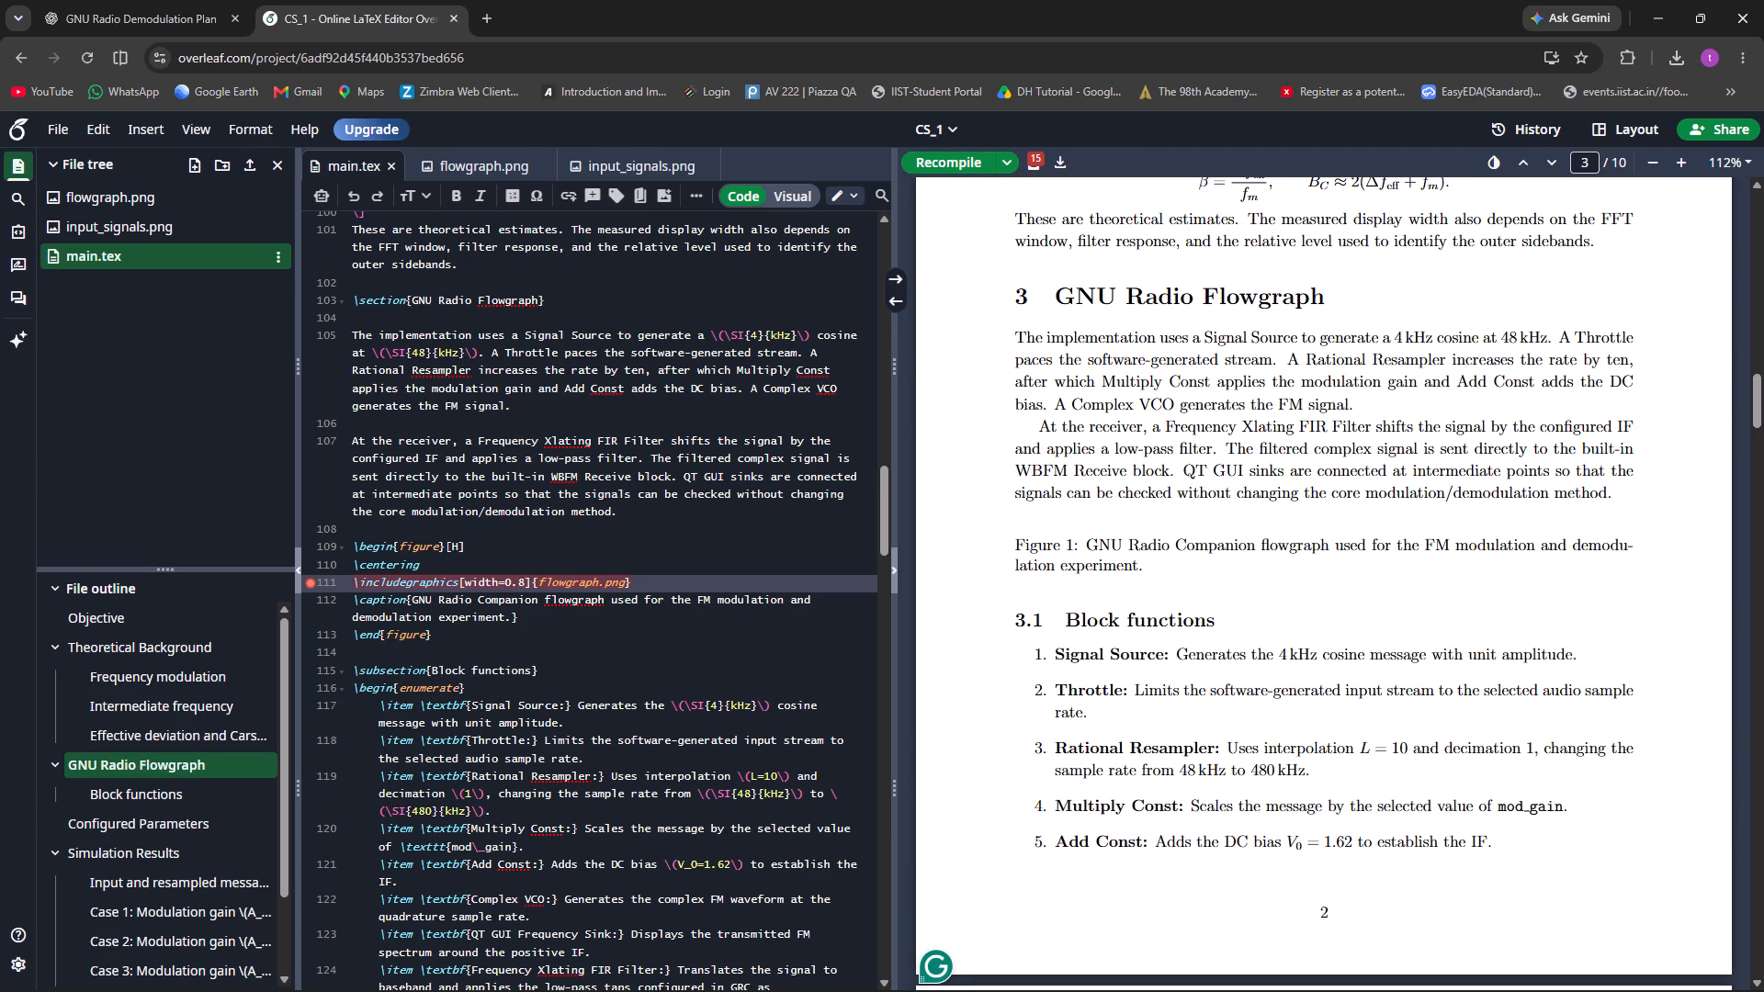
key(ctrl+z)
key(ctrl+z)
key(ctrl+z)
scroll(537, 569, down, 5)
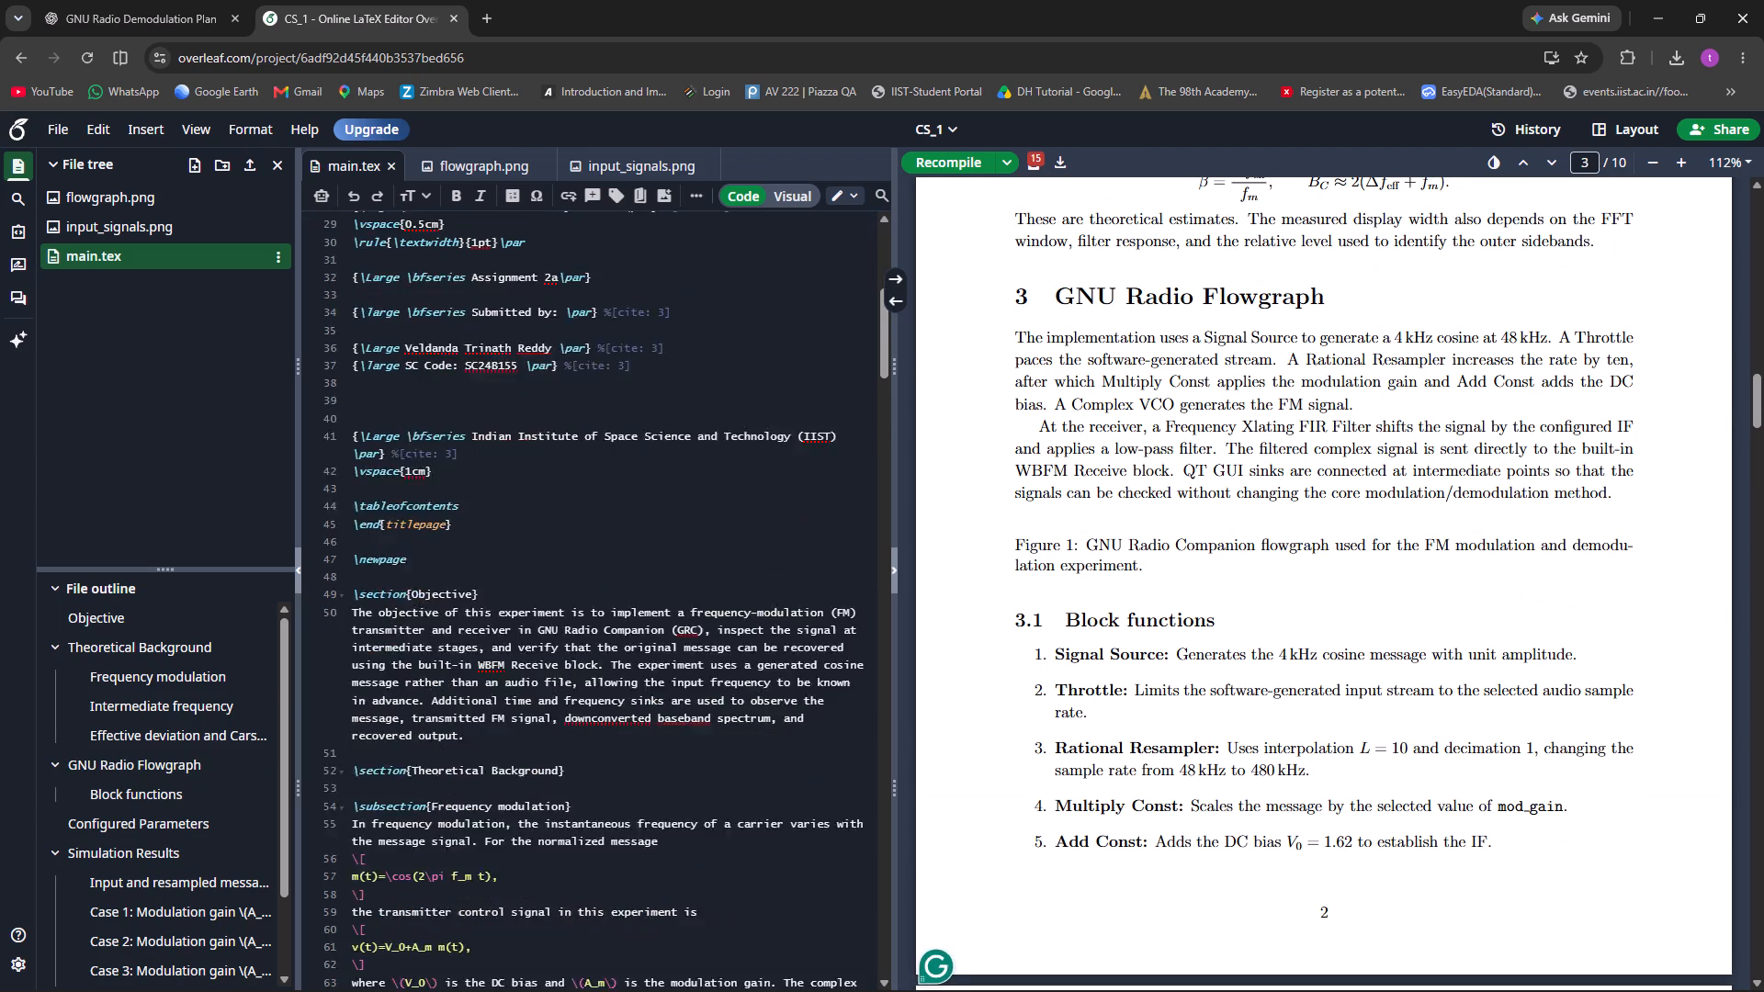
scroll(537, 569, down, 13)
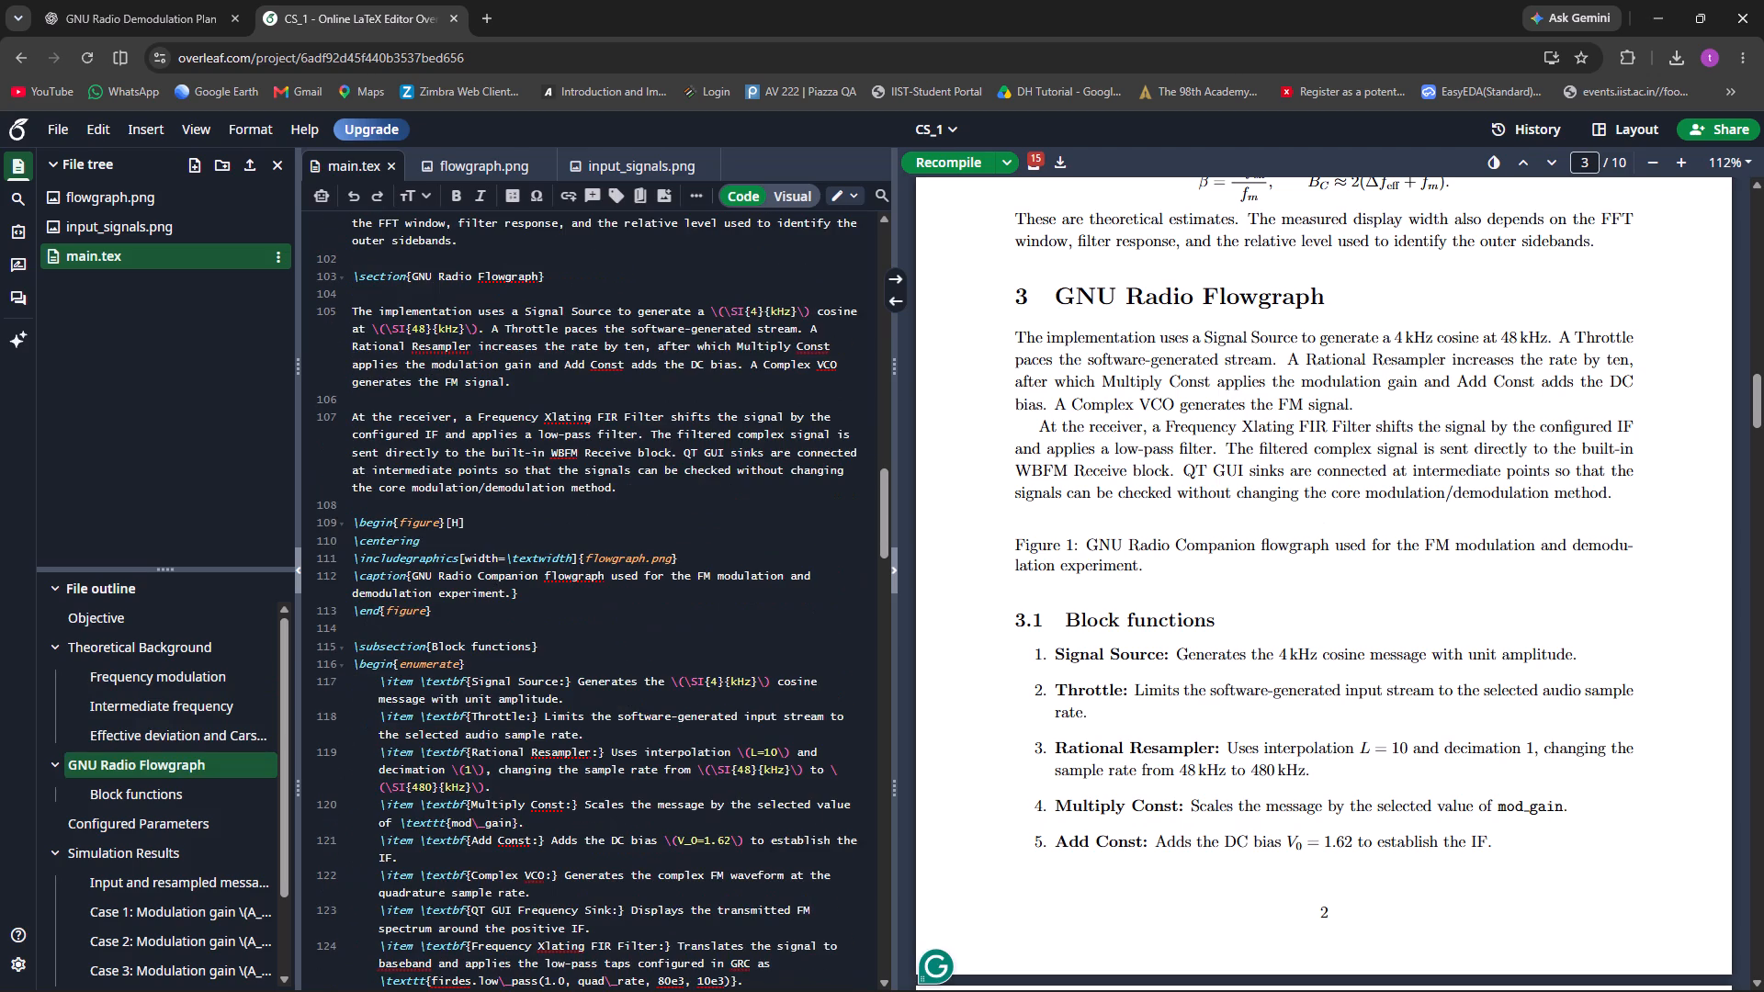
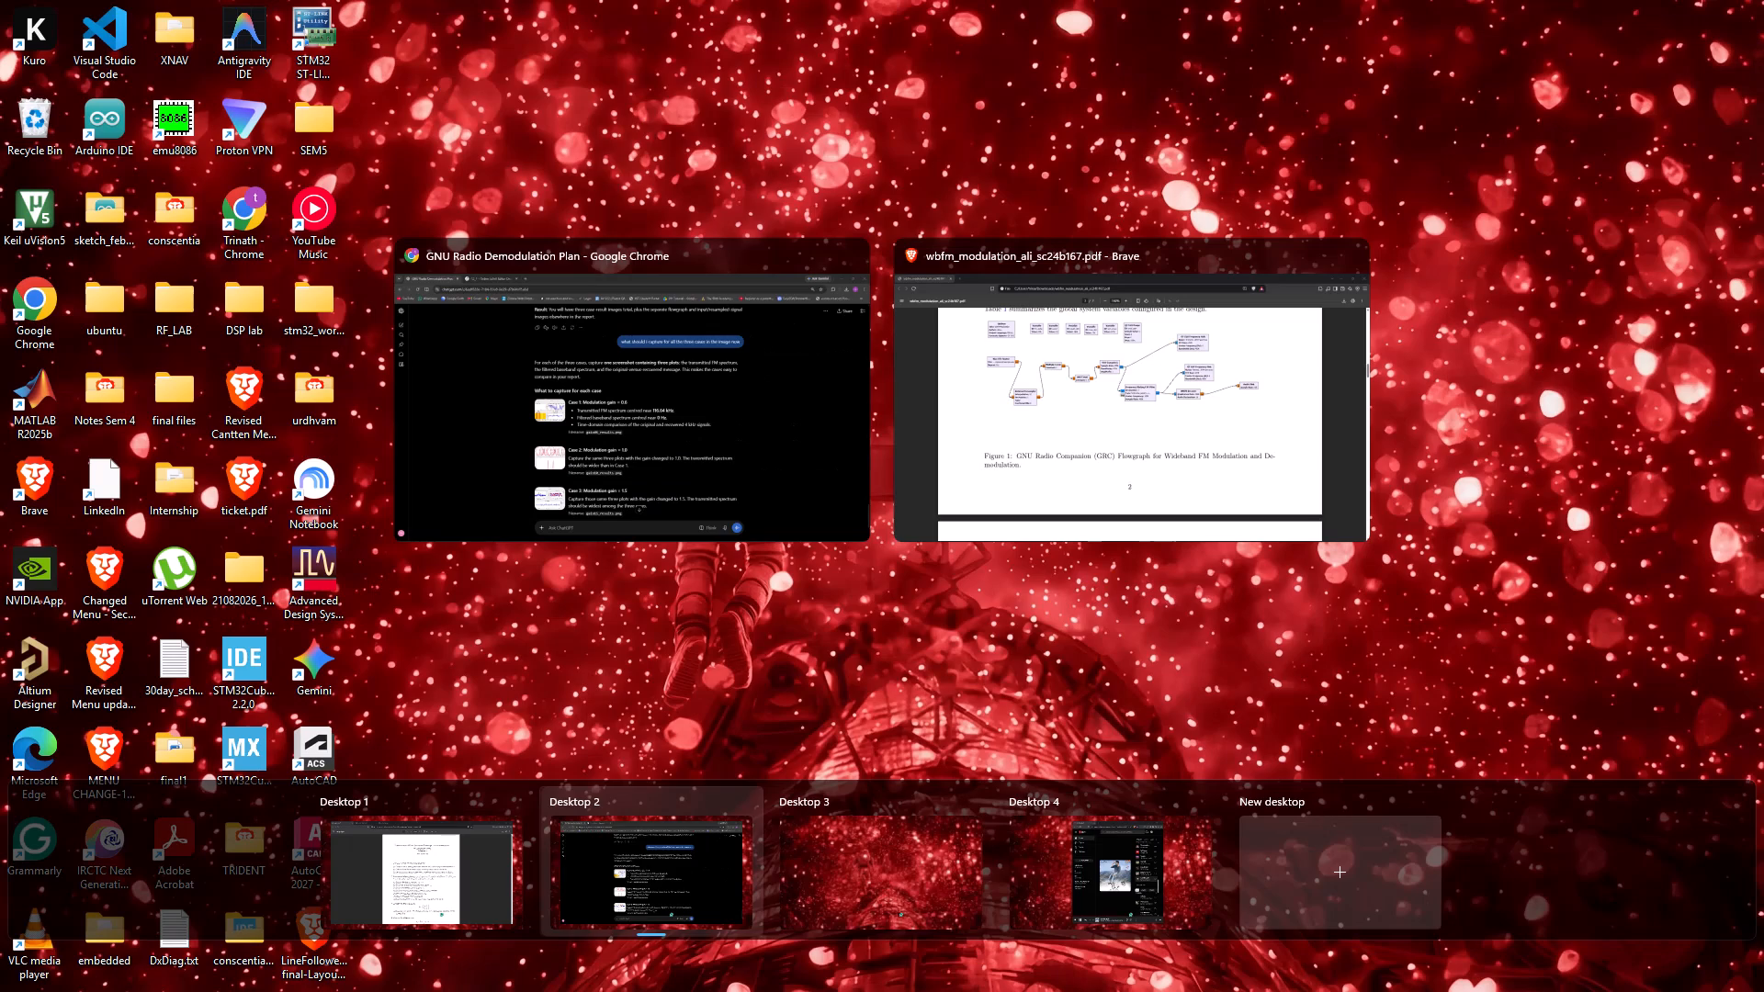
click(793, 669)
text(gnu)
key(Return)
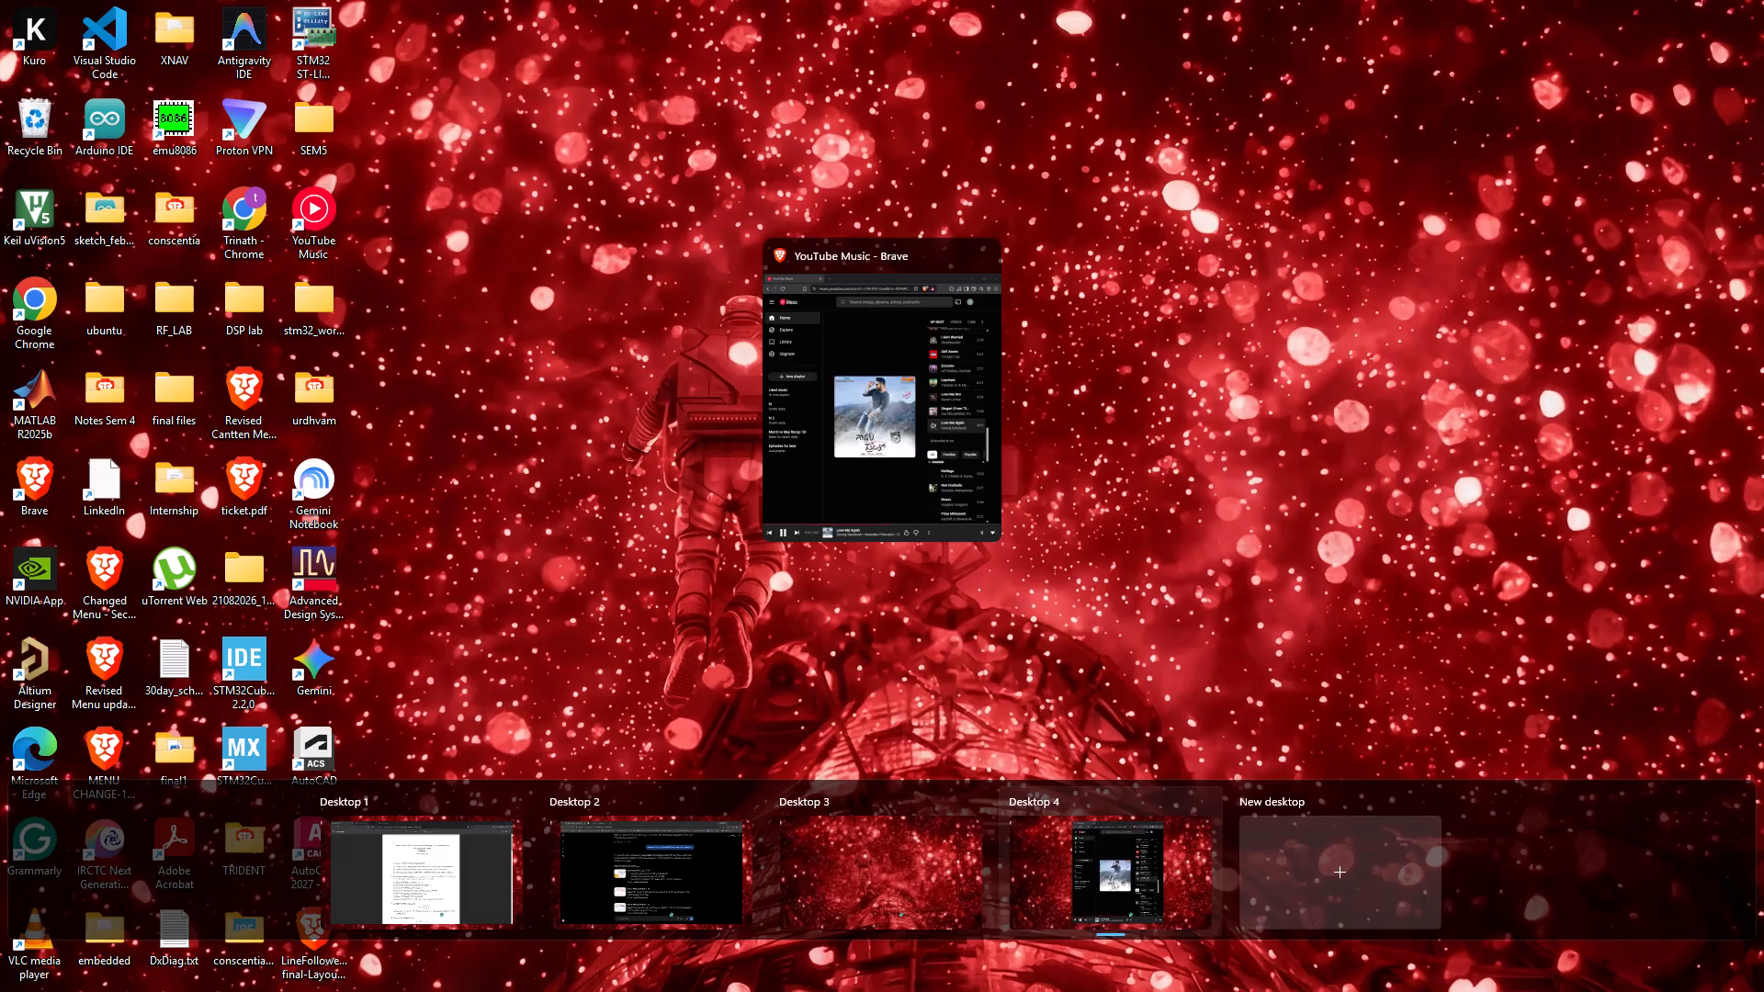
click(983, 254)
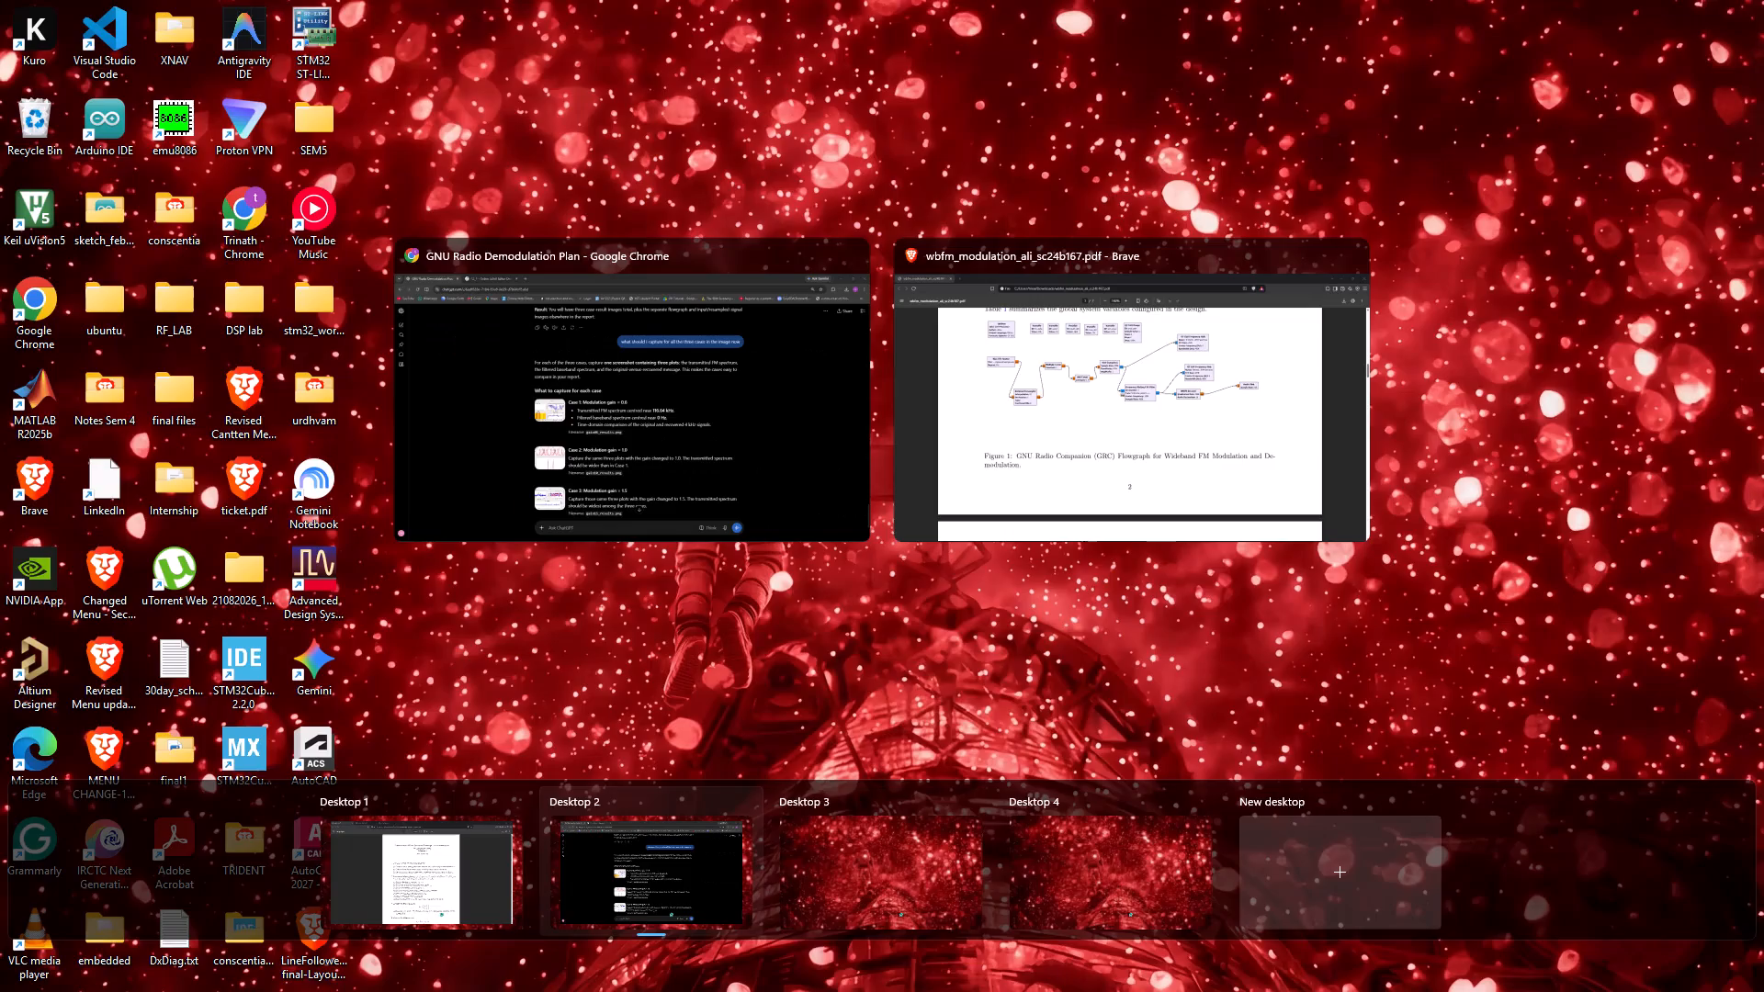
click(933, 649)
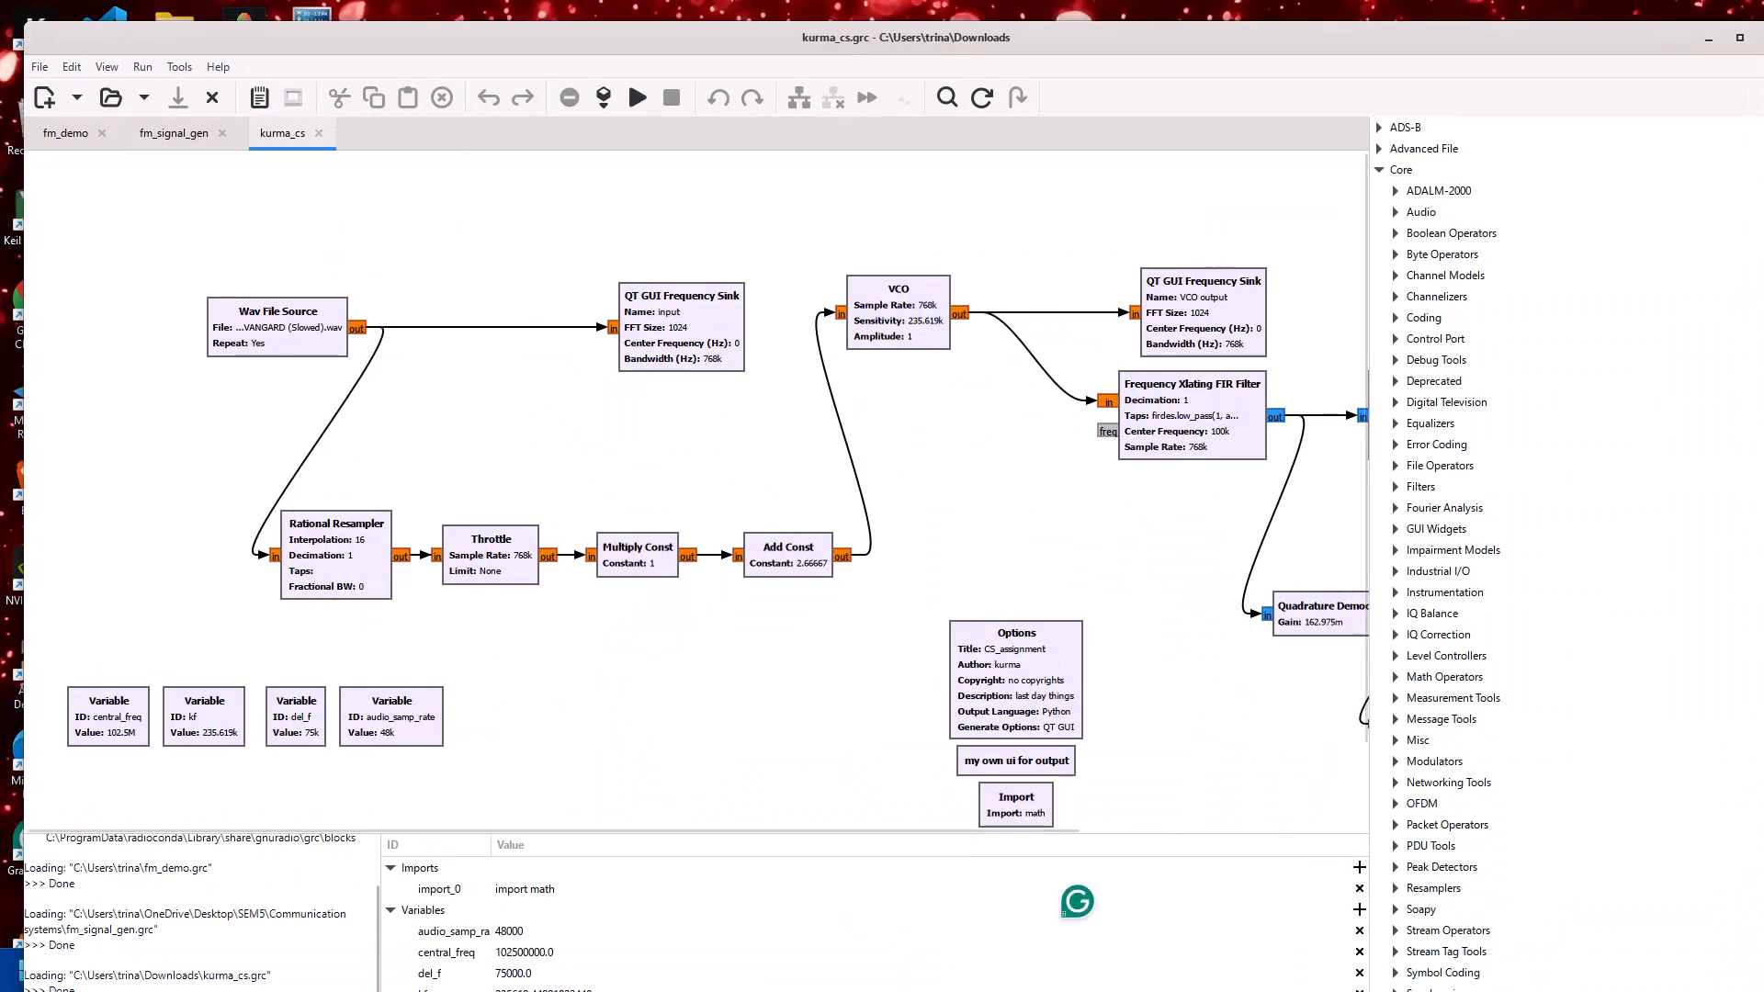
drag(842, 405, 647, 853)
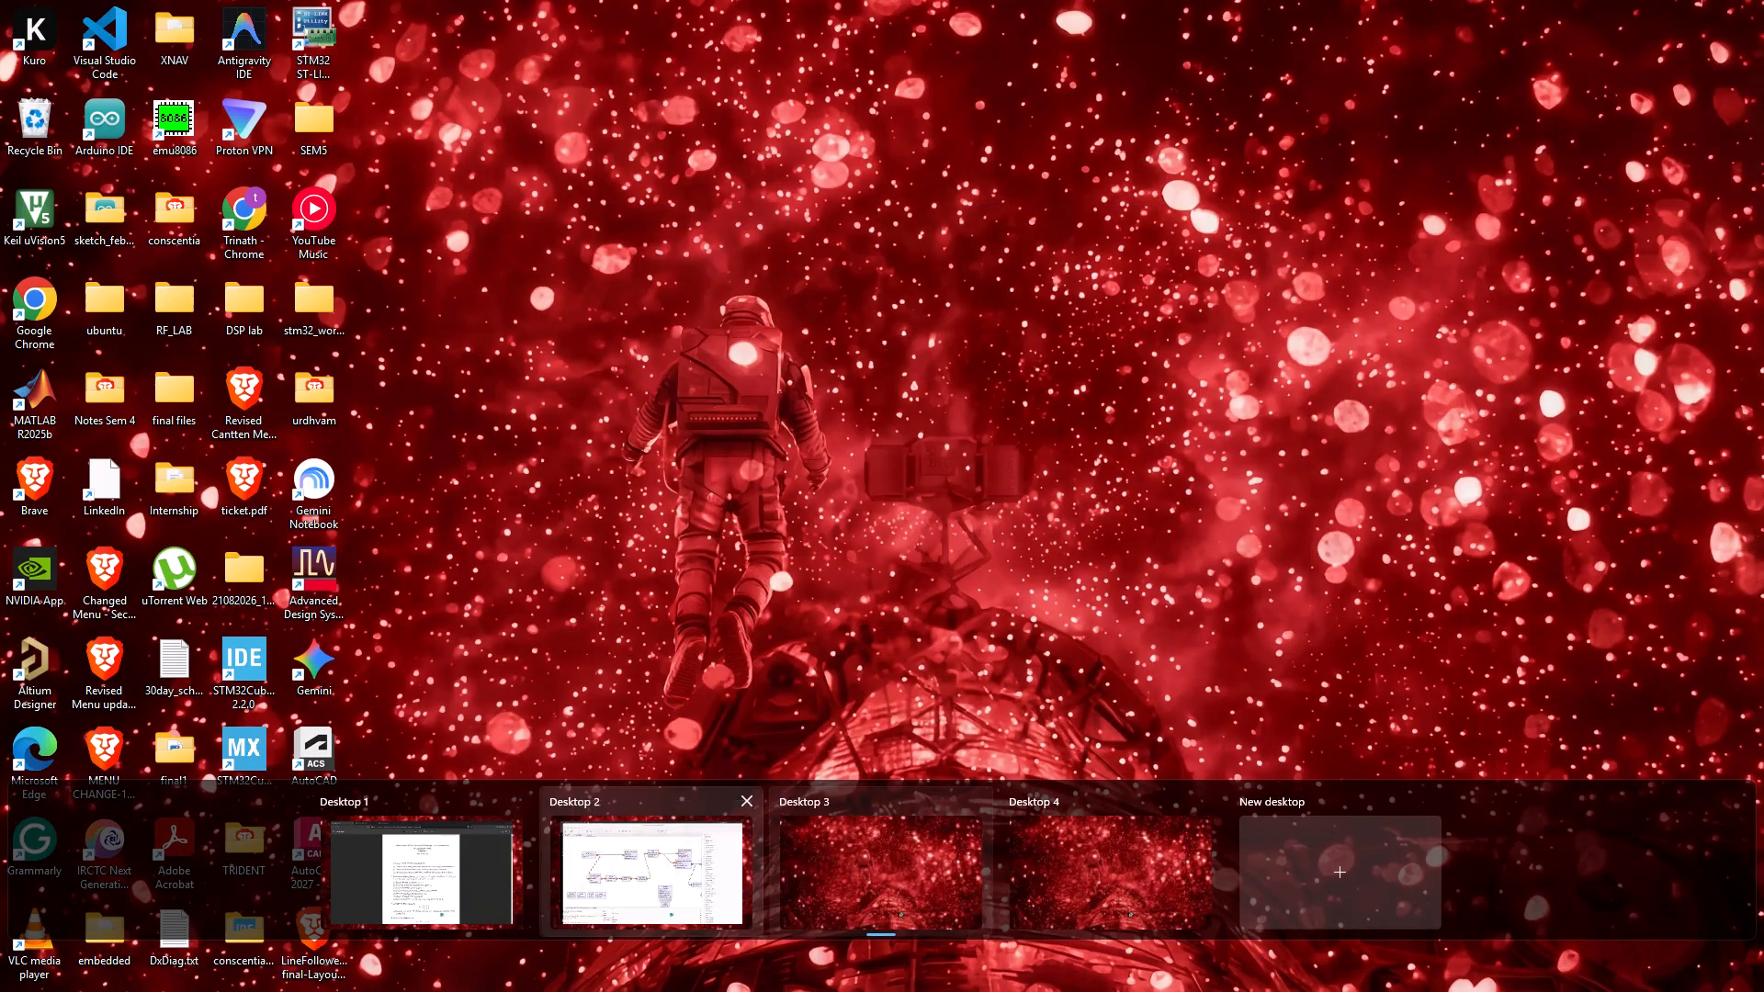
click(631, 862)
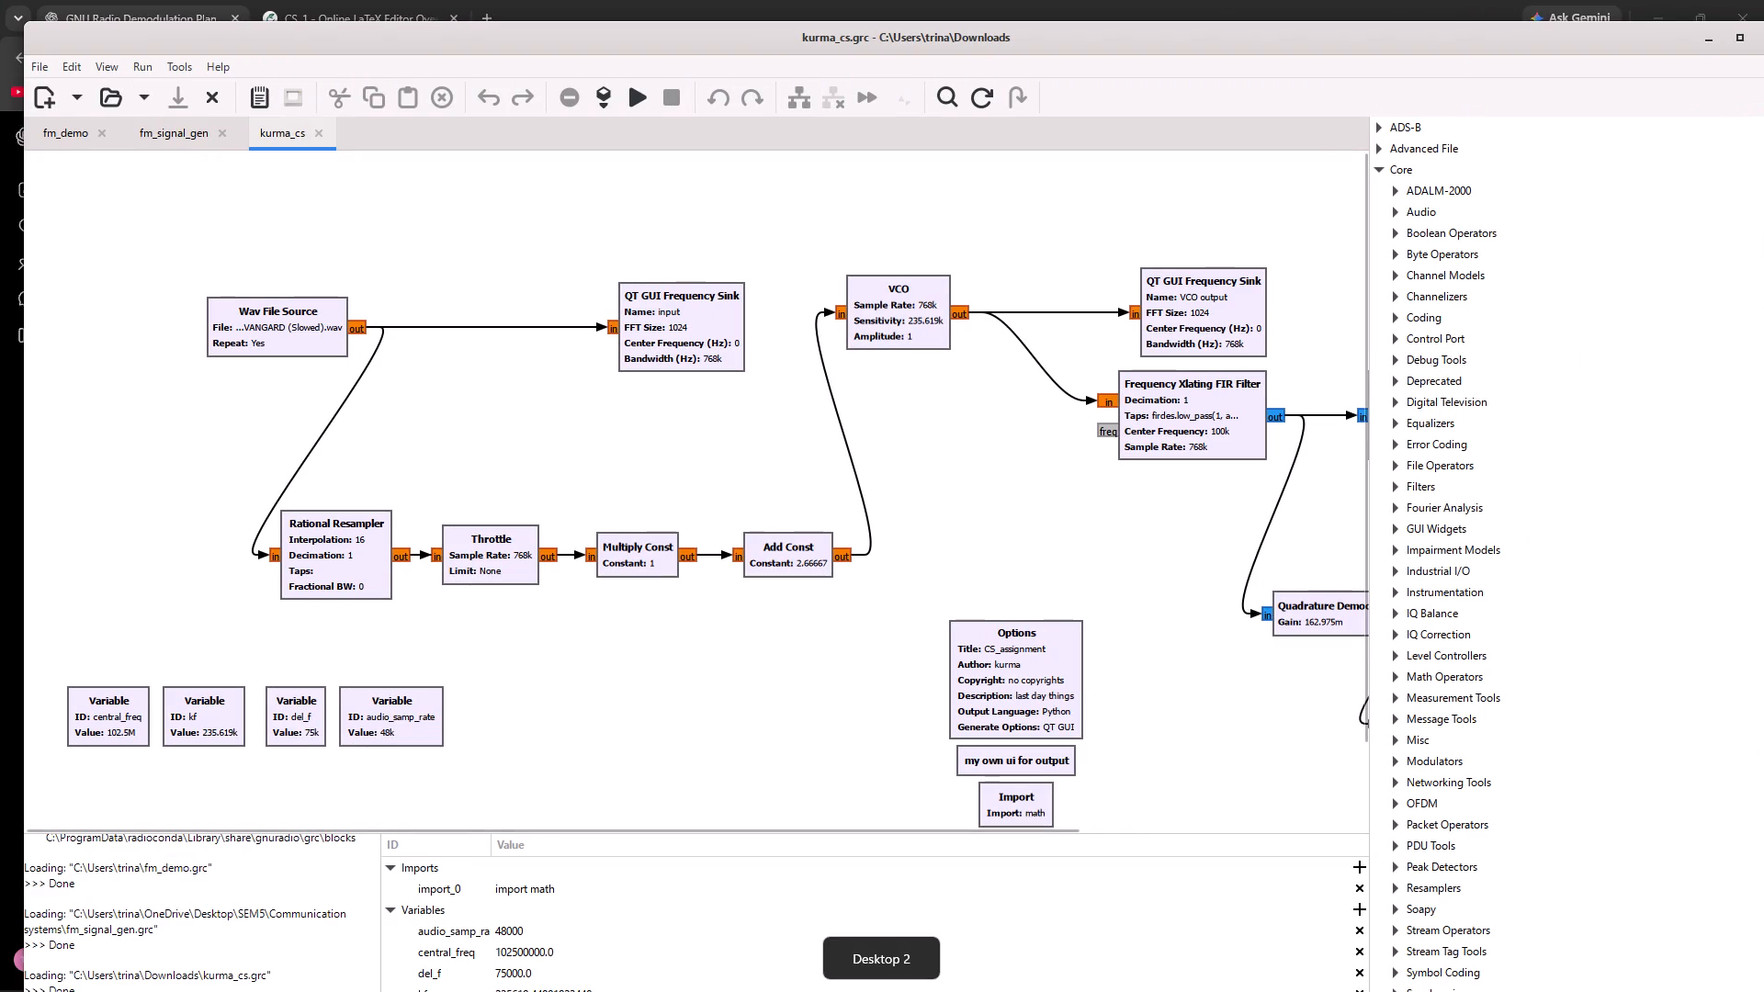
Close the kurma_cs flowgraph and bring the whole fm_signal_gen flowgraph into view.
click(315, 134)
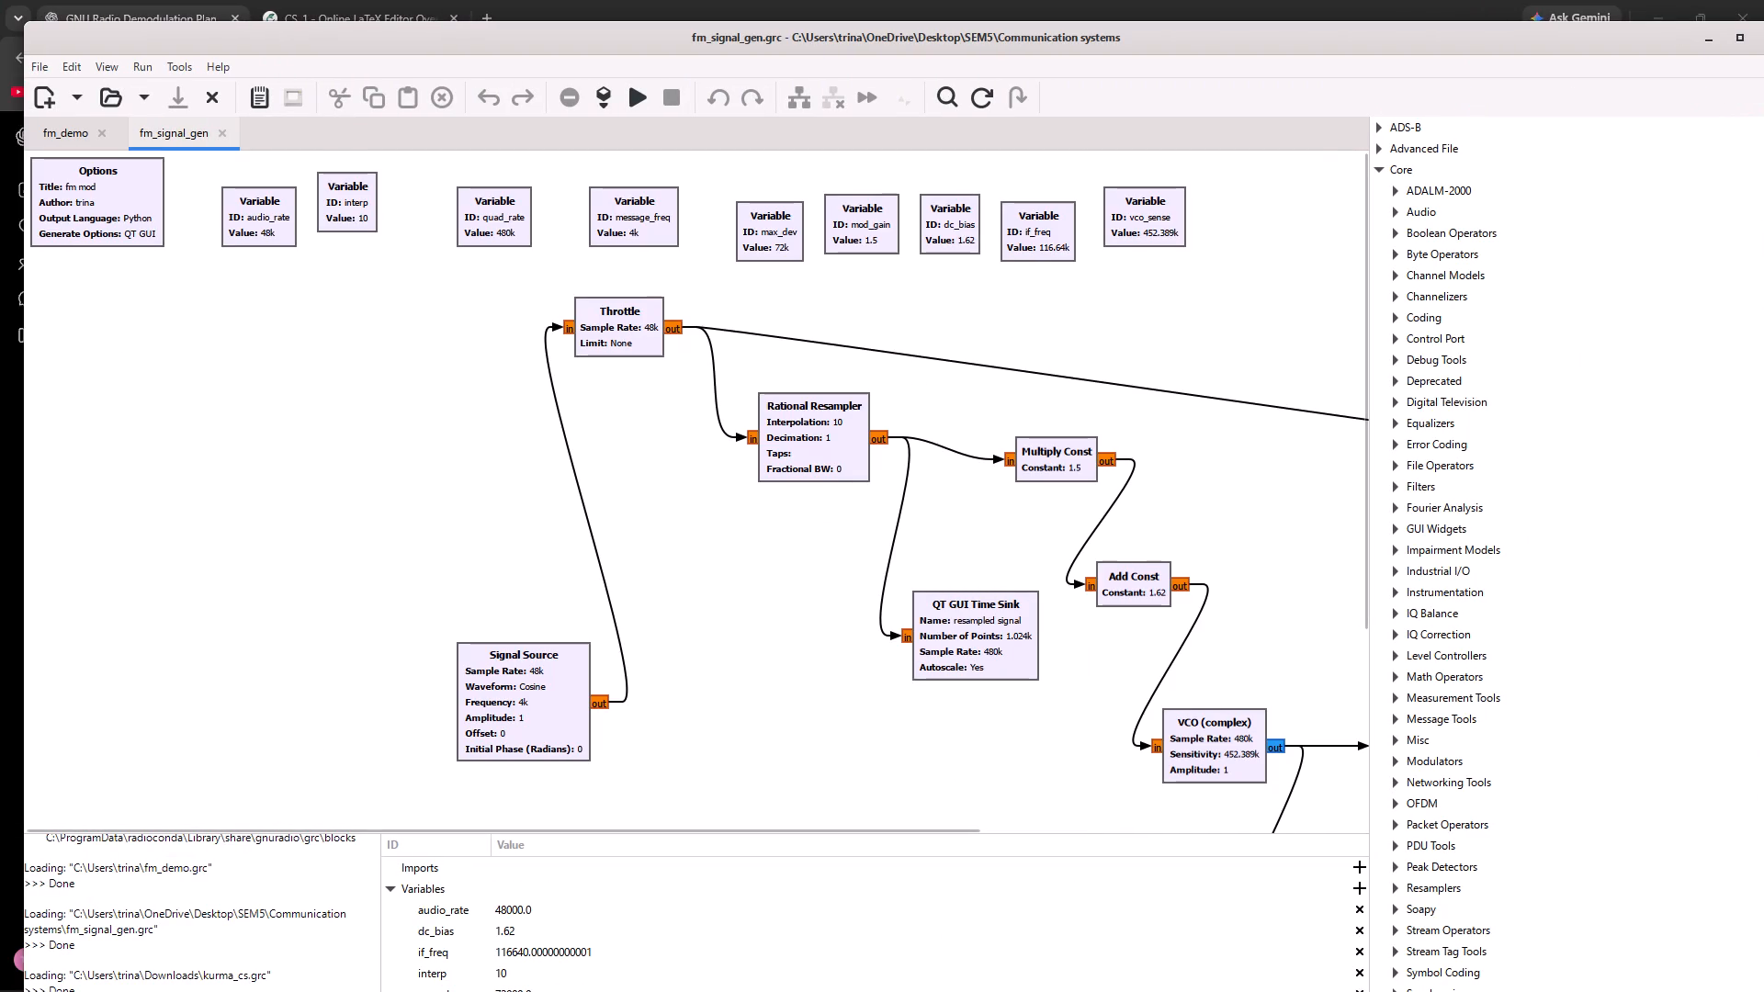
drag(752, 831, 847, 826)
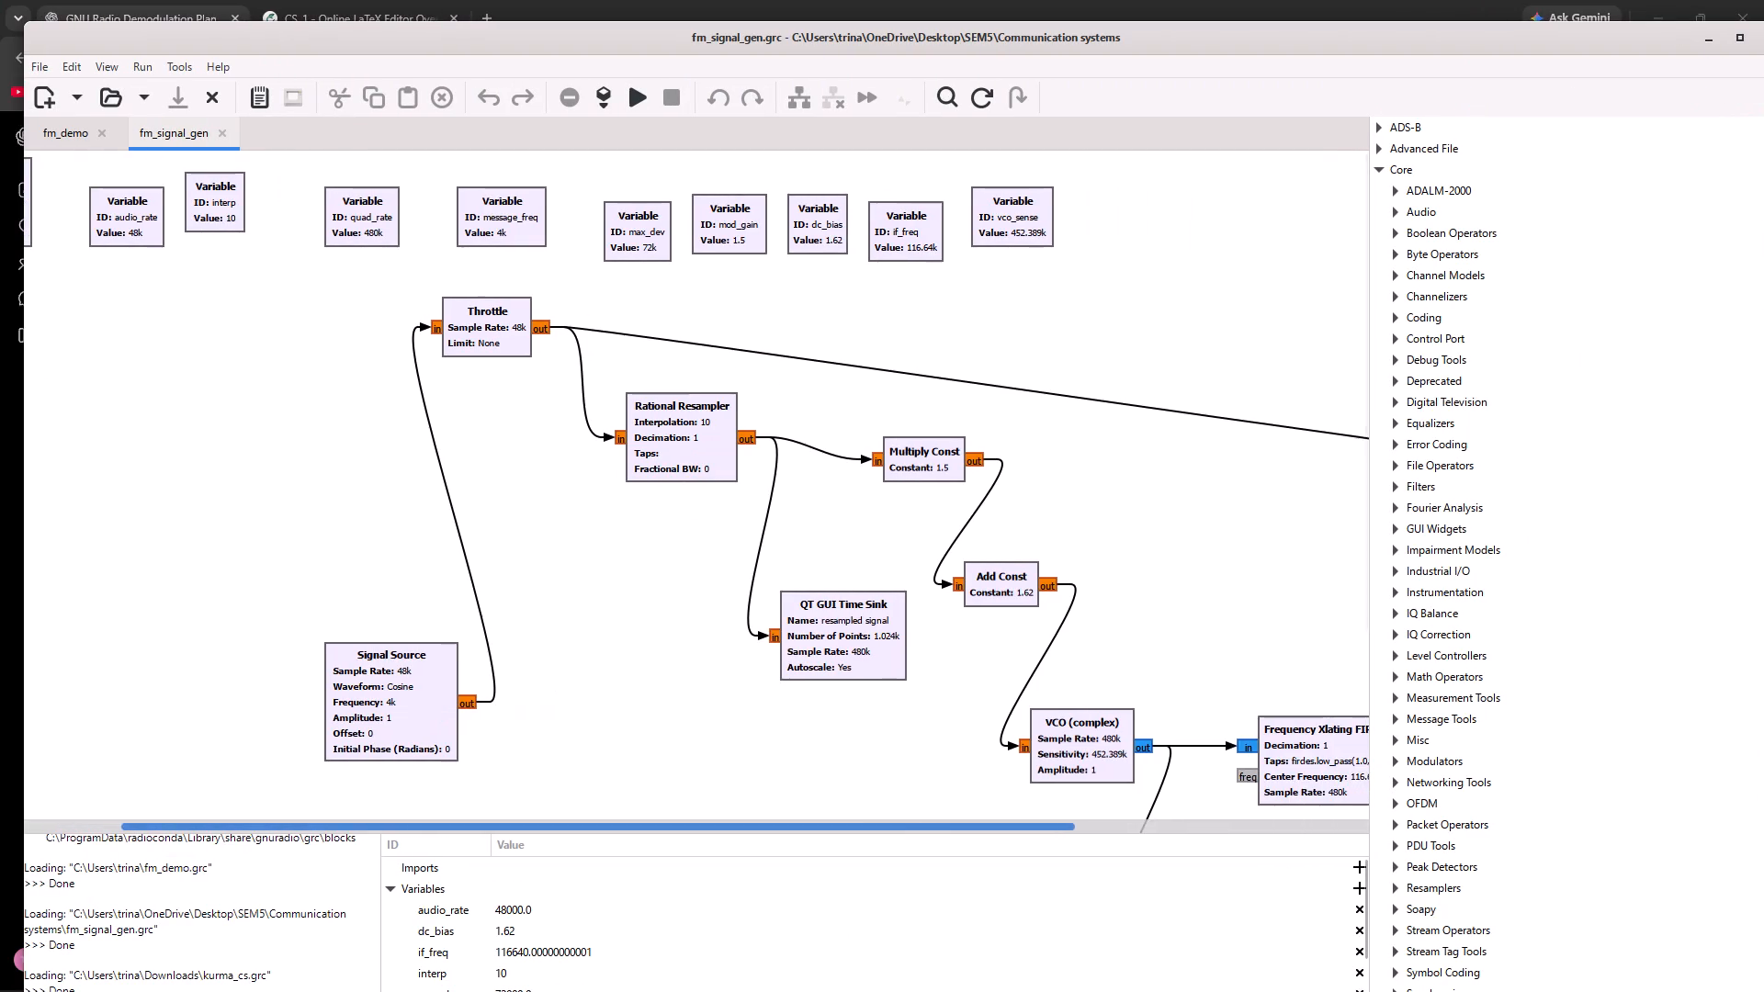
scroll(719, 588, down, 2)
ctrl+scroll(719, 588, down, 2)
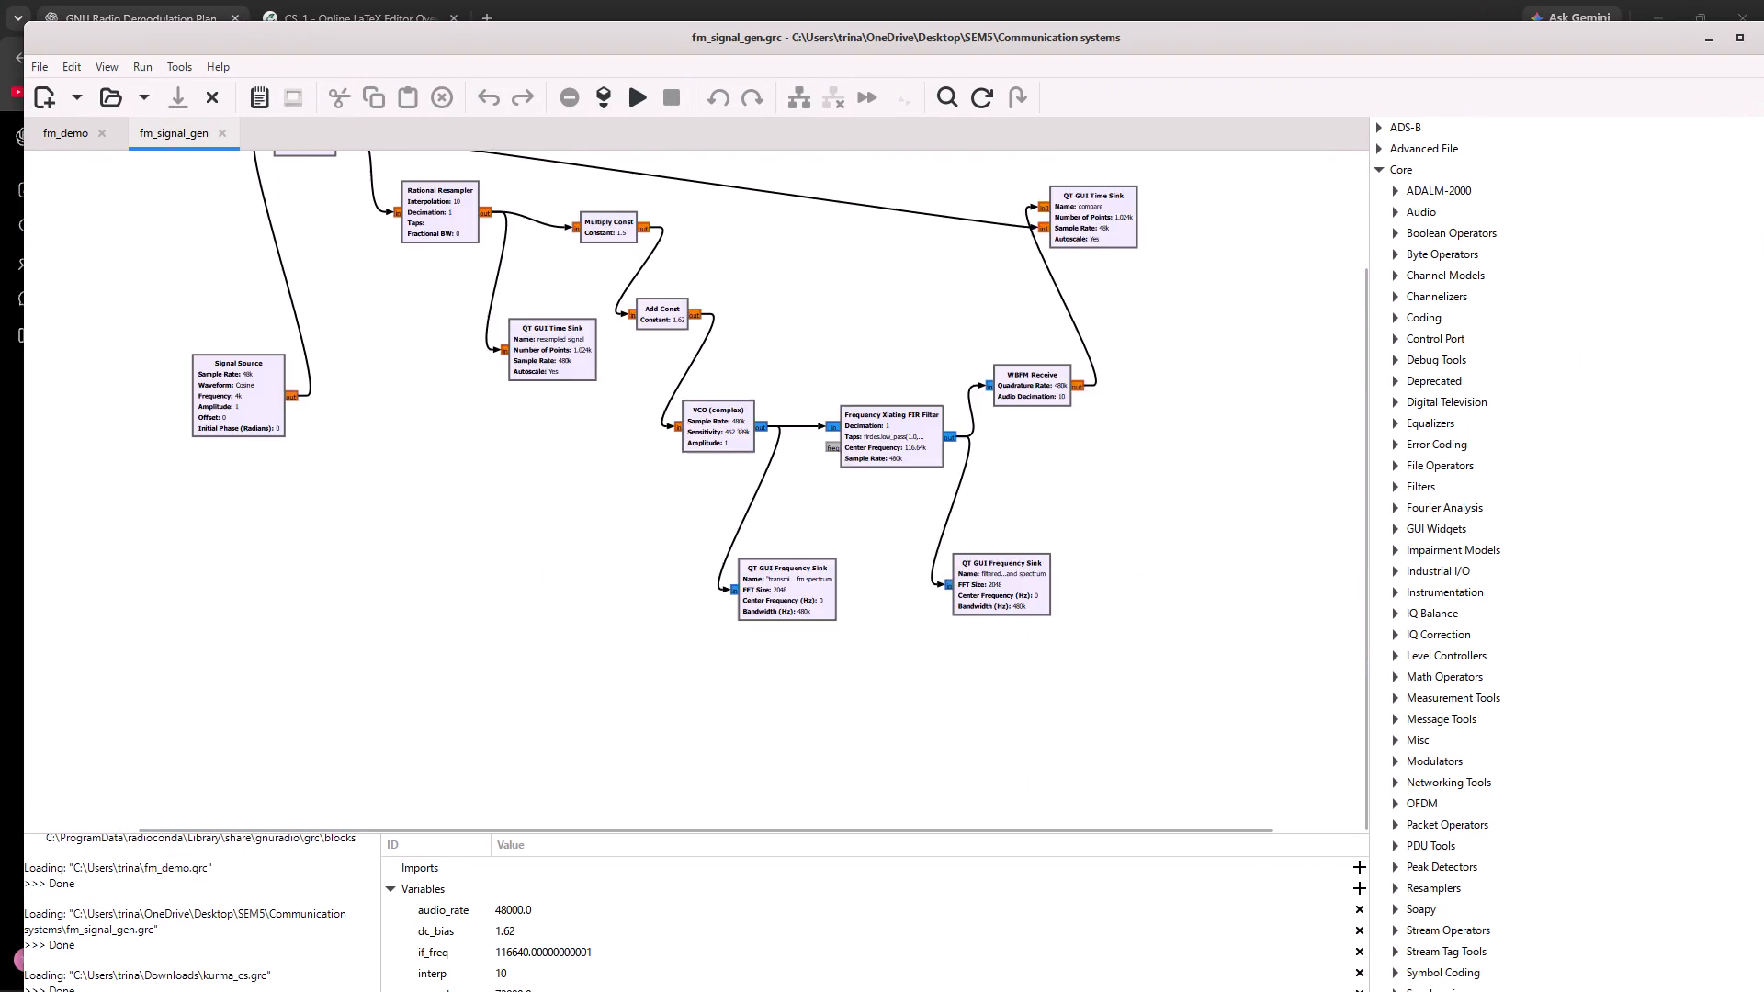
scroll(709, 592, up, 2)
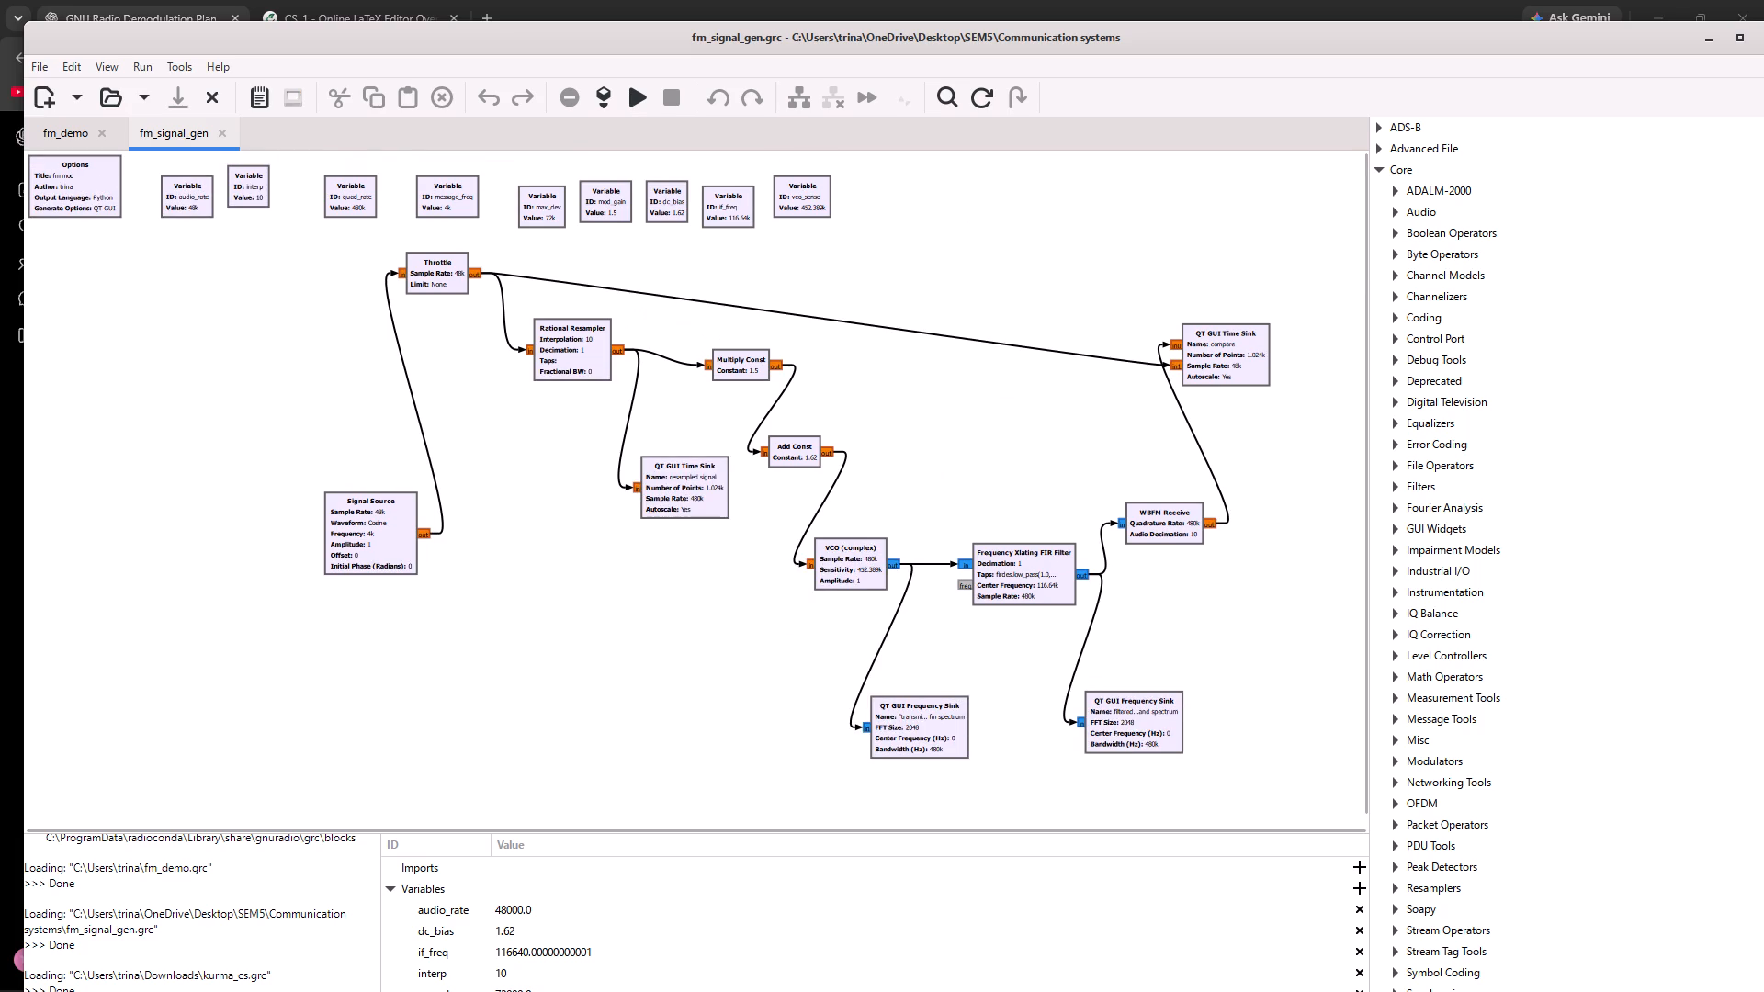
Recheck ChatGPT's capture list, and disable the "resampled signal" QT GUI Time Sink in the fm_signal_gen flowgraph.
key(alt+Tab)
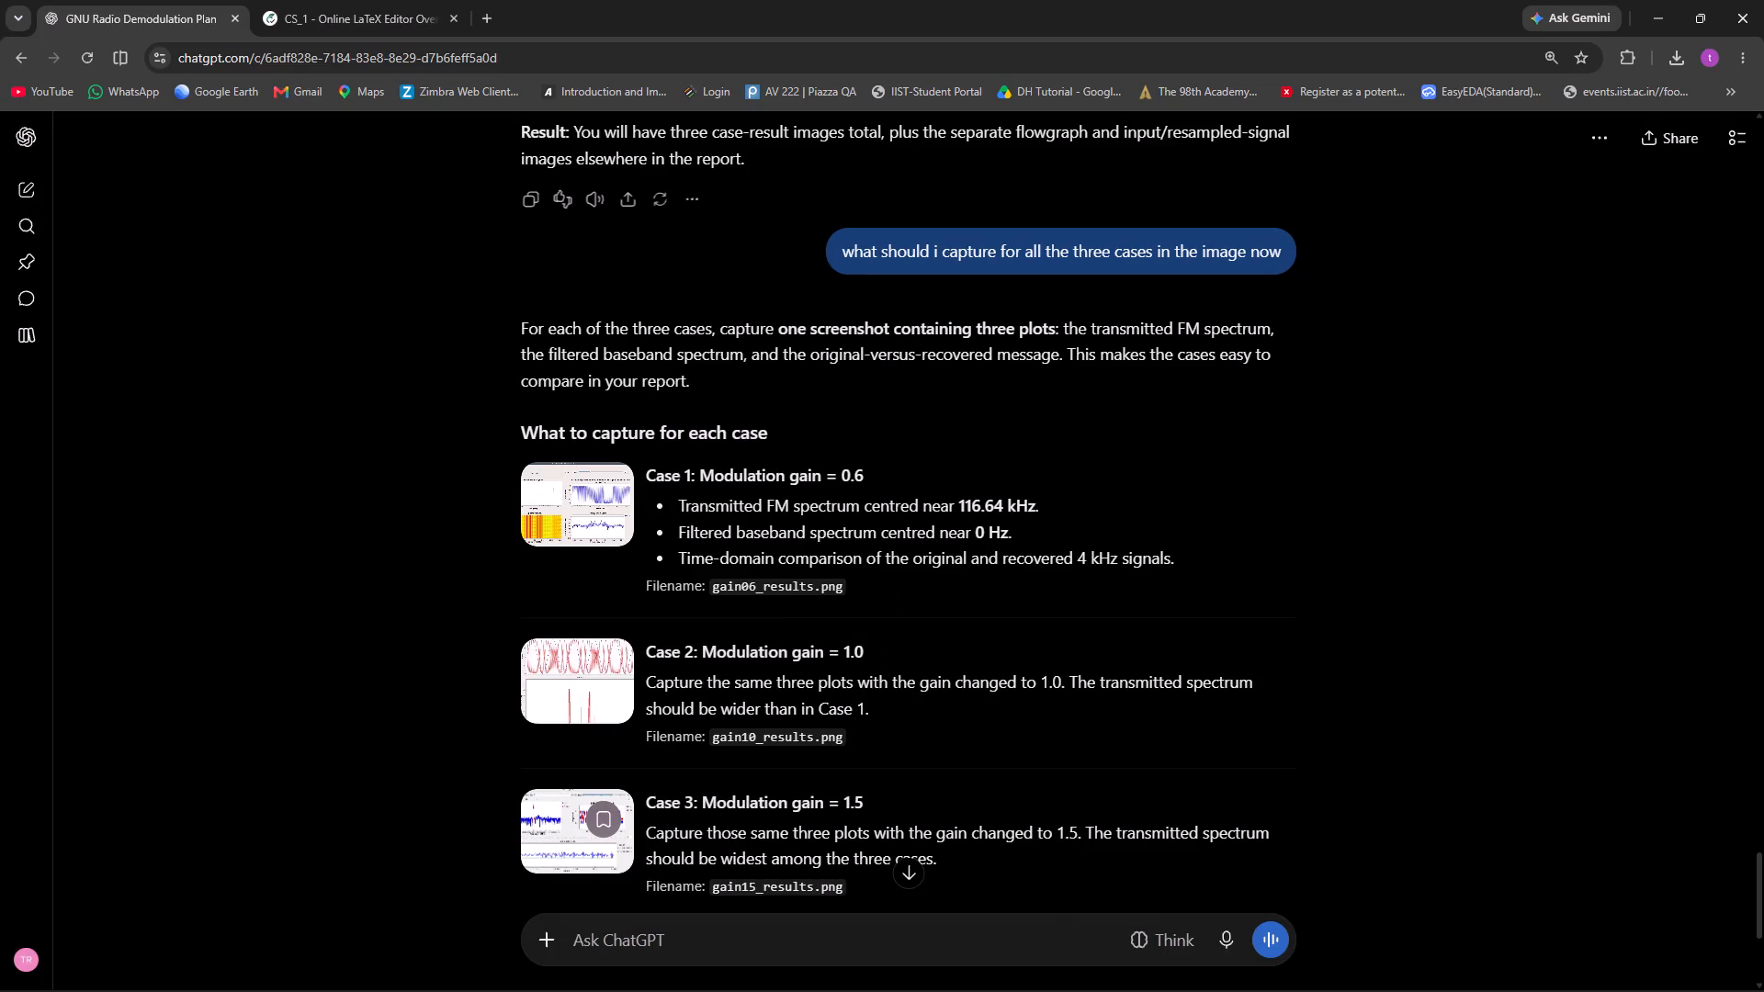
key(alt+Tab)
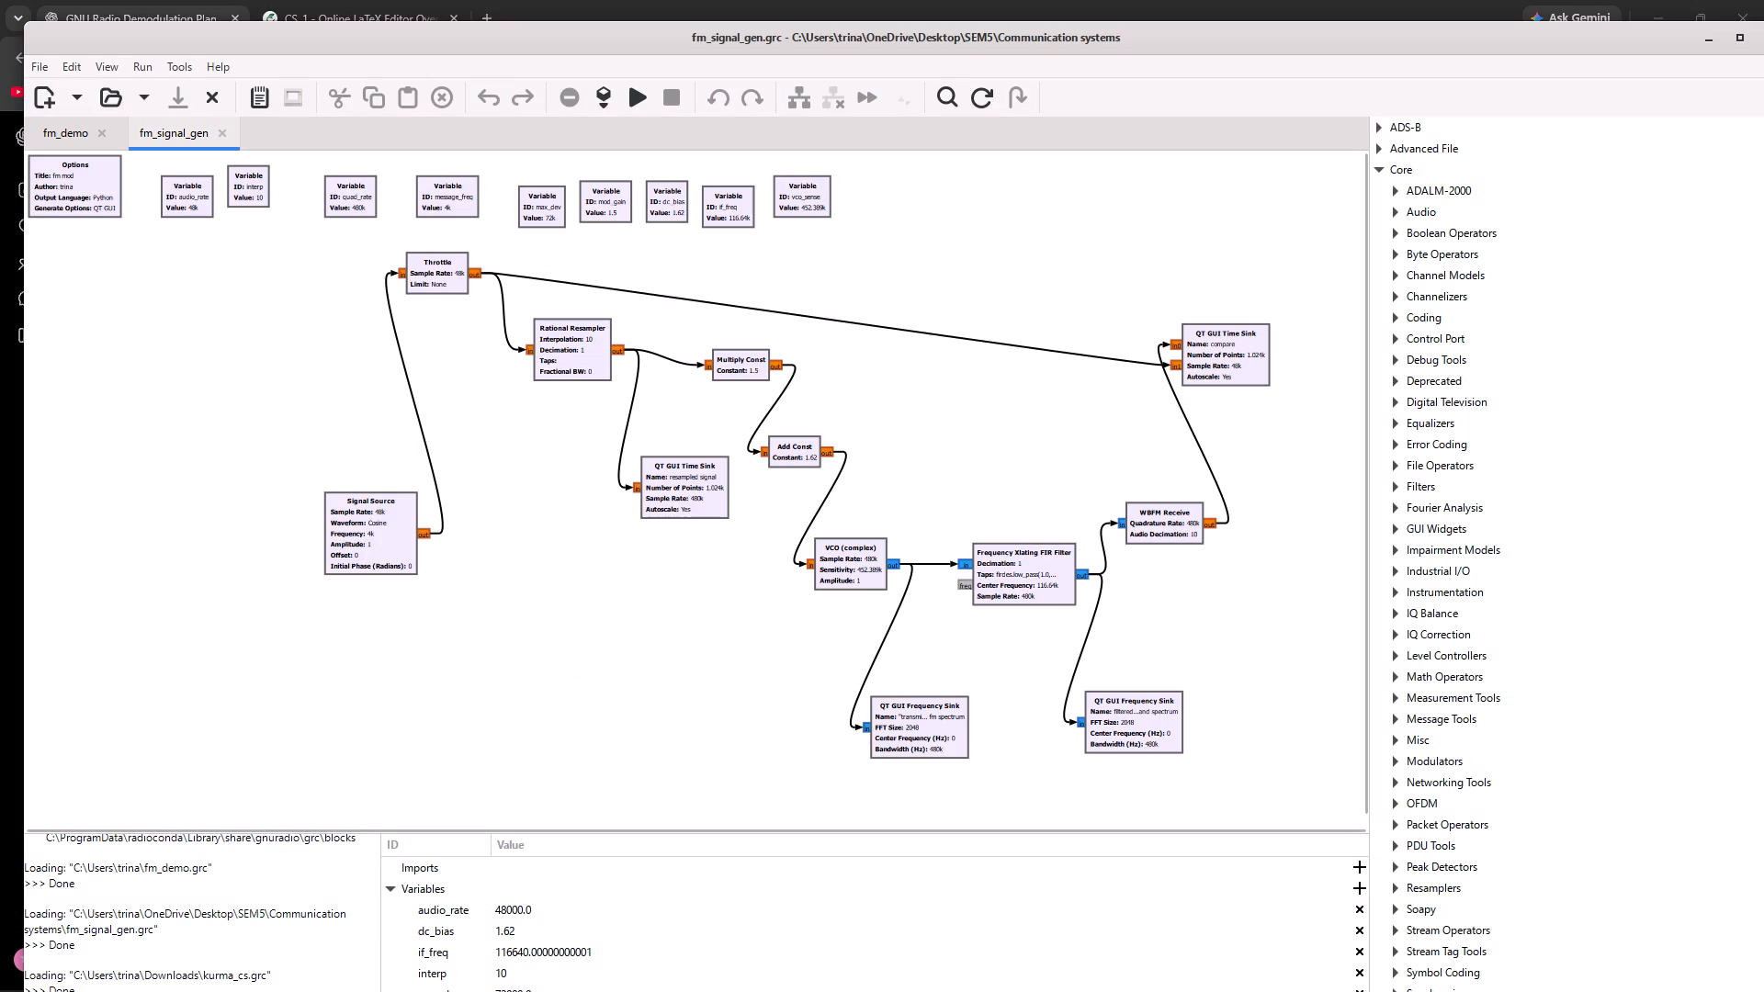
click(696, 510)
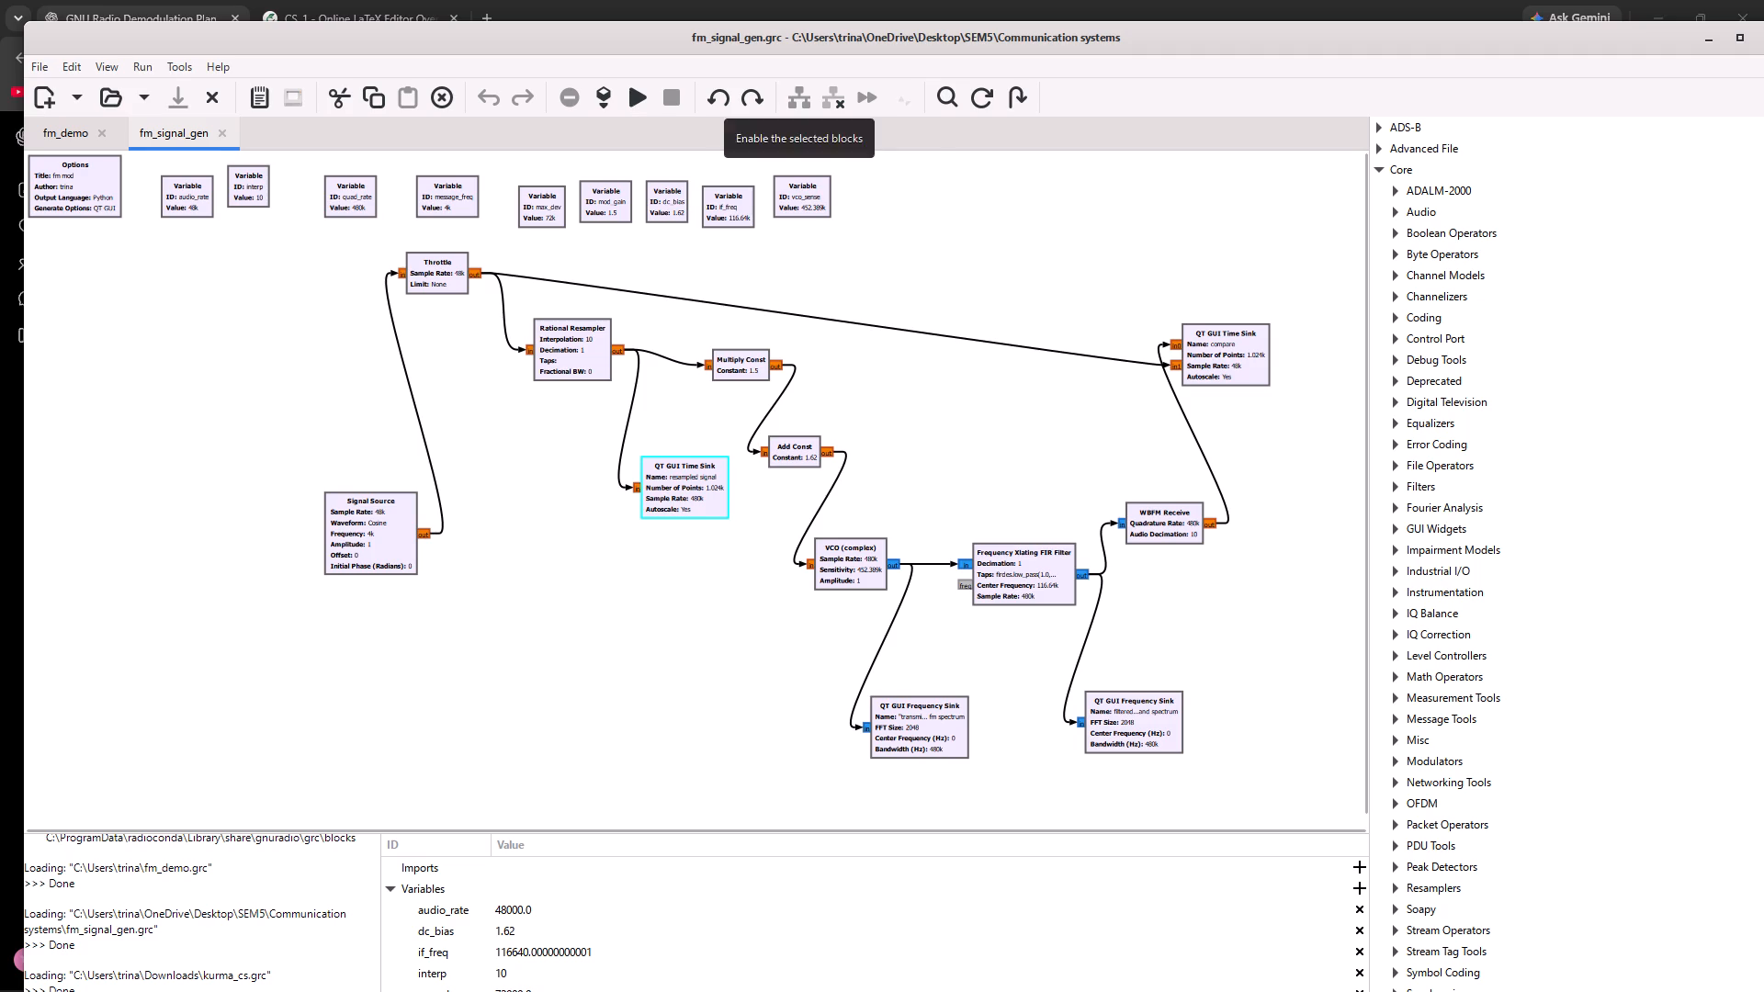
click(834, 96)
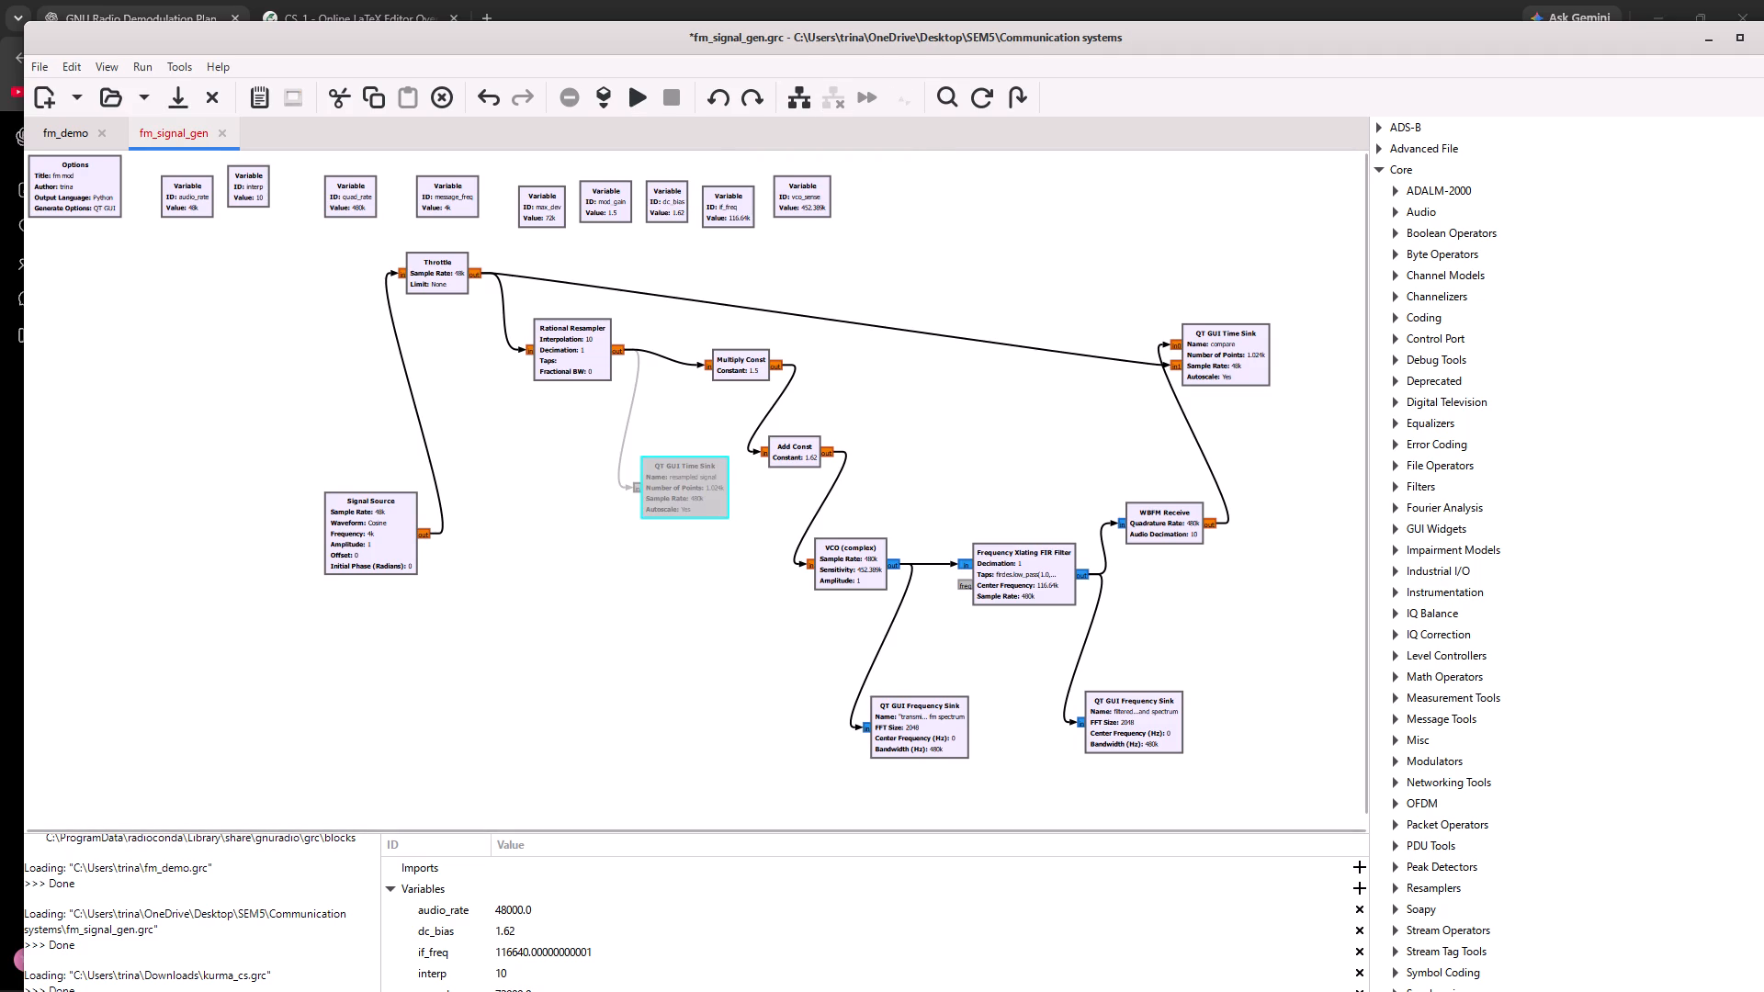
Run the fm_signal_gen flowgraph and extend the gain axes of the filtered baseband and transmitted FM spectrum plots to about -150 dB.
click(635, 100)
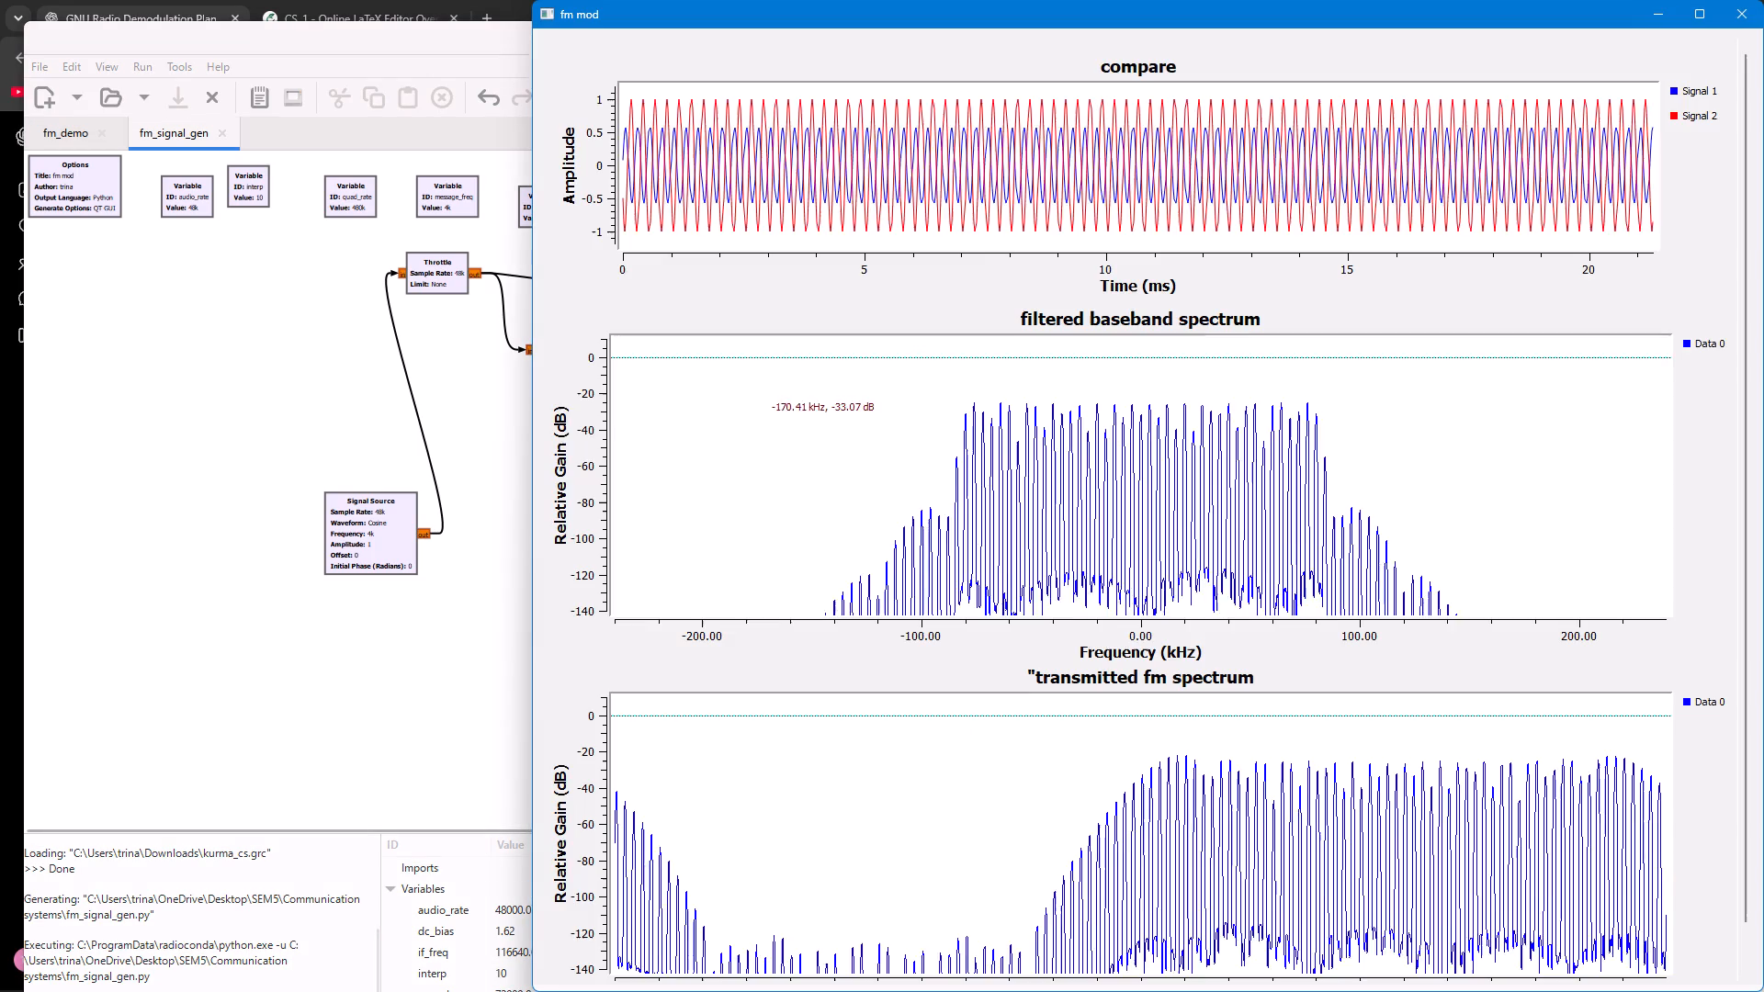
scroll(804, 425, down, 5)
scroll(804, 426, up, 5)
scroll(804, 426, down, 5)
scroll(804, 426, up, 5)
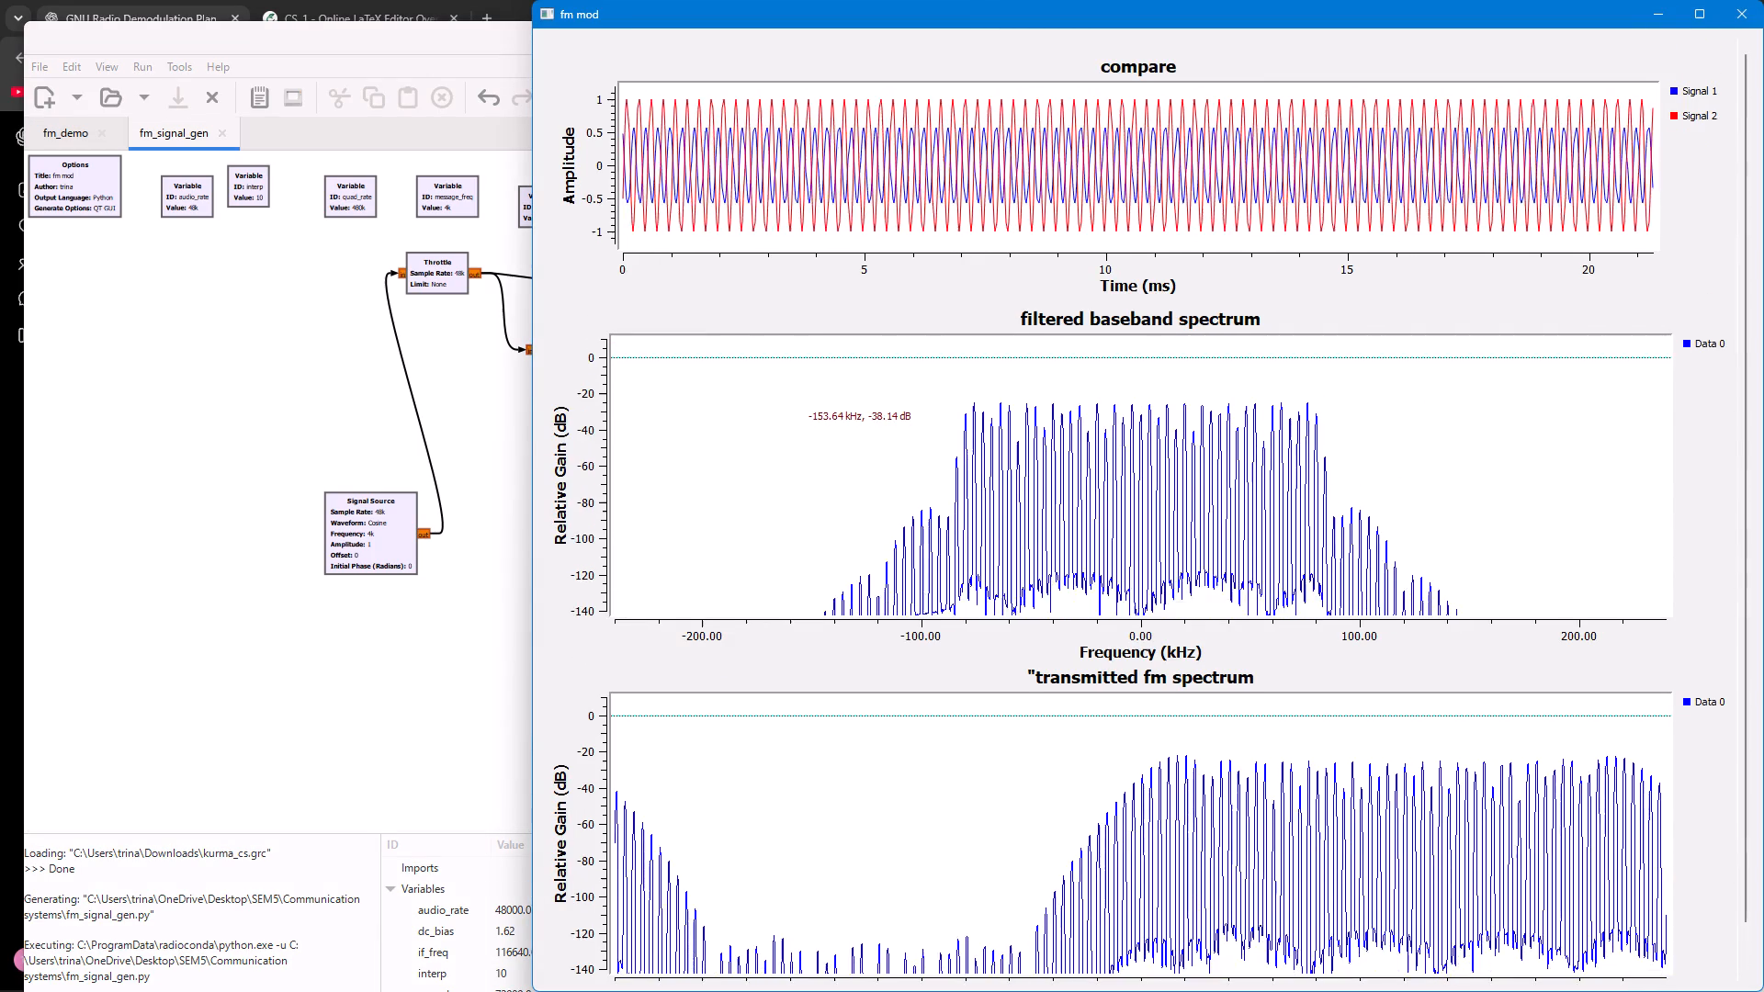
scroll(804, 426, down, 3)
scroll(804, 426, up, 6)
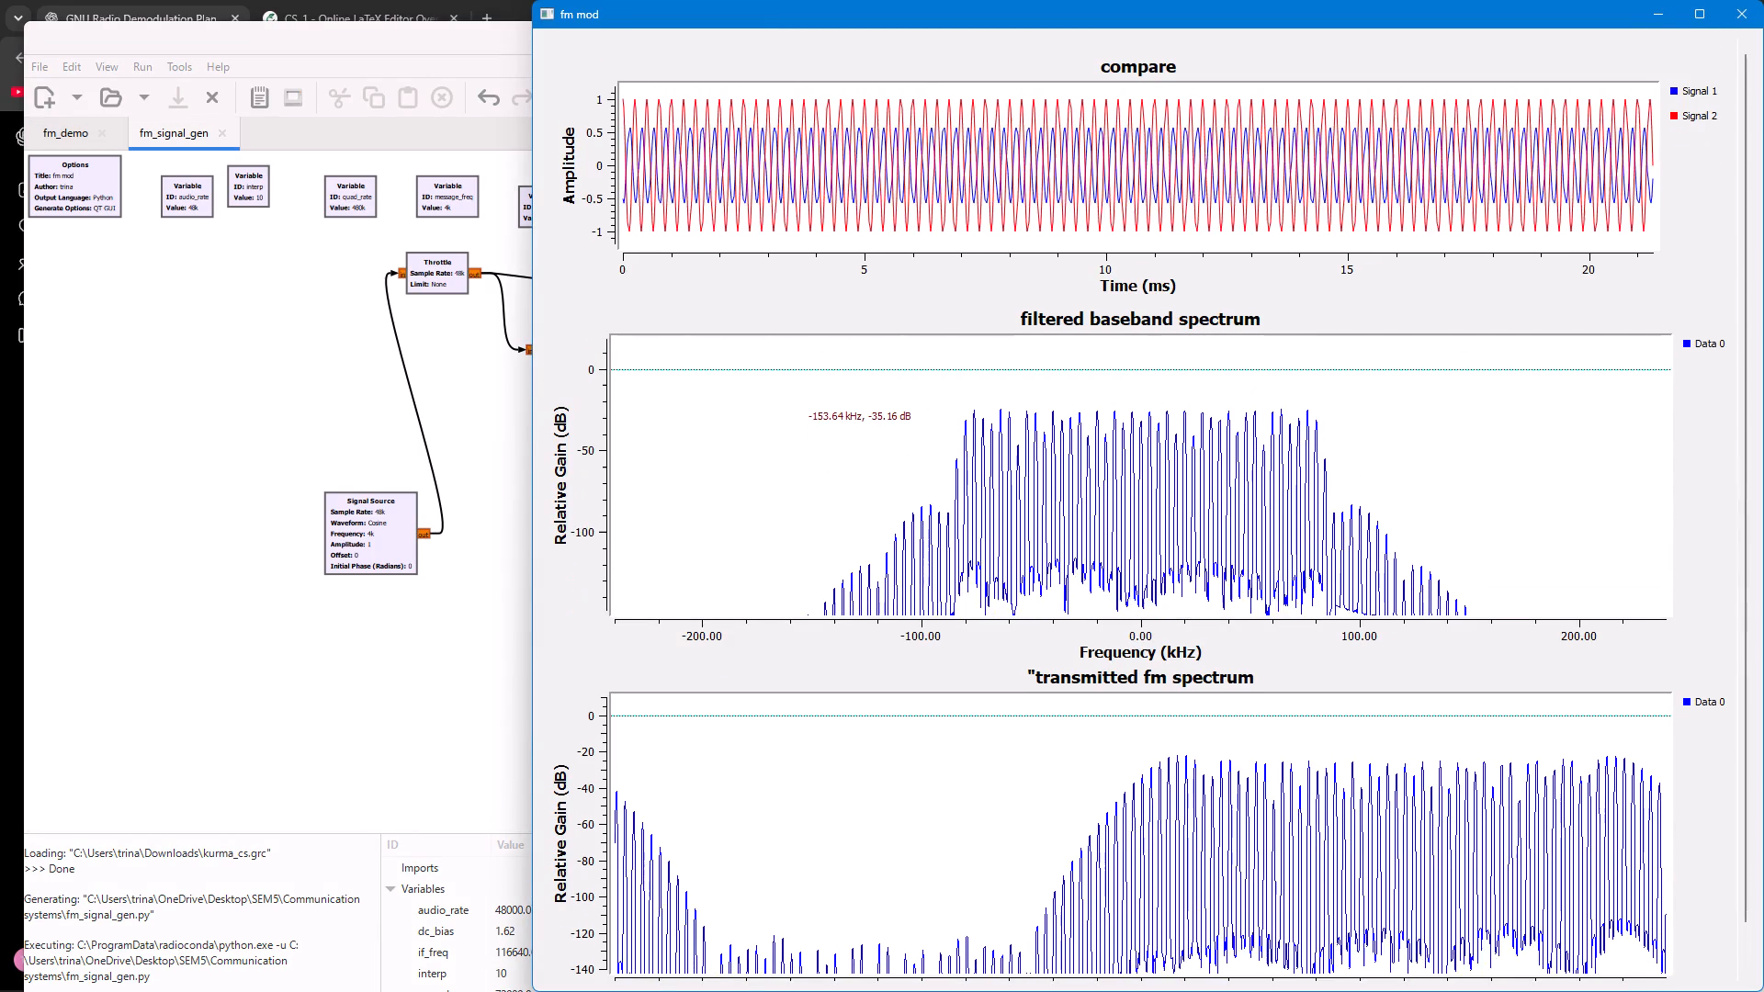
scroll(916, 829, up, 2)
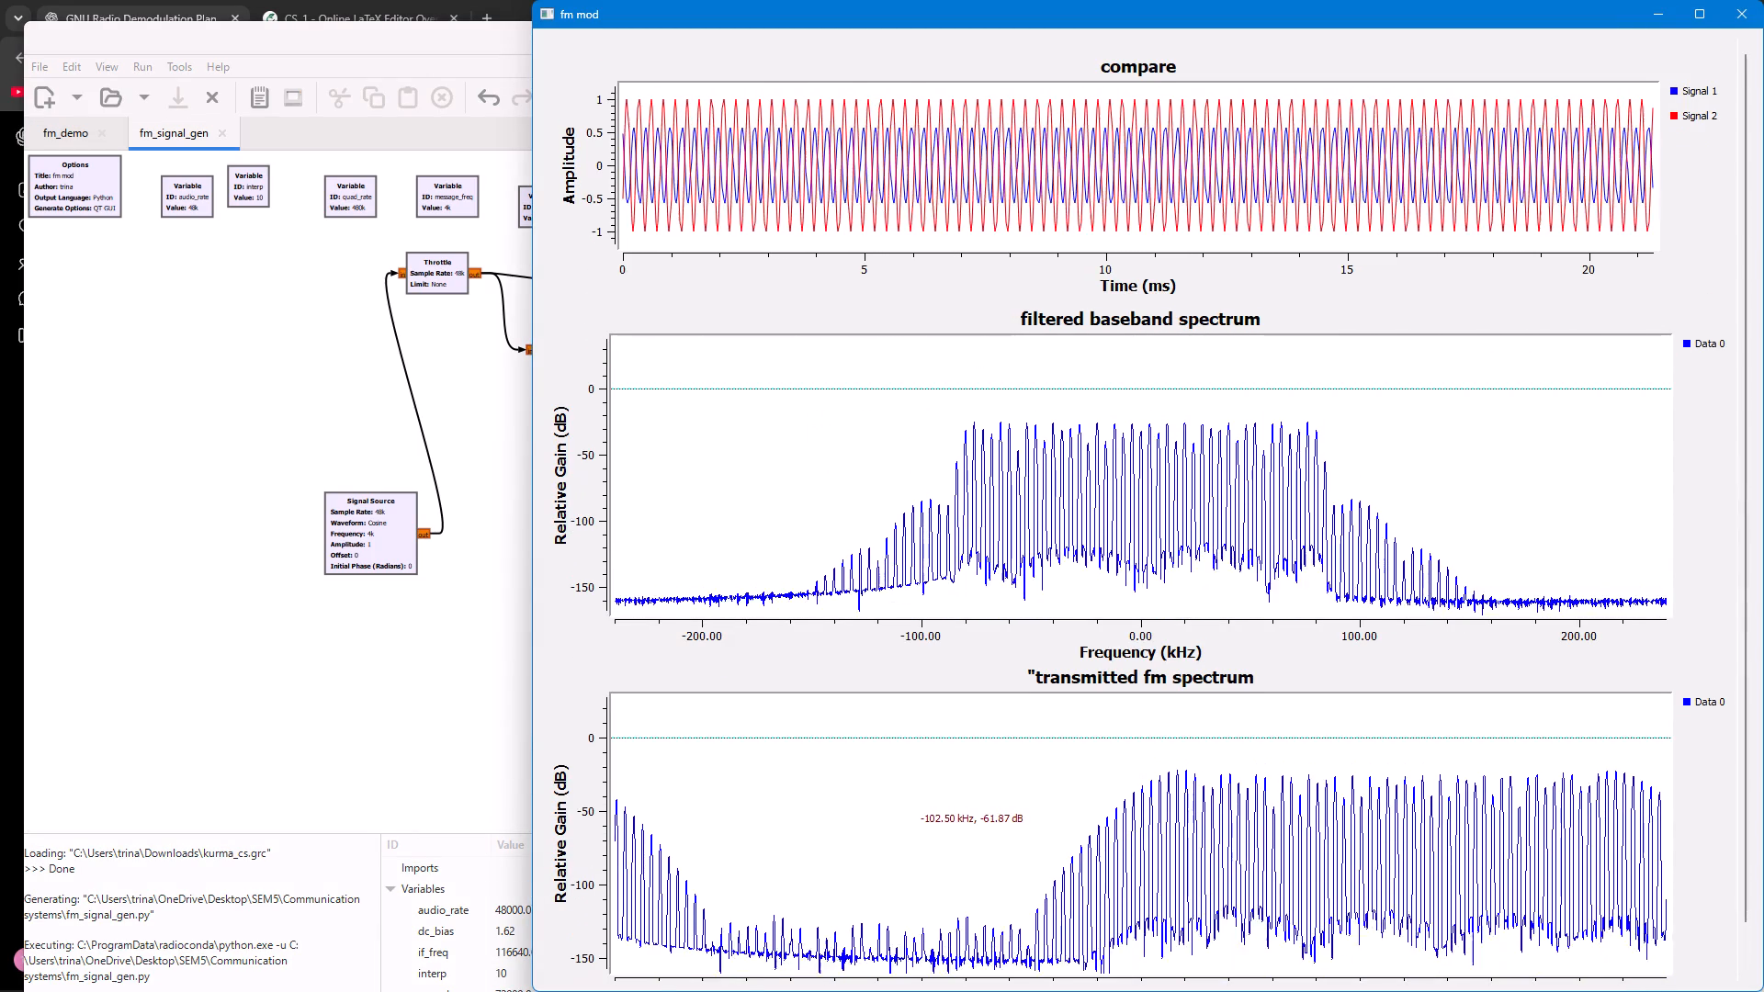
scroll(916, 829, up, 1)
scroll(953, 815, left, 1)
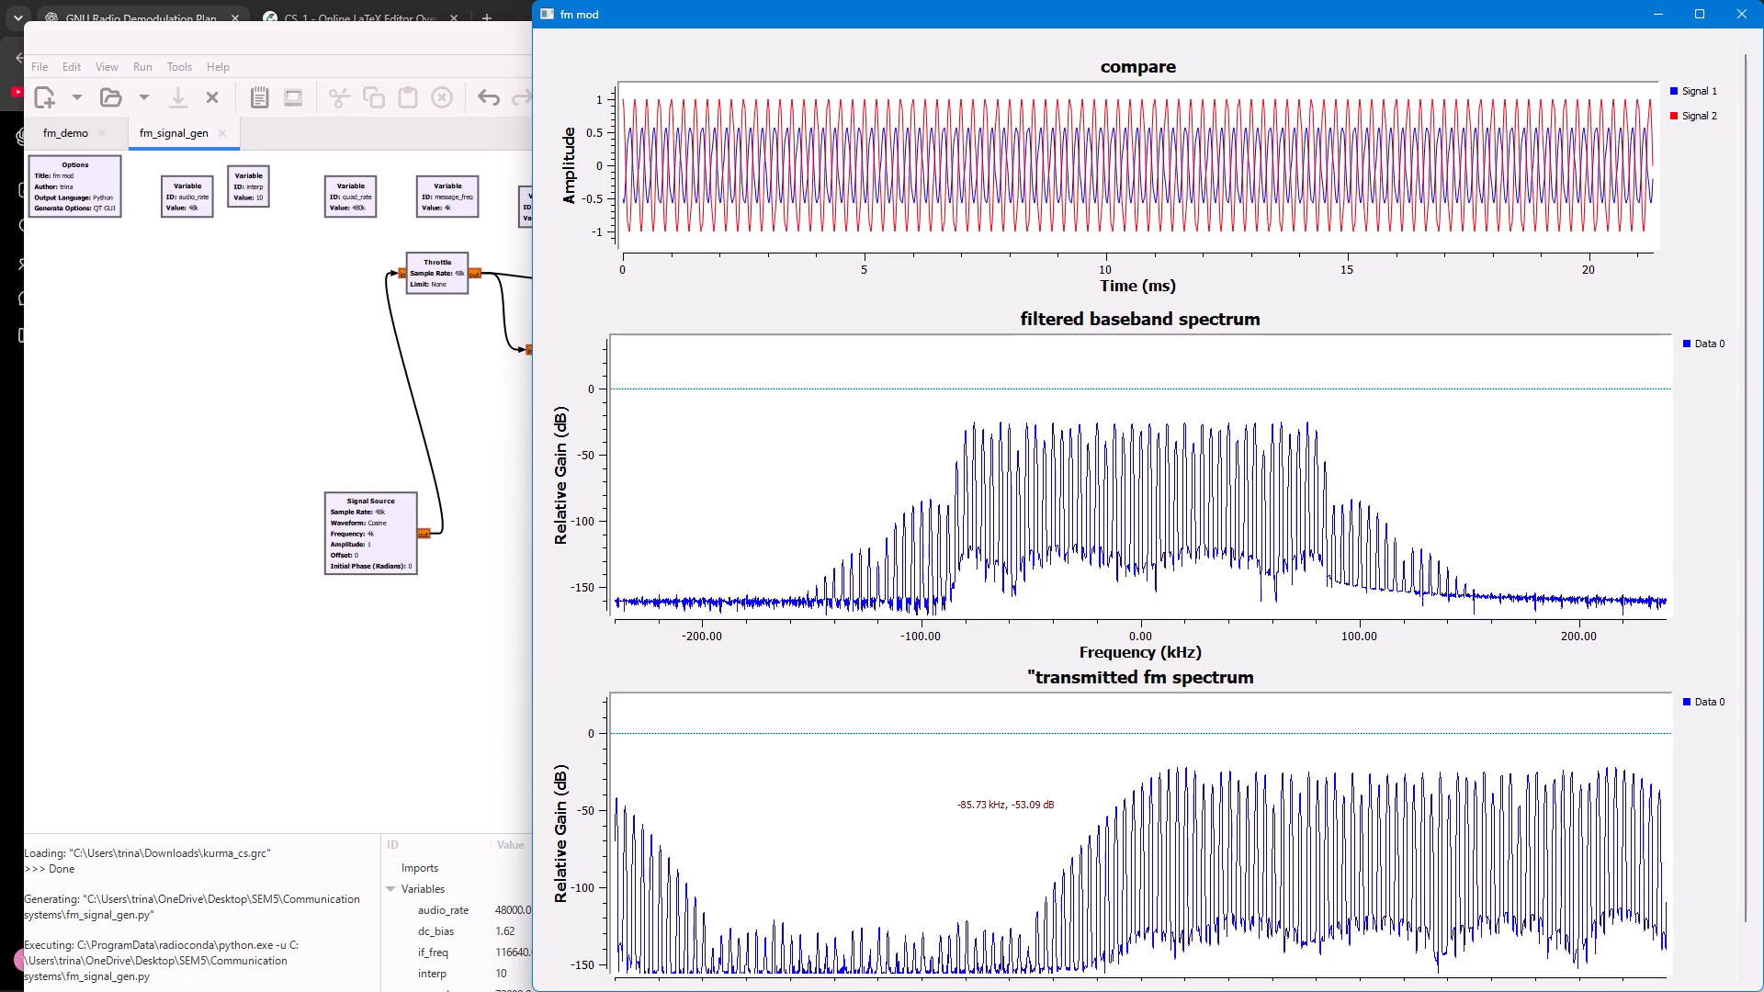
scroll(953, 815, left, 1)
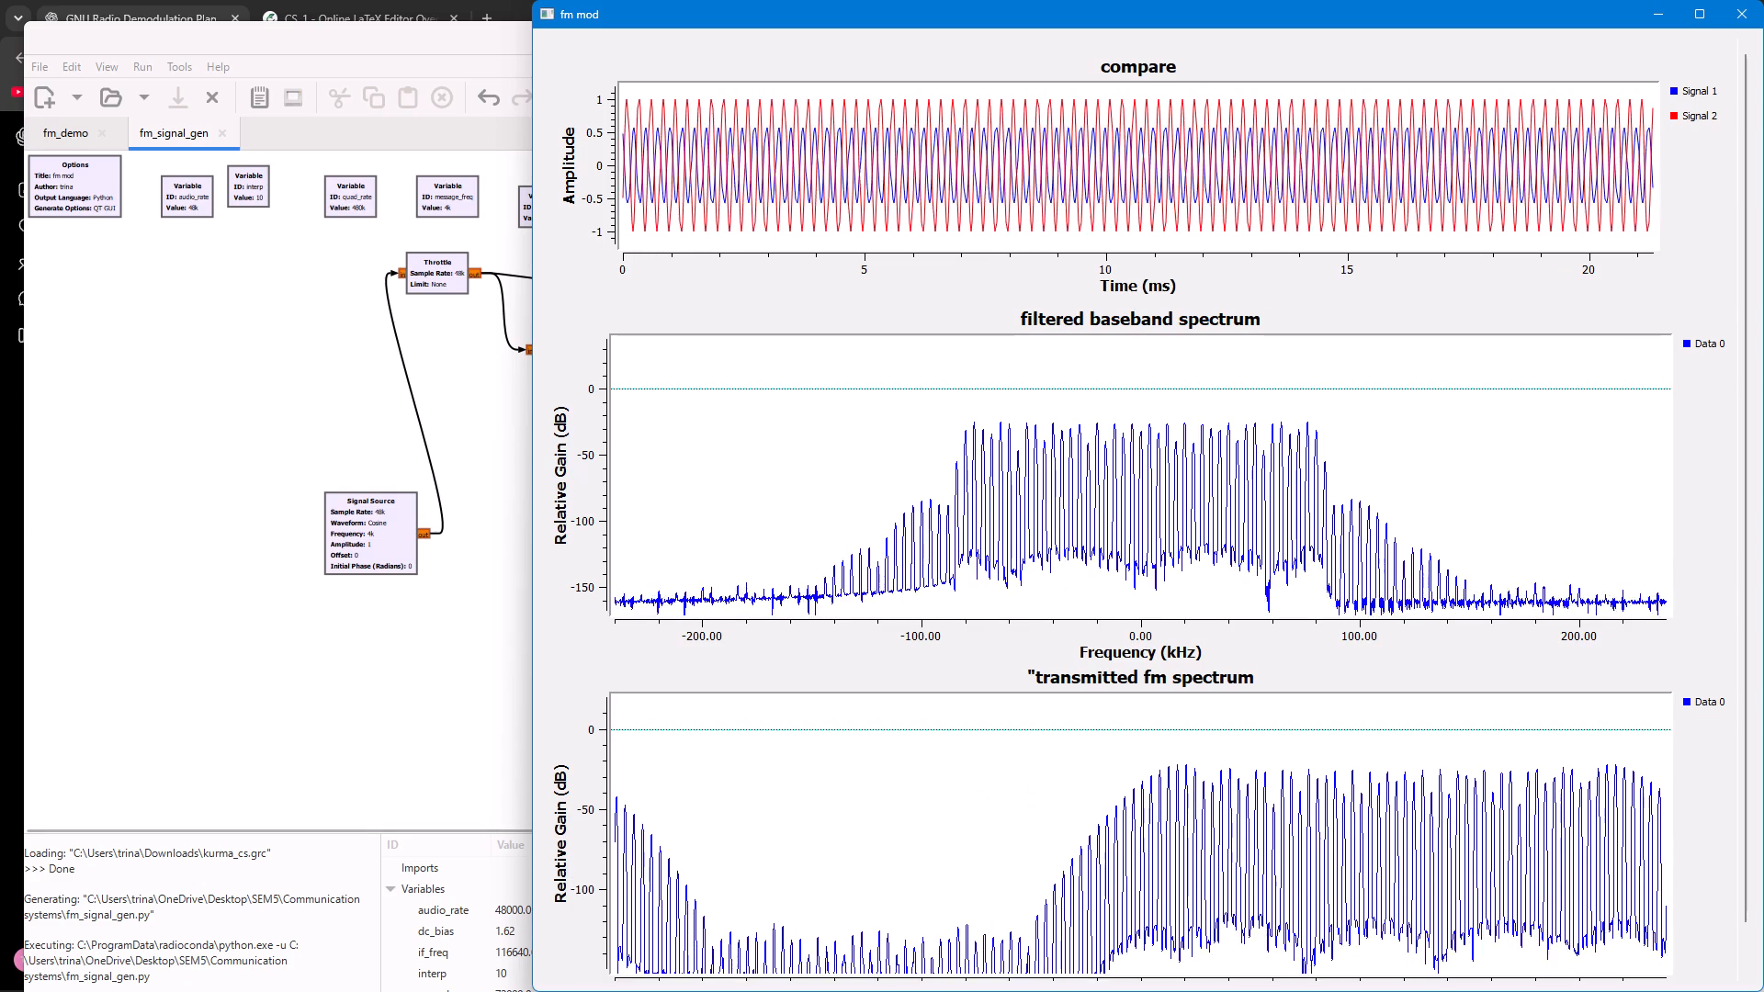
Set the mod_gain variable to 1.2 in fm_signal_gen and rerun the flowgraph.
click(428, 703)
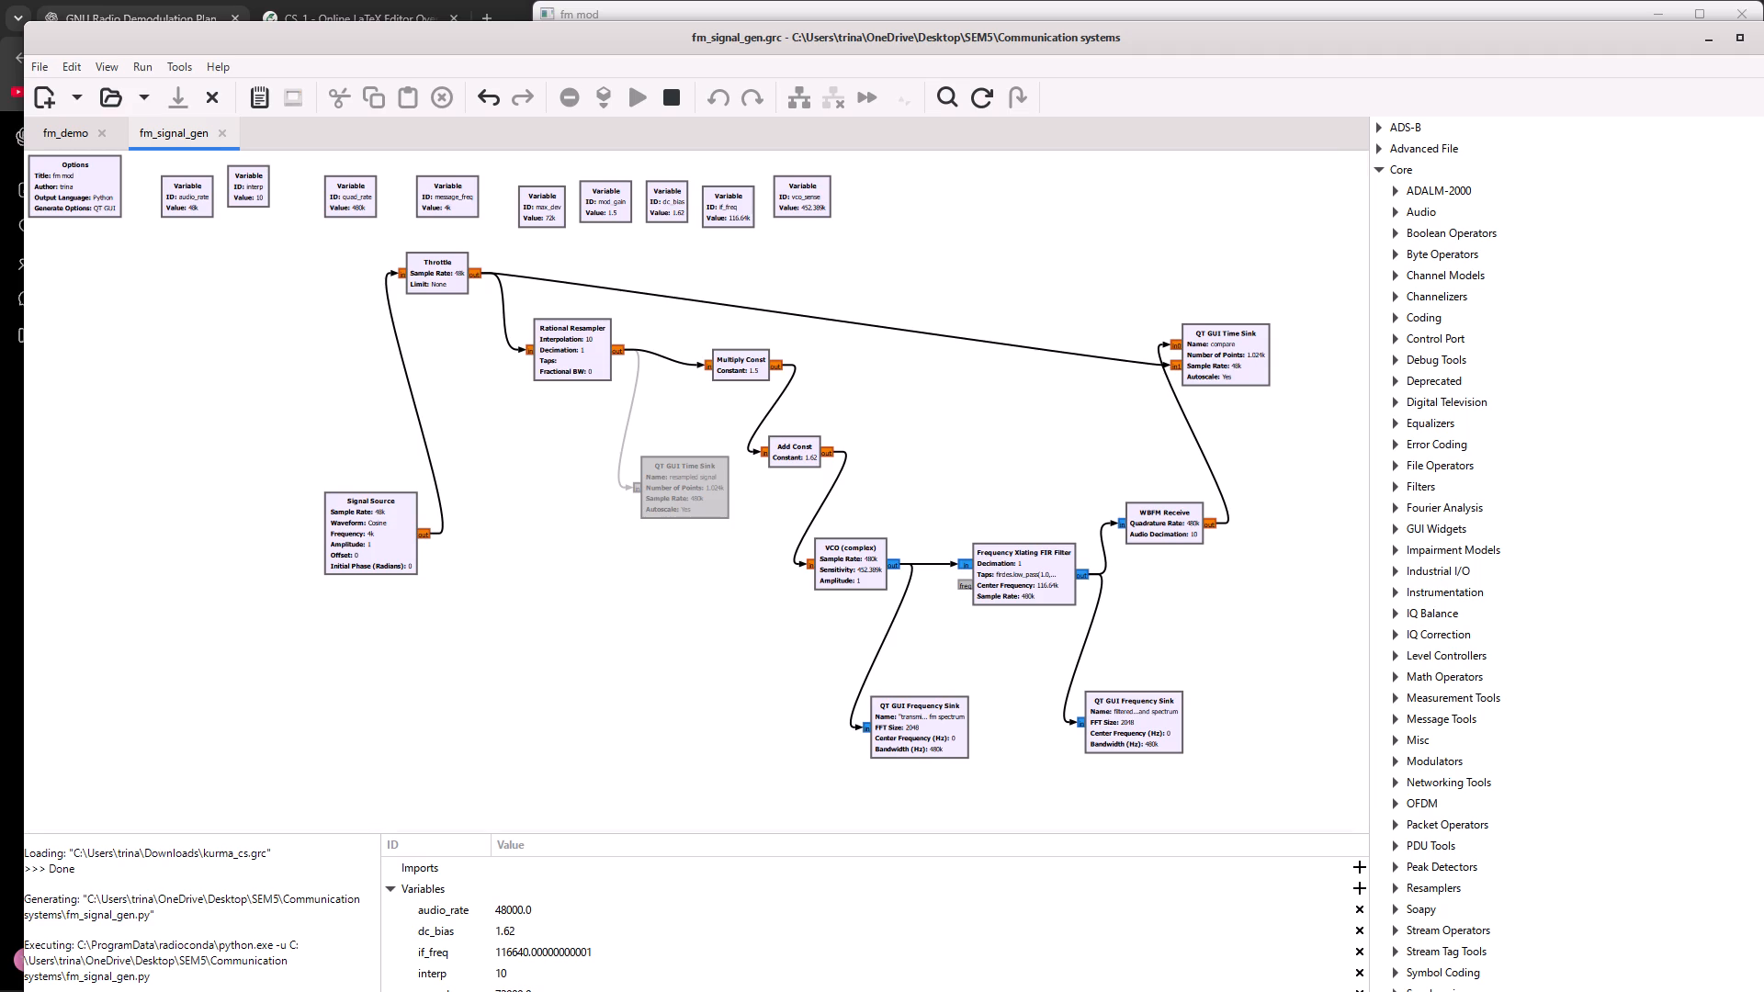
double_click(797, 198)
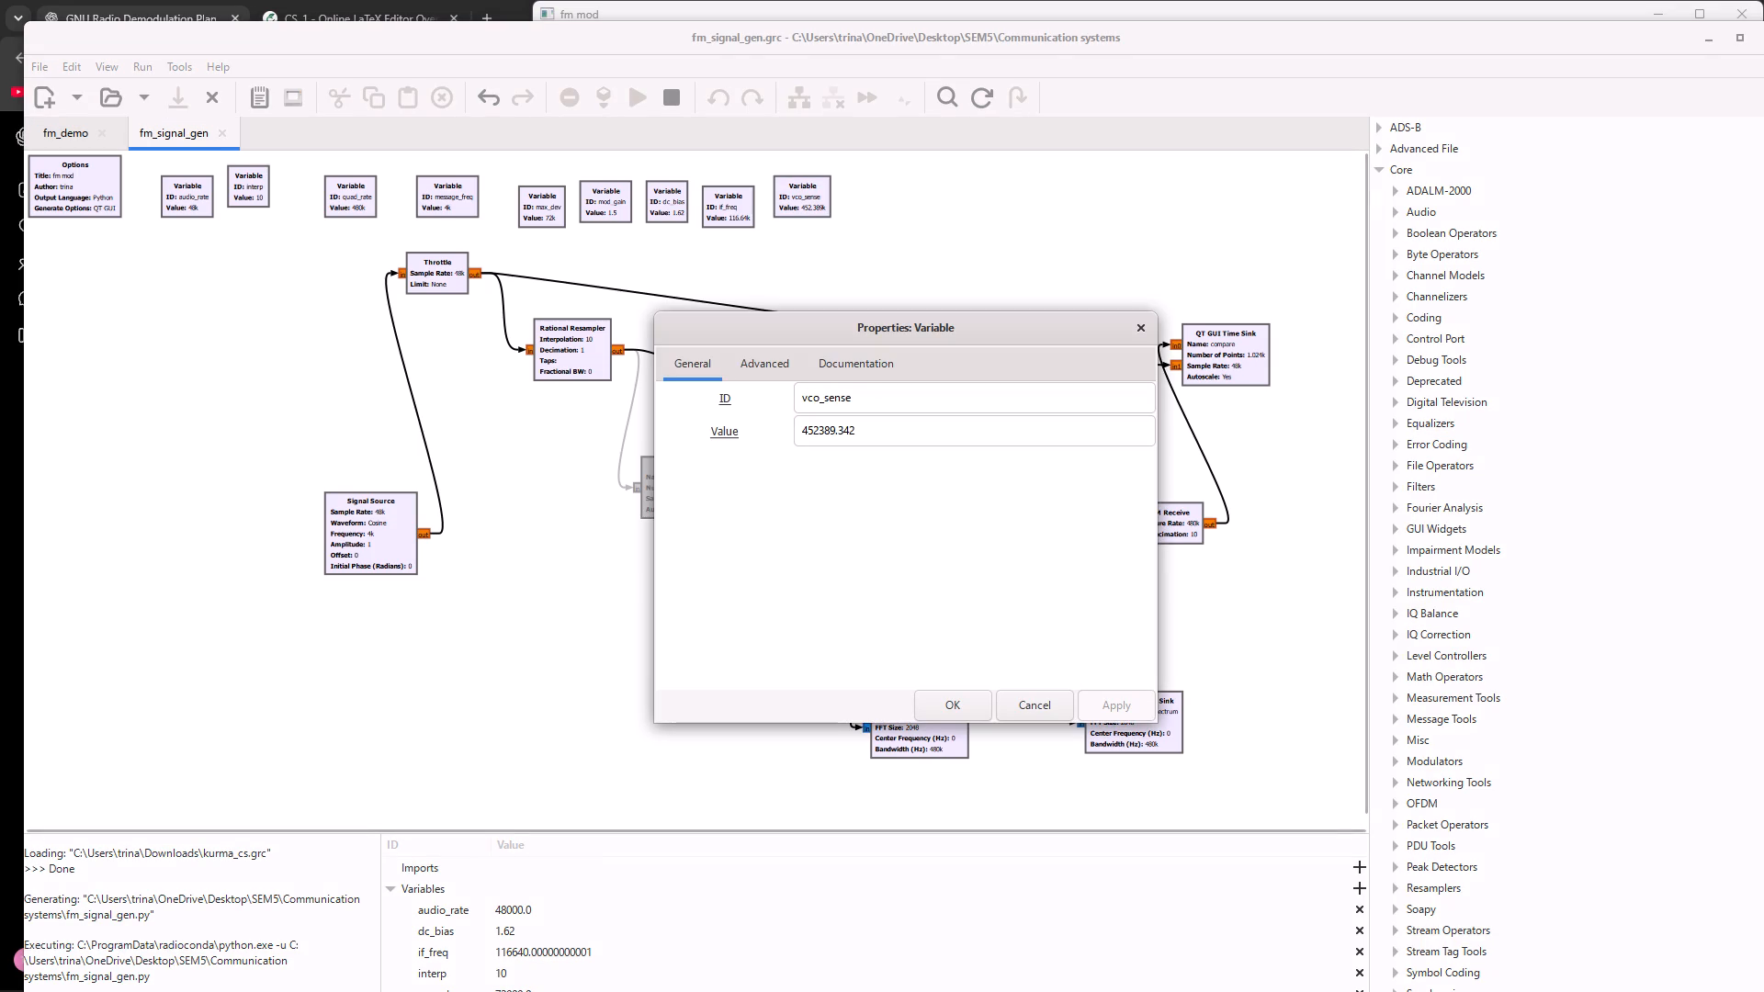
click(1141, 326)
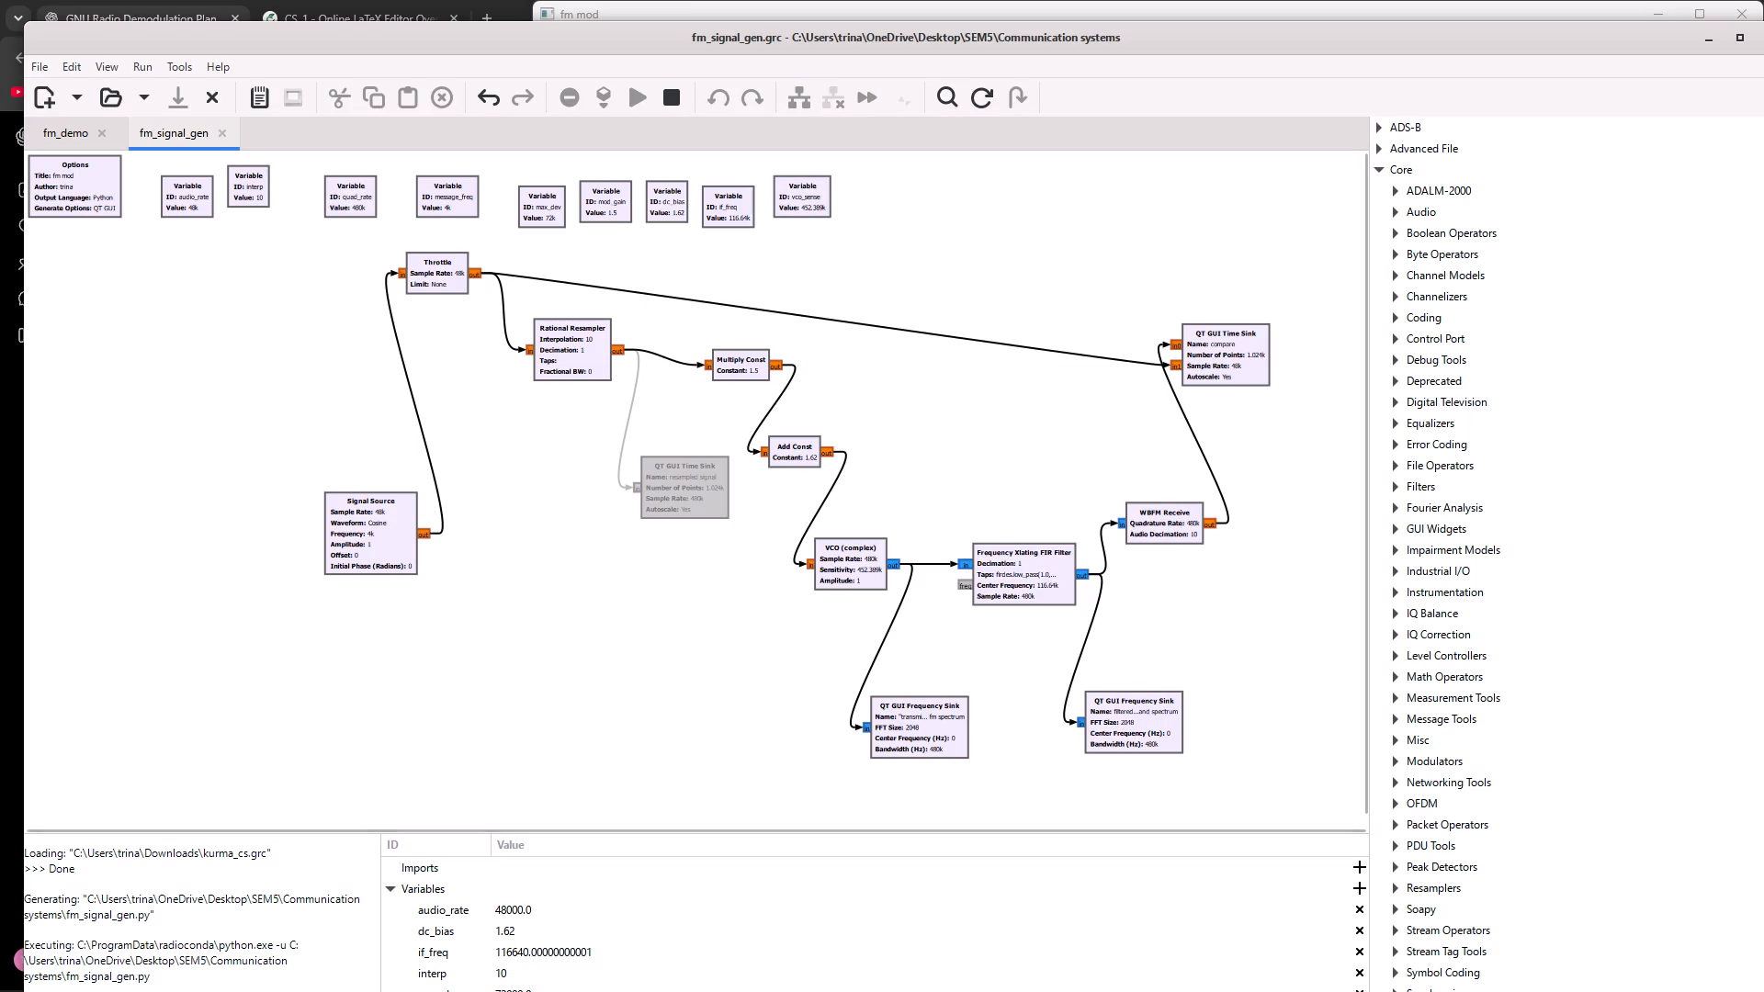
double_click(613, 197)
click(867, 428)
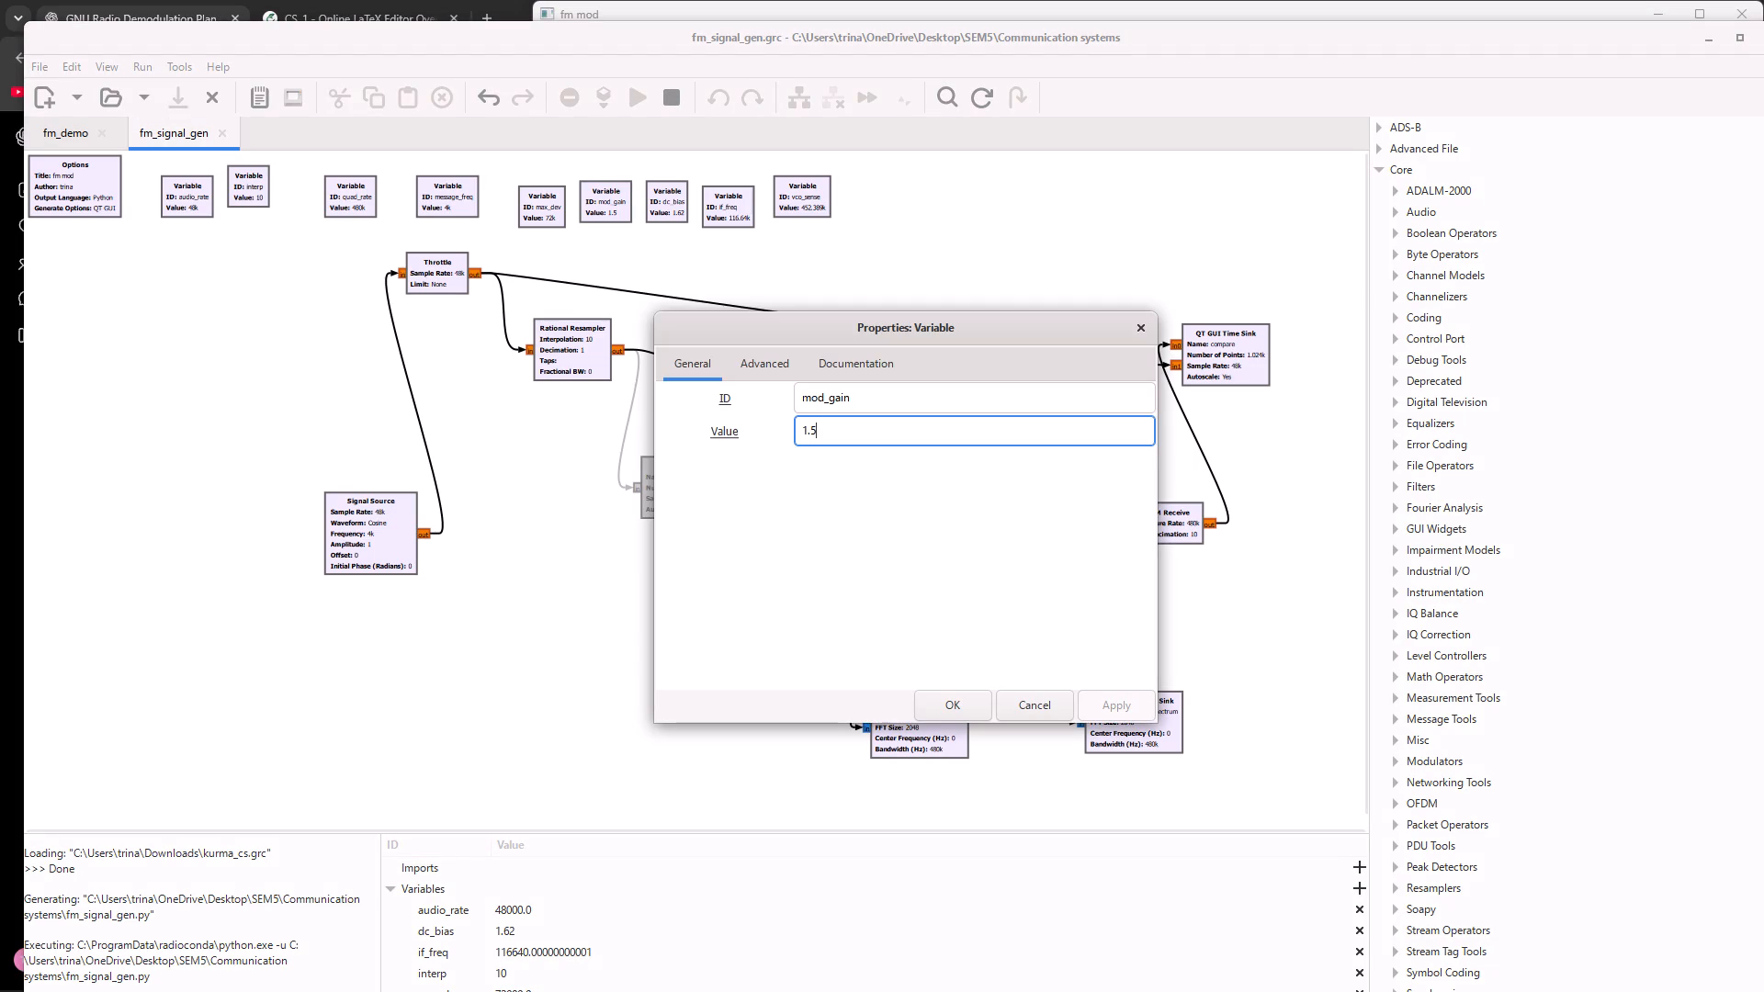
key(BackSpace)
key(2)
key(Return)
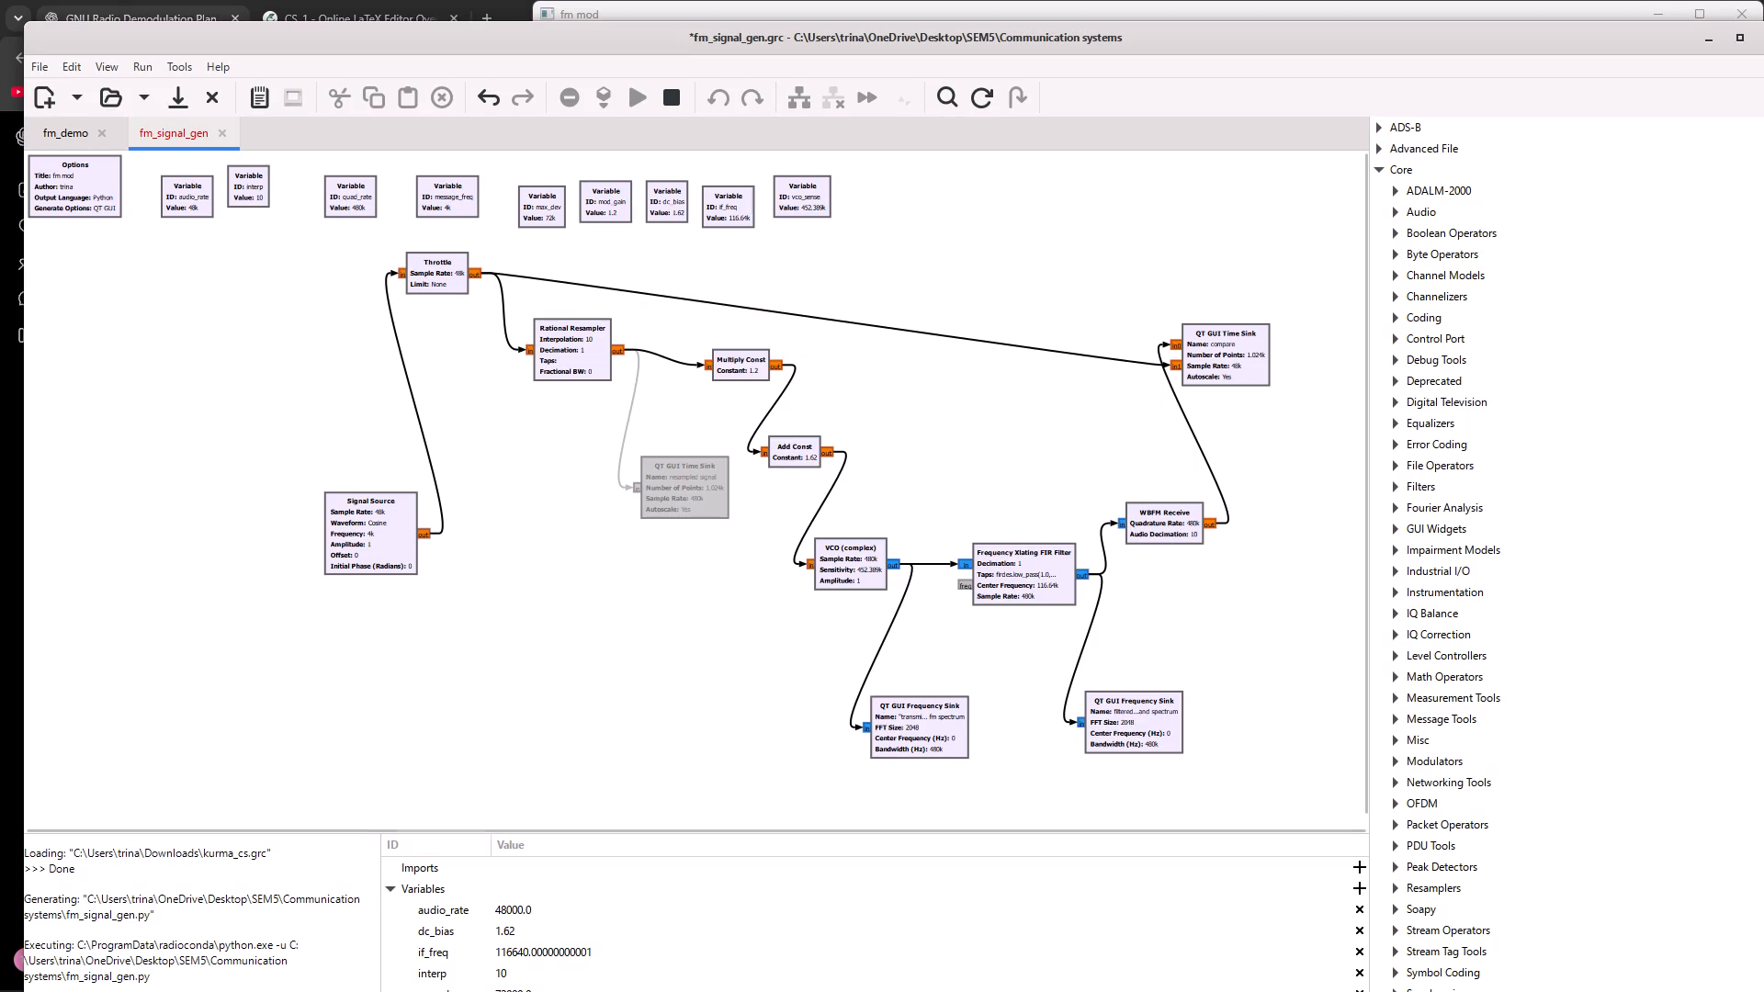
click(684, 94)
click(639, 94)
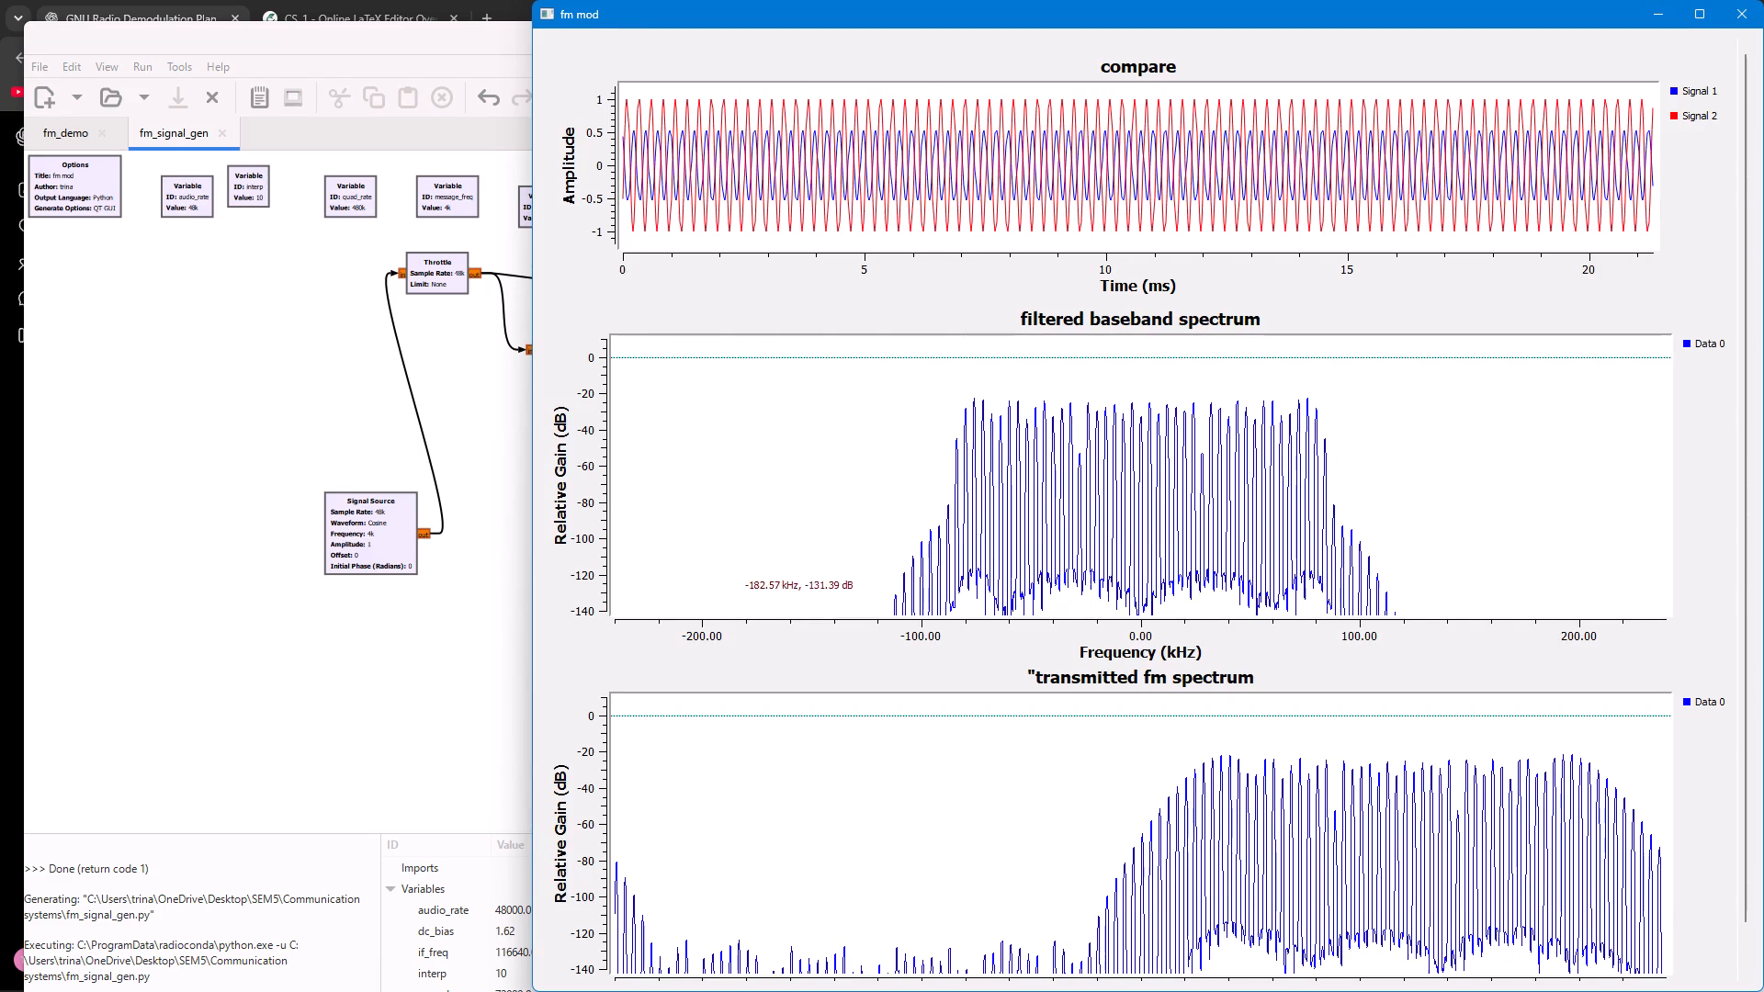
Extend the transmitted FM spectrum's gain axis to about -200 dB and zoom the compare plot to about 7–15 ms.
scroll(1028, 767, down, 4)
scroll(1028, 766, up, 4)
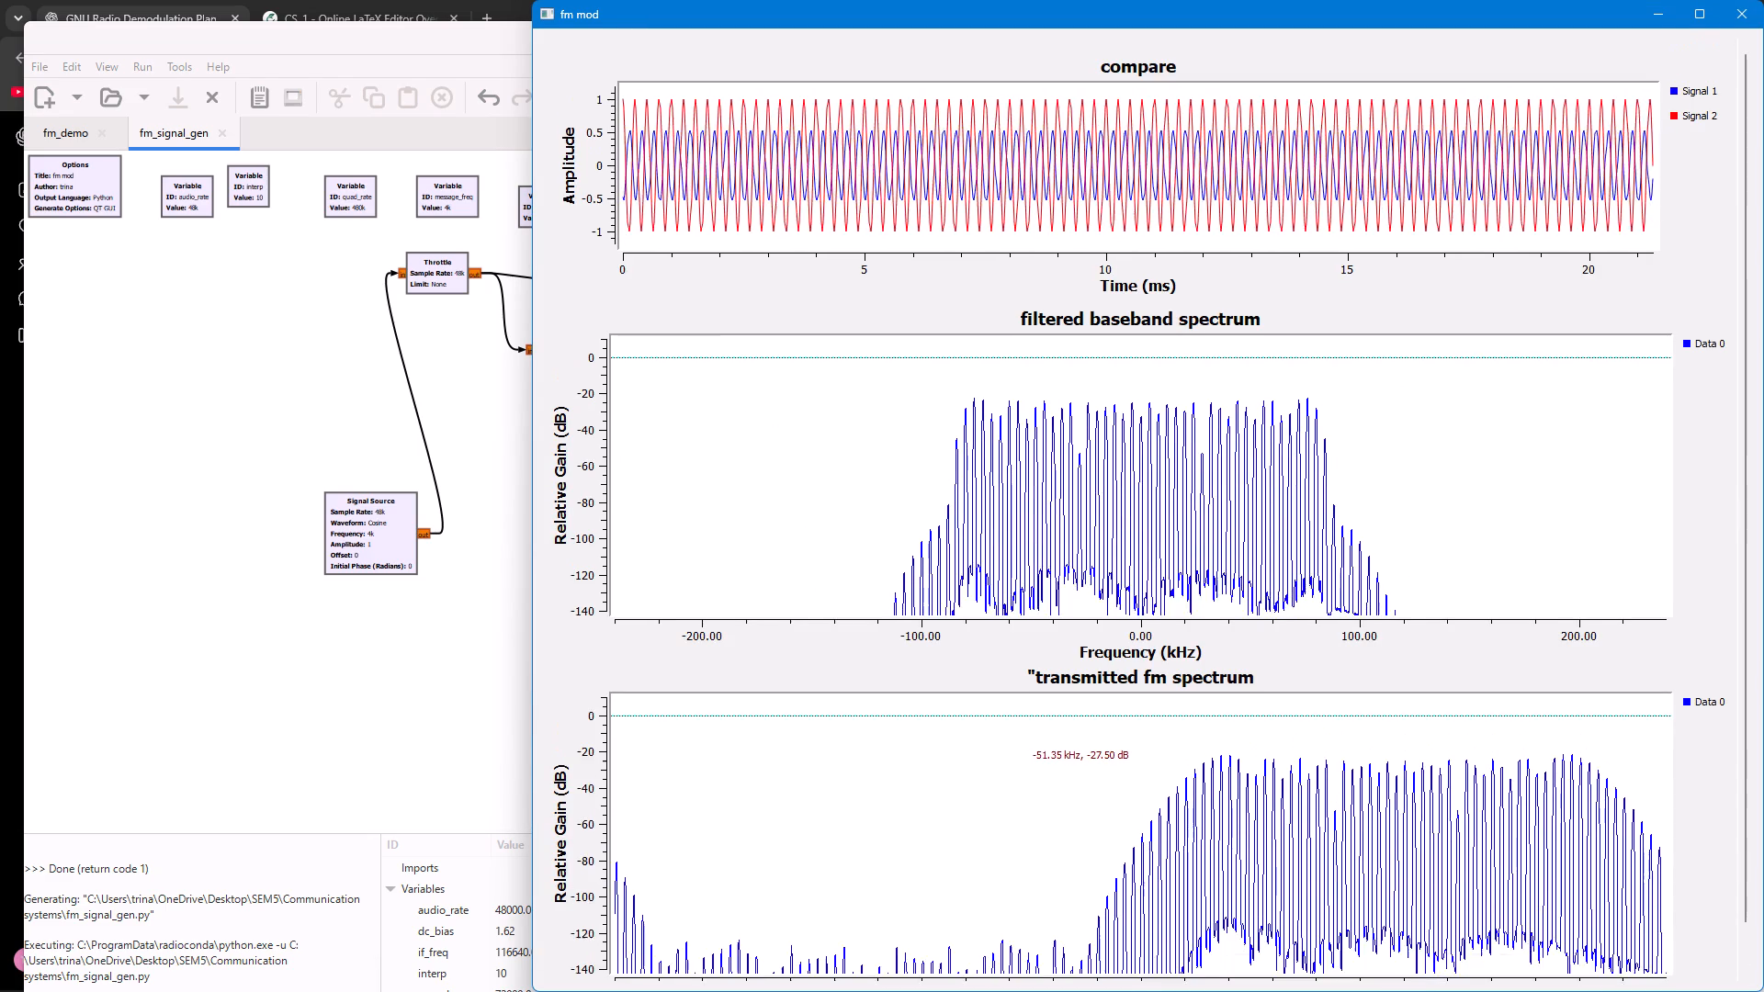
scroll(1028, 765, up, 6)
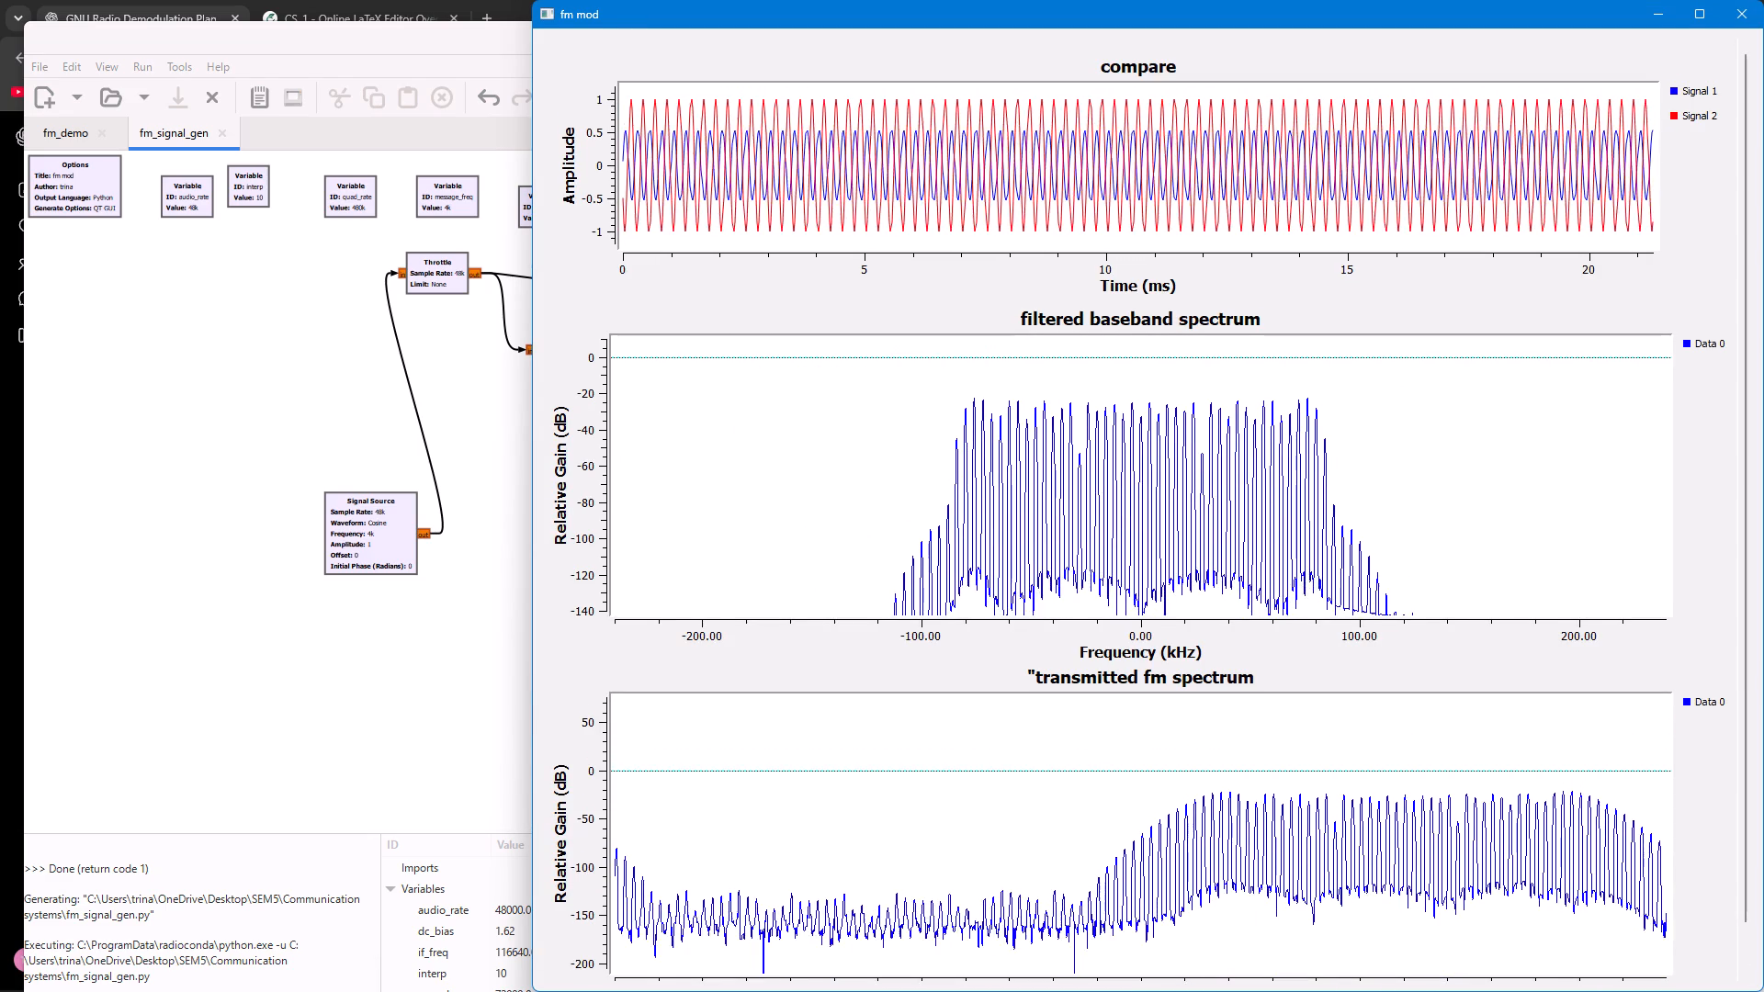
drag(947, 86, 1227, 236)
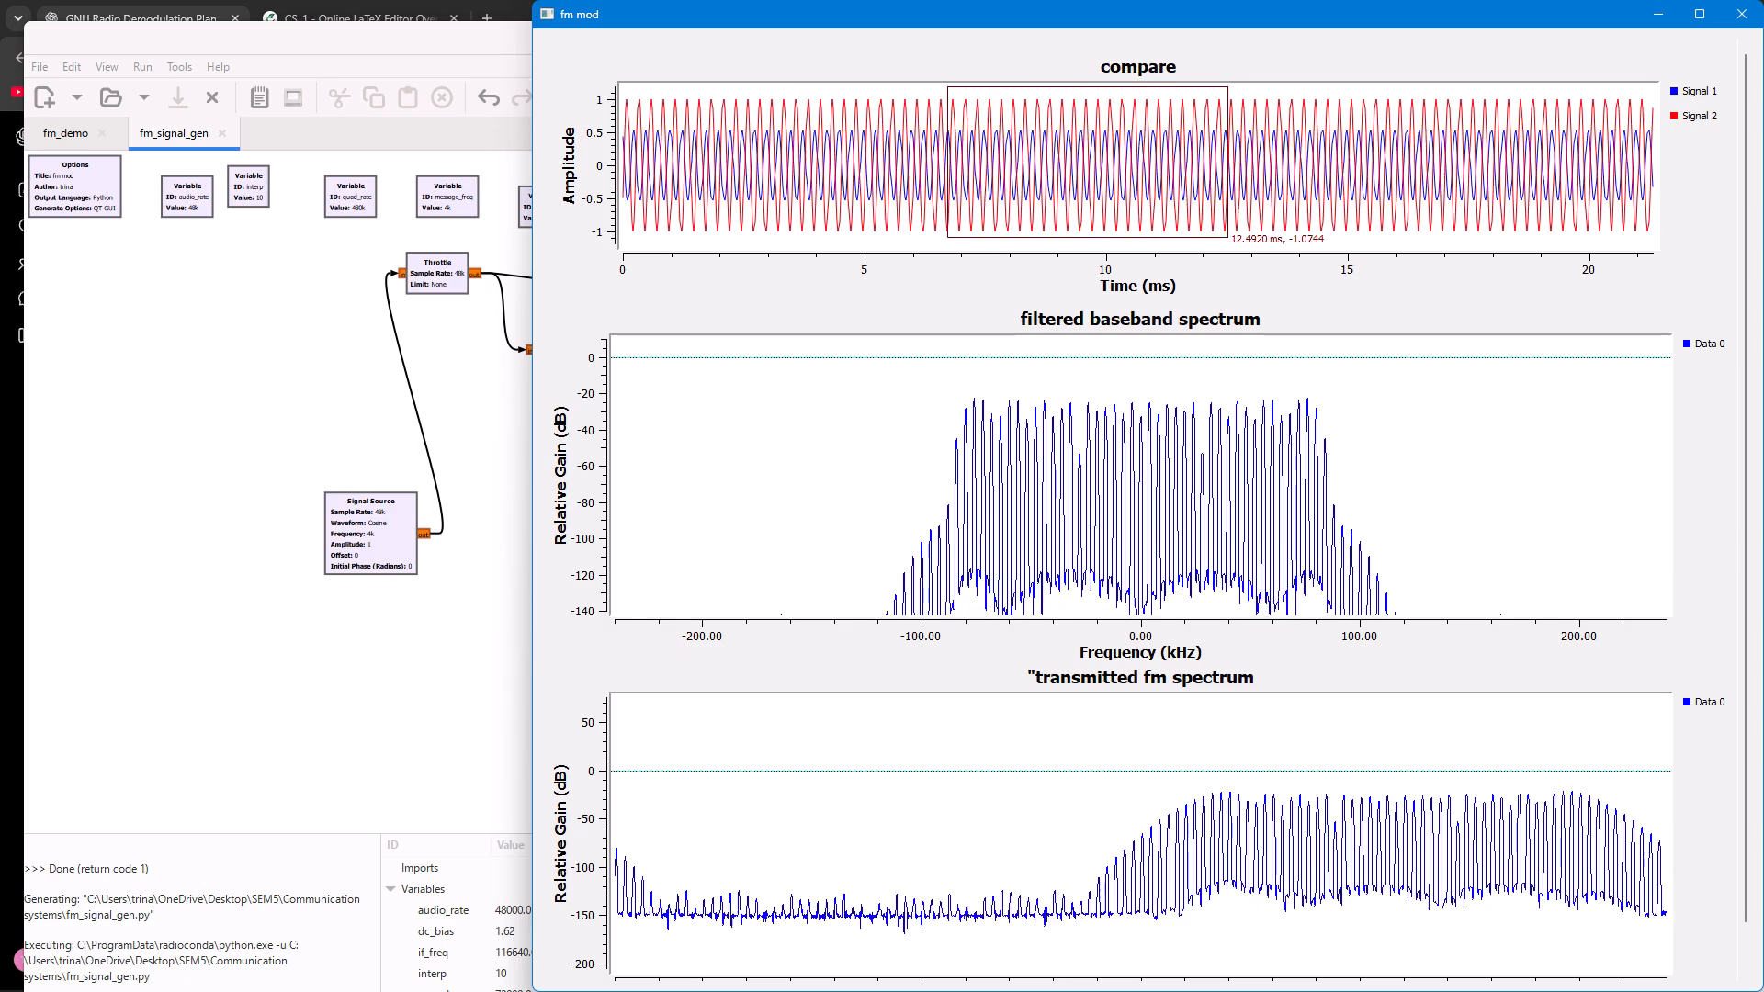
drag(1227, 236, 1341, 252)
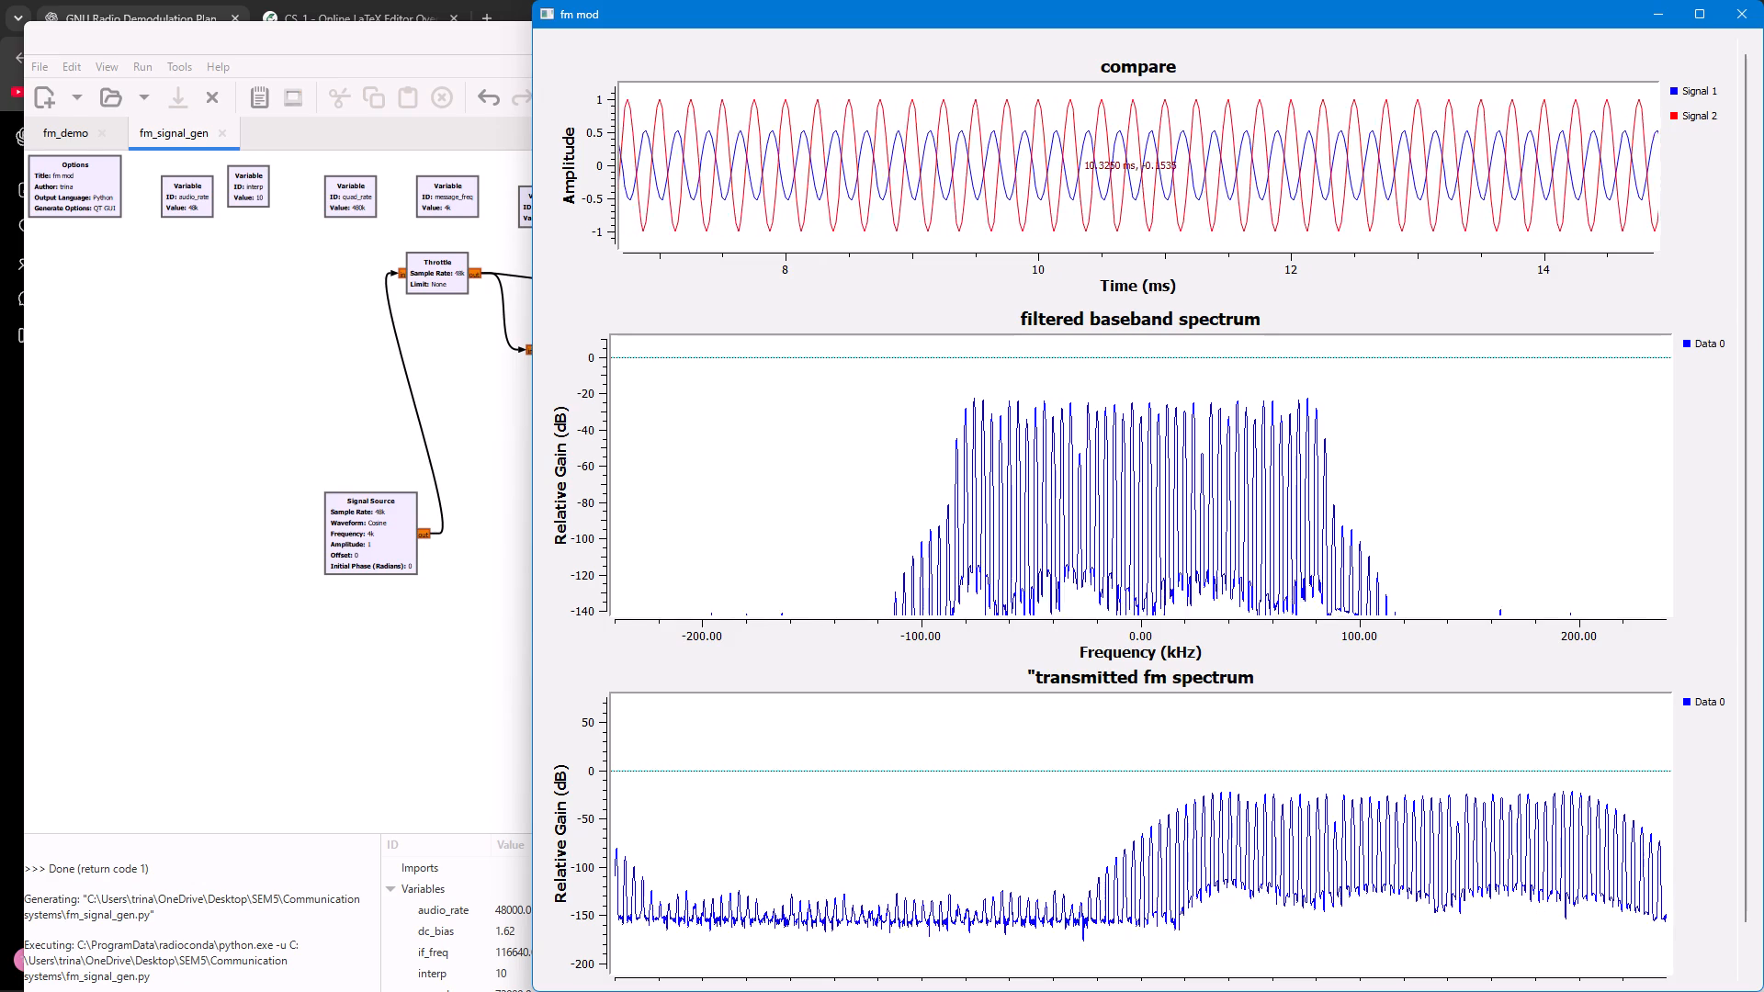
click(254, 381)
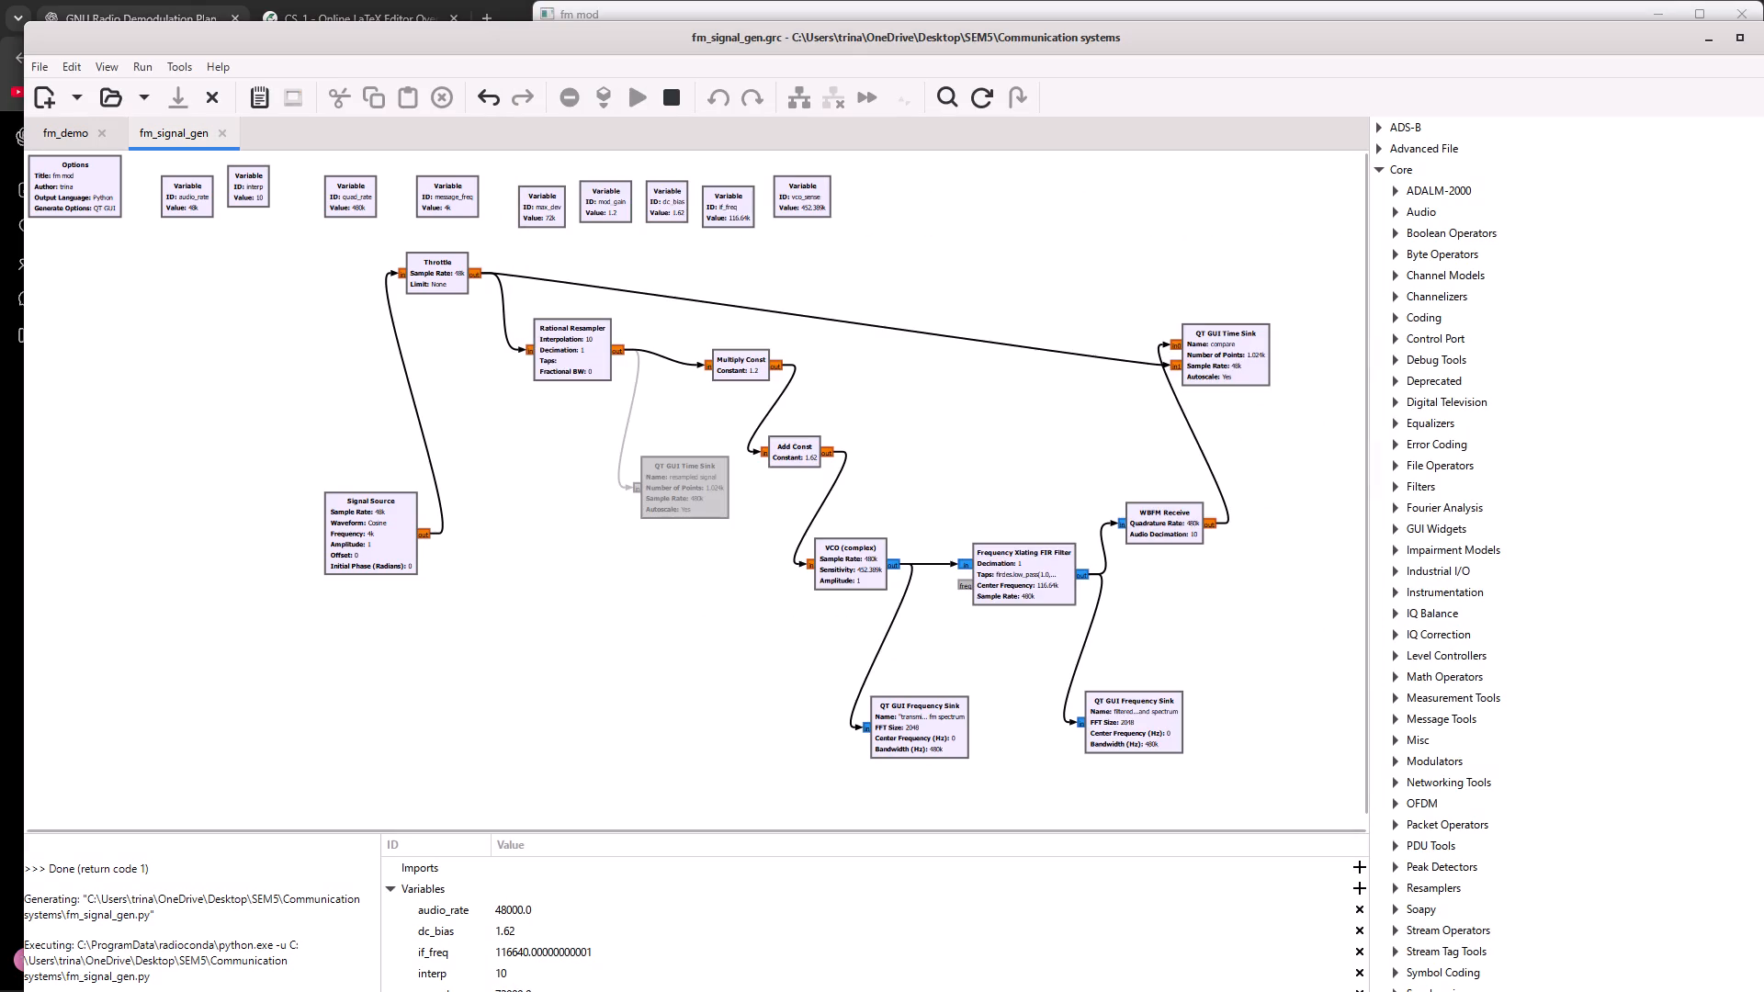
key(alt+Tab)
key(alt+Tab)
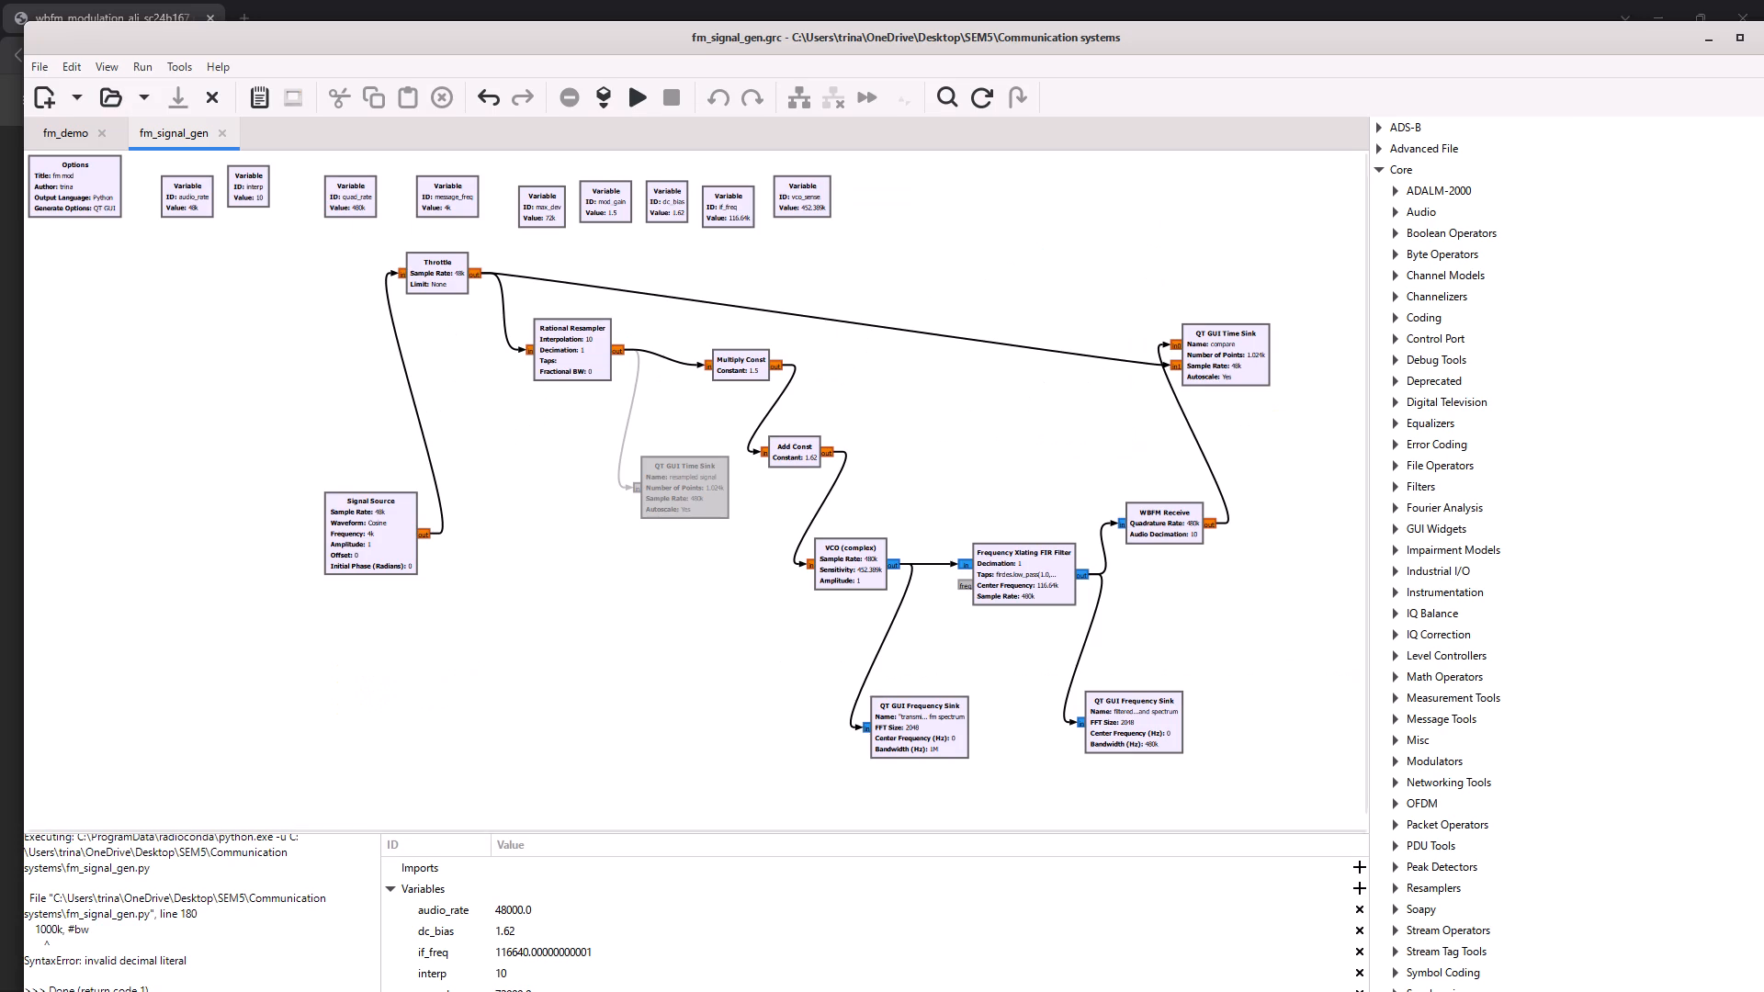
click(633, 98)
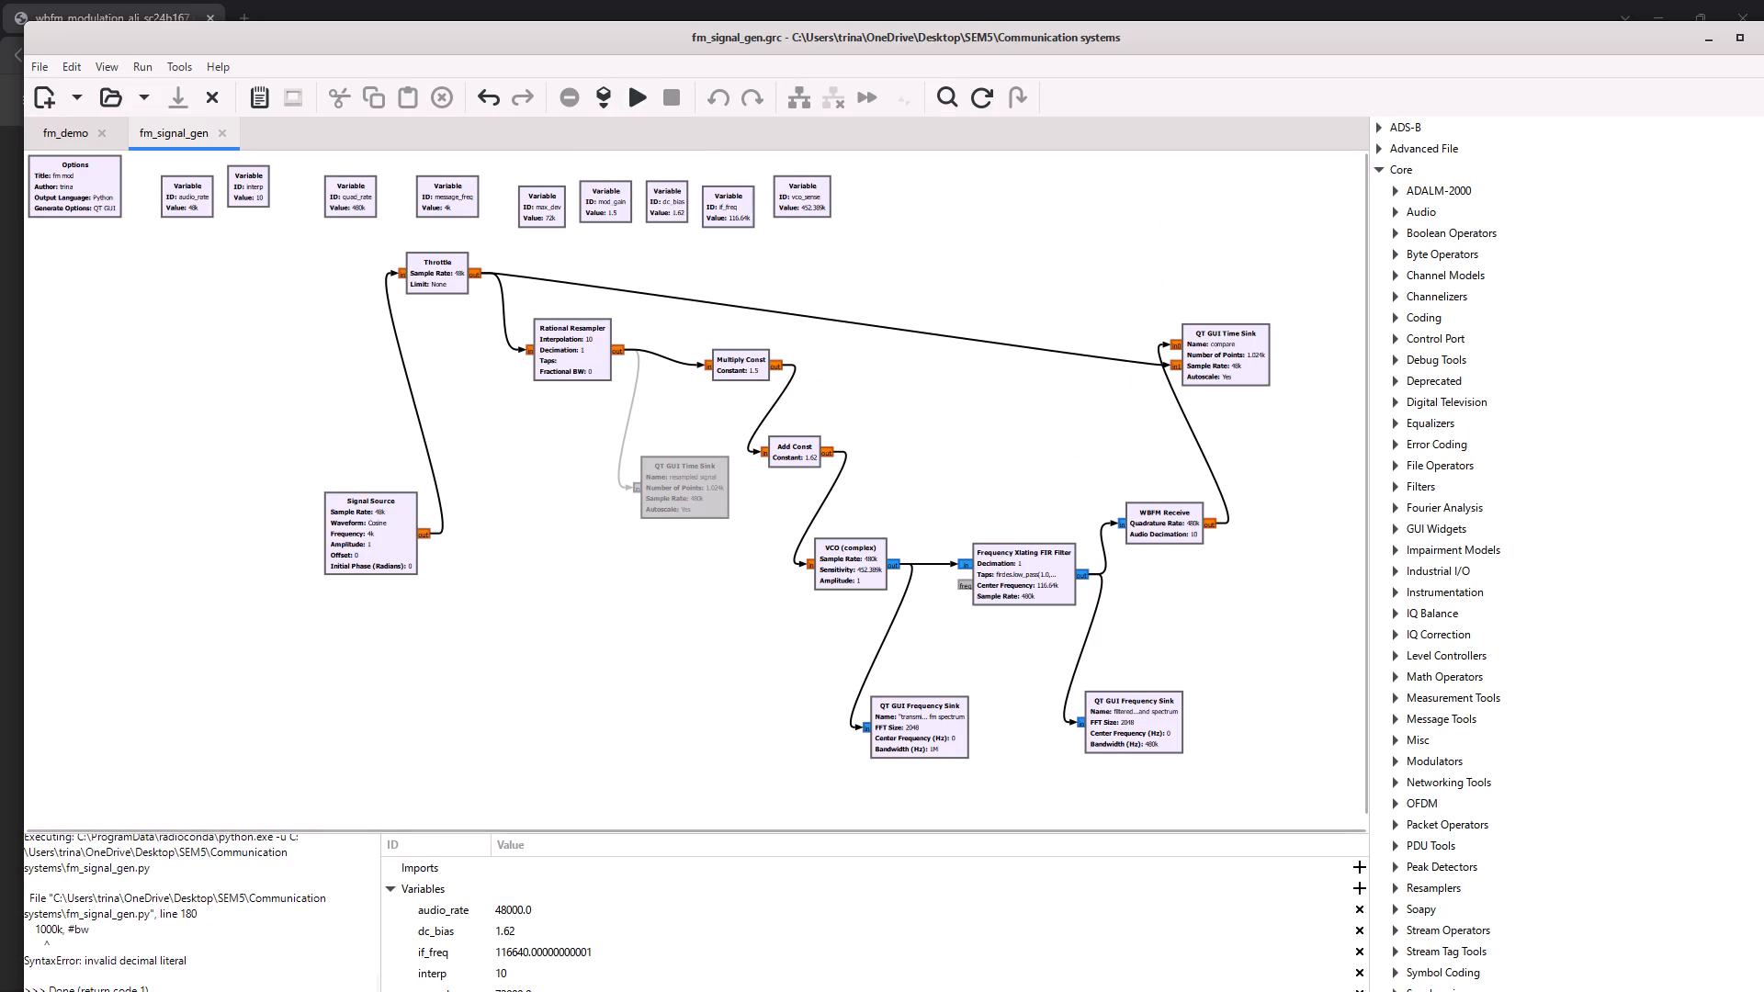
Set the transmitted fm spectrum Frequency Sink's bandwidth to 10000000 Hz.
double_click(913, 742)
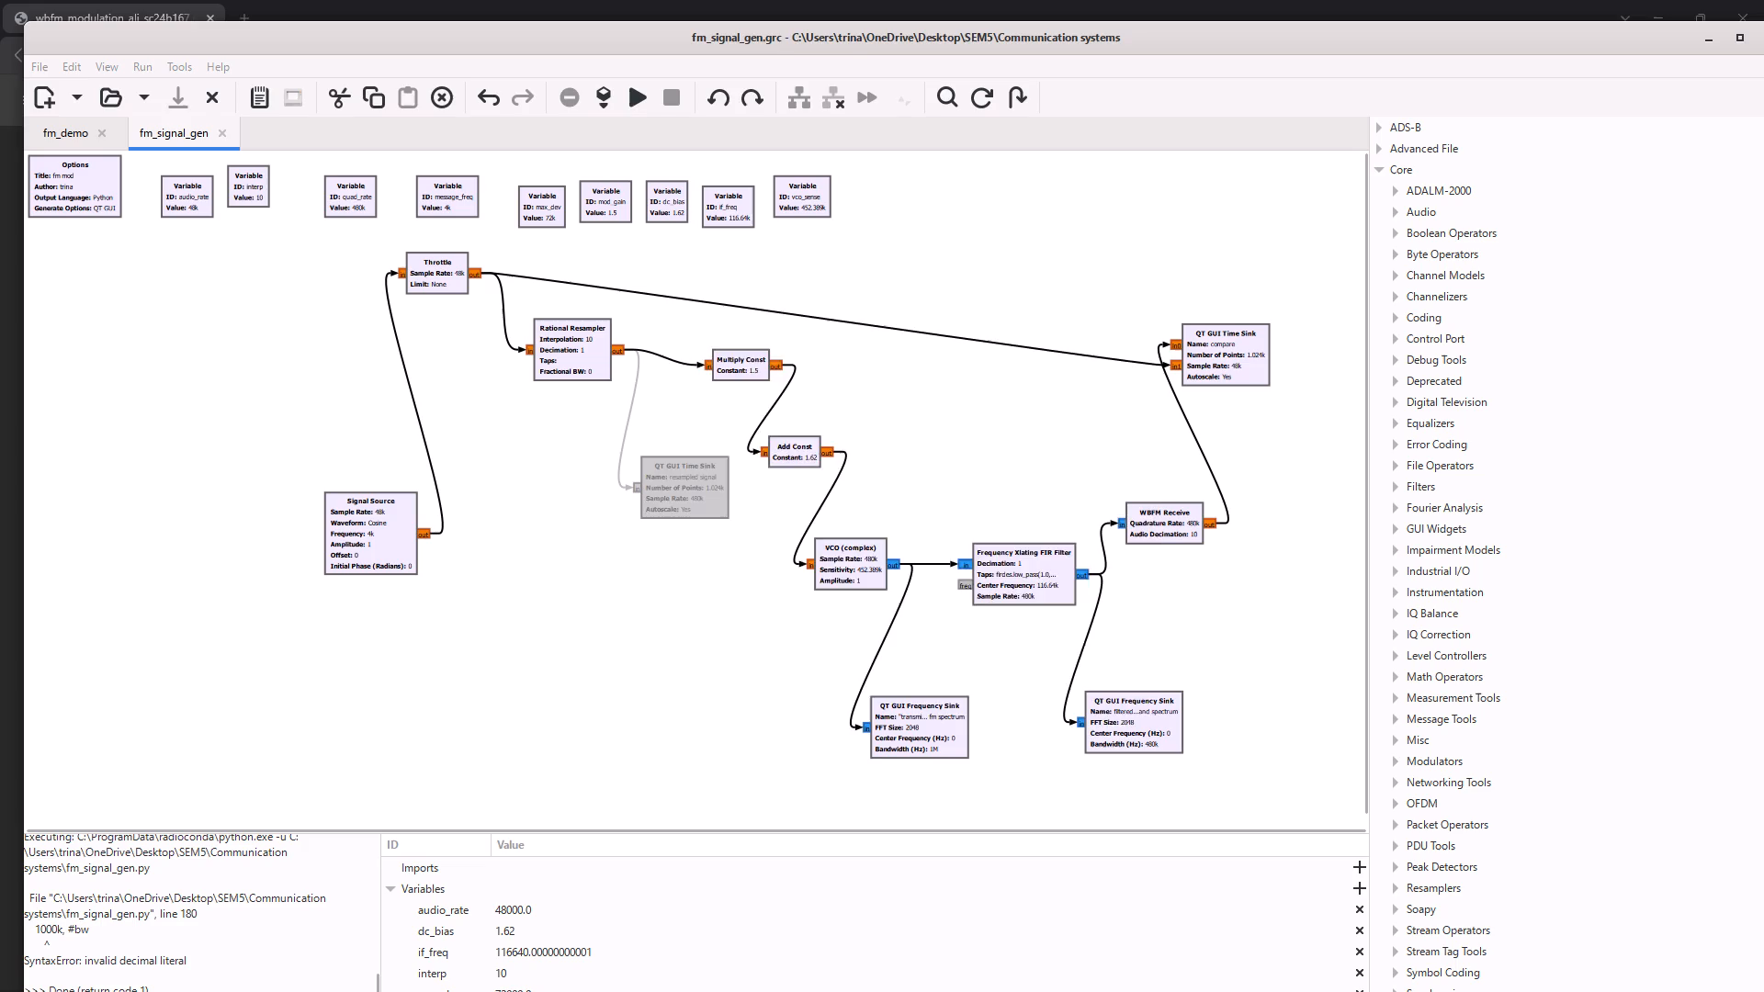
click(859, 595)
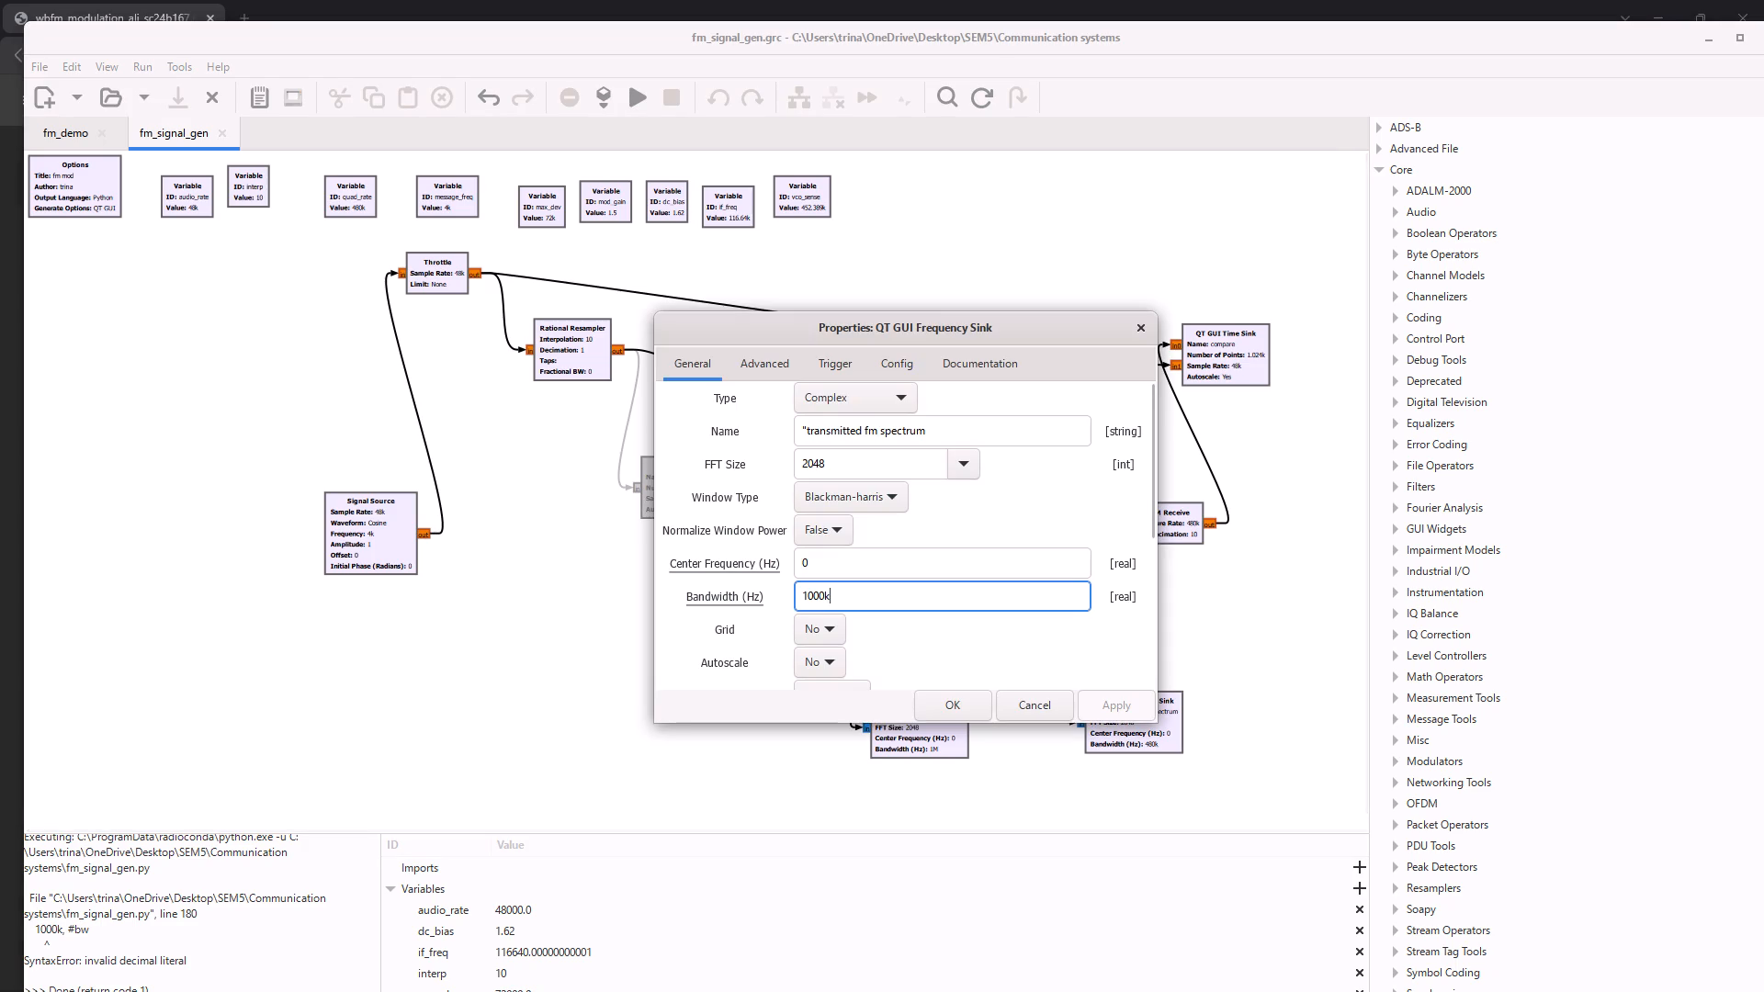
key(BackSpace)
key(BackSpace)
key(BackSpace)
key(BackSpace)
key(BackSpace)
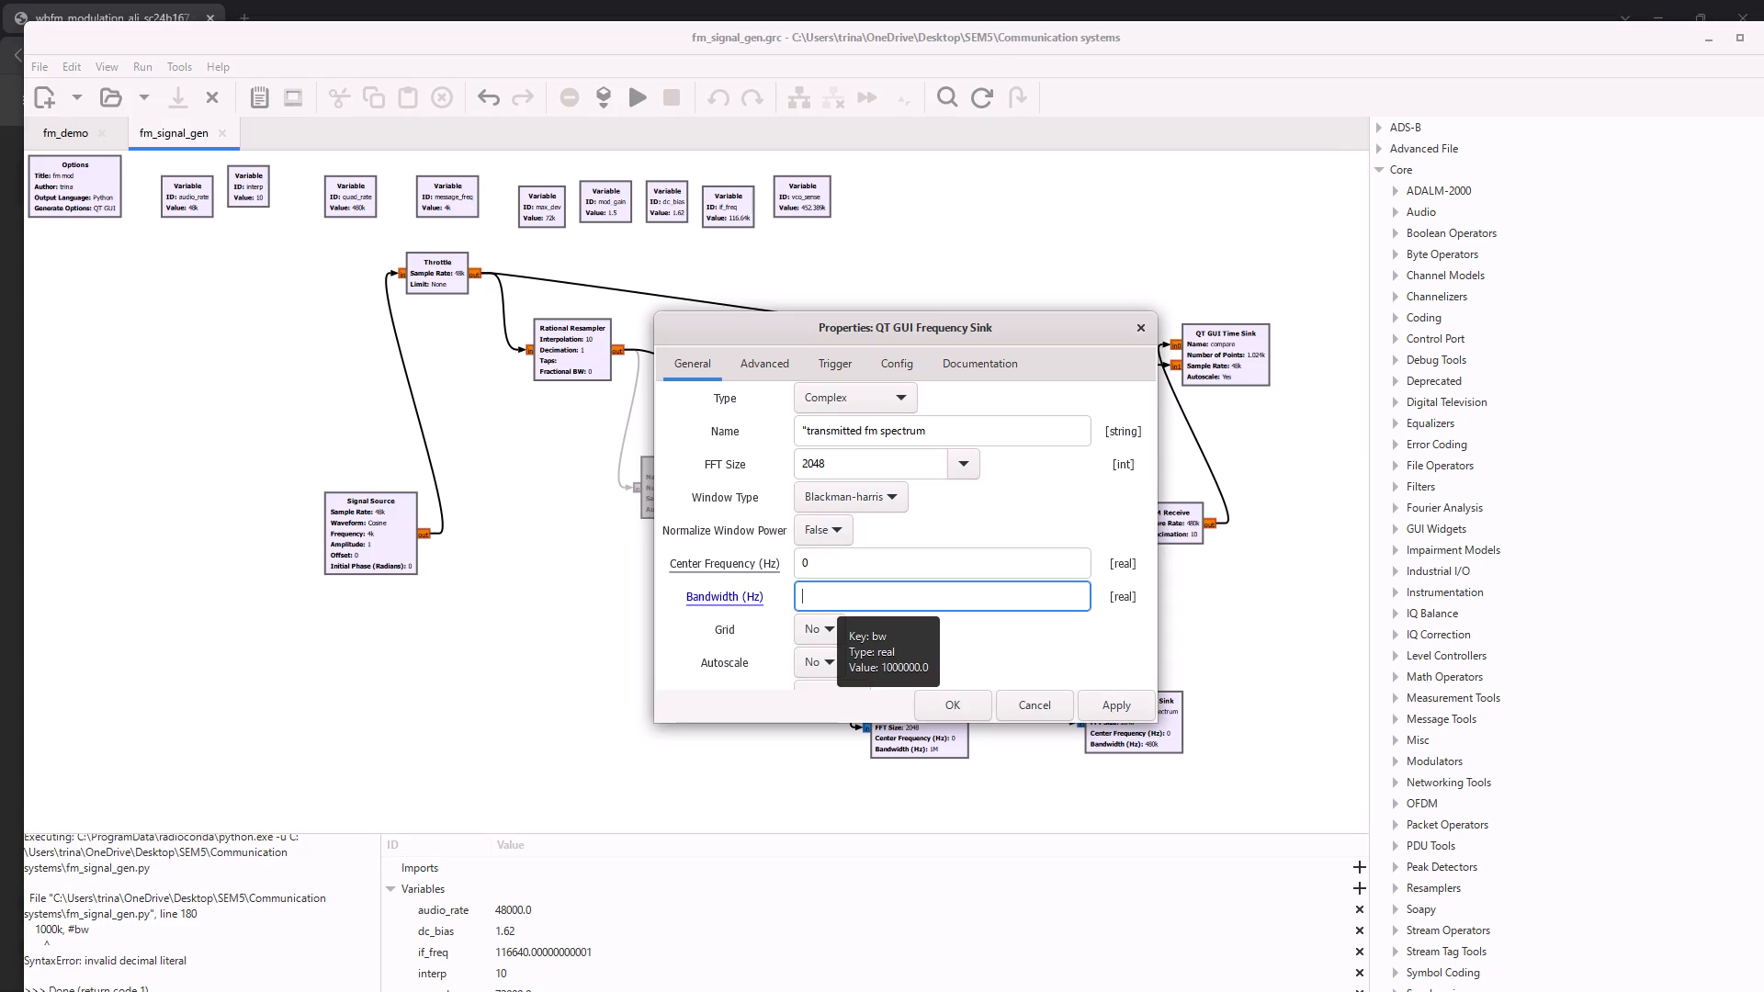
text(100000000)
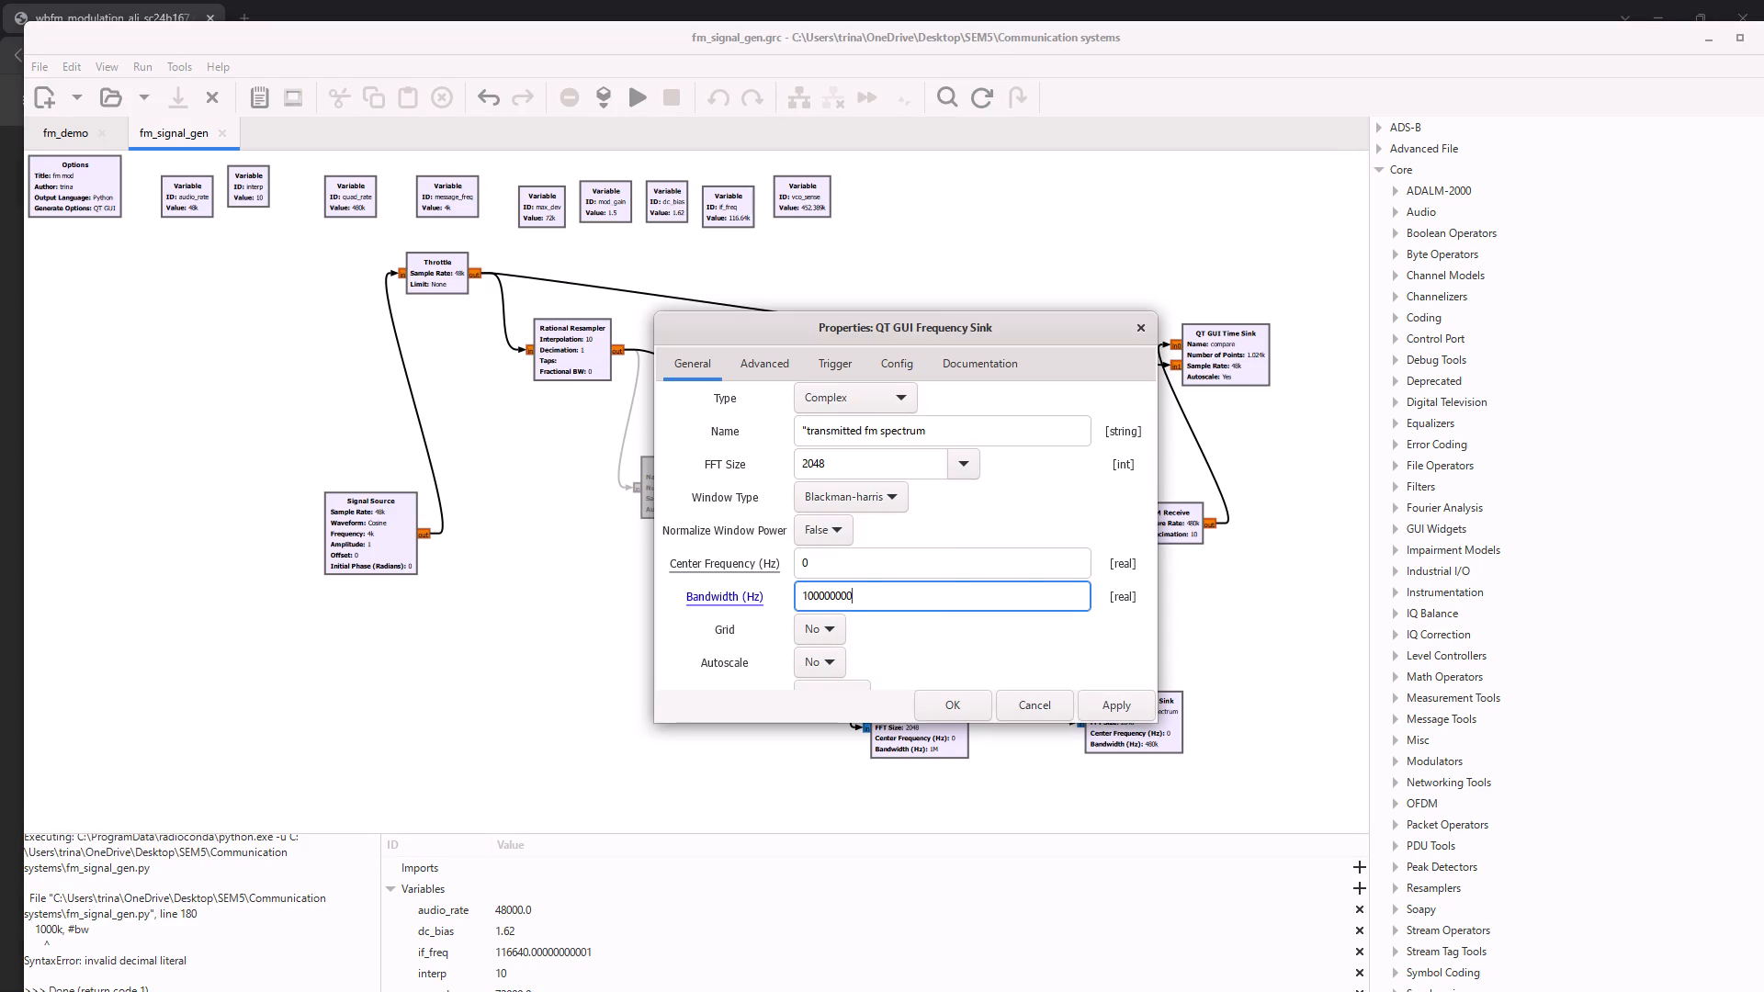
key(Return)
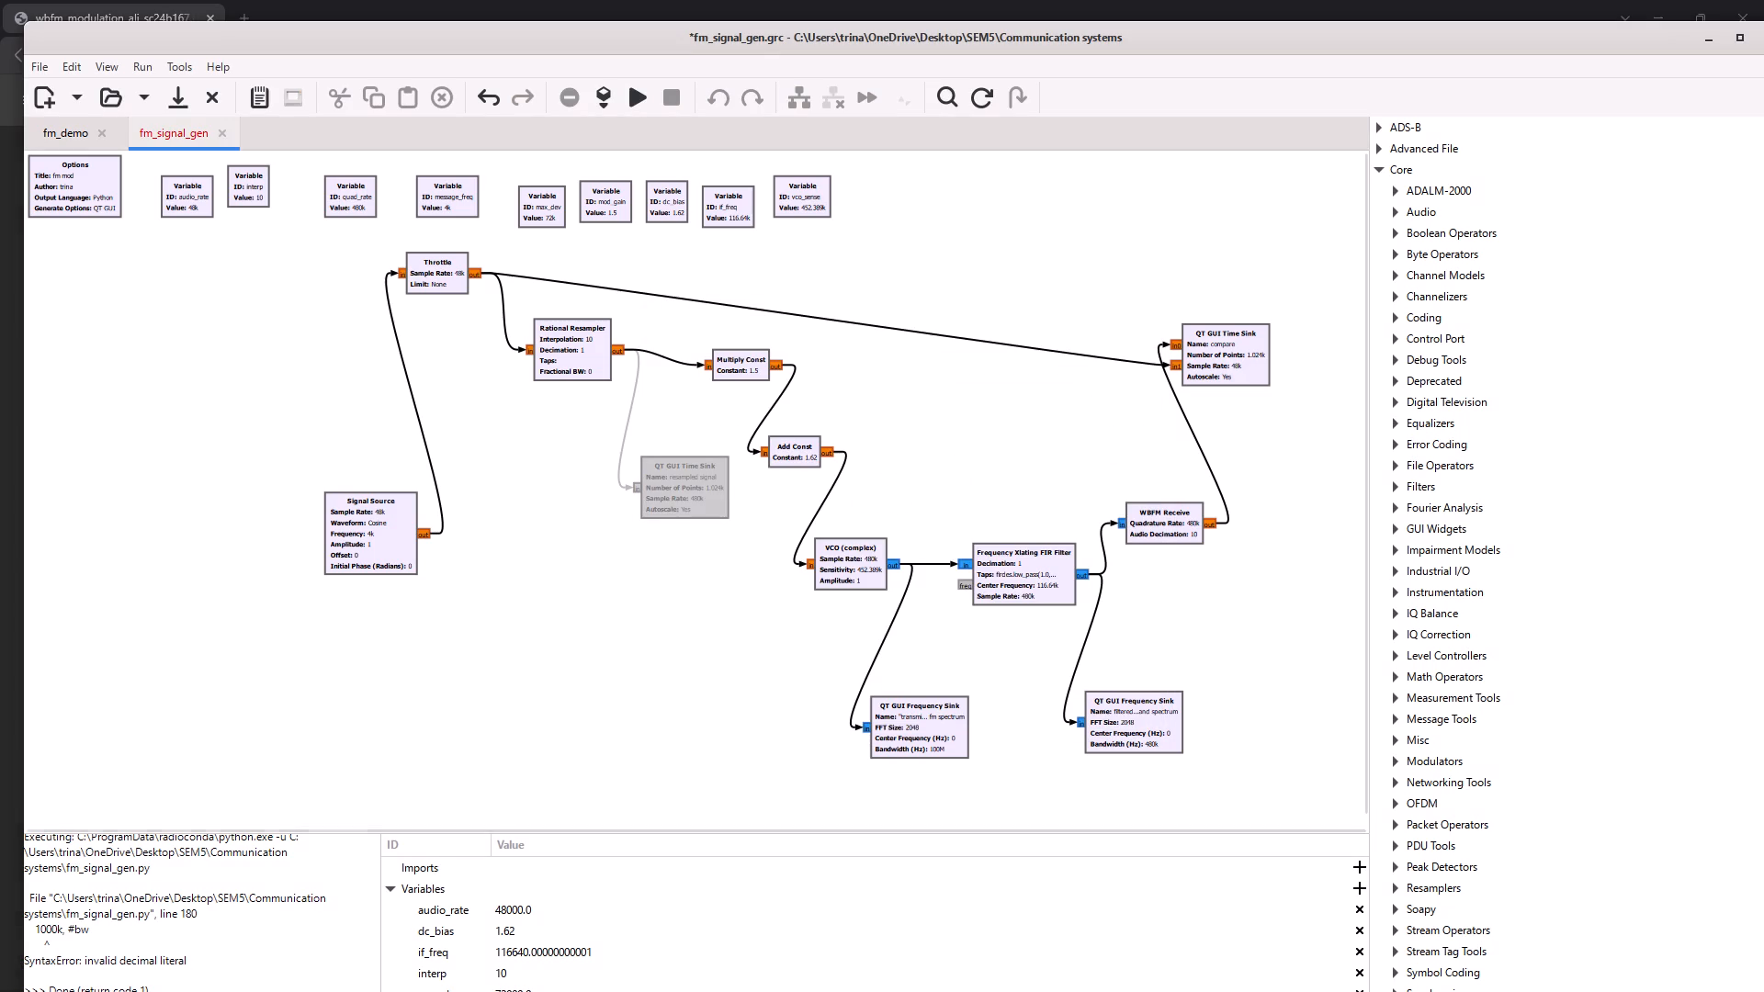
double_click(920, 734)
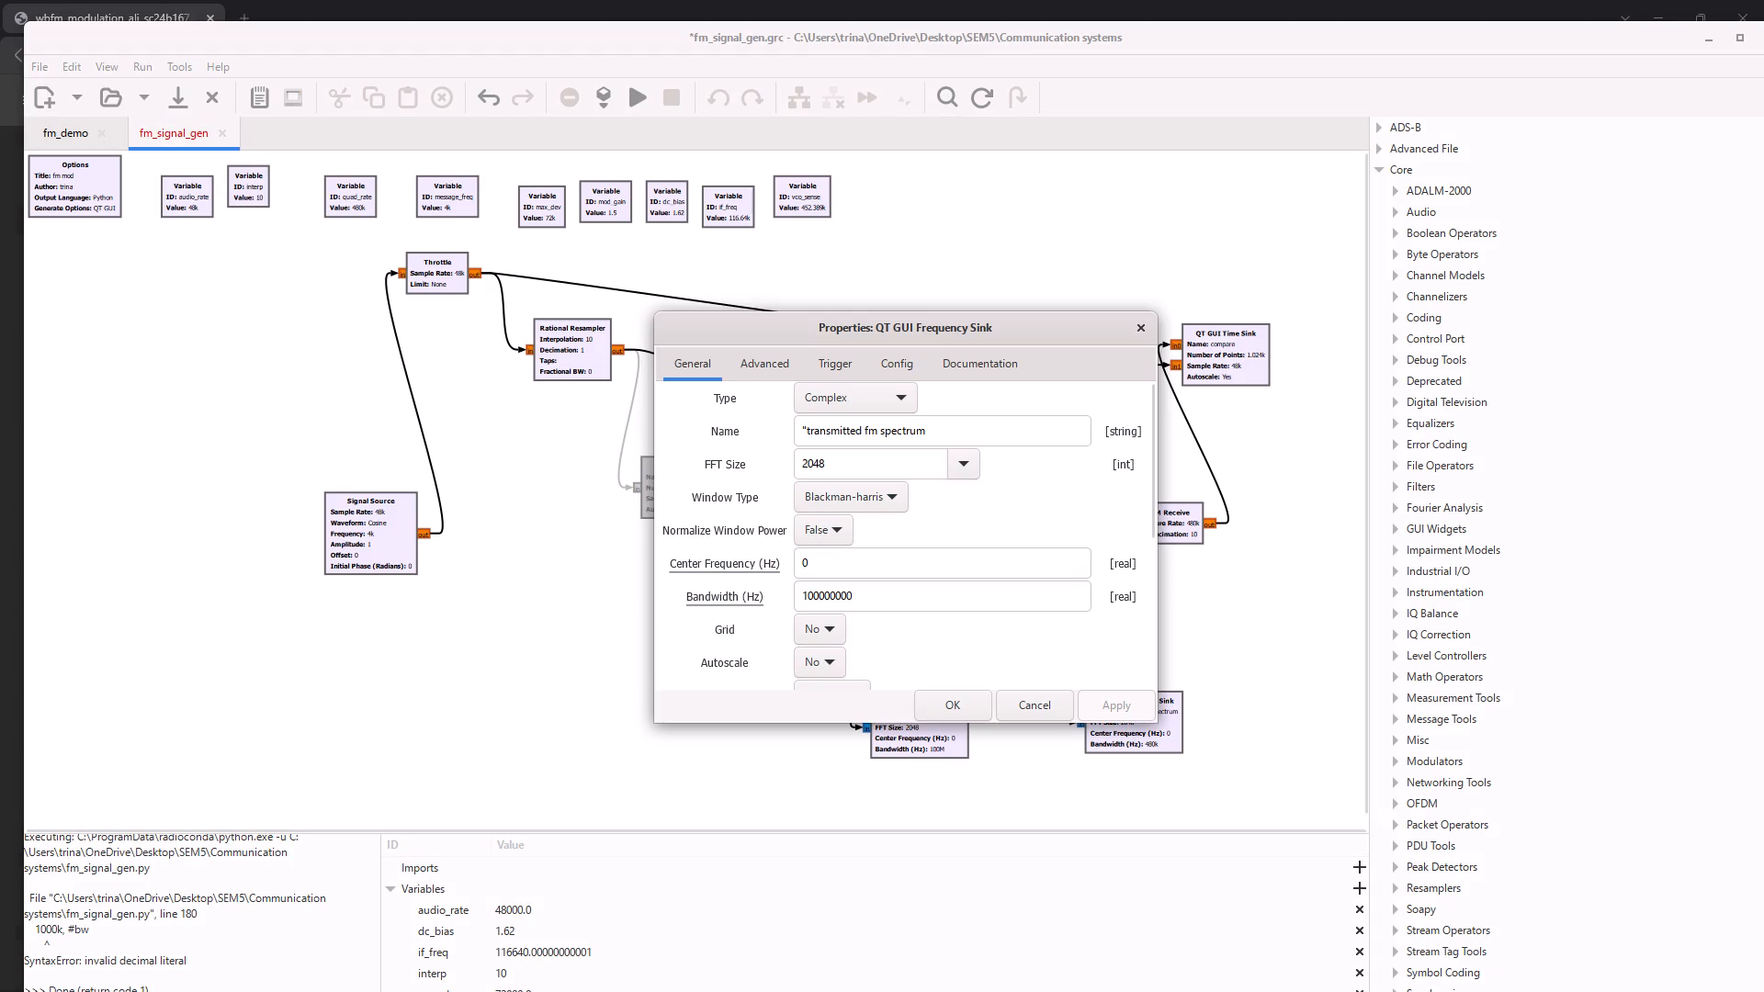
click(855, 604)
key(BackSpace)
key(Return)
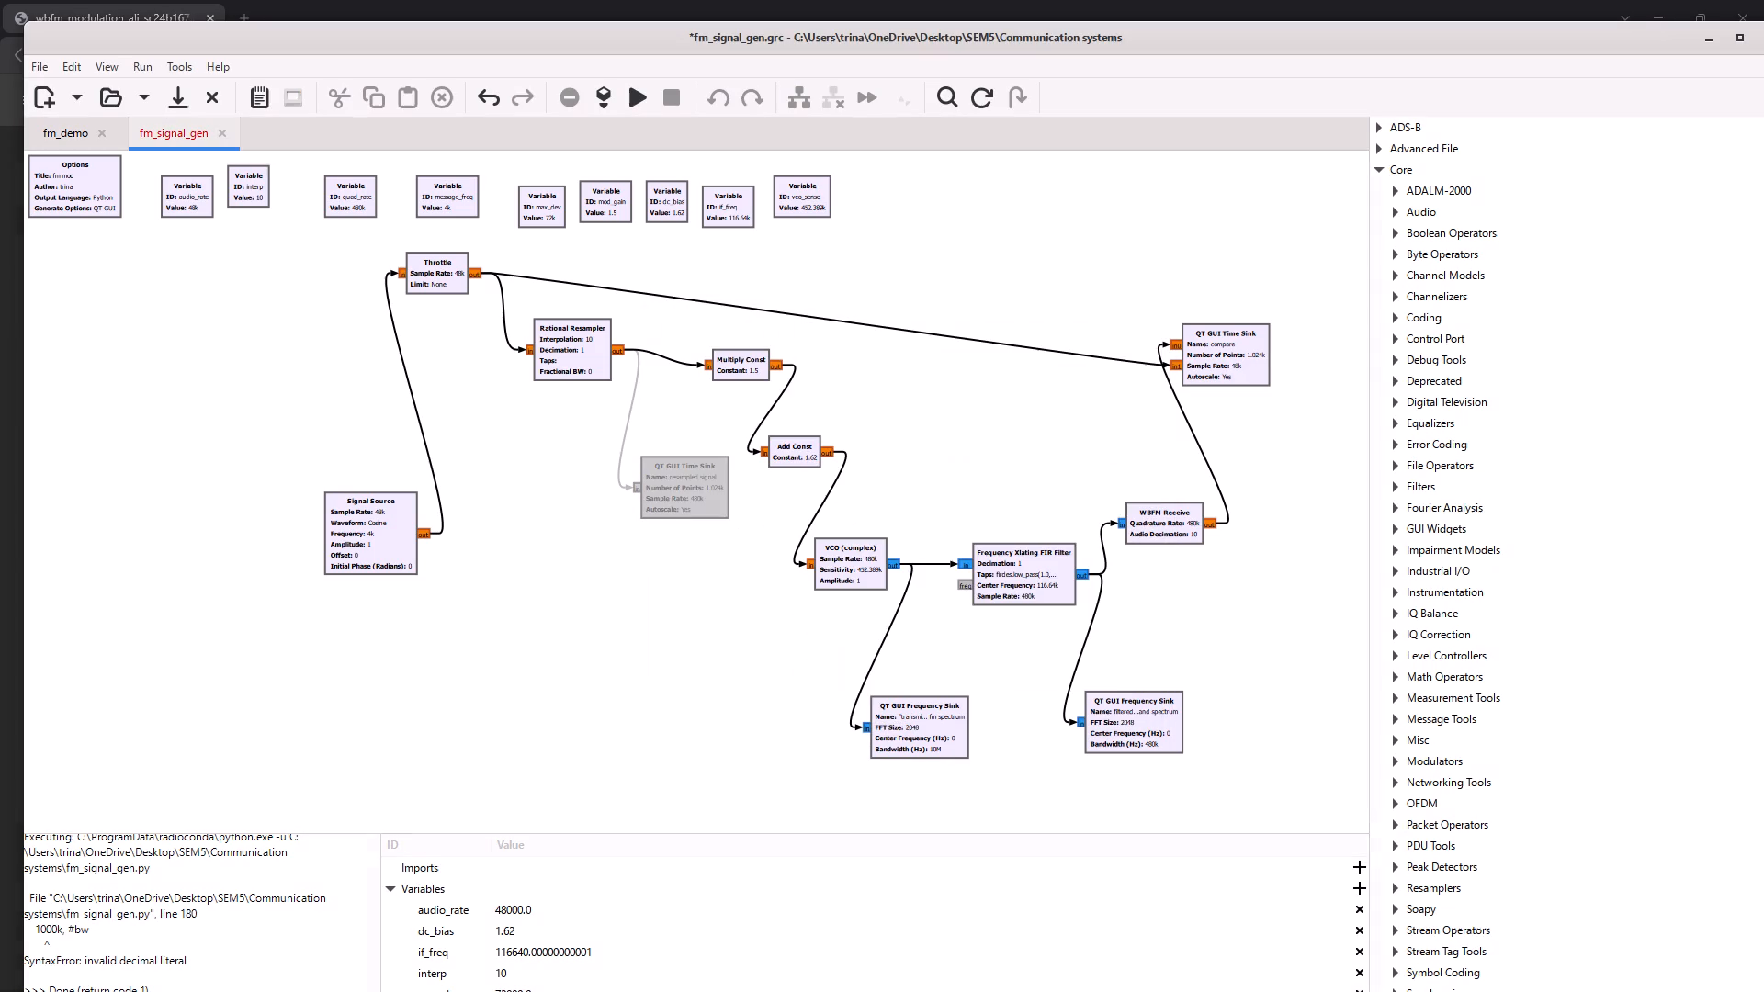
Execute the flowgraph, examine the transmitted fm spectrum against the filtered baseband plot, and close the fm mod window.
click(634, 88)
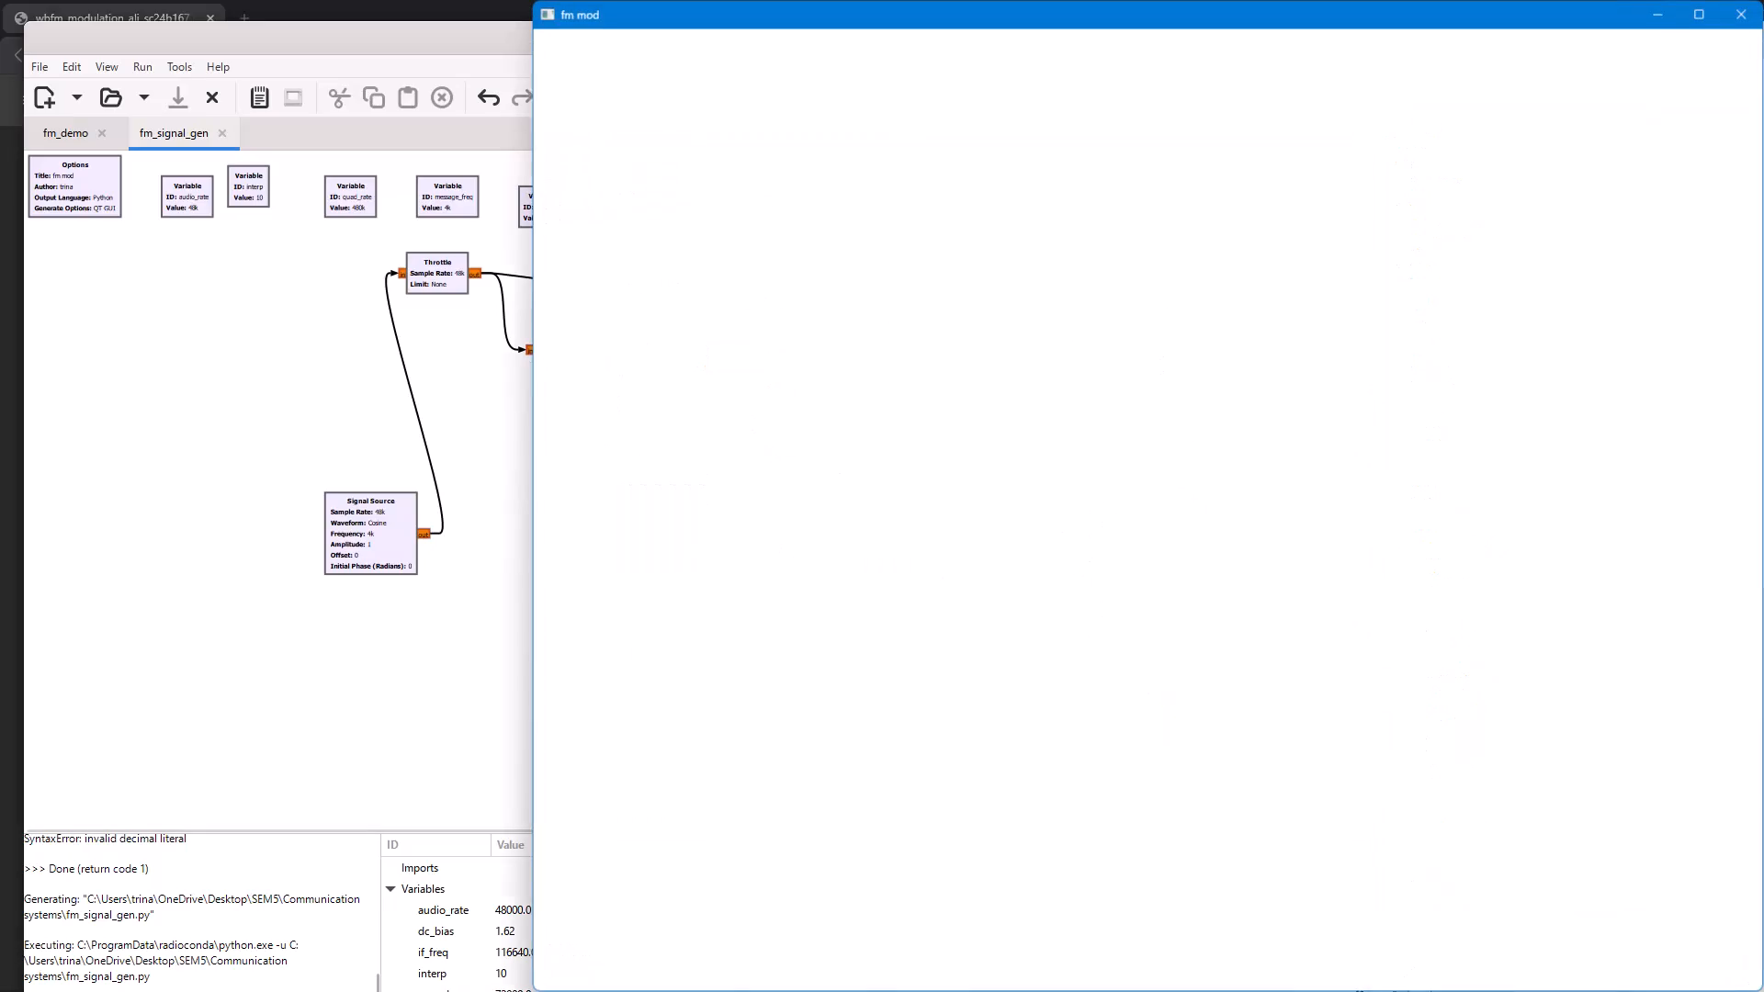
scroll(931, 731, down, 2)
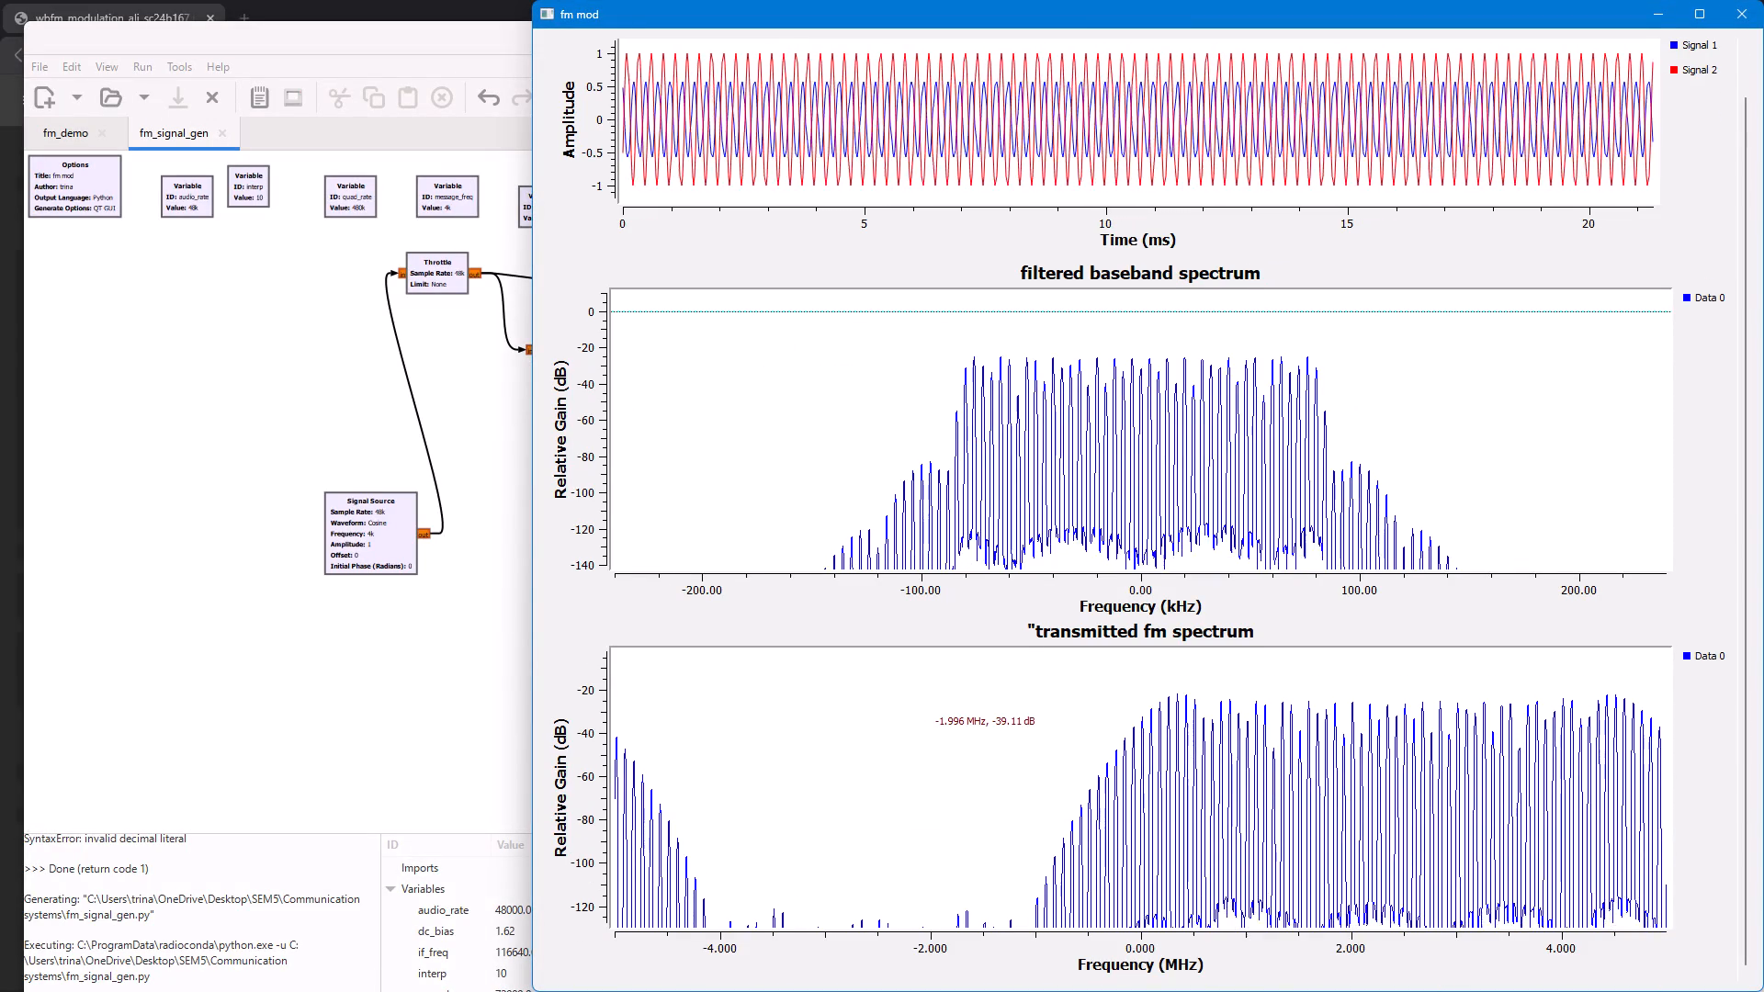
ctrl+scroll(931, 731, down, 1)
scroll(931, 731, up, 2)
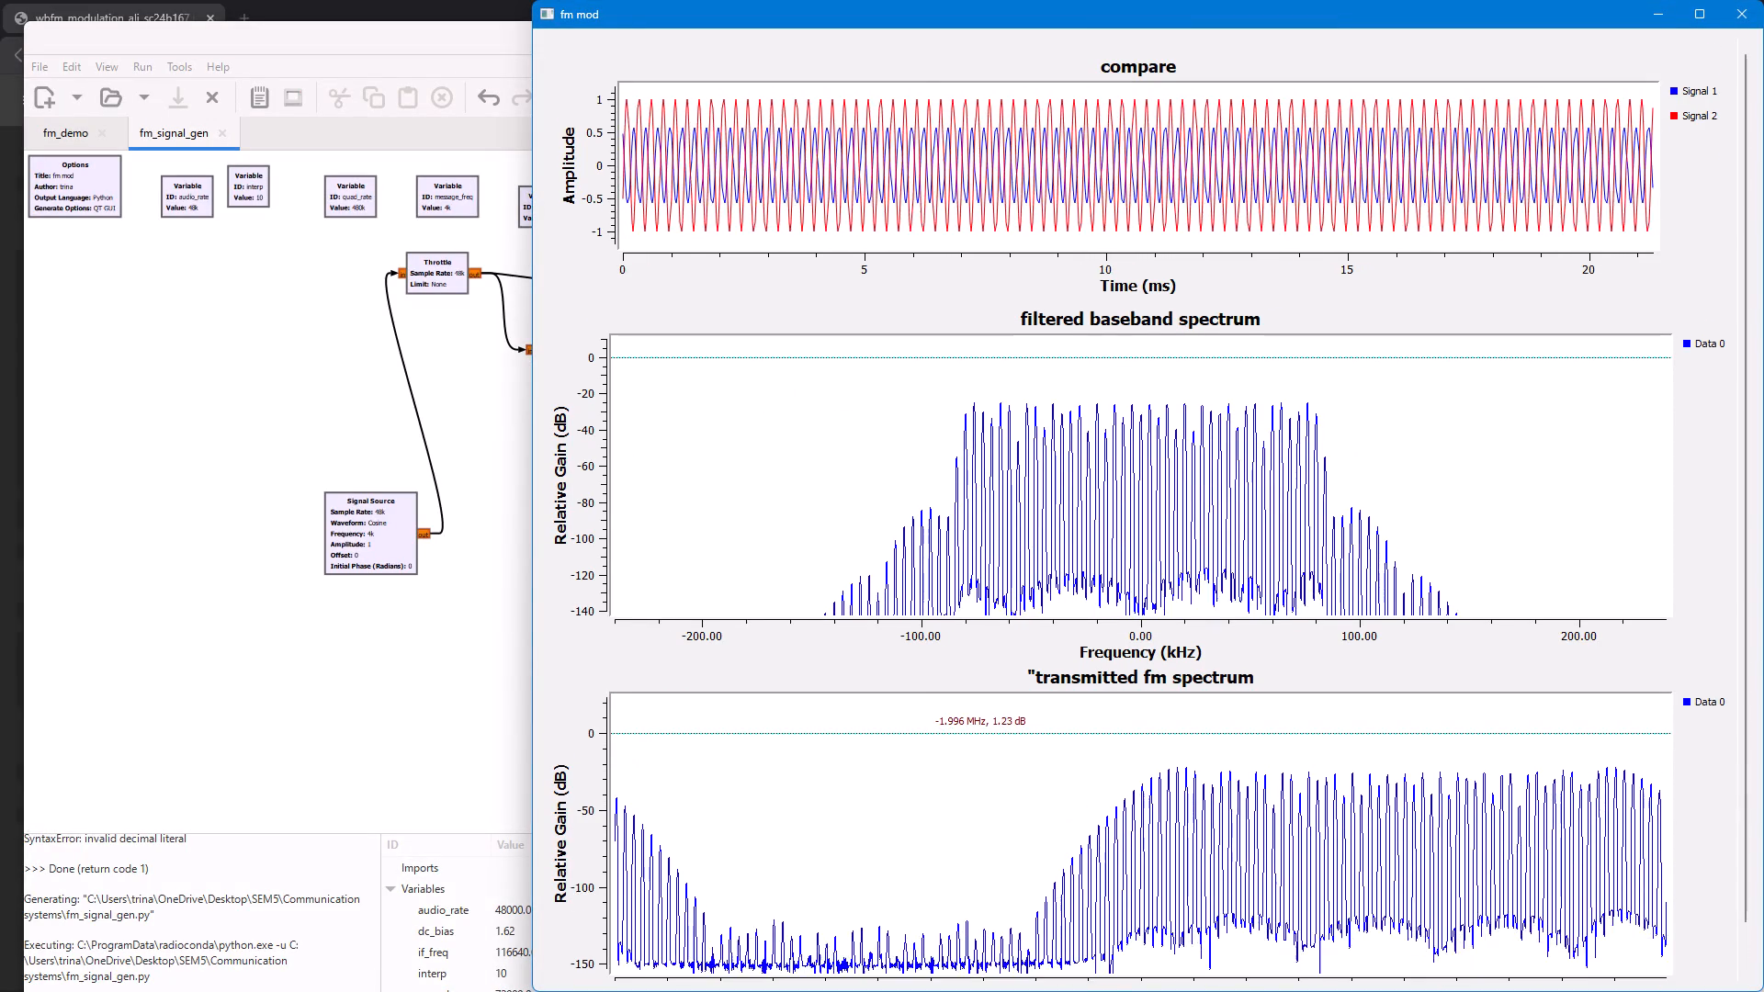
scroll(931, 731, up, 2)
scroll(931, 731, right, 1)
scroll(931, 731, up, 1)
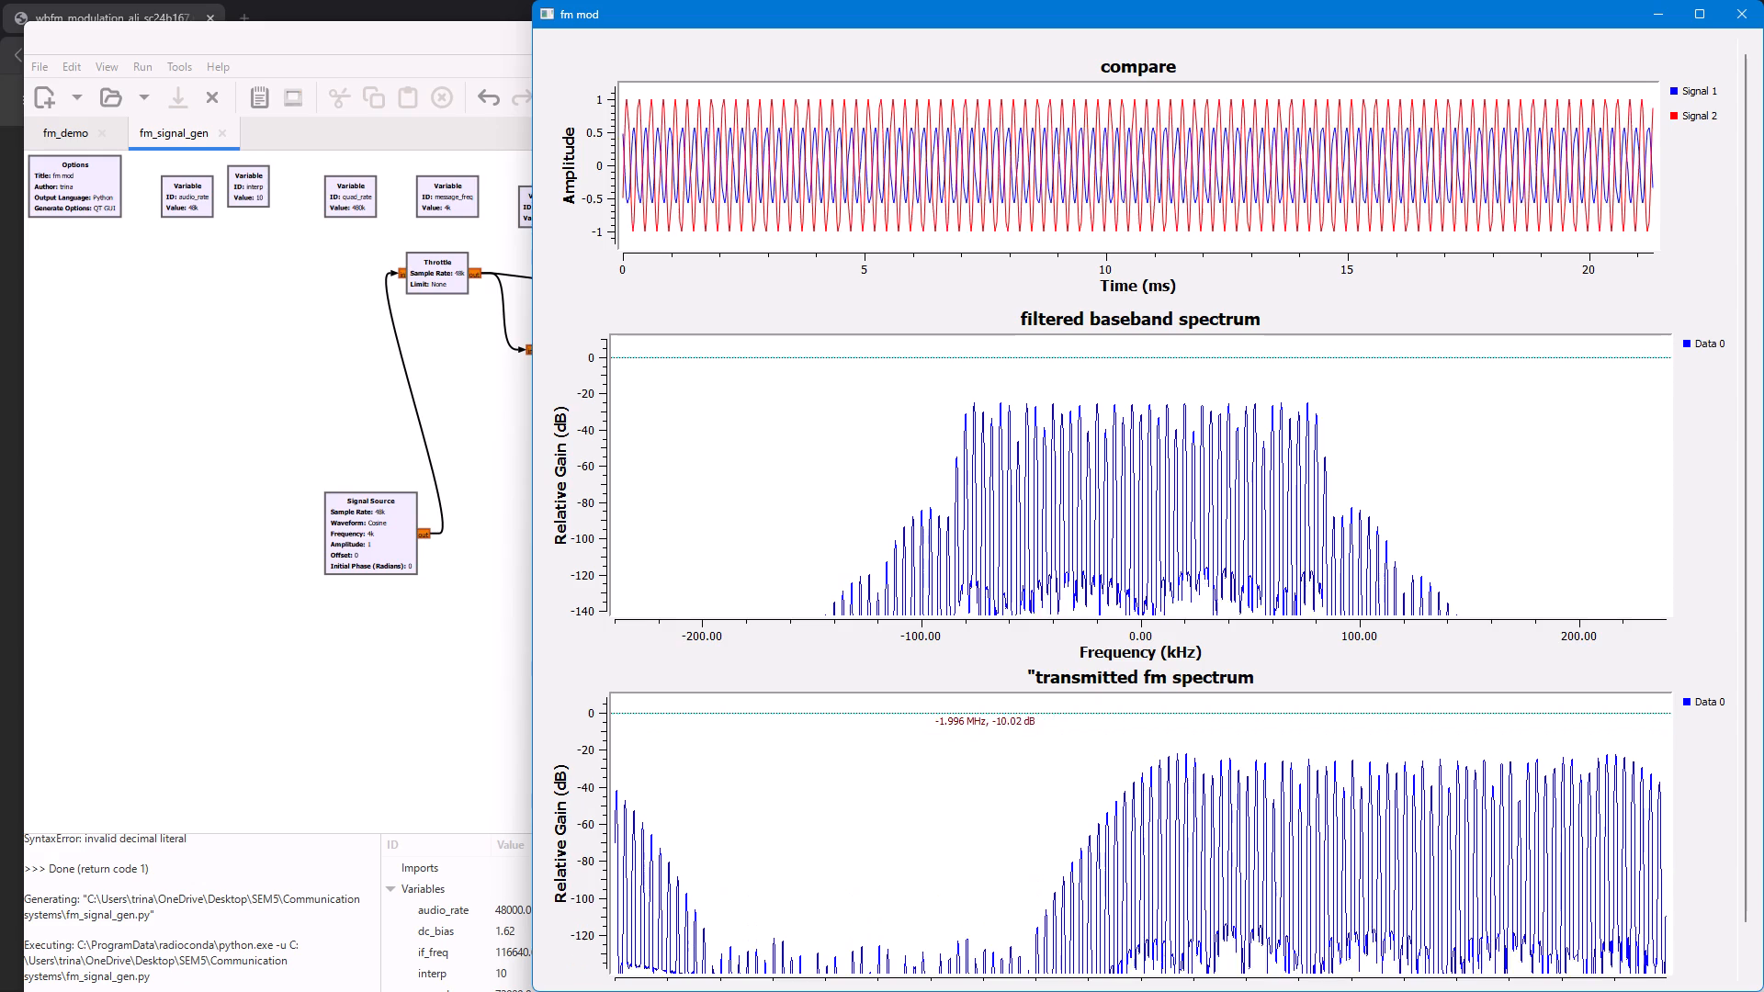
scroll(931, 731, up, 2)
scroll(931, 731, down, 3)
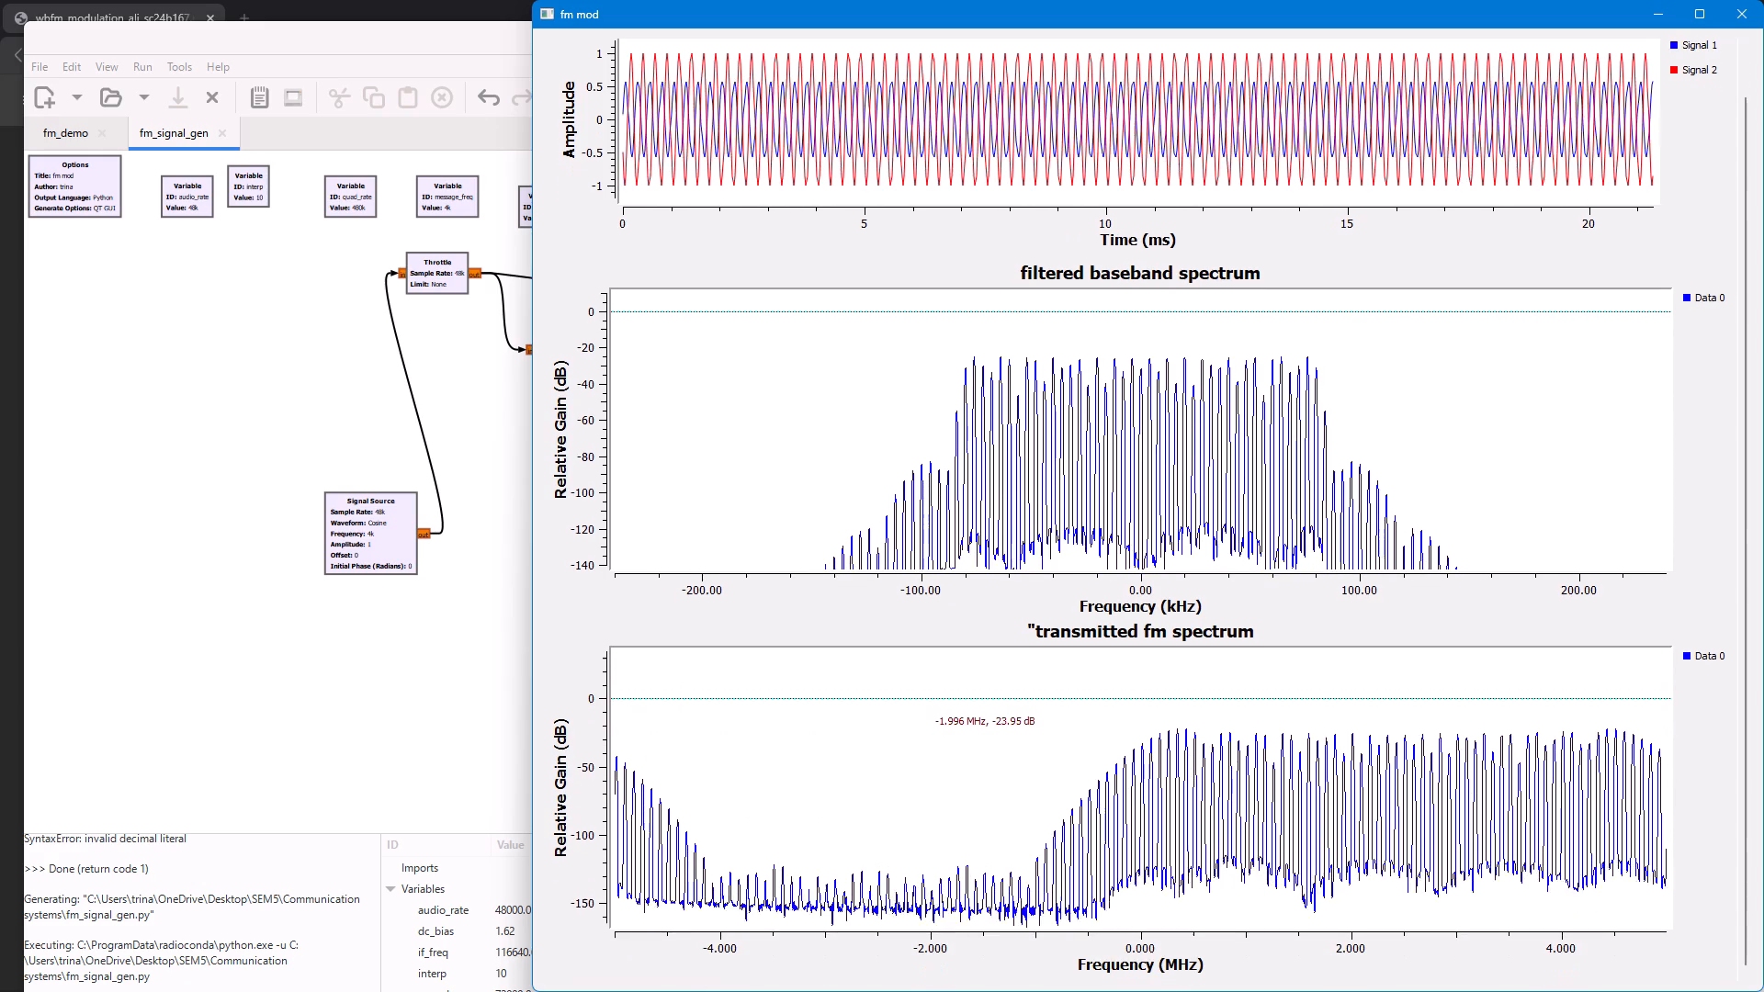
scroll(931, 731, down, 1)
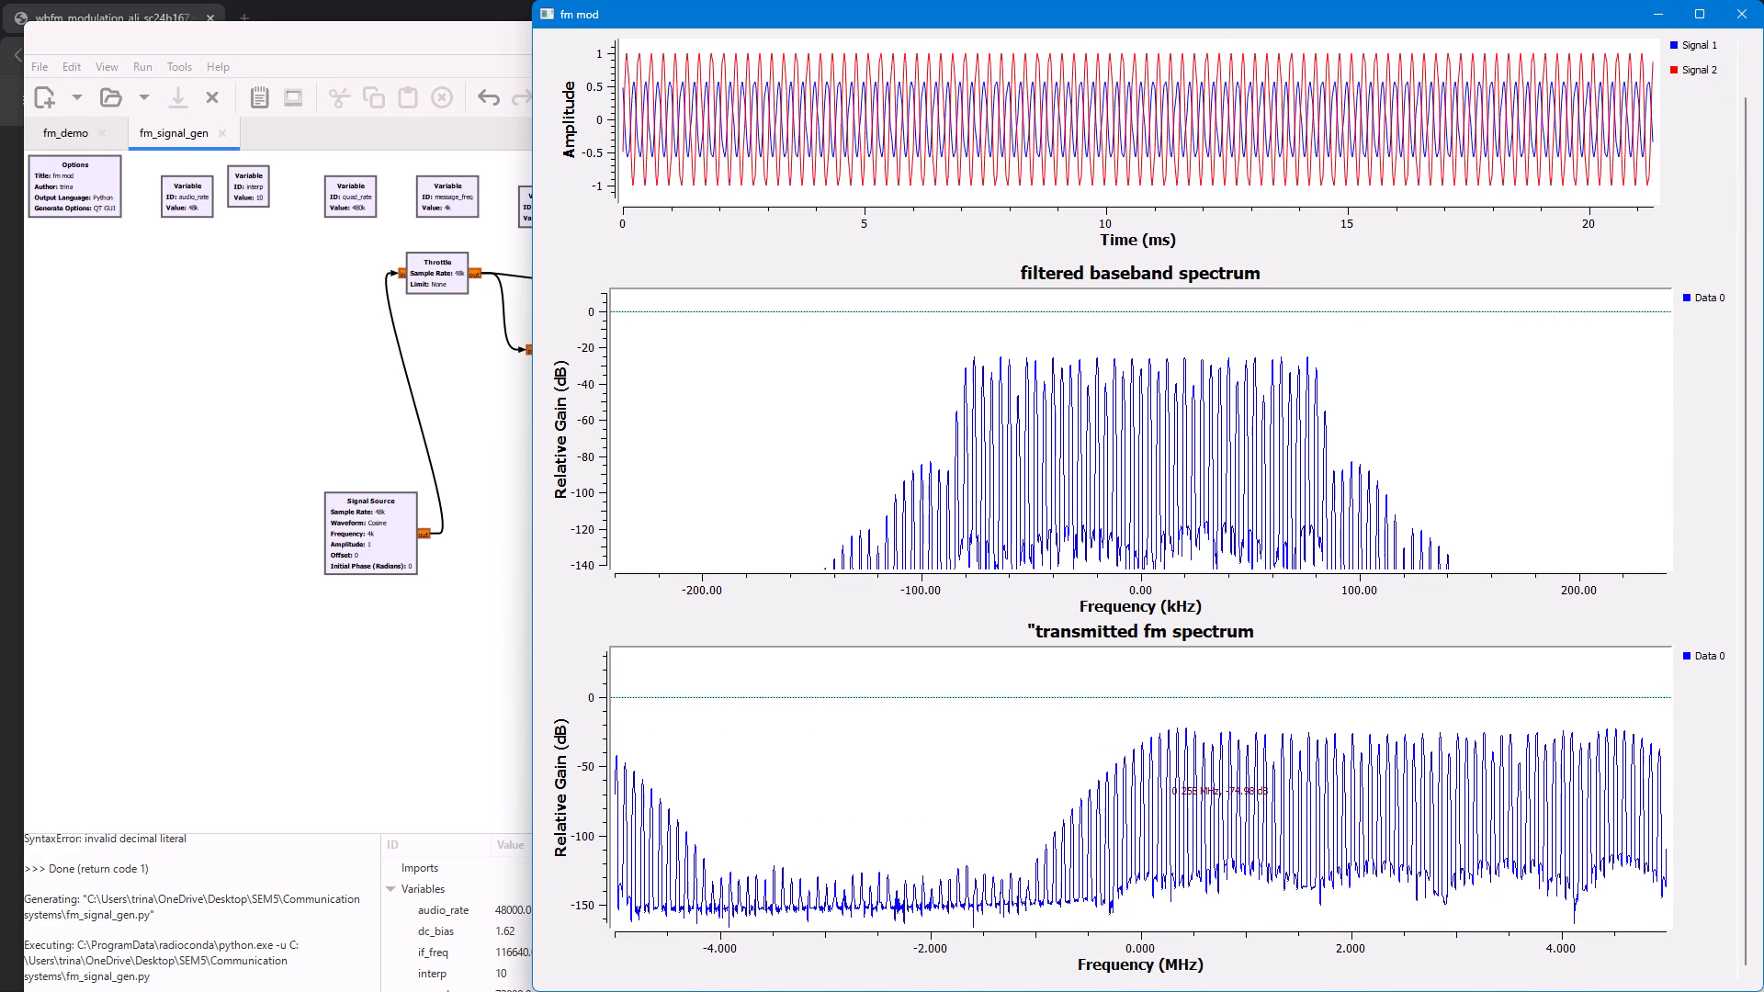
key(Escape)
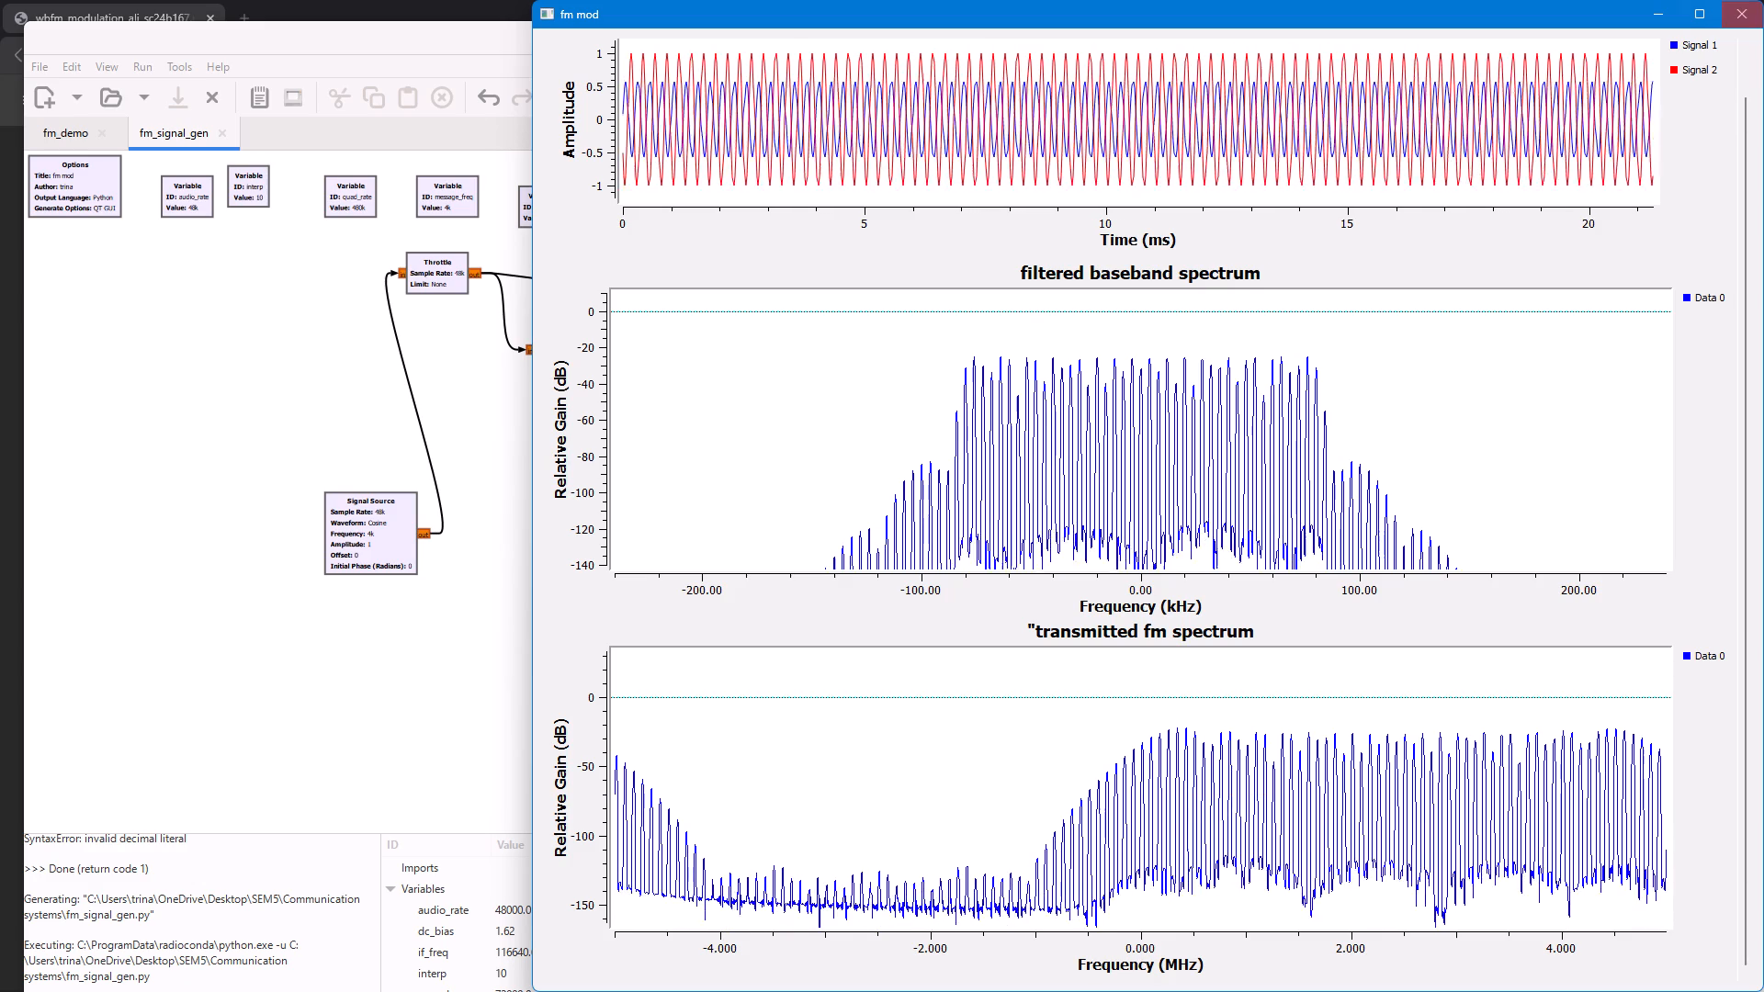
click(1740, 8)
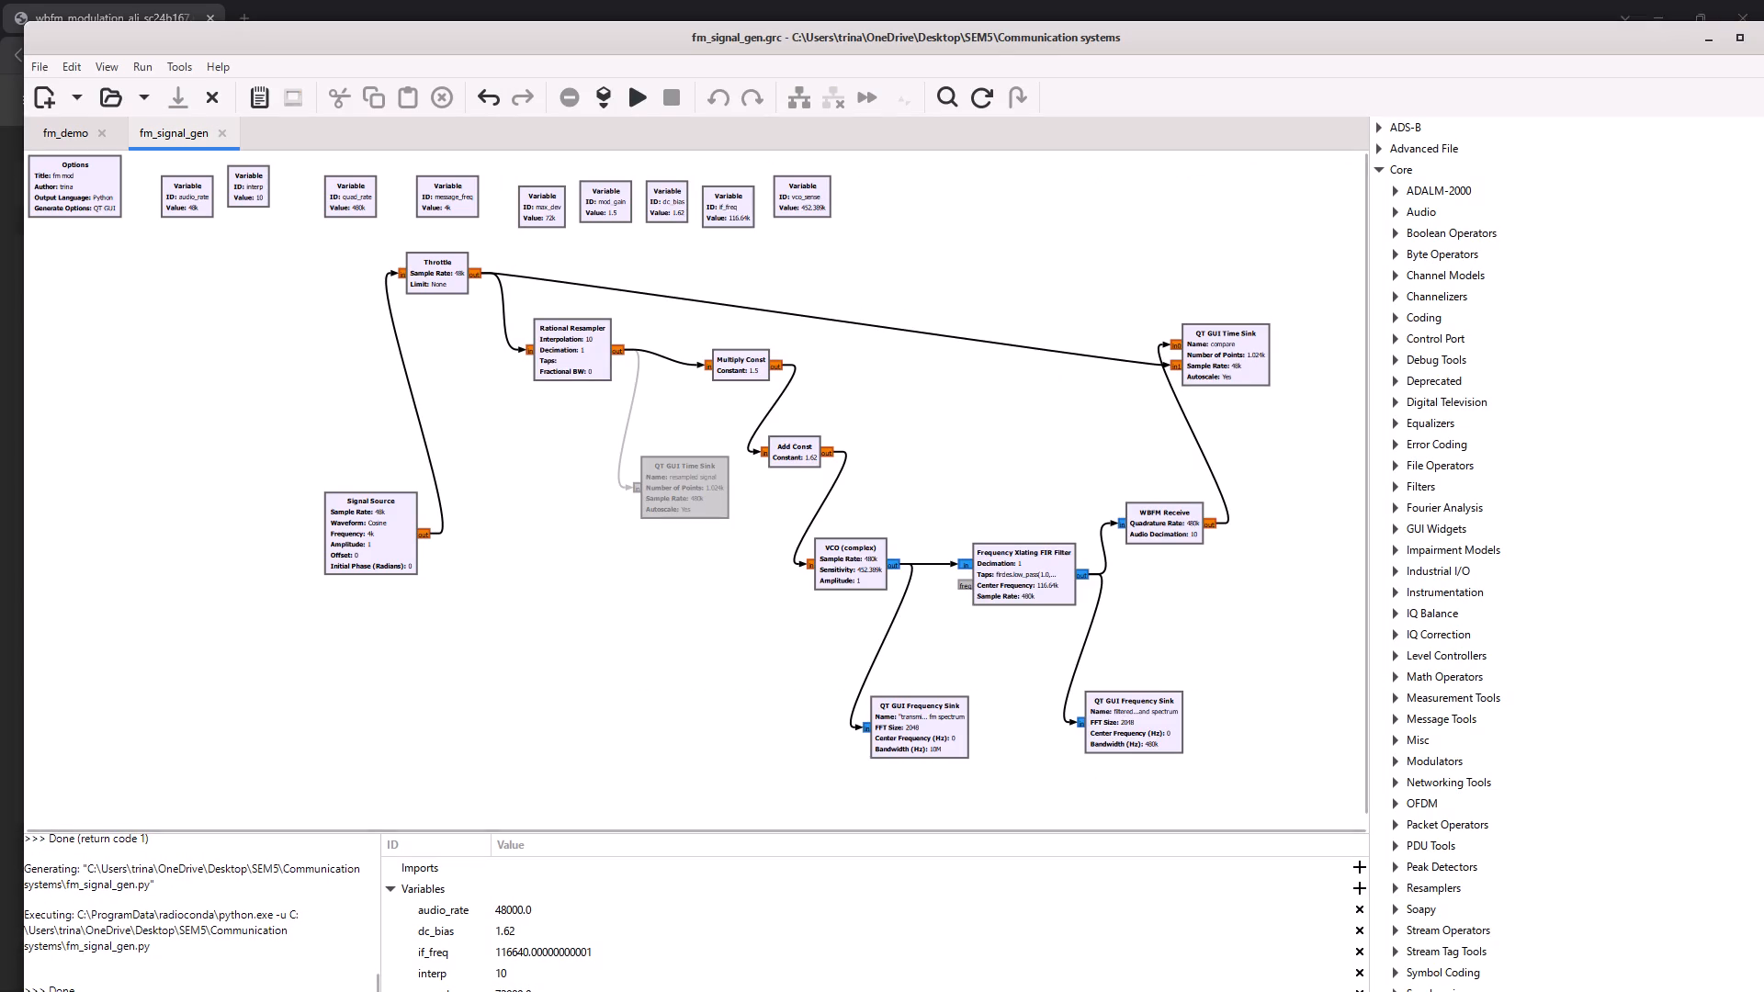
Switch to the reference WBFM modulation PDF, look over its flowgraph and global variables pages, and close its window.
key(alt+Tab)
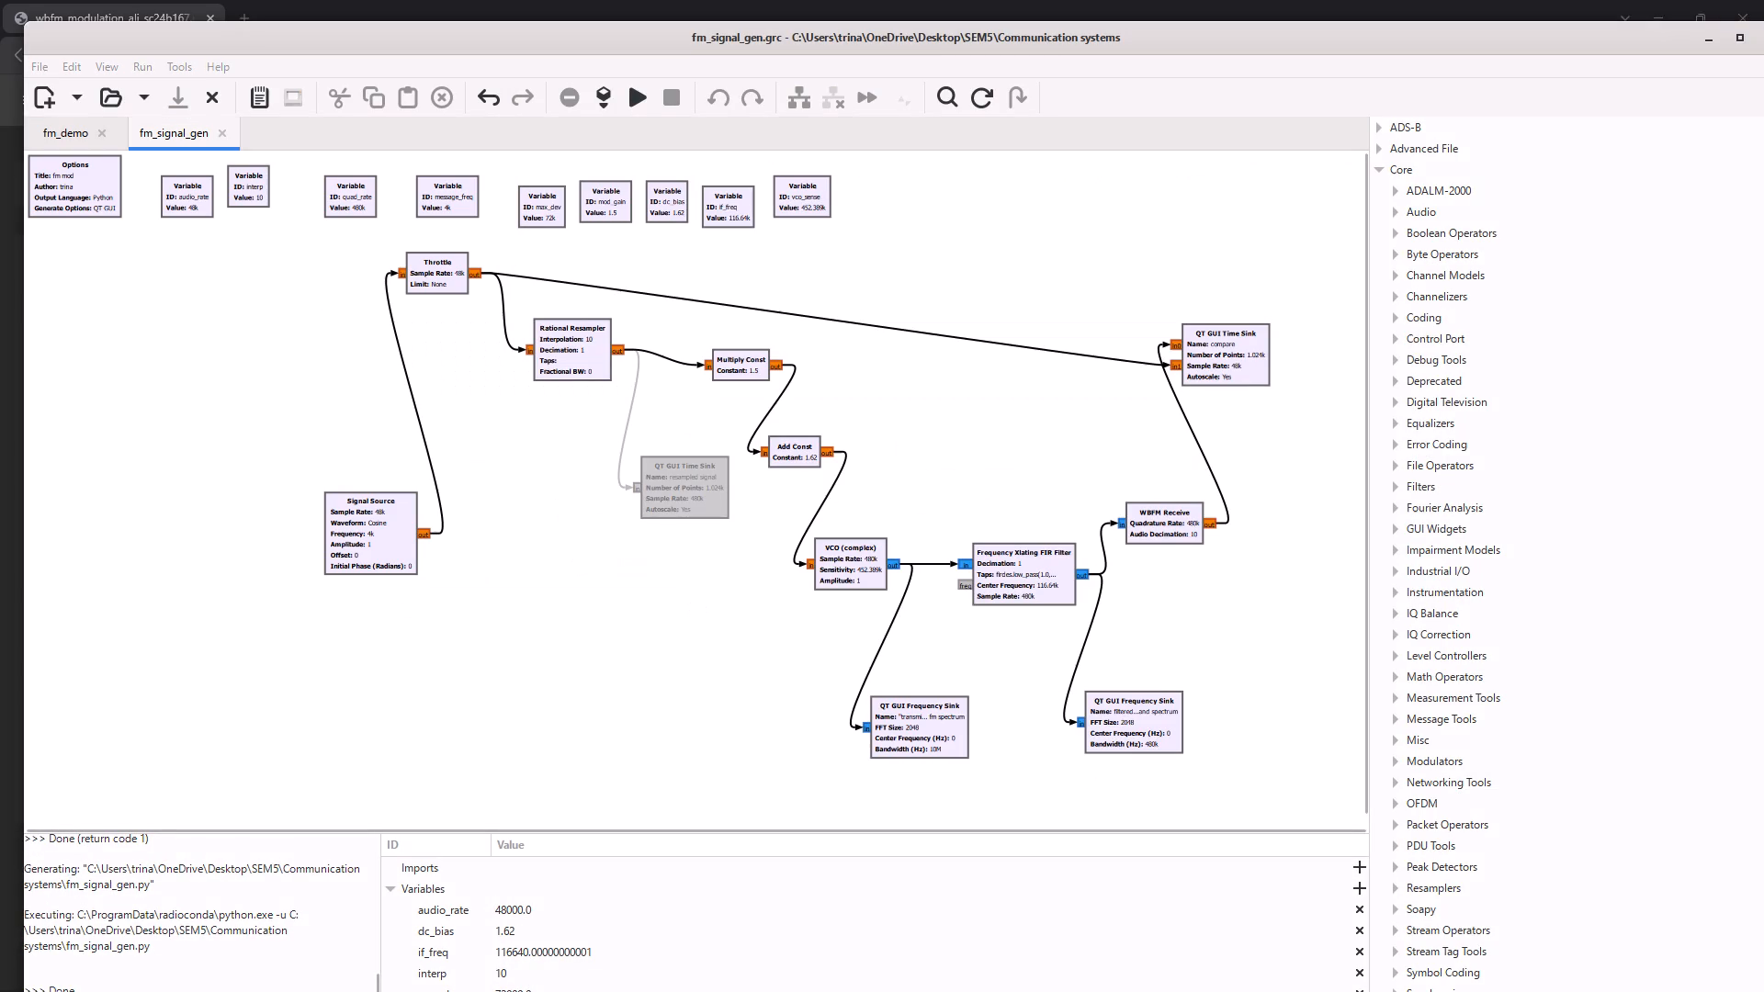
scroll(797, 542, down, 4)
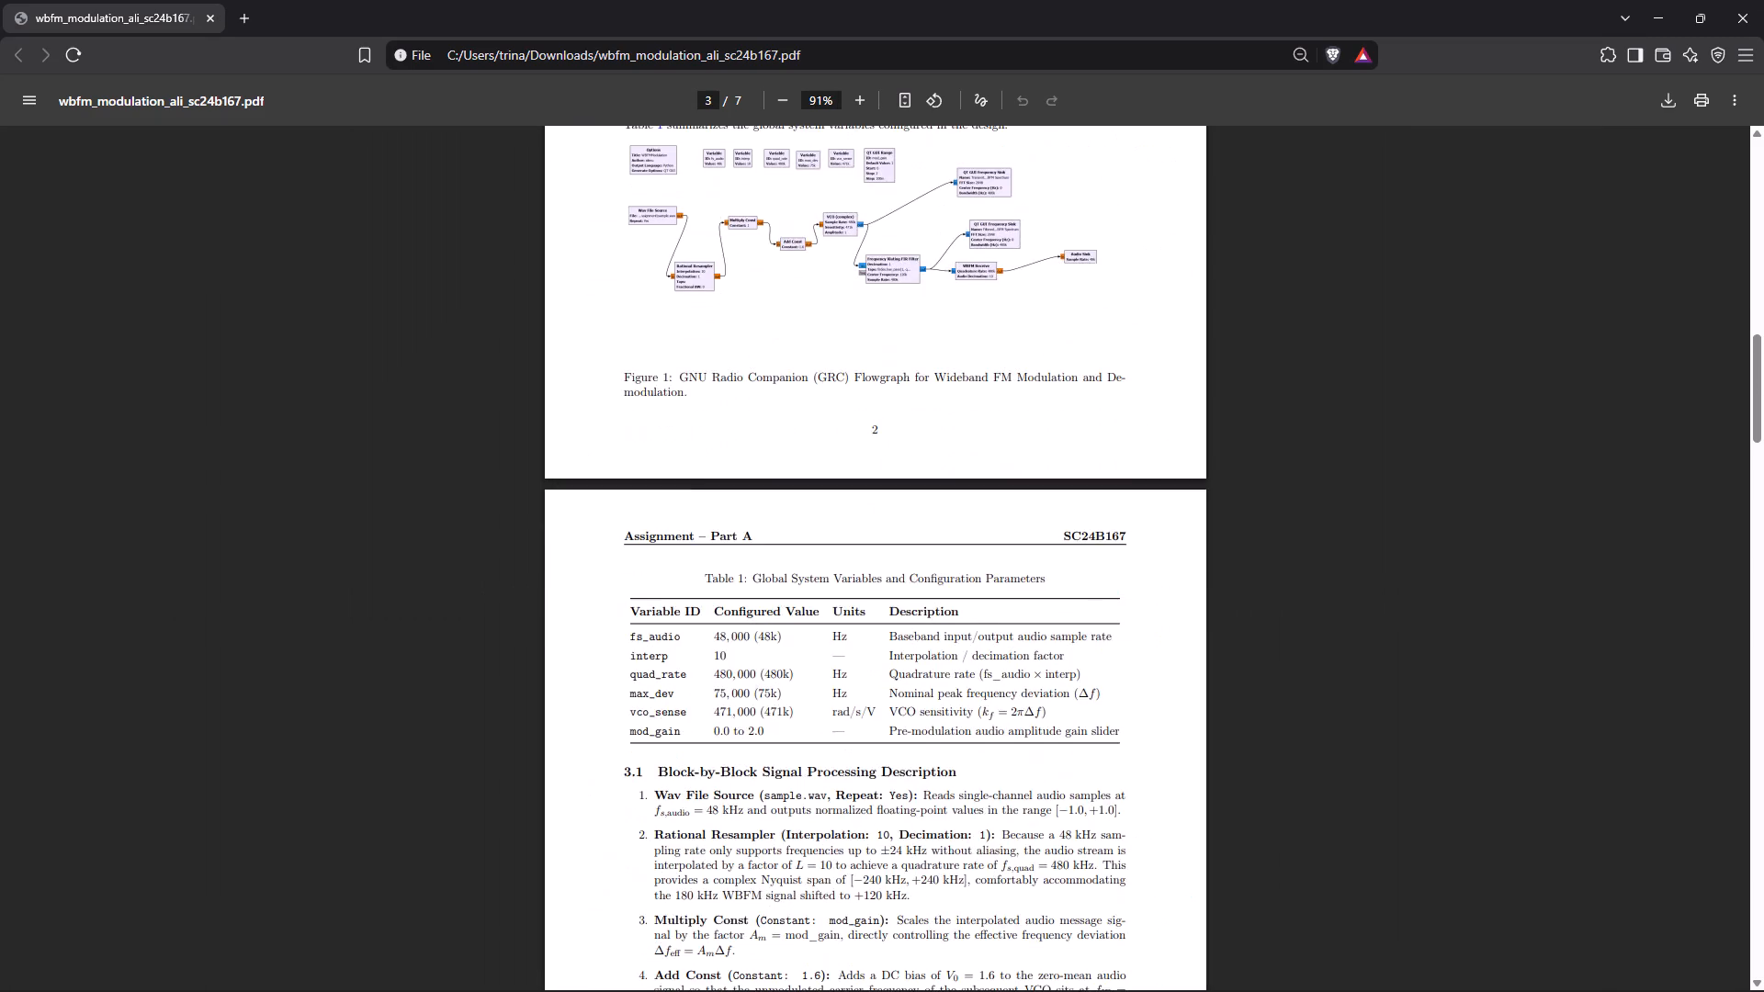
scroll(797, 542, down, 2)
click(1763, 0)
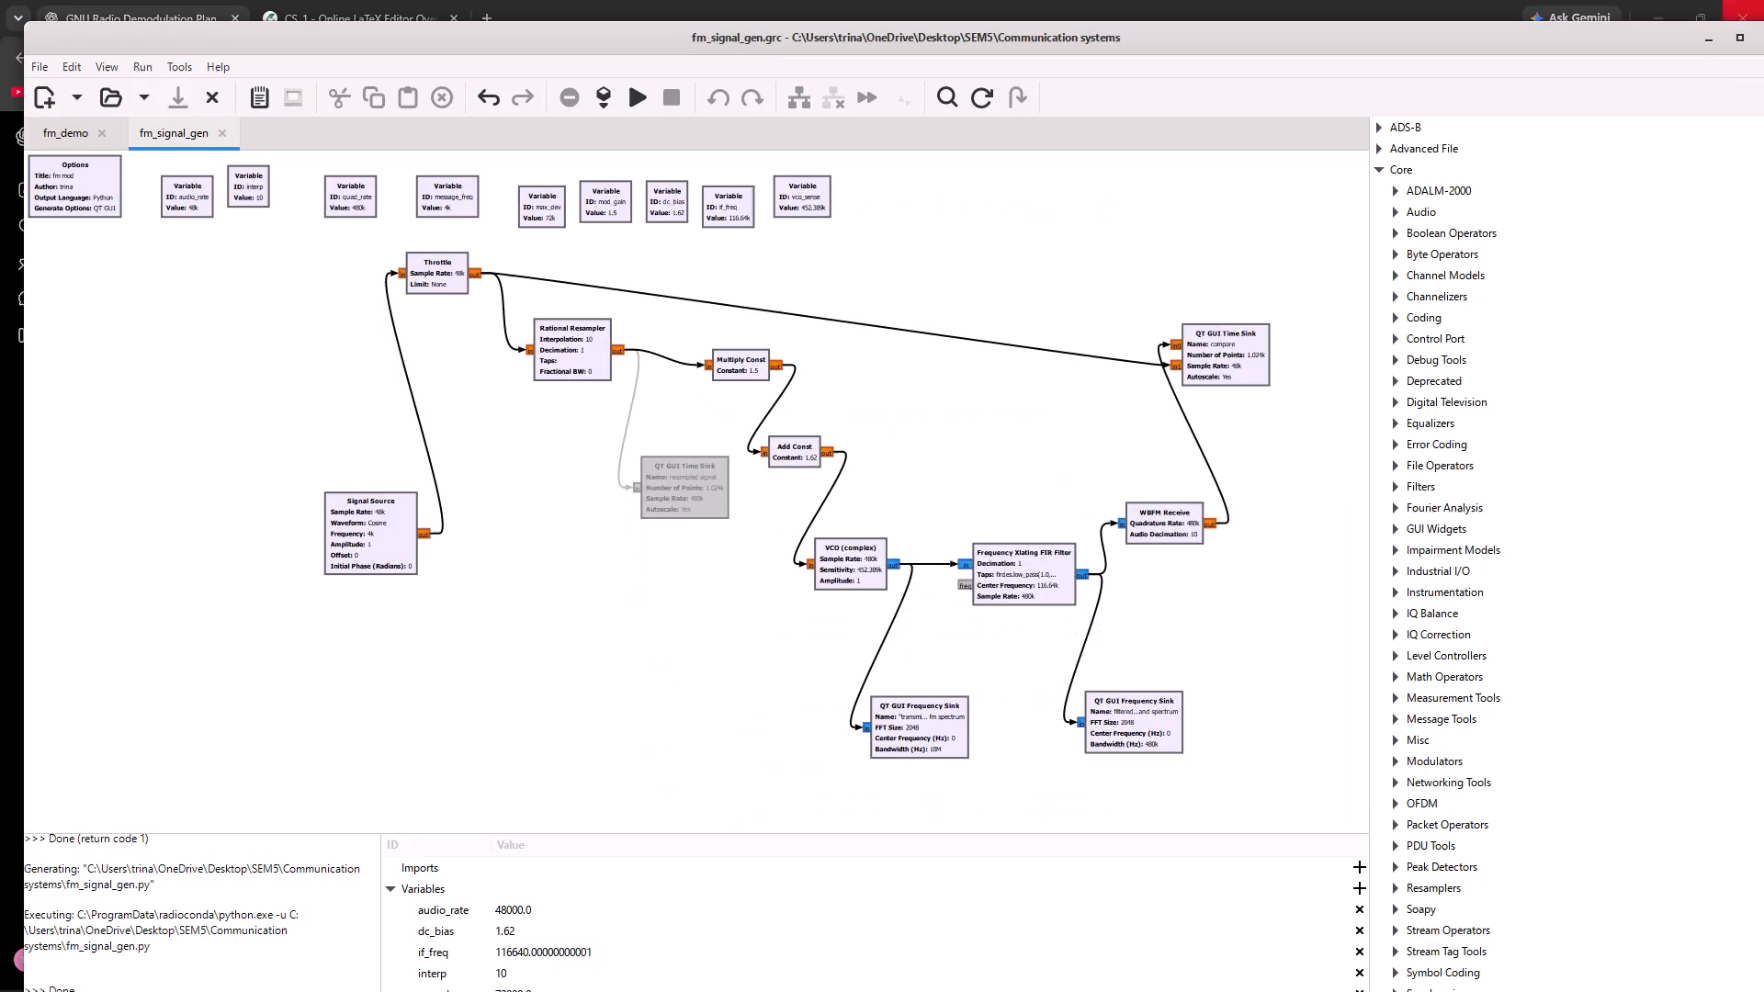
In the Overleaf report source, delete the whole Case 3 subsection for modulation gain 1.5, including its figure.
key(alt+Tab)
key(alt+Tab)
key(alt+Tab)
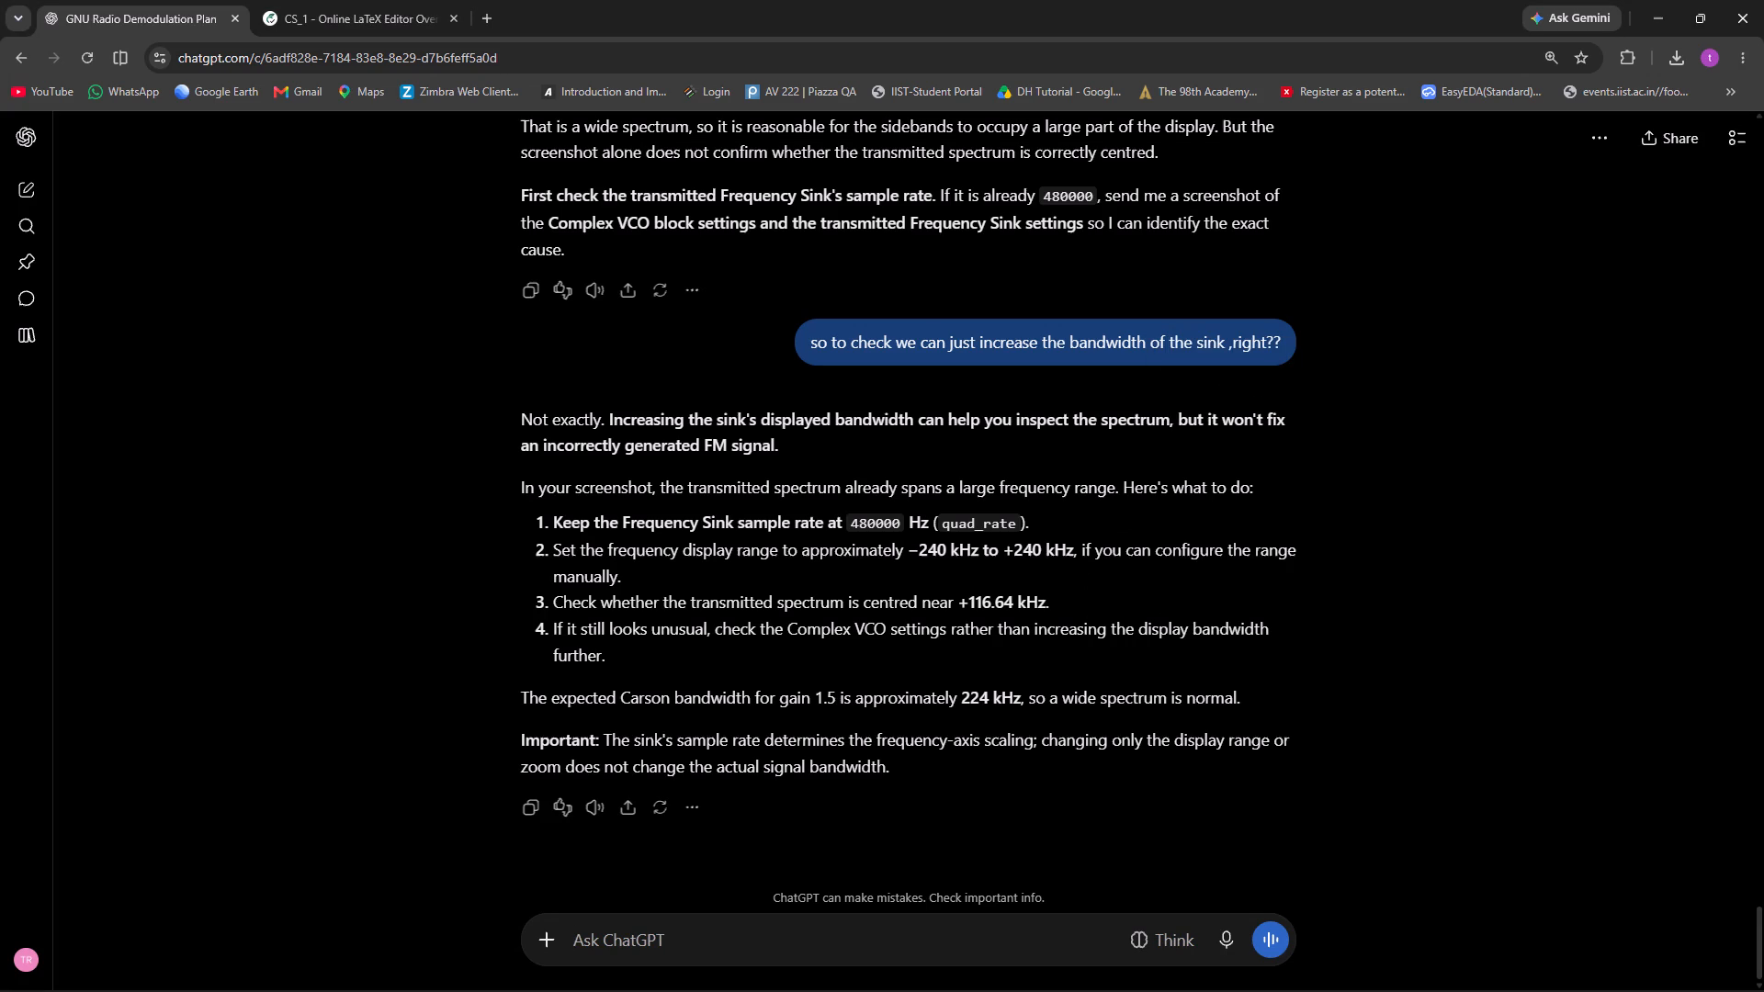
click(306, 0)
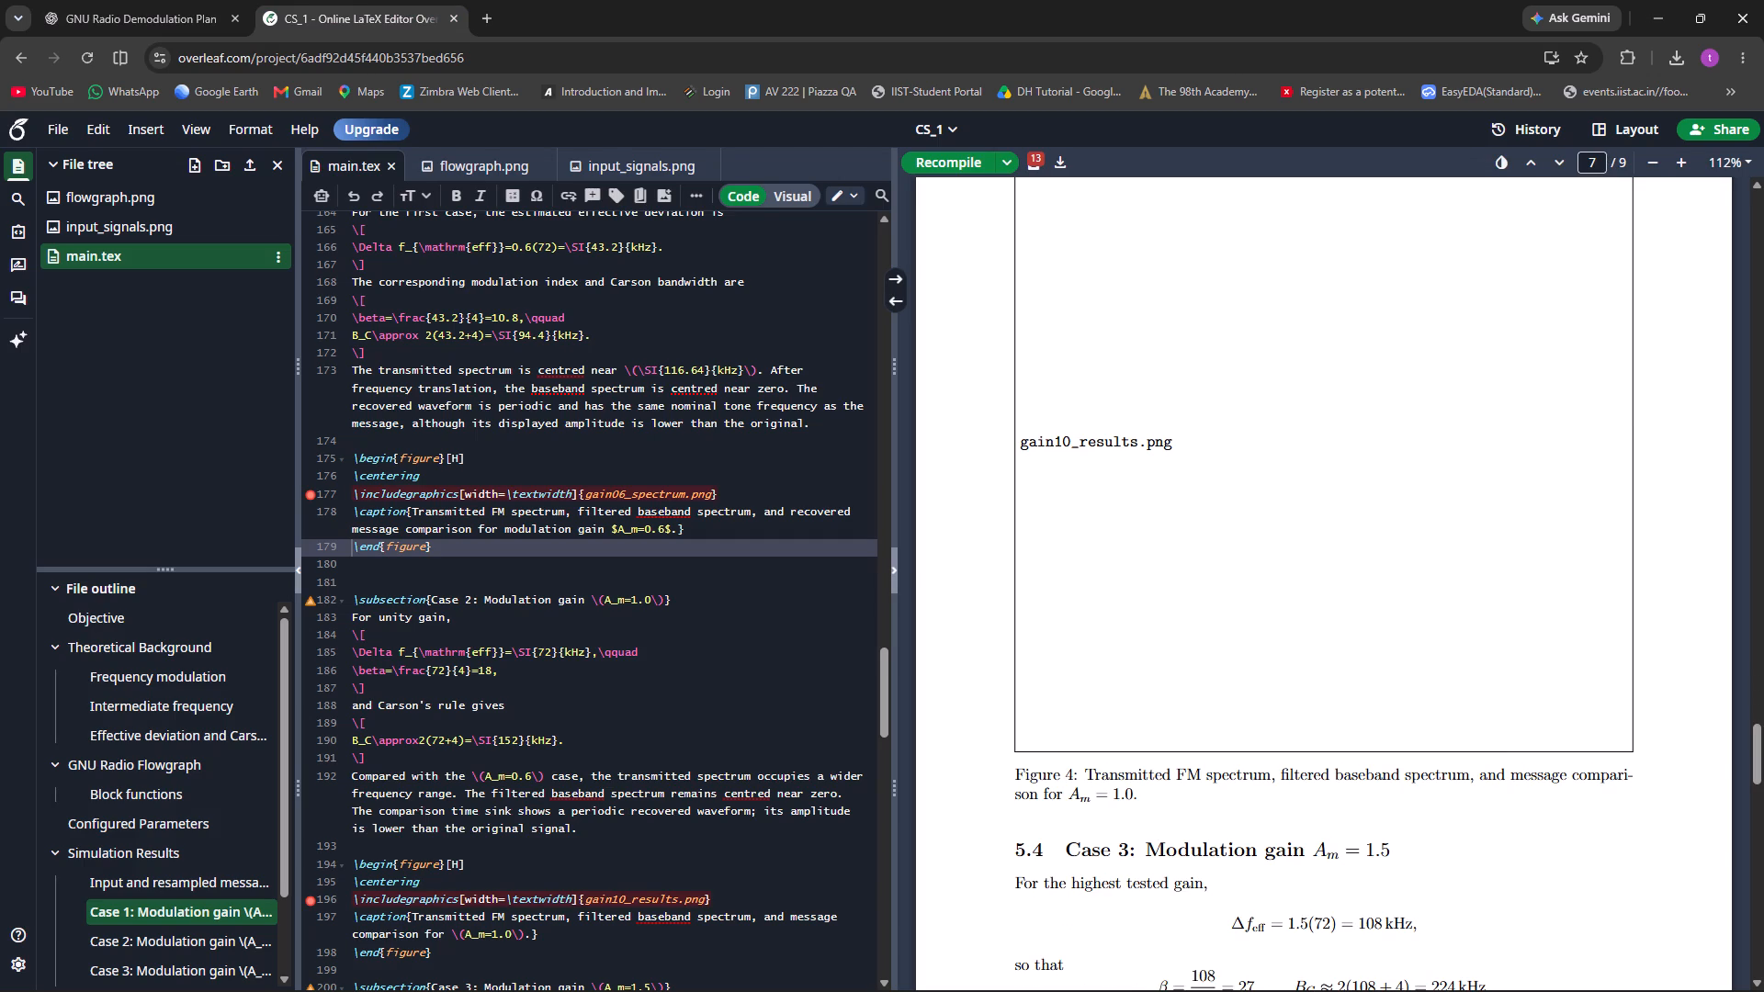
scroll(729, 600, down, 1)
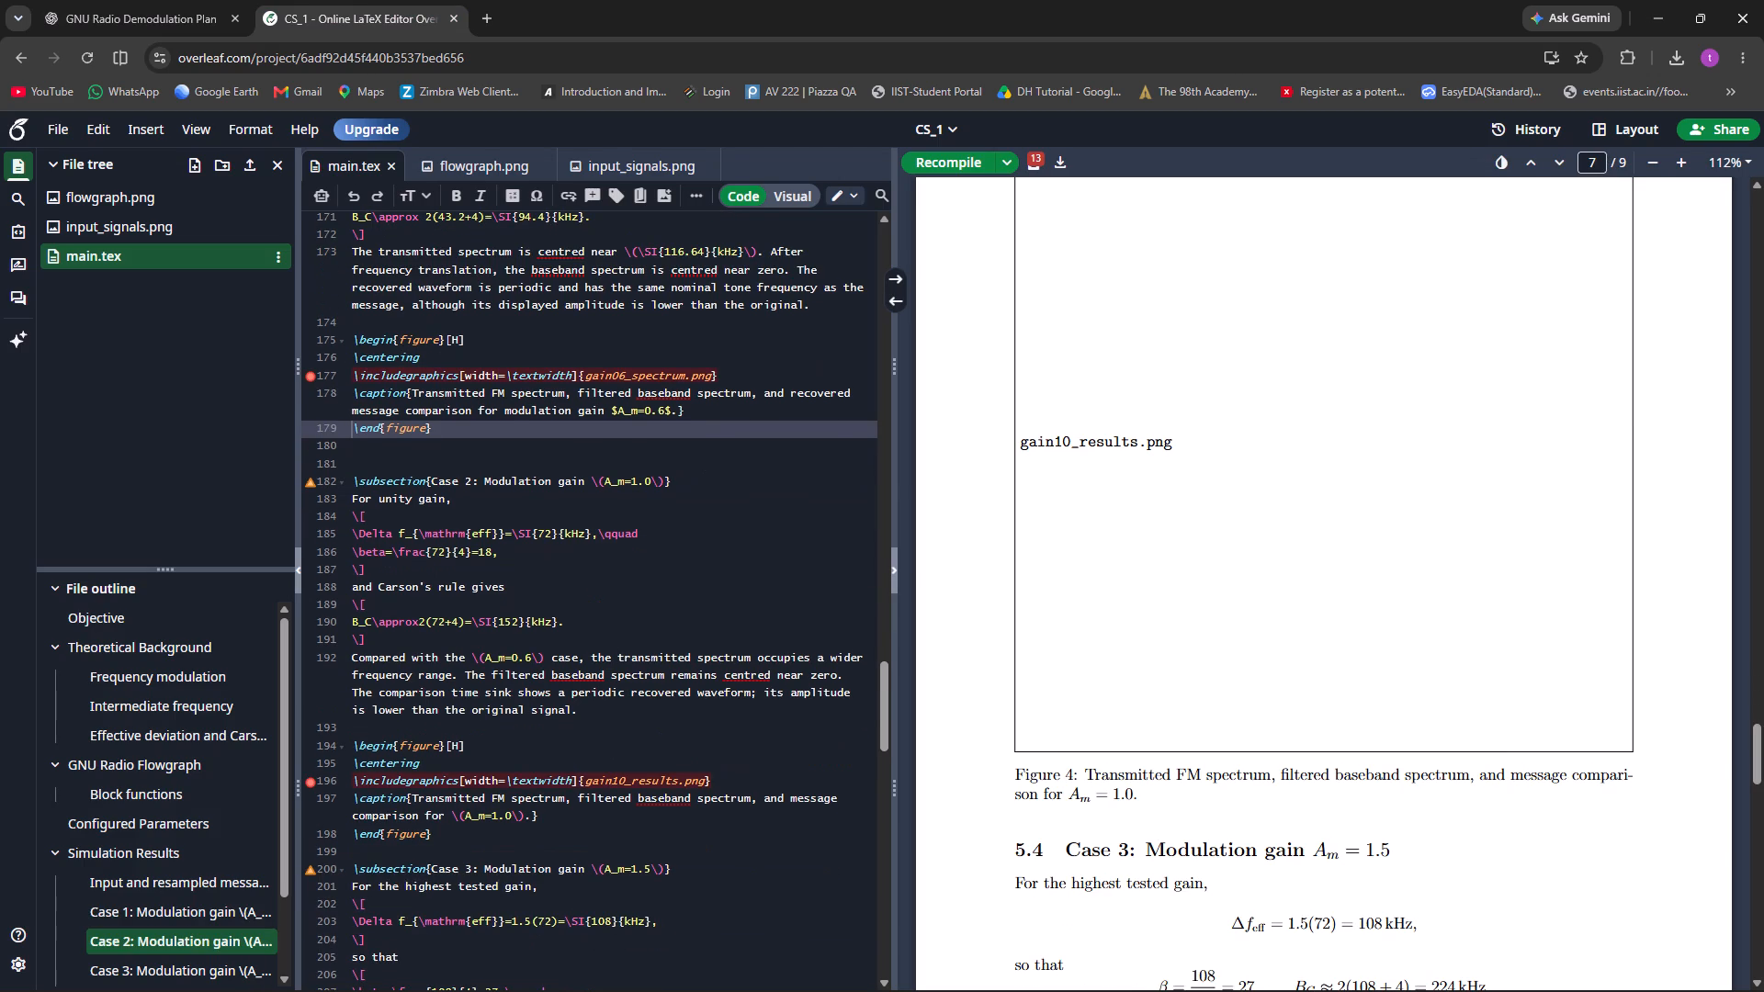
double_click(1106, 855)
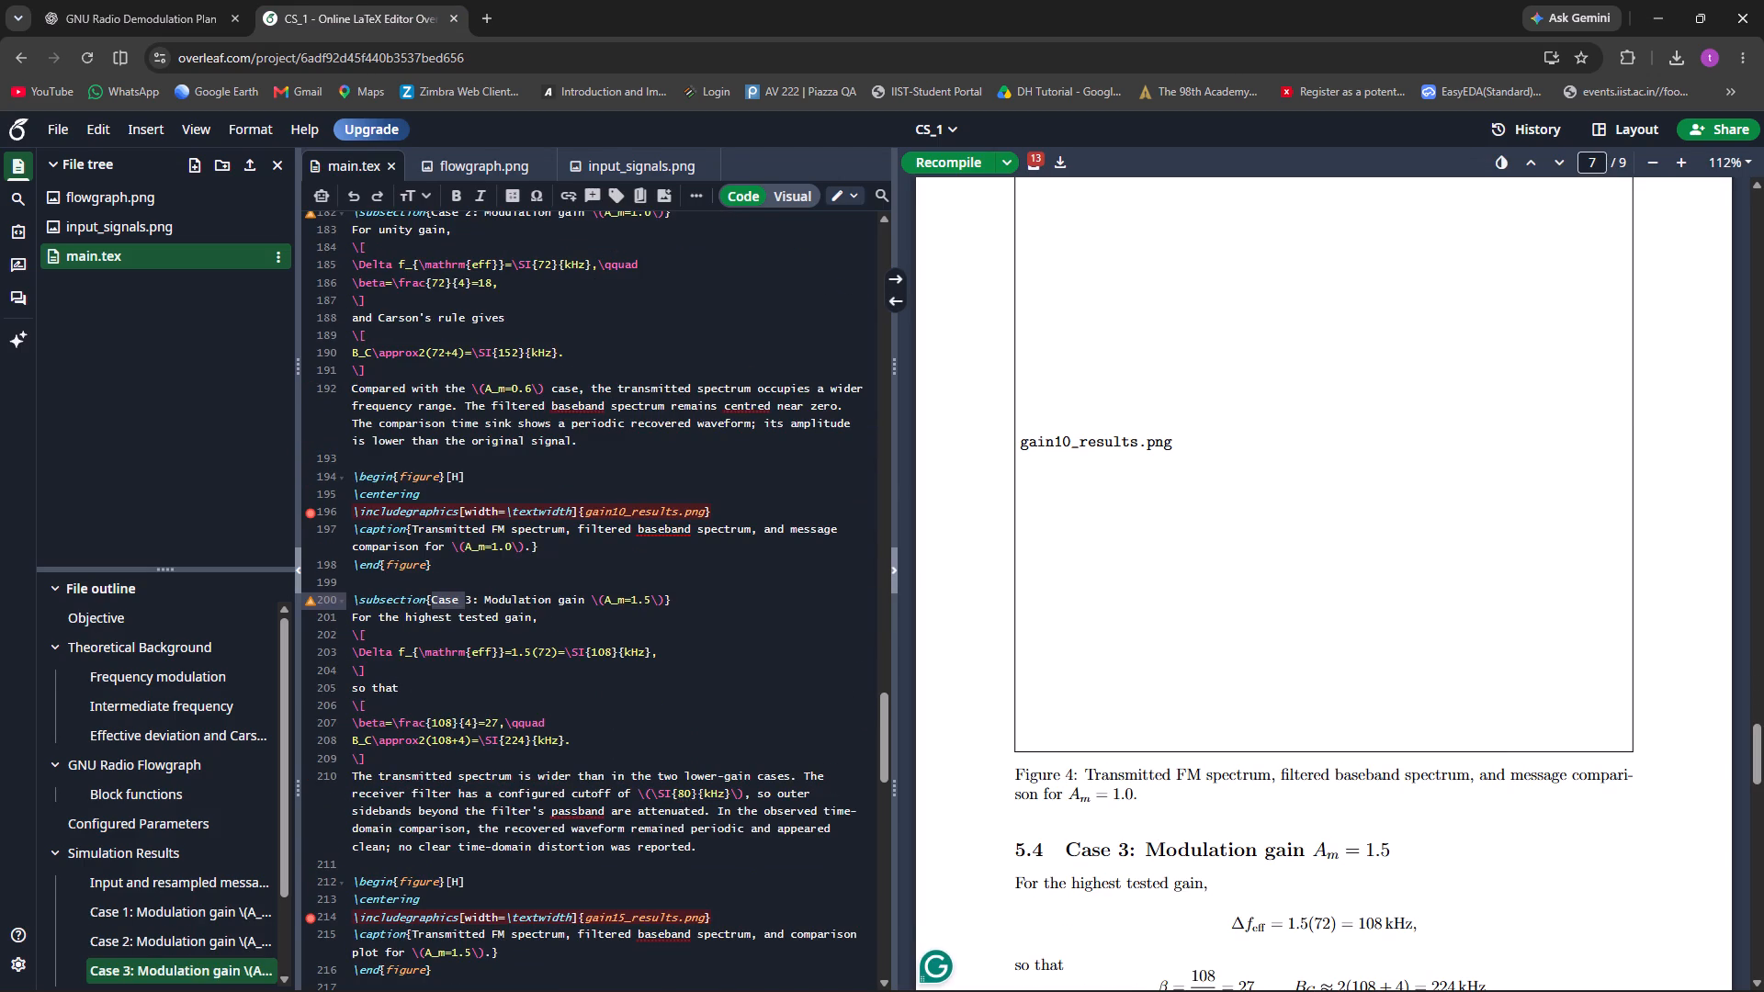
scroll(1200, 761, down, 3)
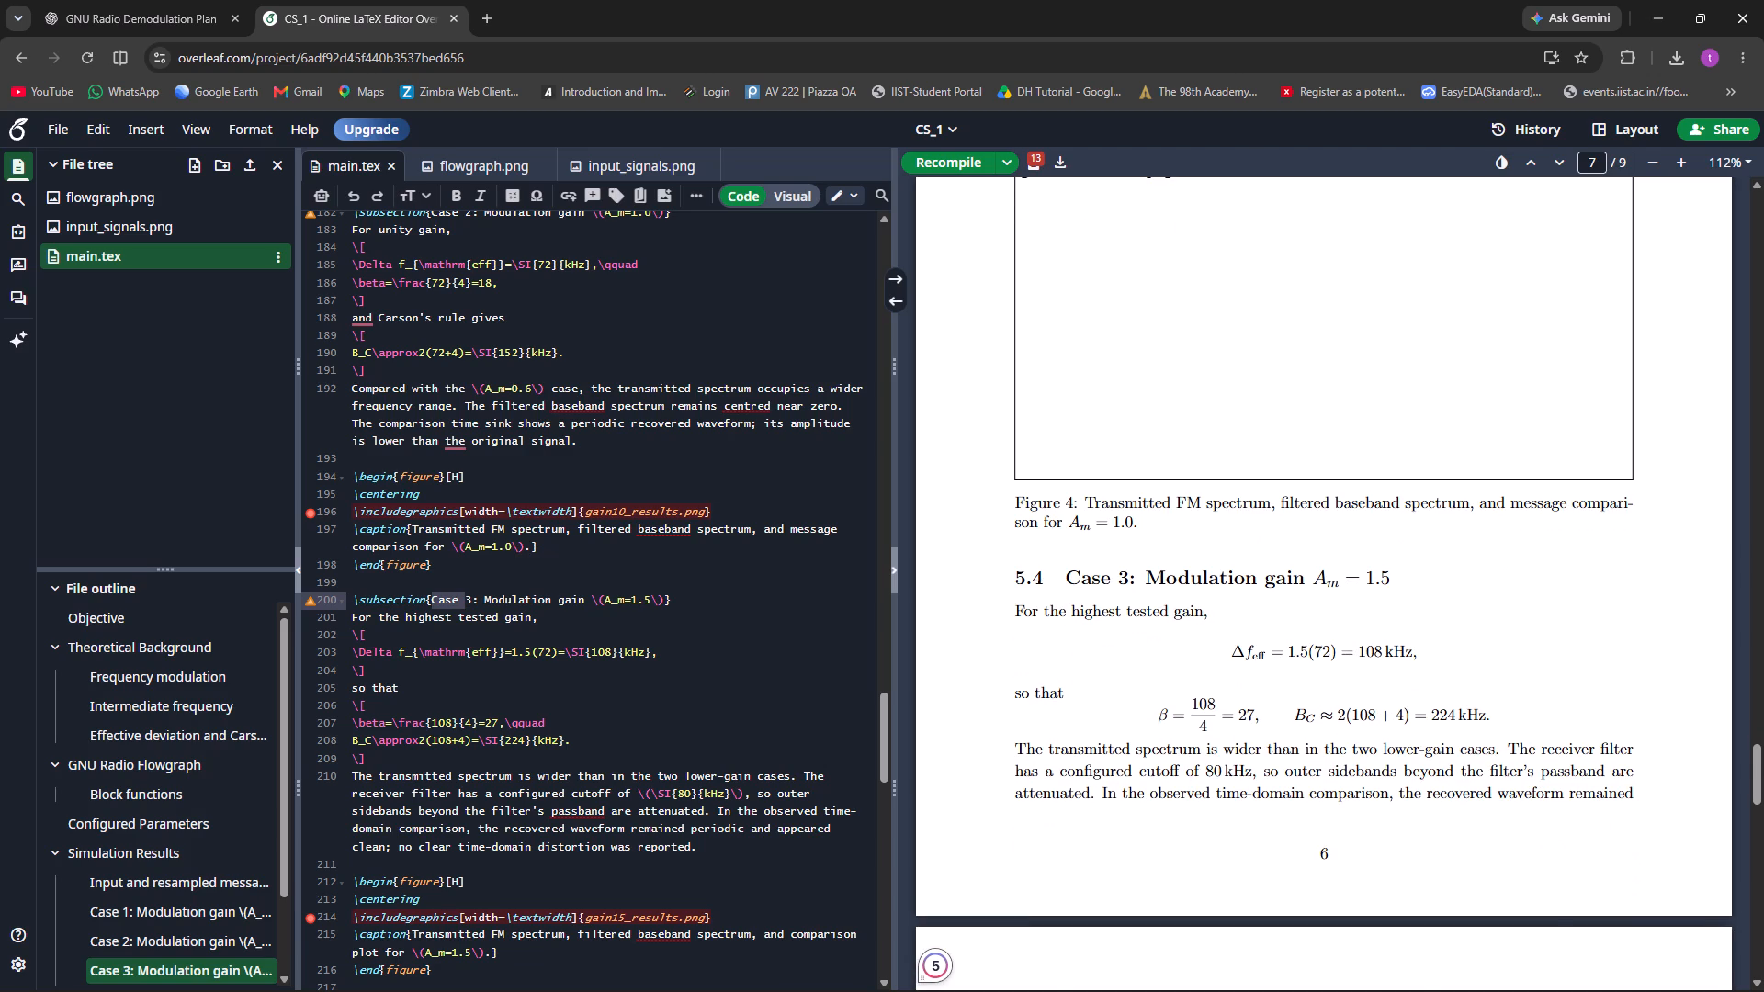
scroll(1200, 761, down, 4)
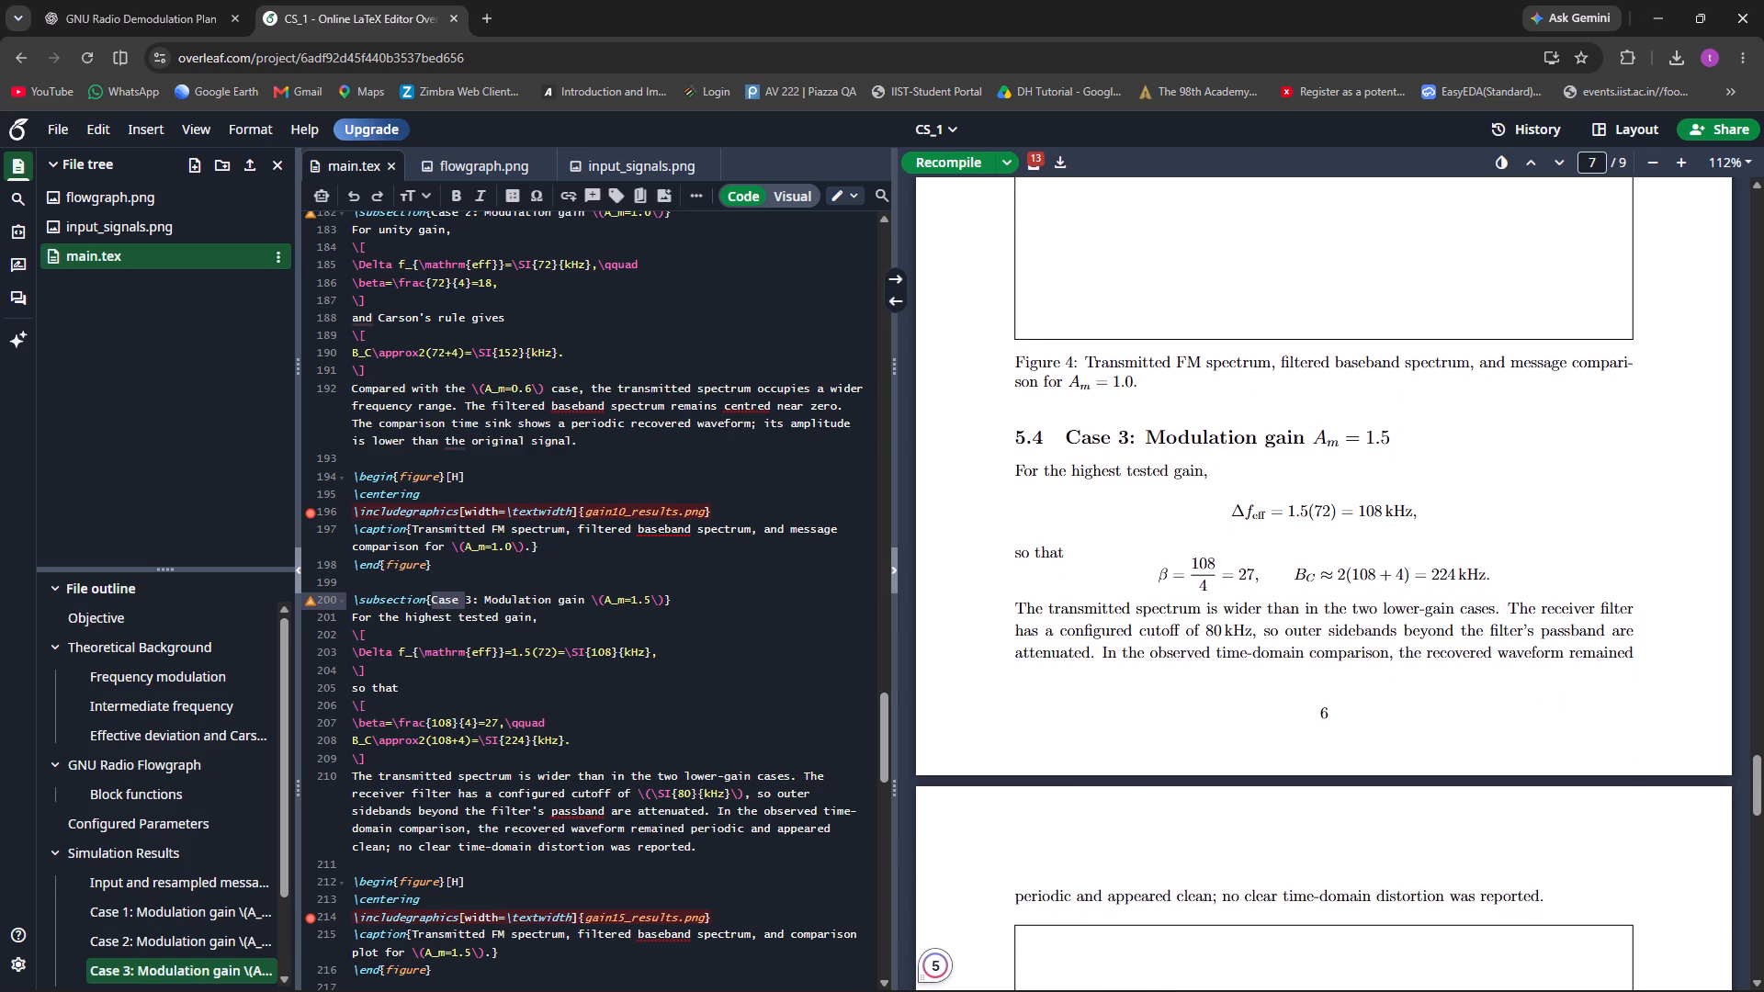
scroll(1200, 761, down, 4)
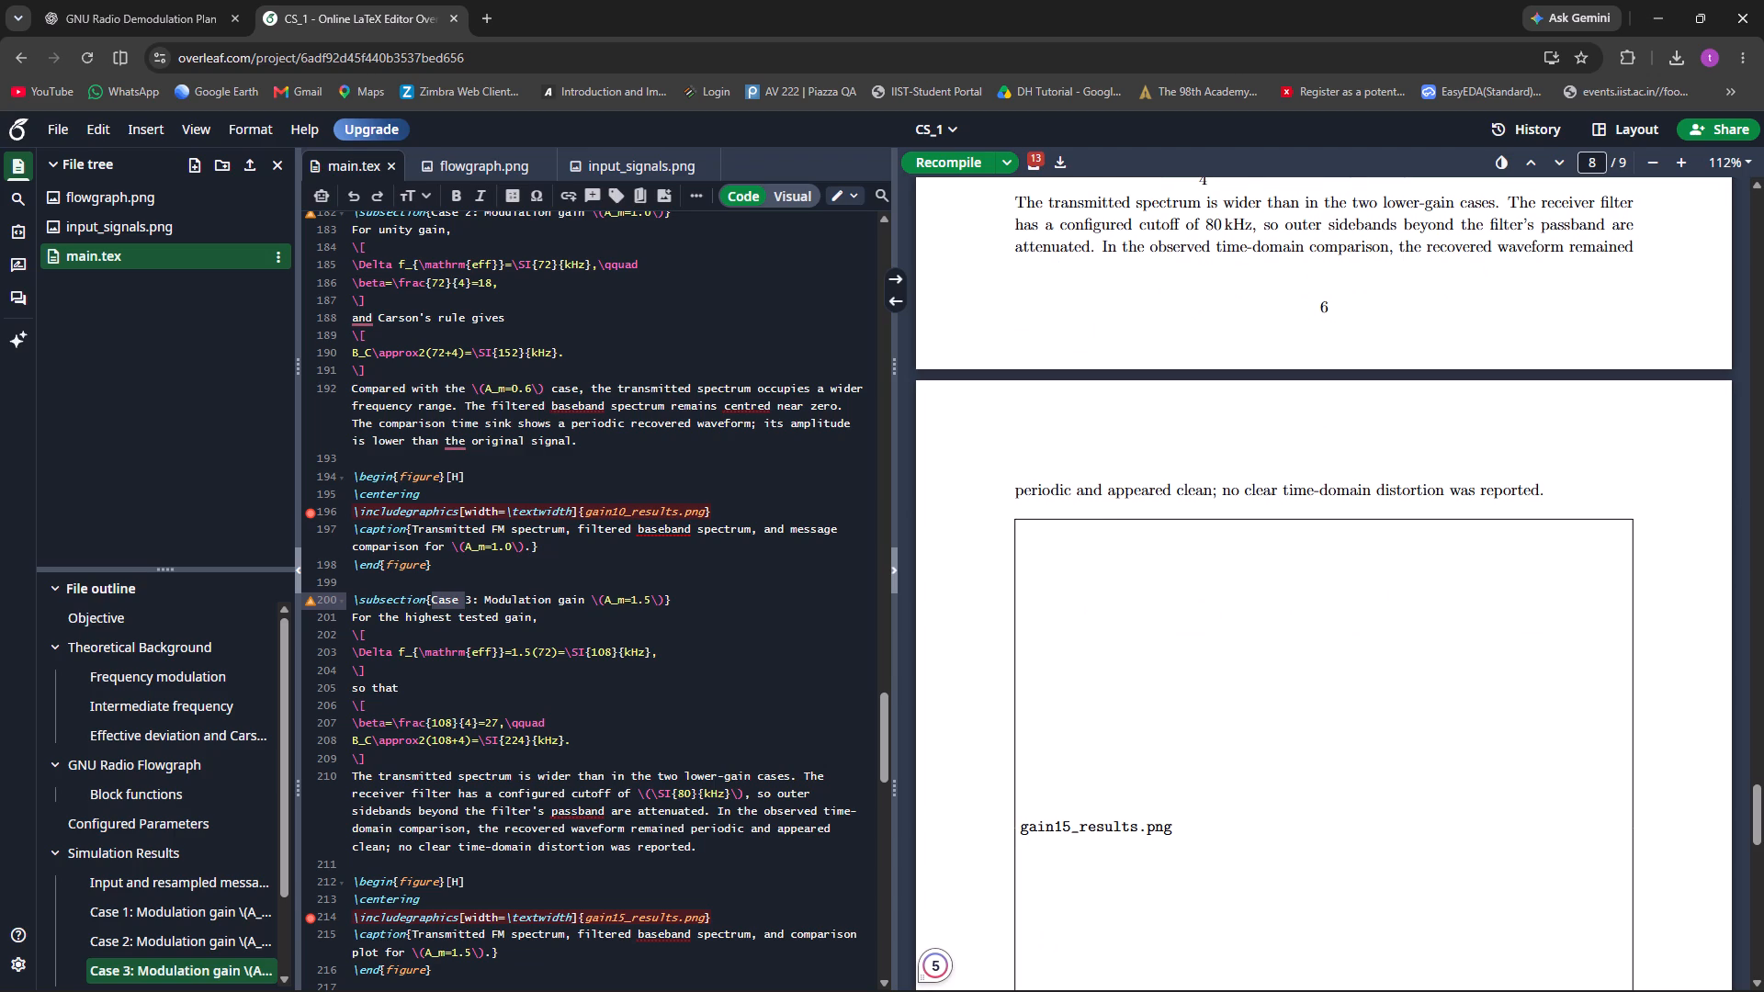
scroll(434, 732, down, 1)
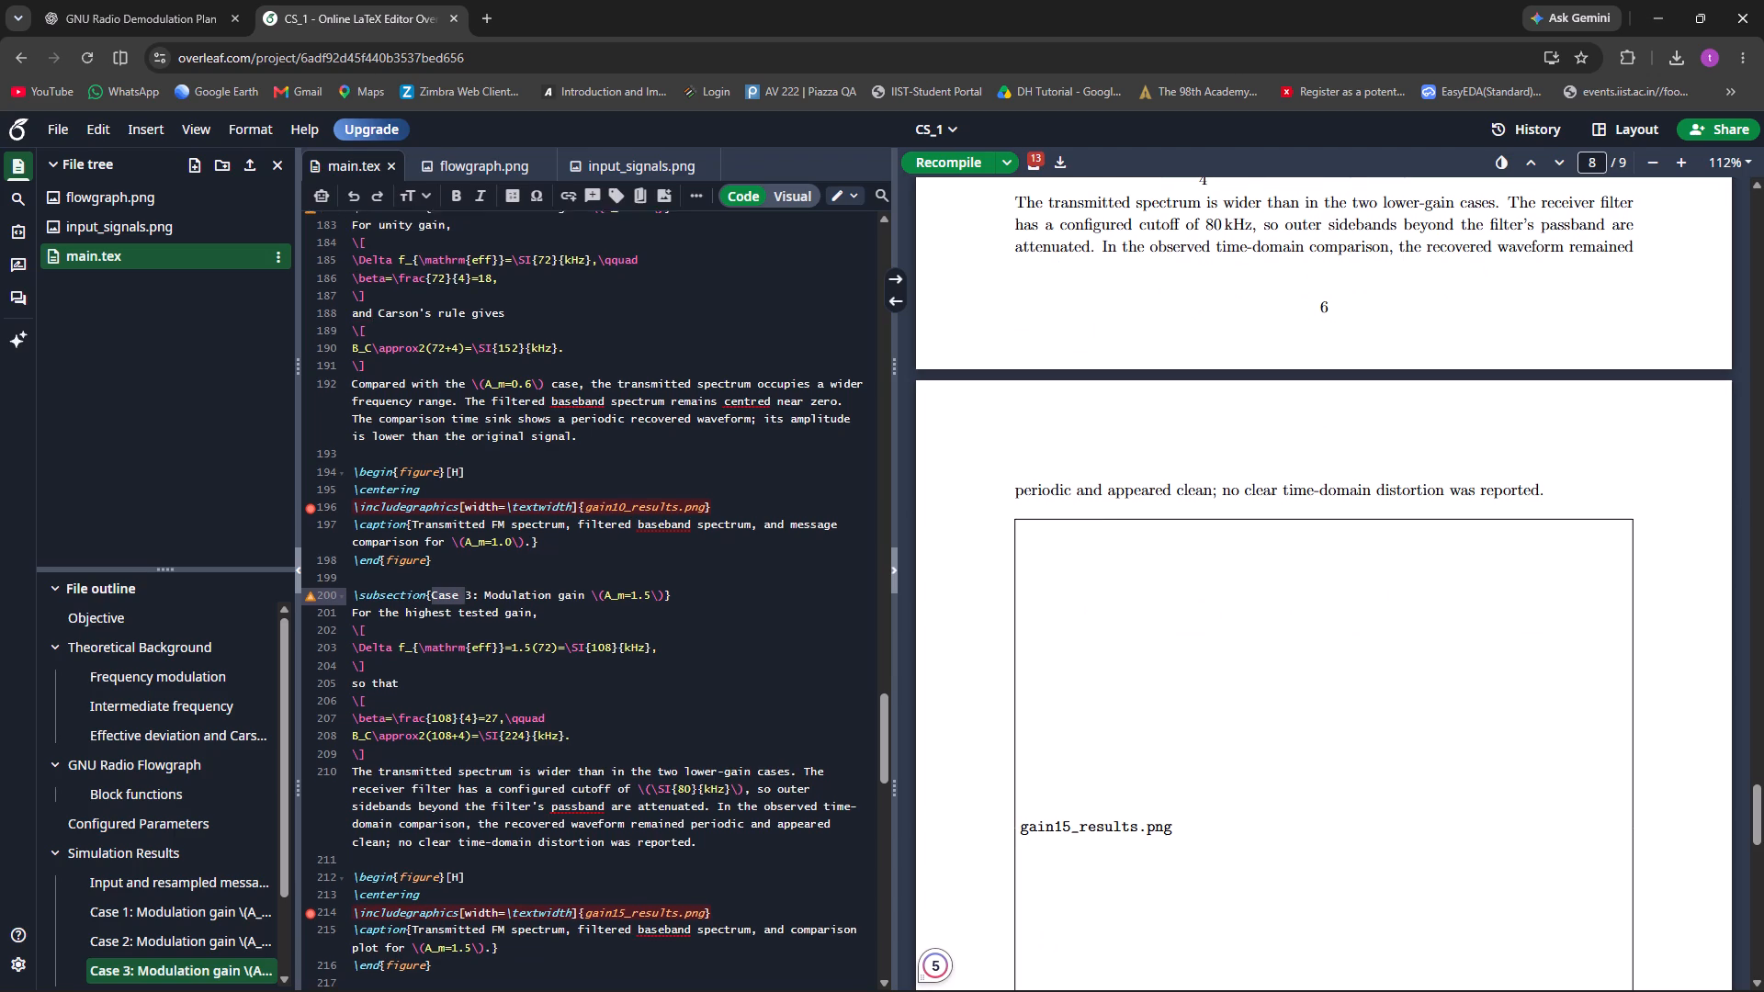
scroll(434, 732, down, 1)
drag(698, 822, 615, 799)
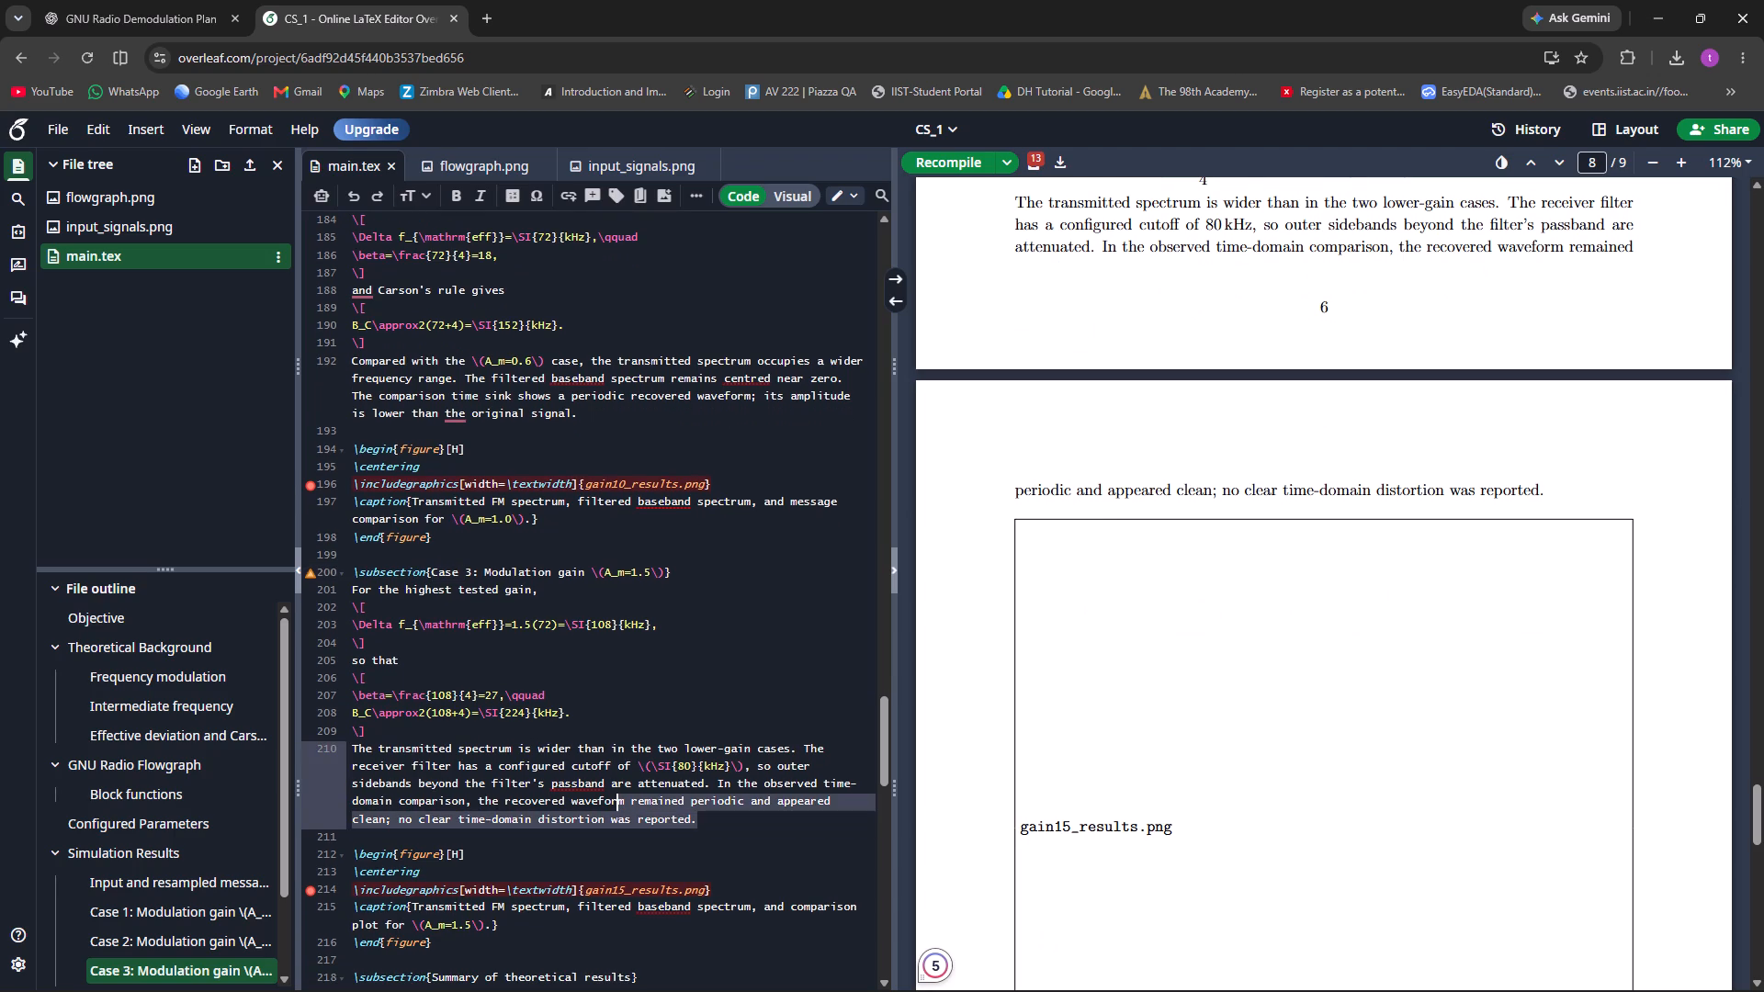
drag(615, 799, 588, 798)
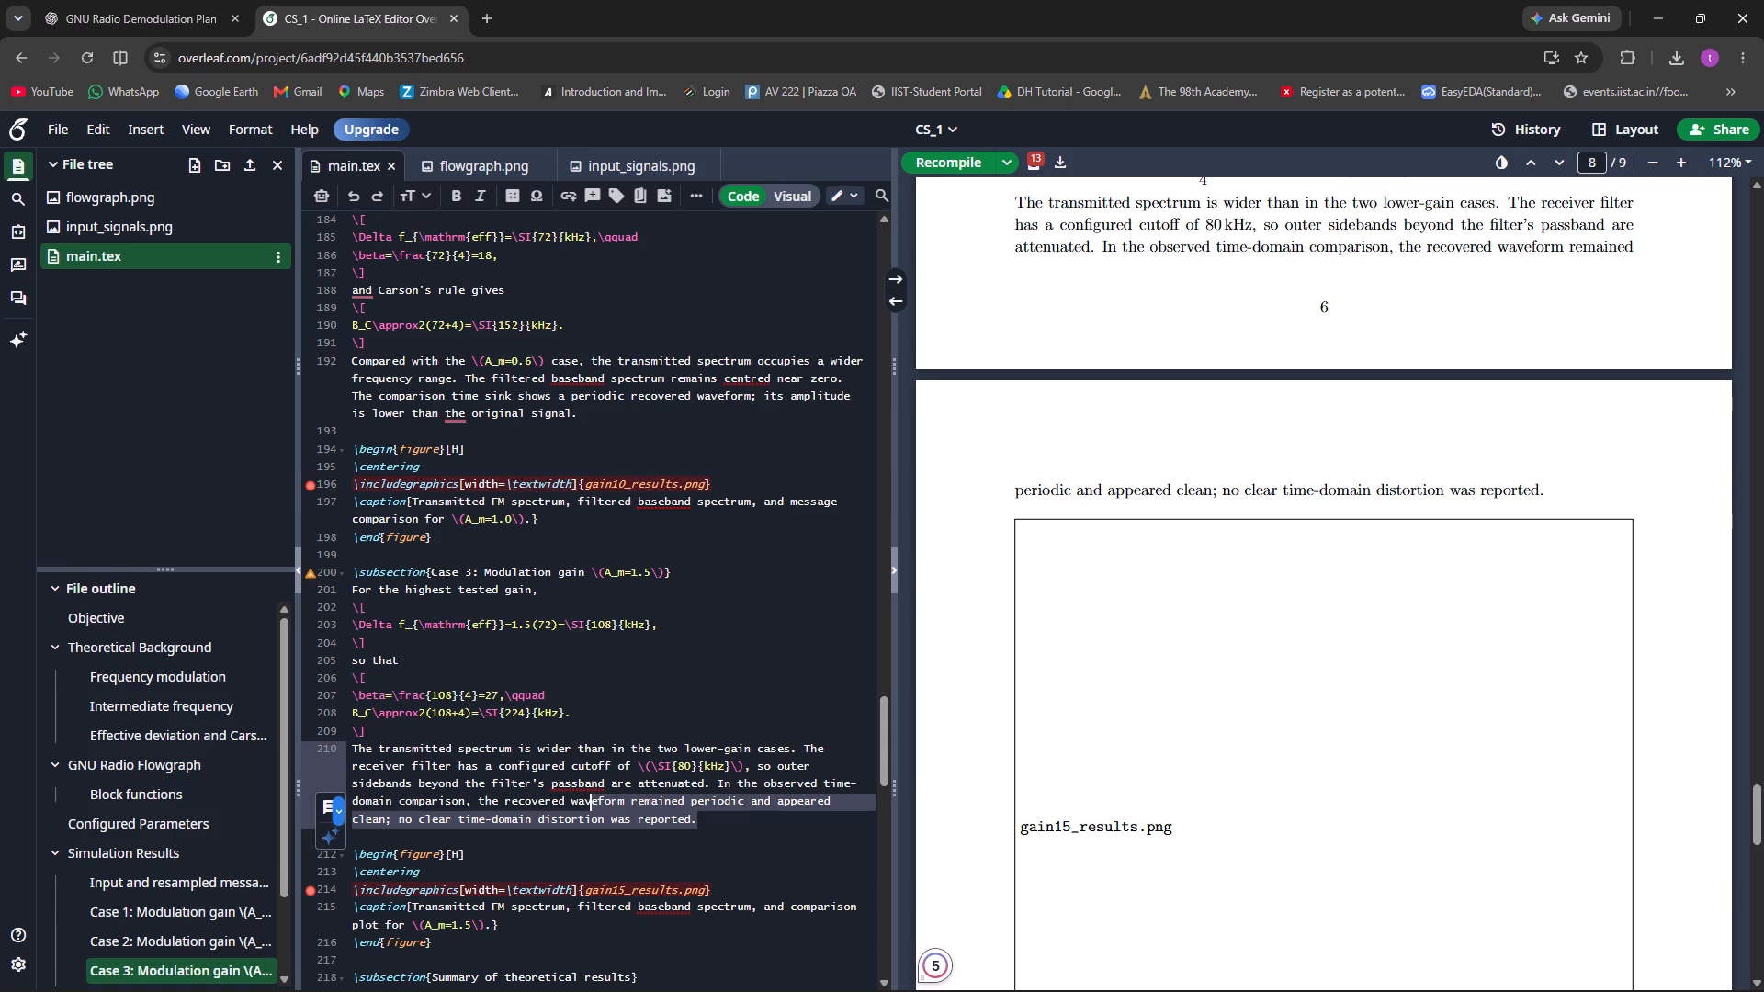
scroll(671, 848, down, 1)
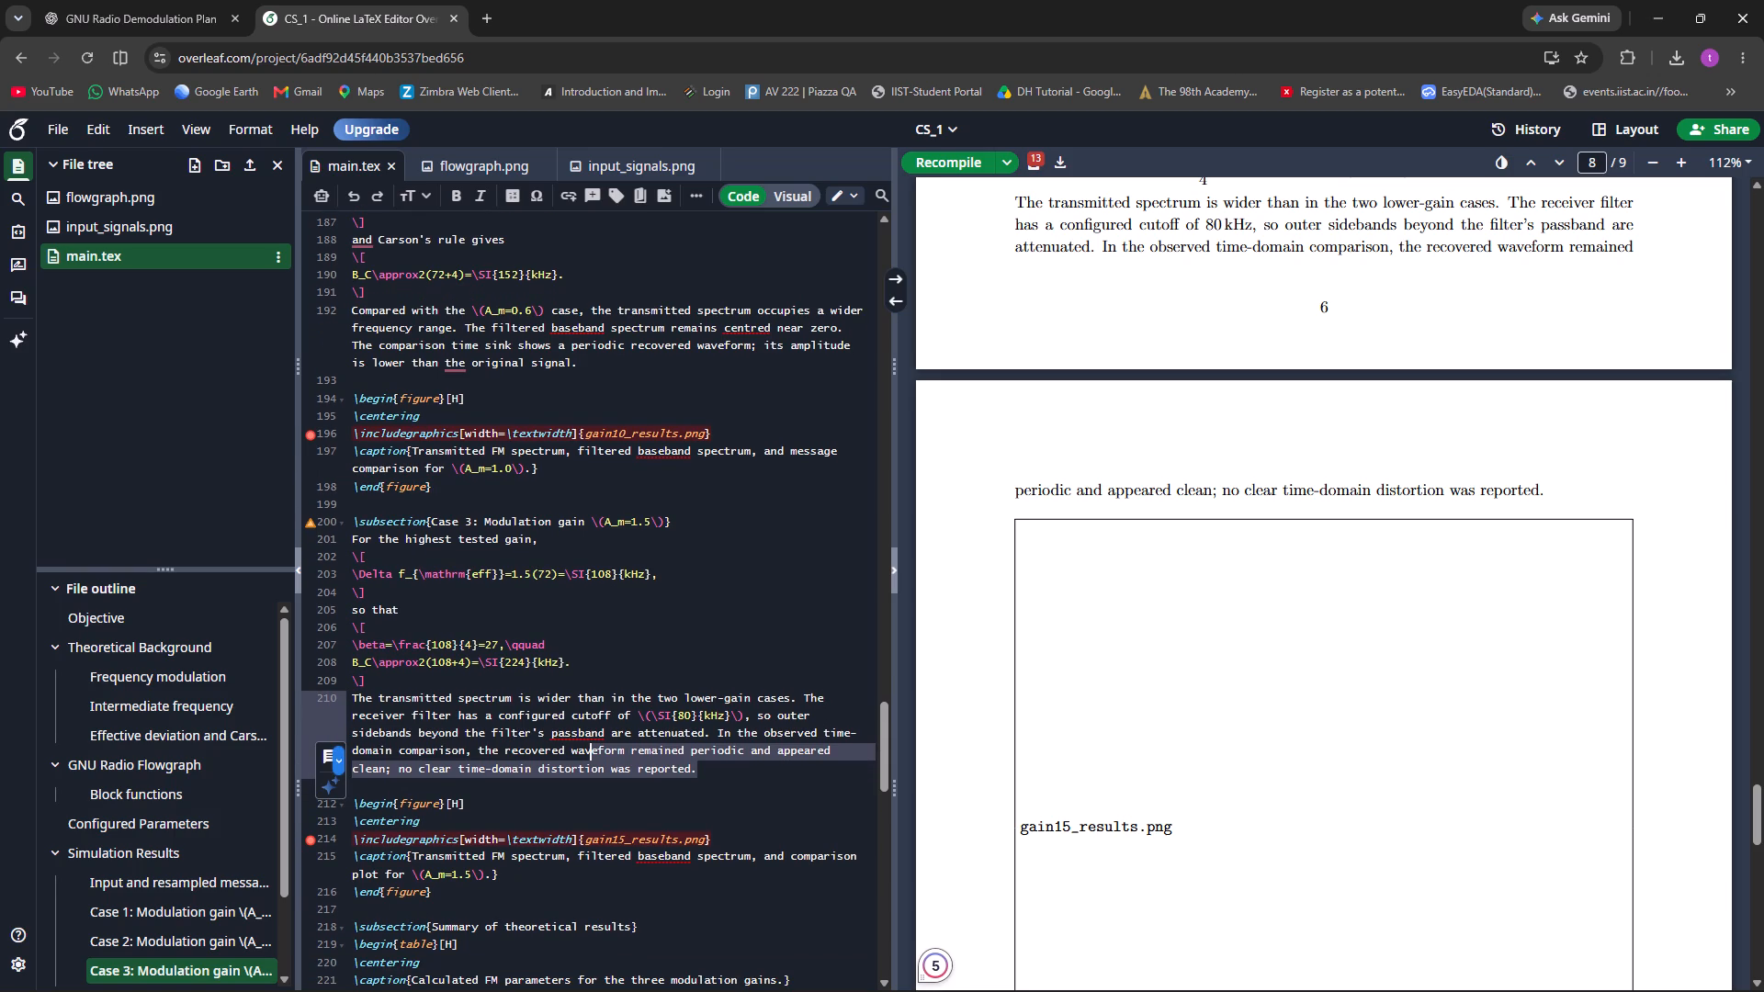
drag(445, 896, 361, 584)
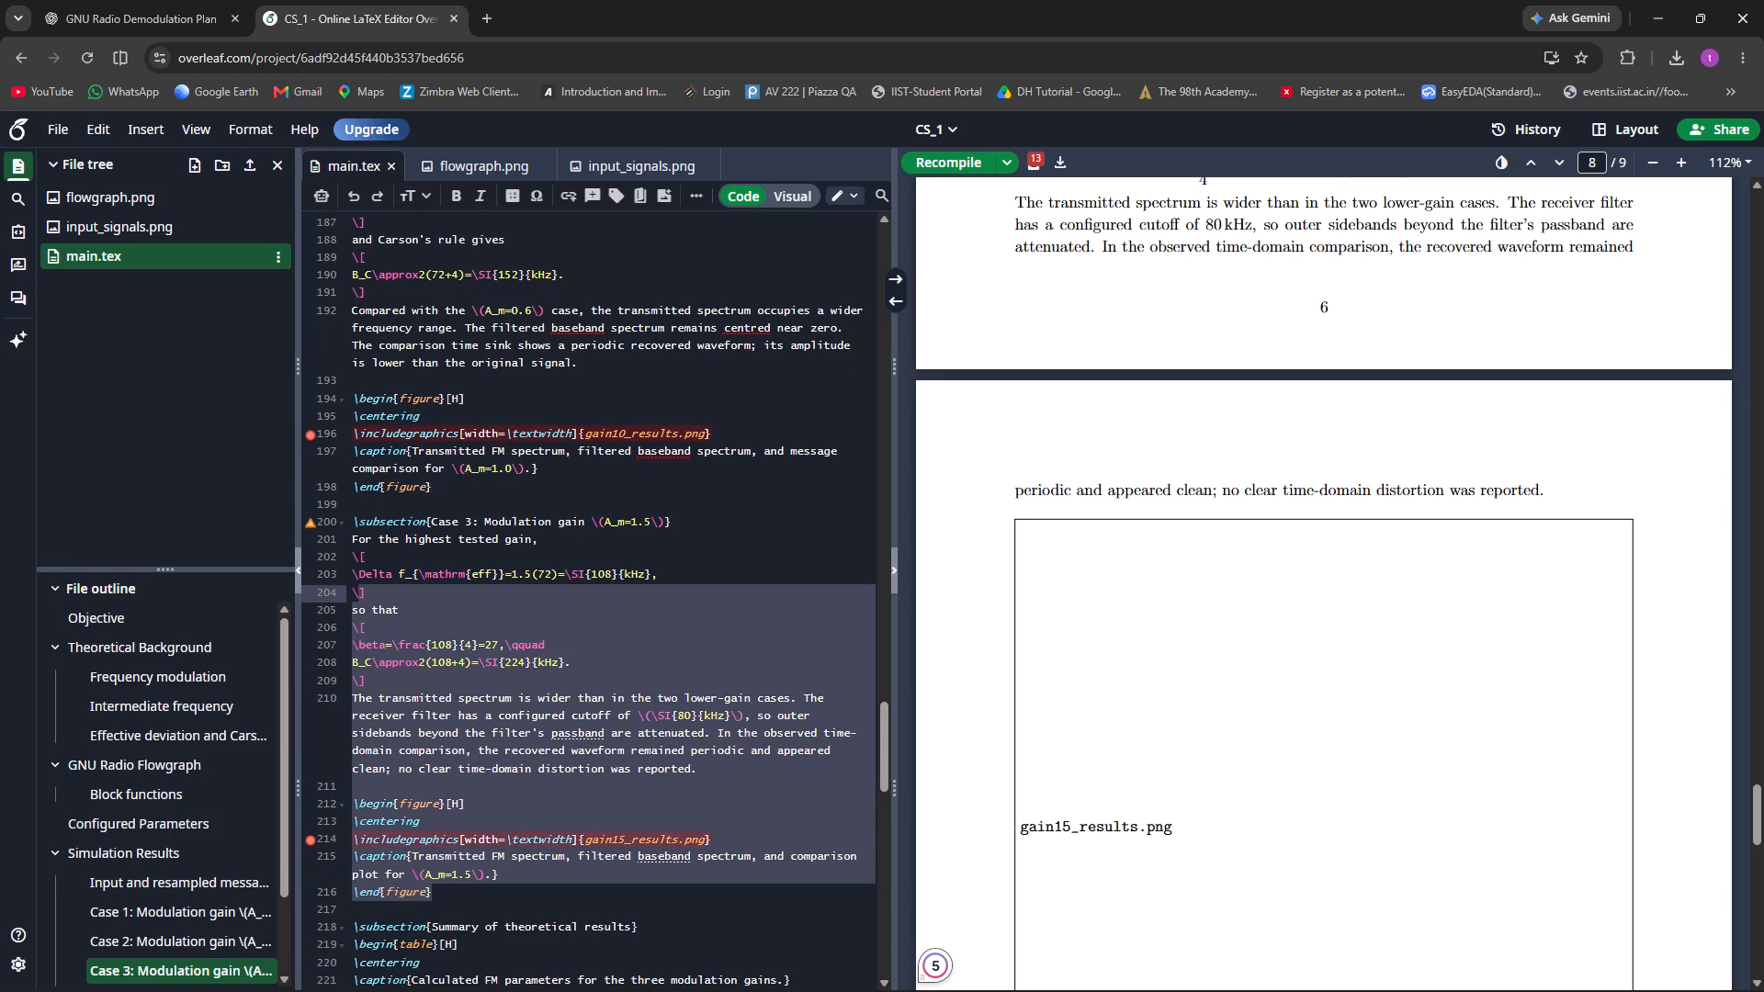
drag(361, 584, 355, 516)
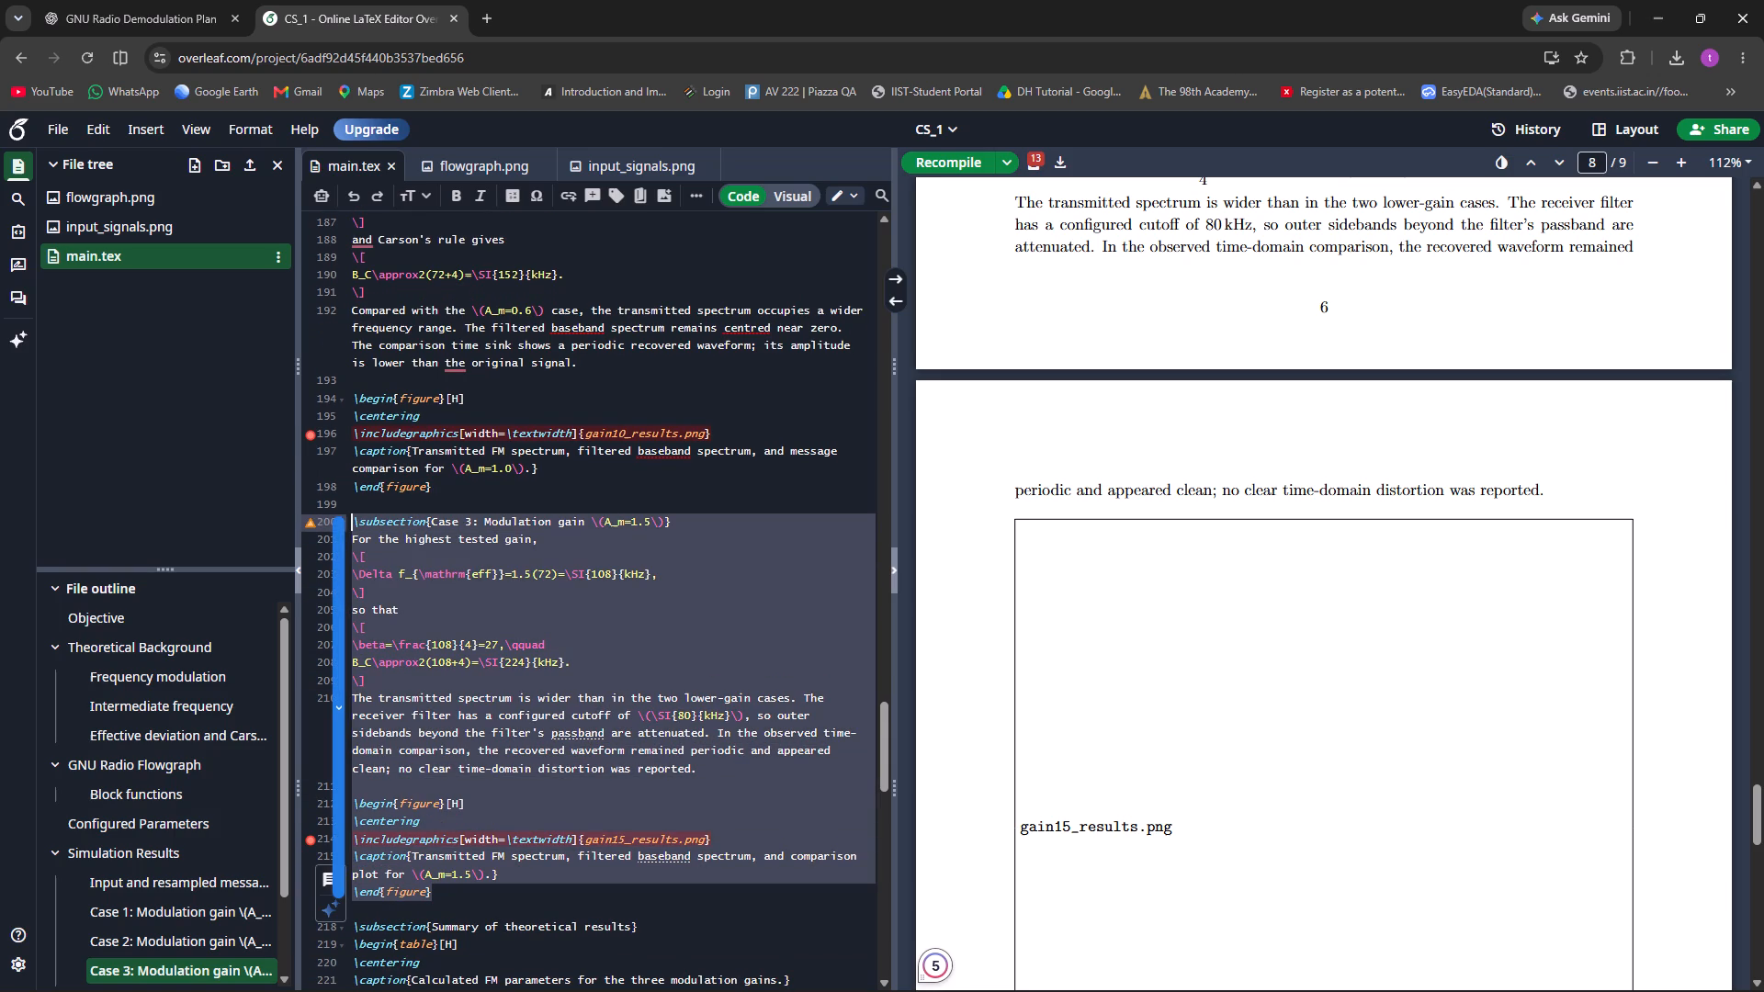
key(BackSpace)
Remove ", and \(1.5\)" from the list of modulation gain cases in the Conclusion's second paragraph.
scroll(1294, 689, down, 1)
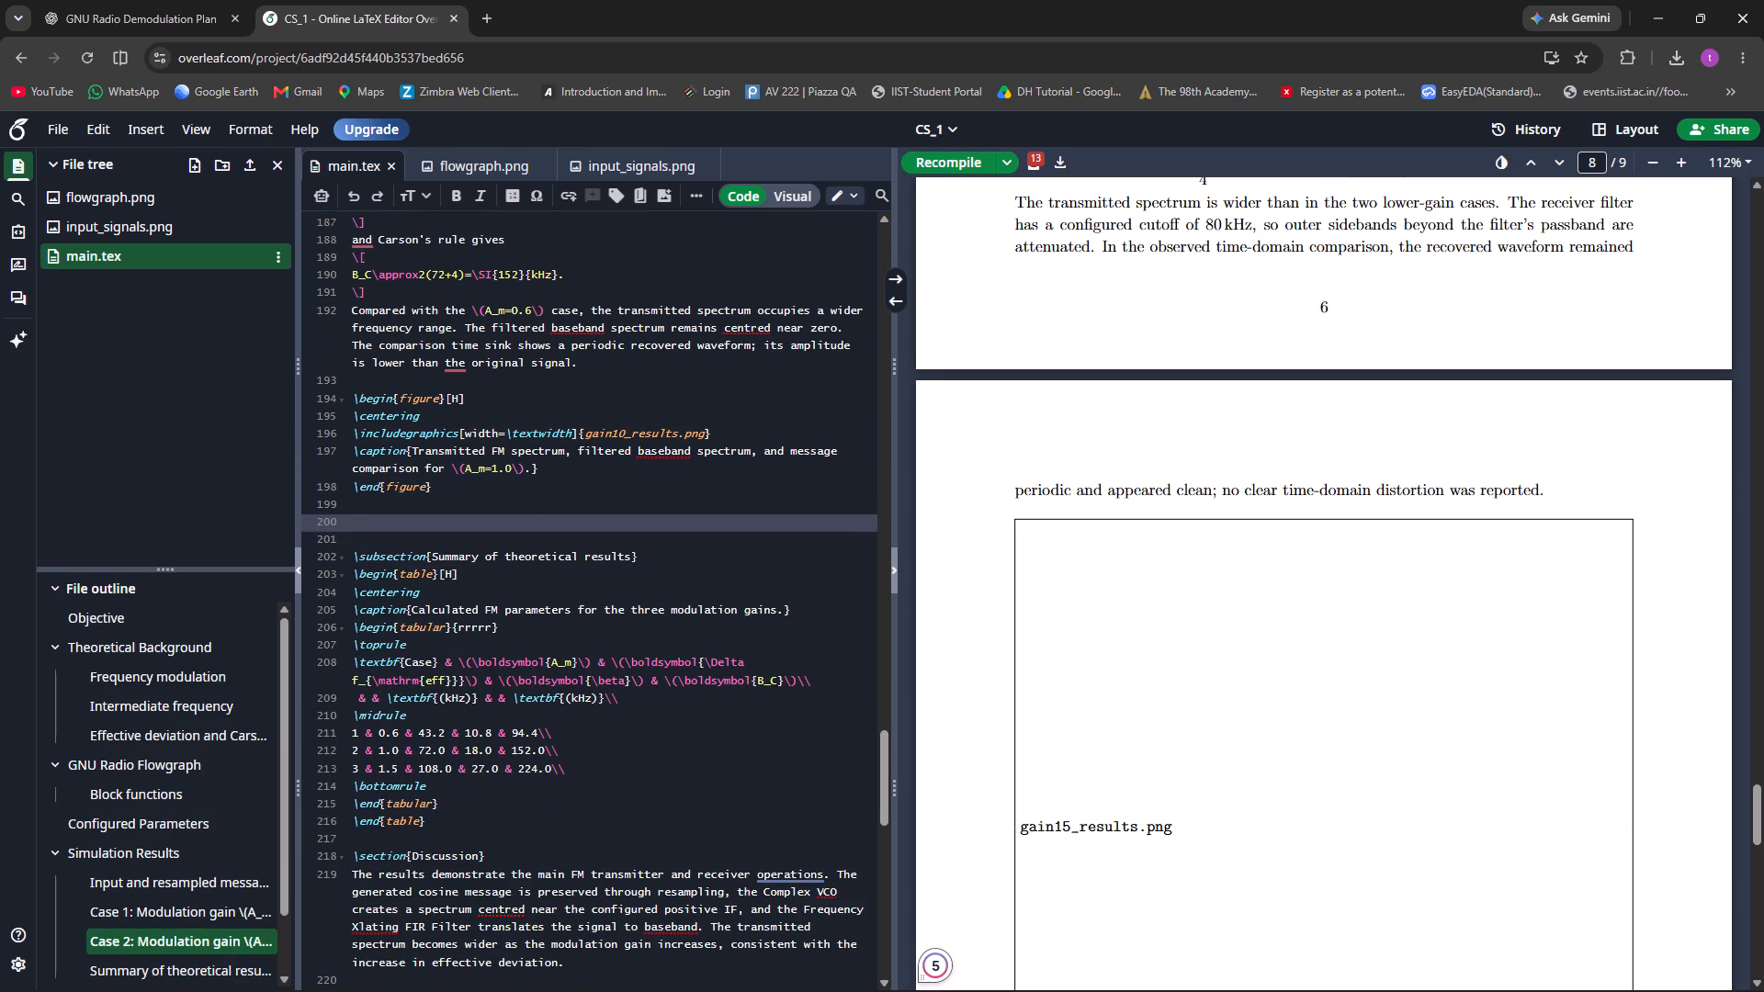
scroll(1294, 689, down, 8)
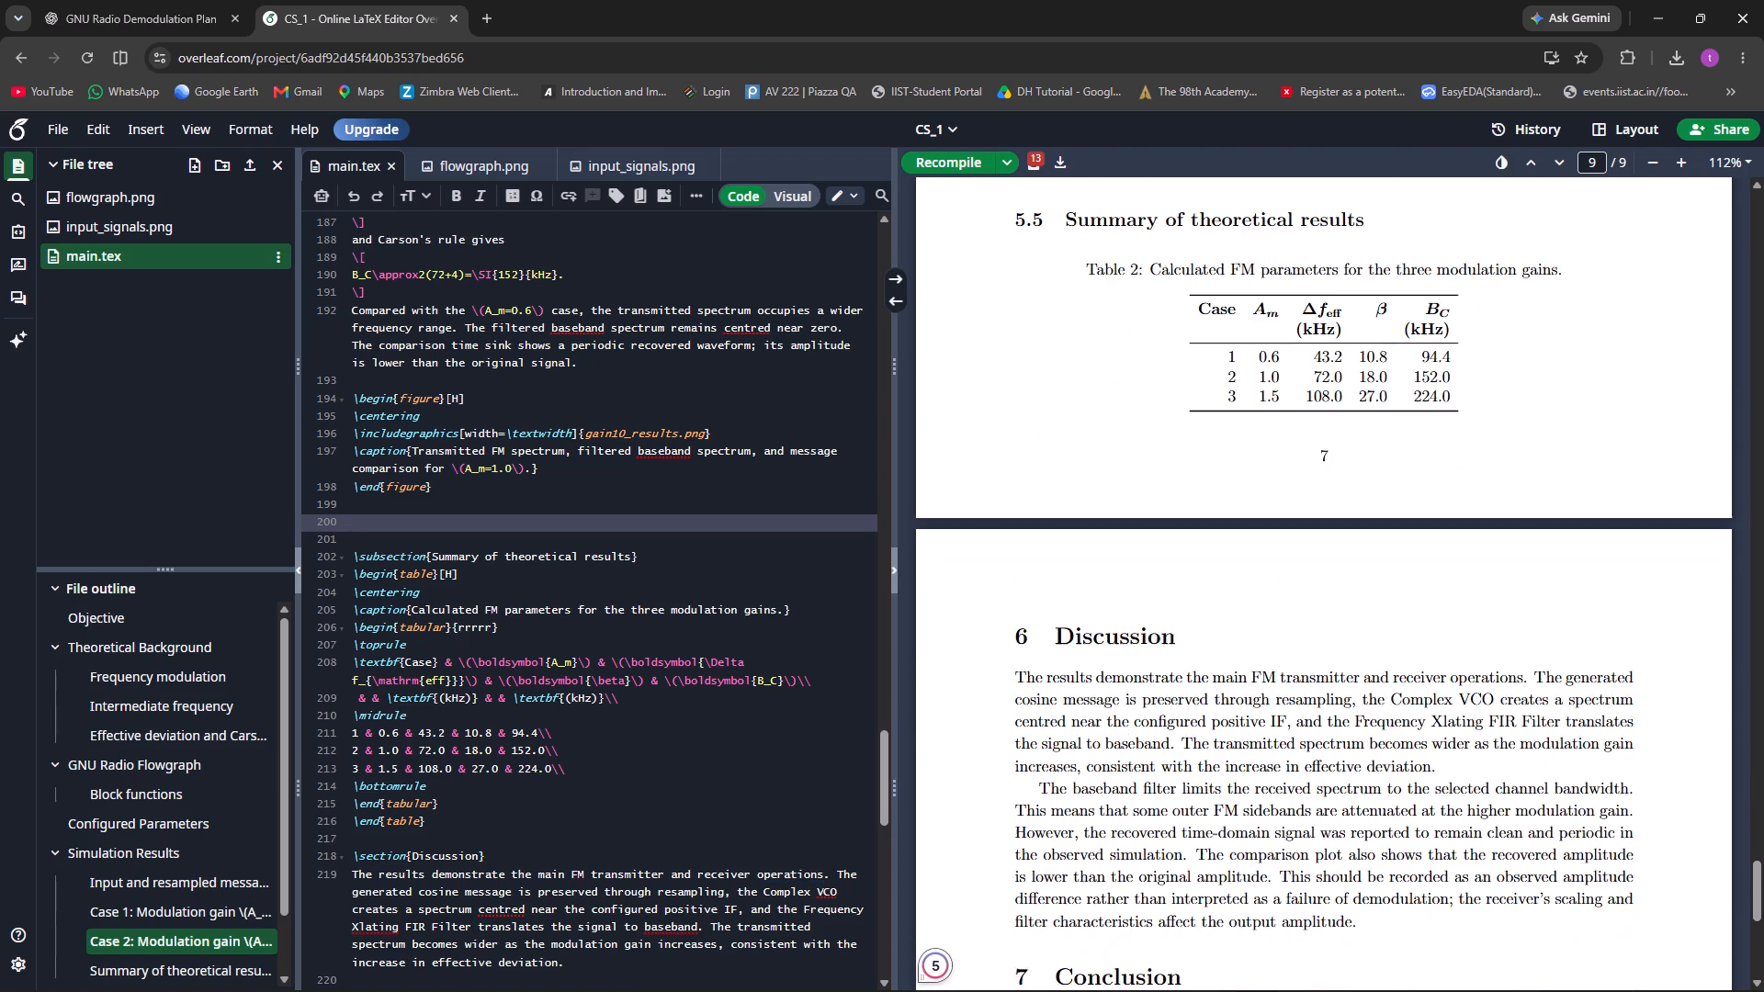
scroll(1294, 689, down, 5)
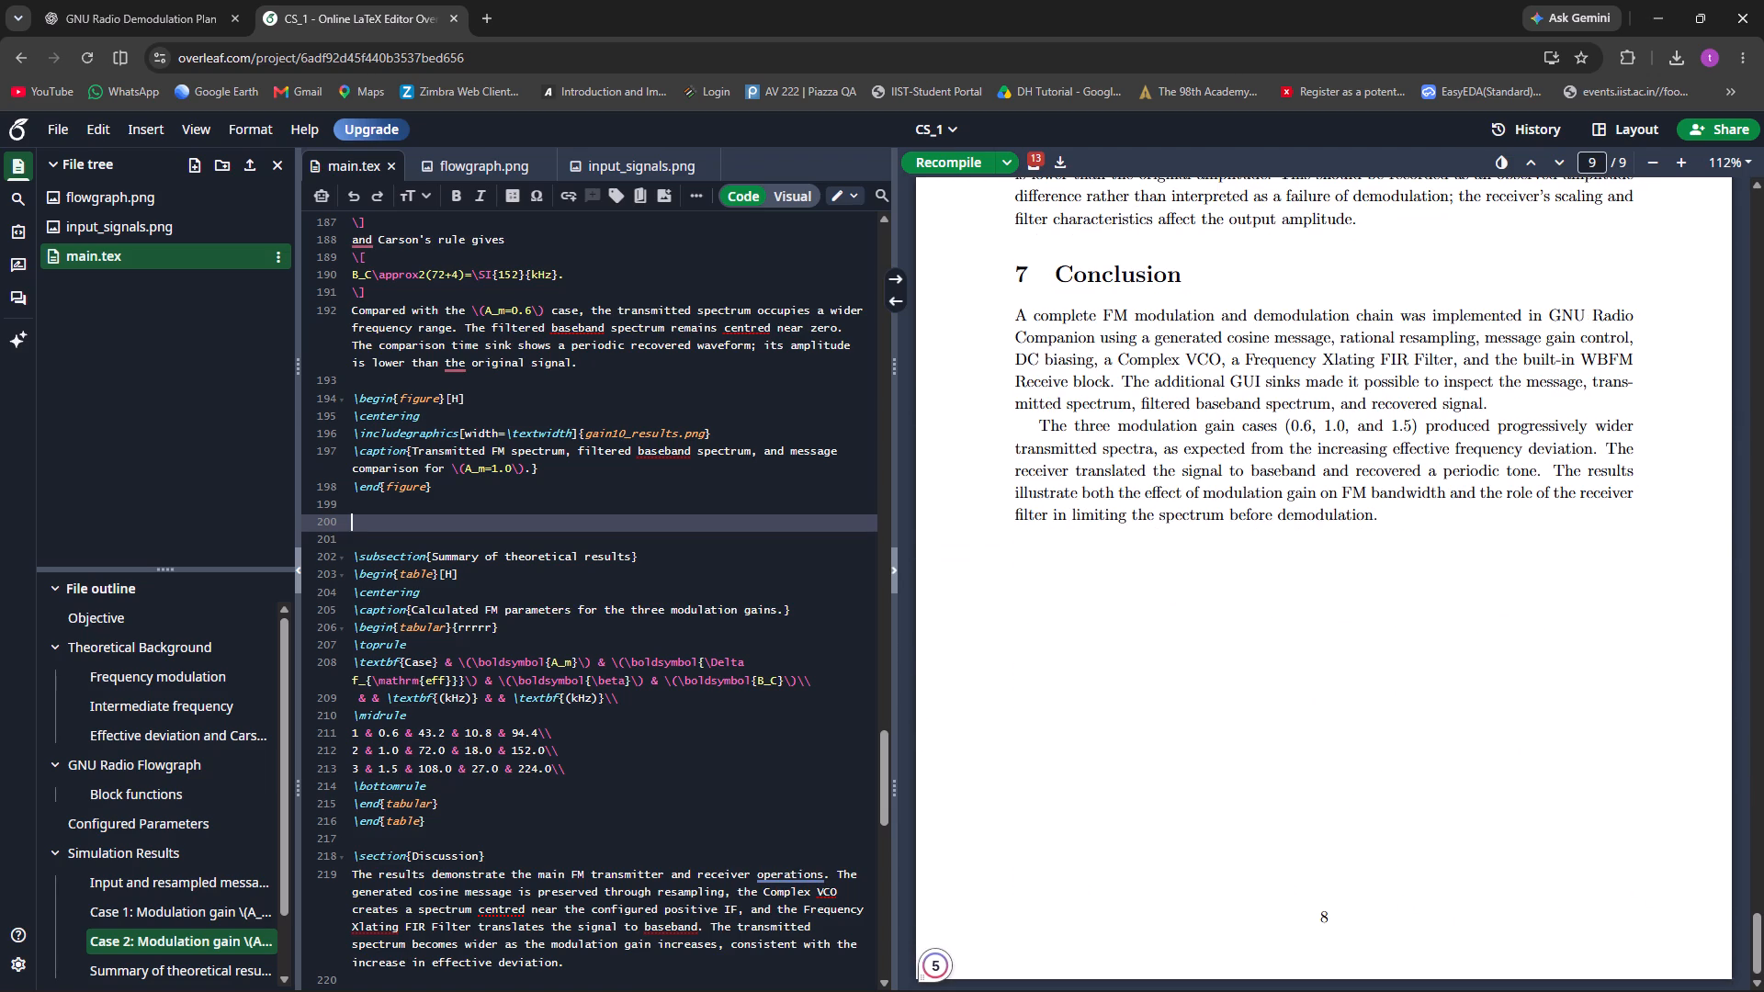
double_click(1402, 431)
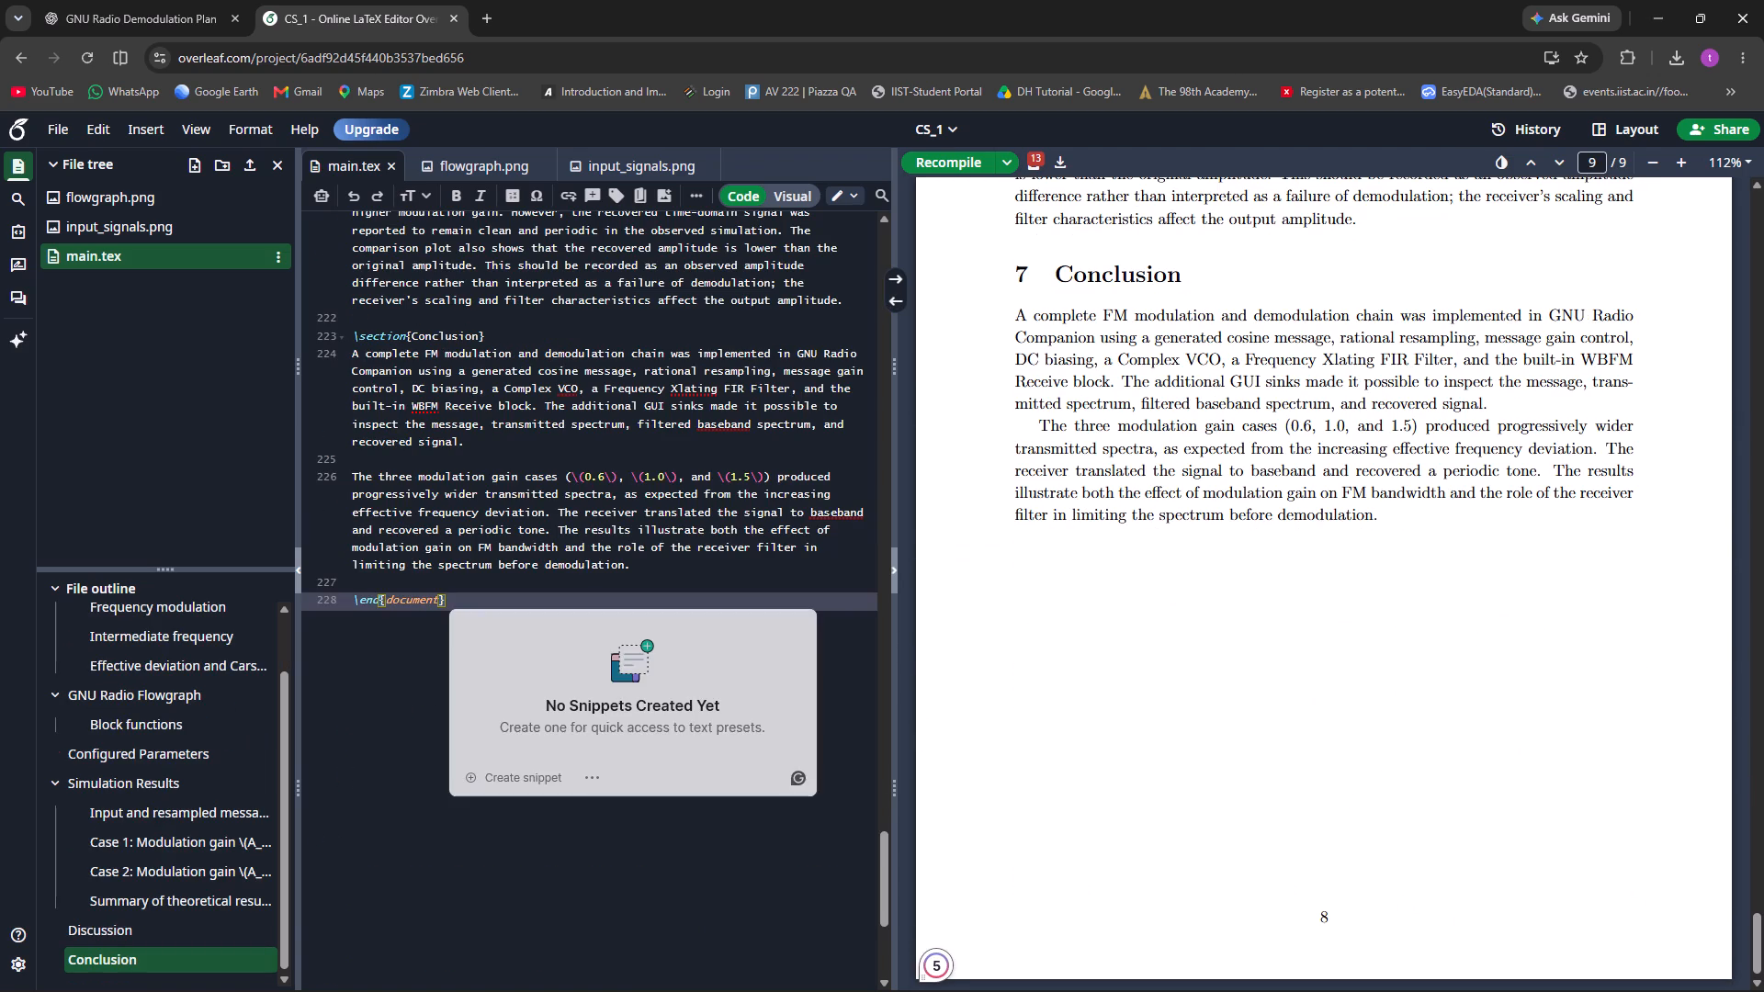
drag(676, 475, 766, 475)
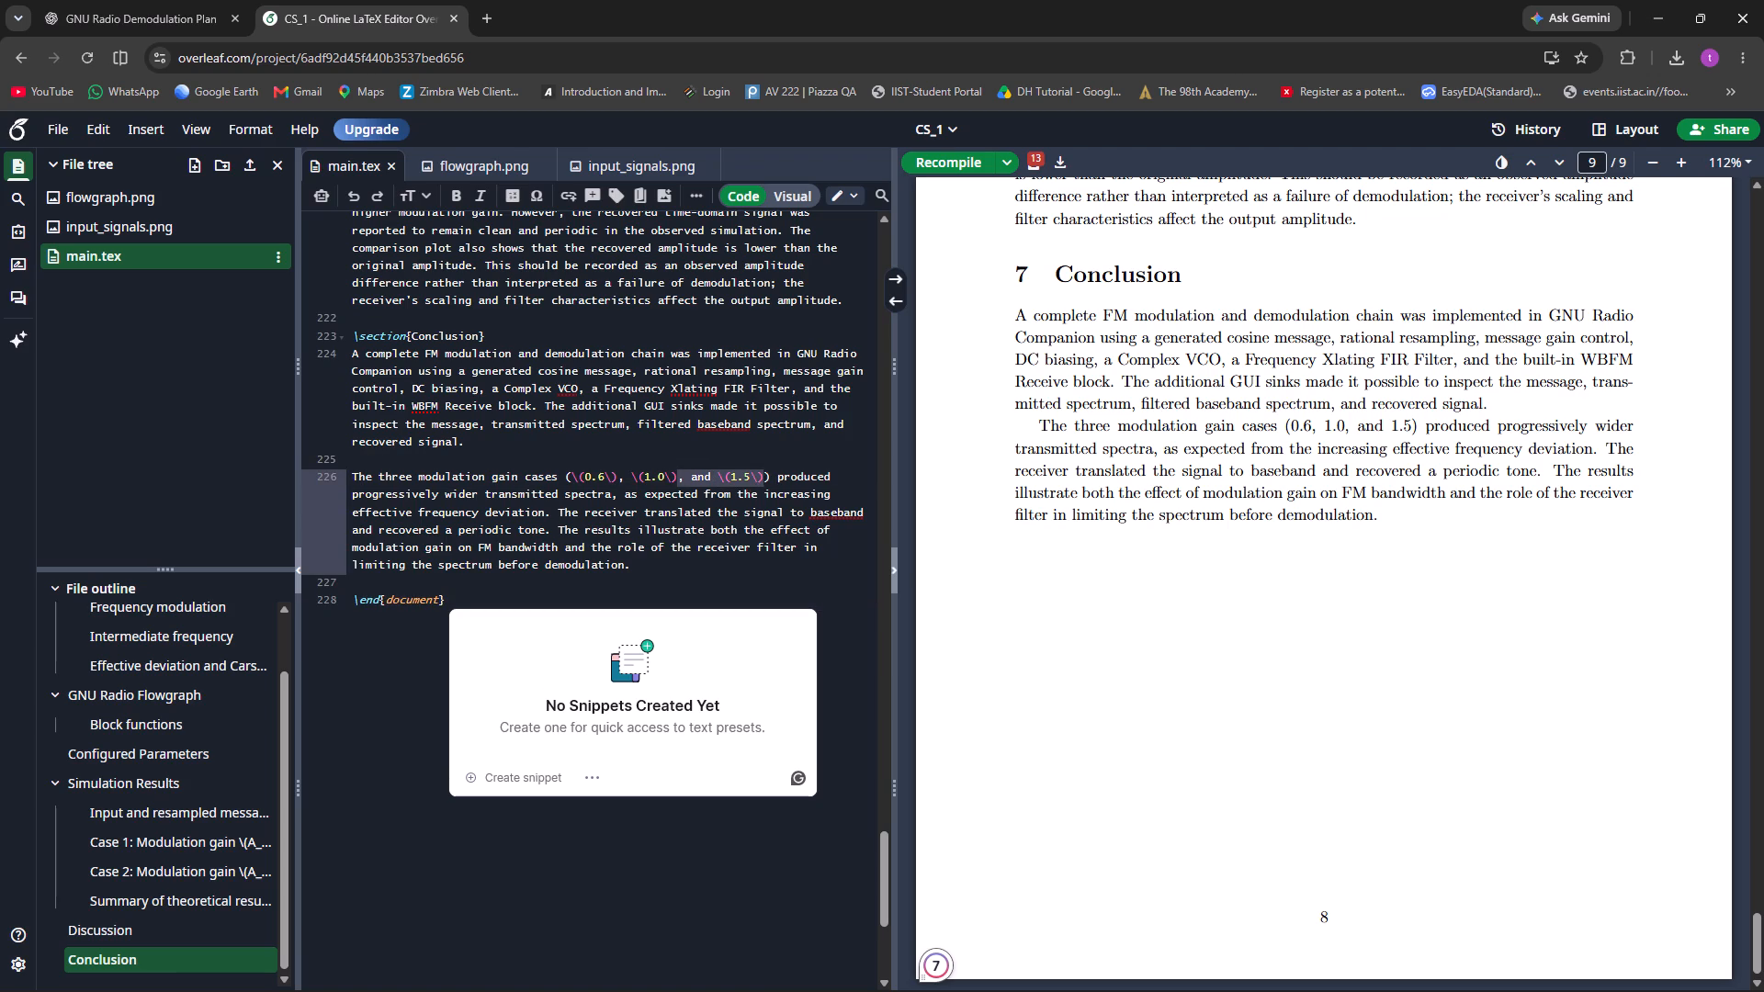
key(BackSpace)
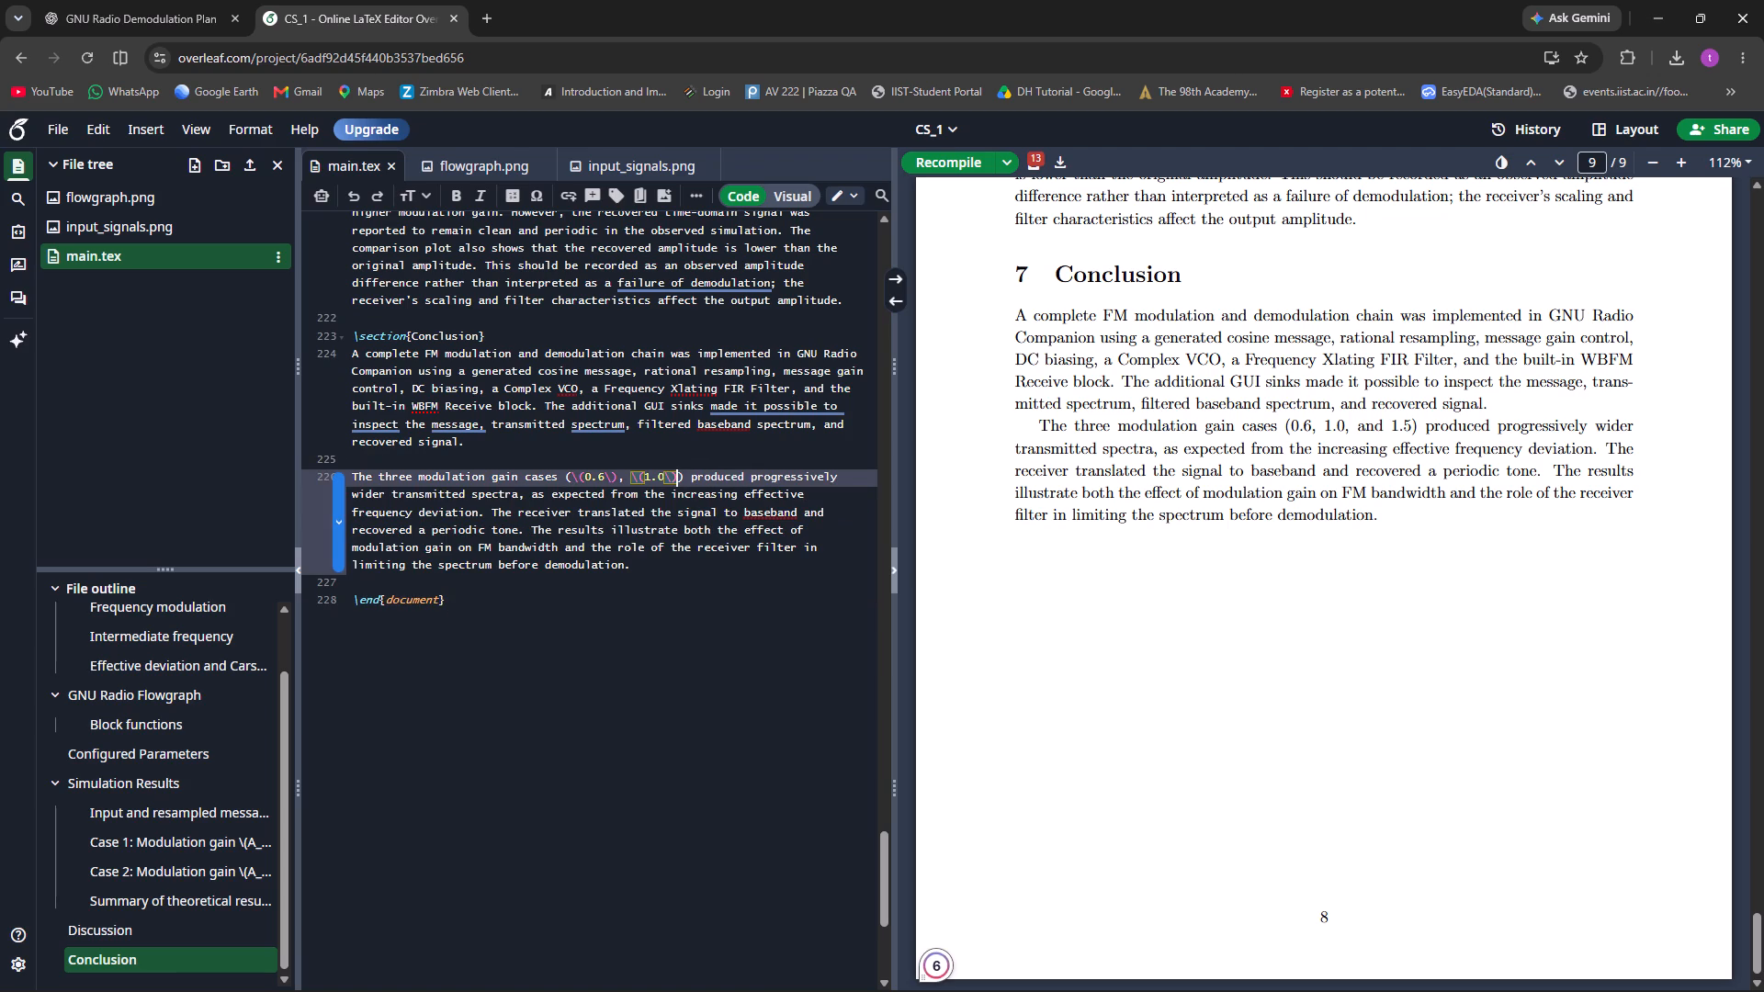
Change "three" to "two" in the Conclusion's sentence about the modulation gain cases.
click(410, 474)
key(BackSpace)
key(BackSpace)
key(BackSpace)
key(BackSpace)
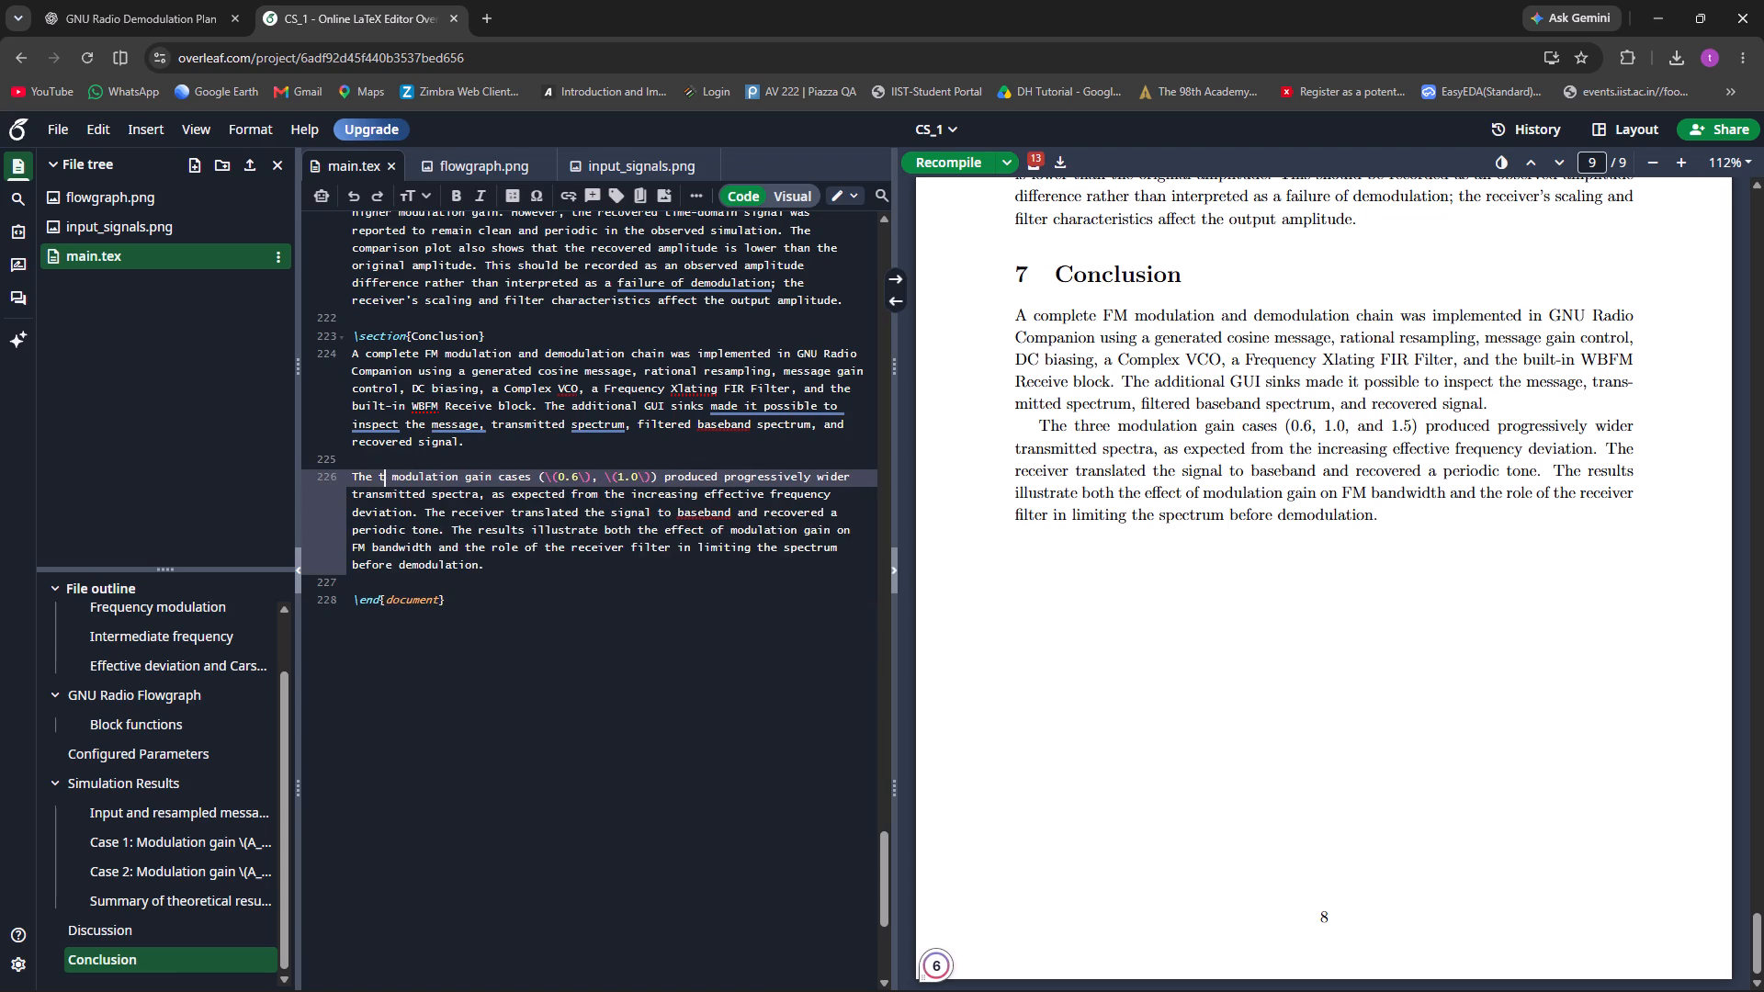
key(BackSpace)
text(two)
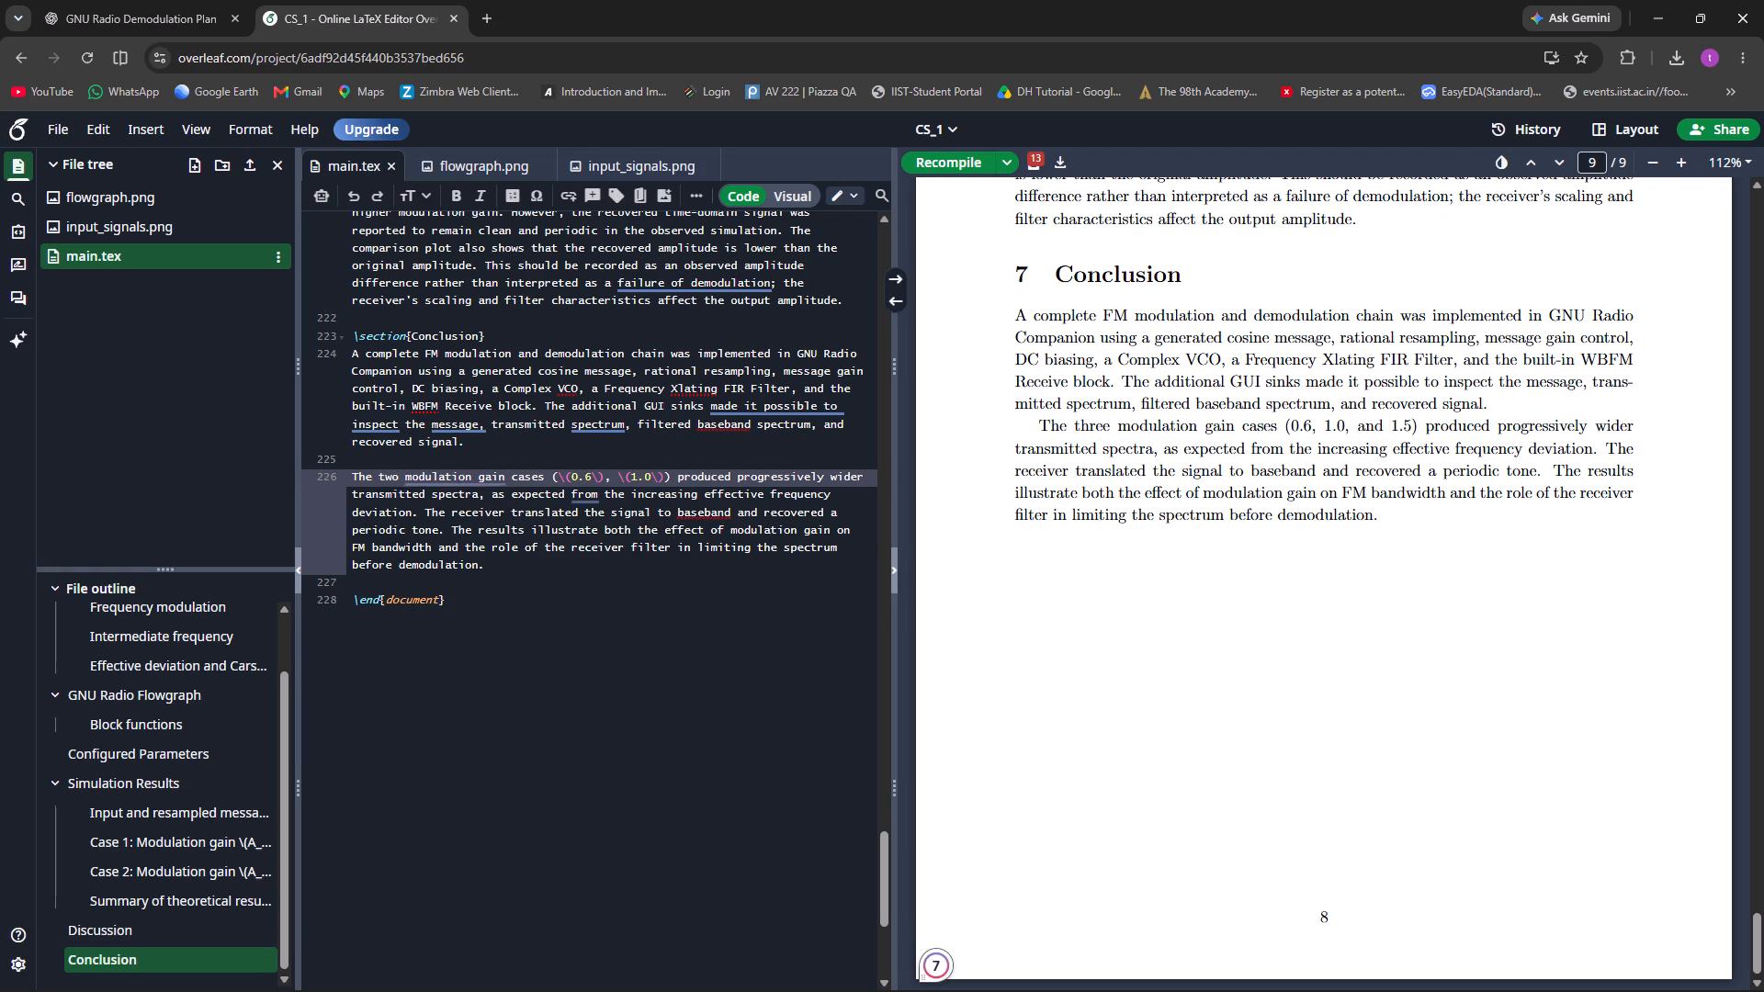
Look back through the Discussion text and the gain case pages, and recompile the report.
scroll(663, 457, up, 1)
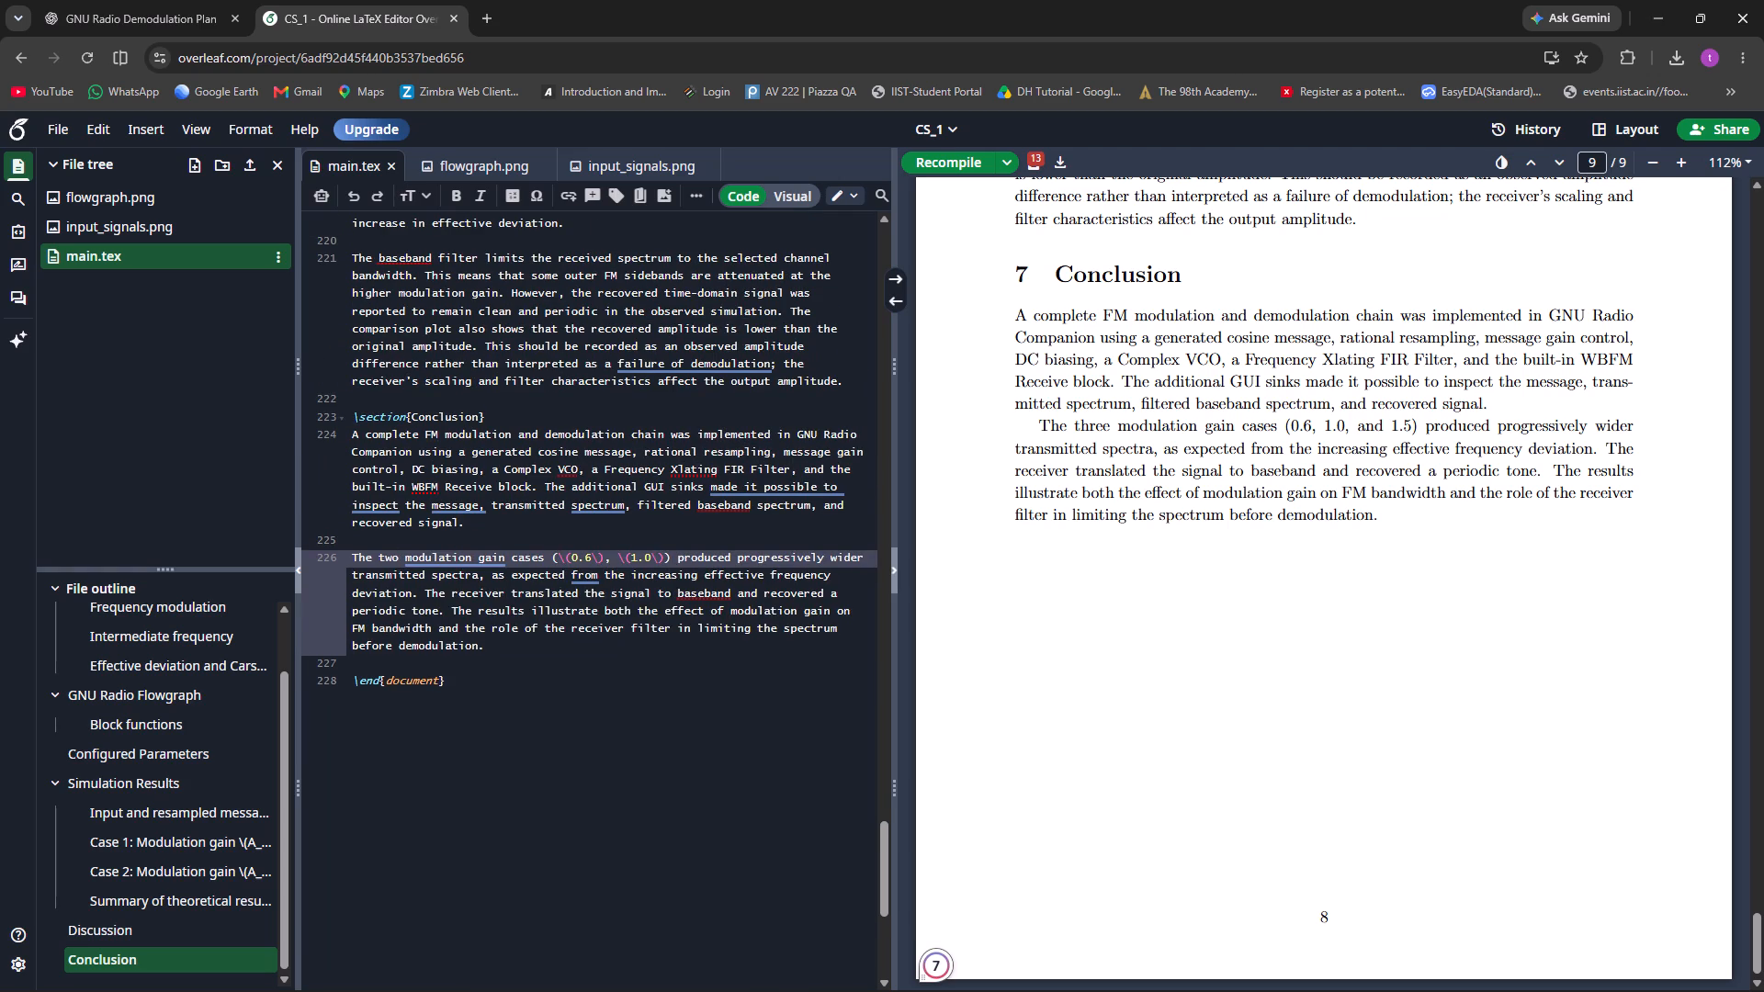
scroll(663, 457, up, 1)
scroll(1174, 484, up, 1)
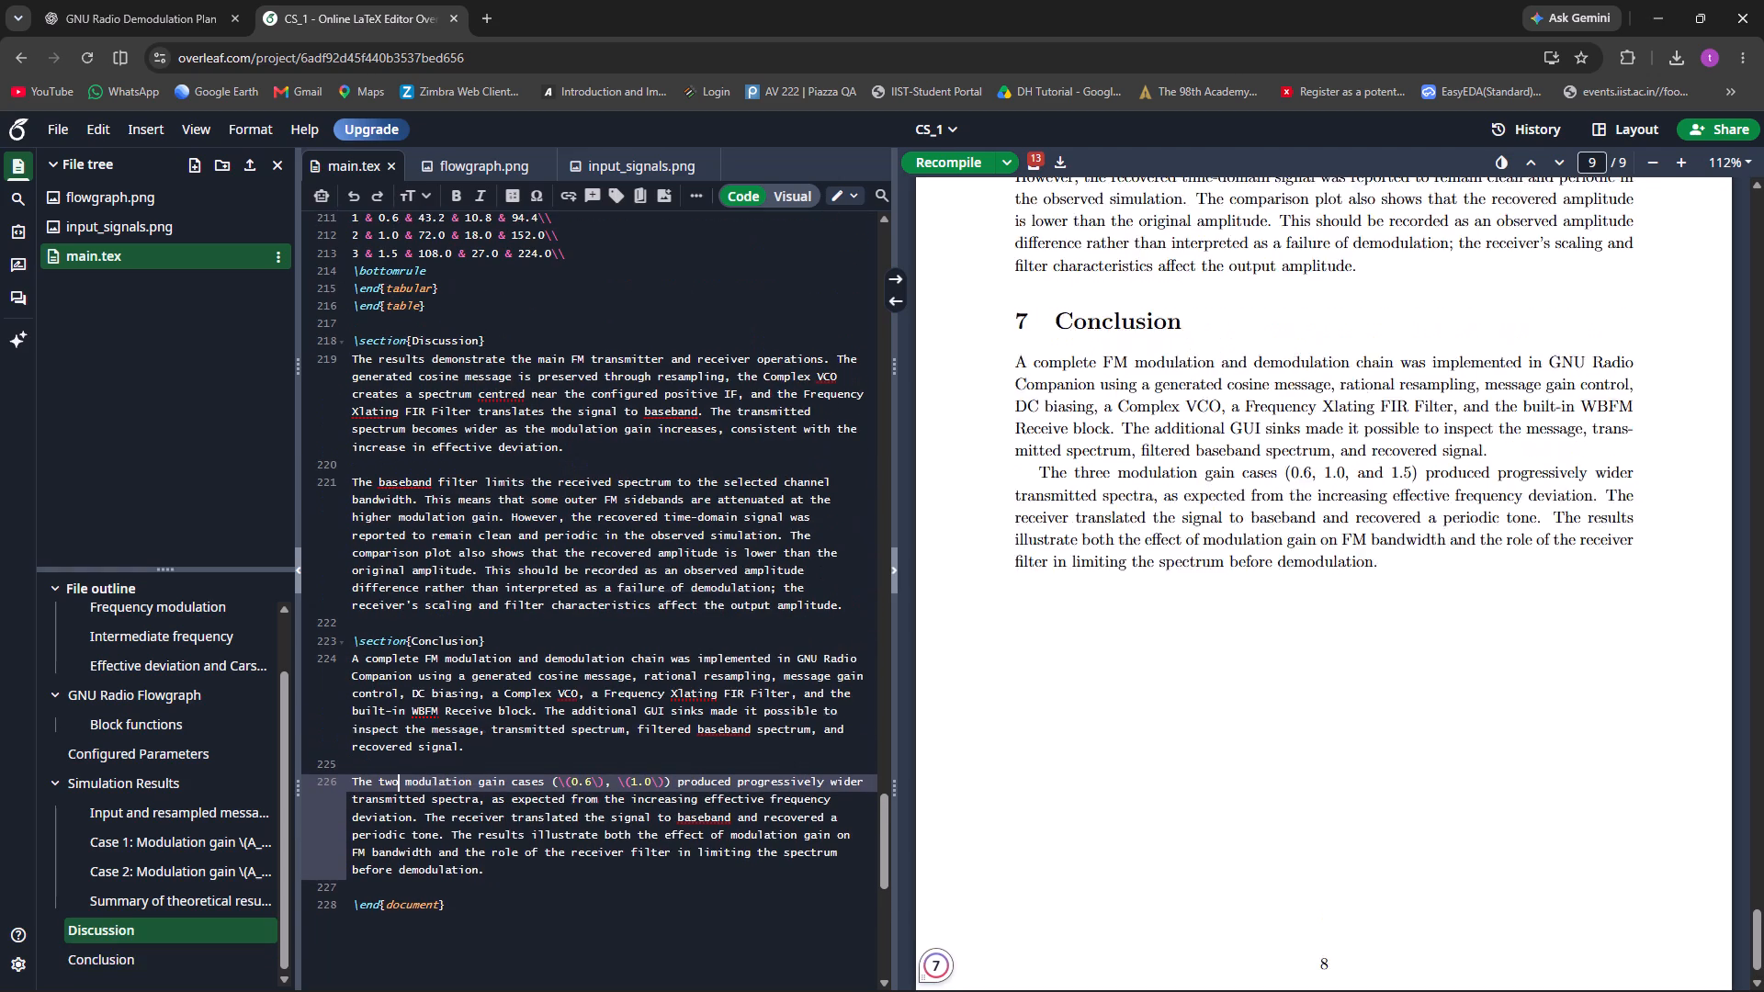
scroll(1174, 484, up, 4)
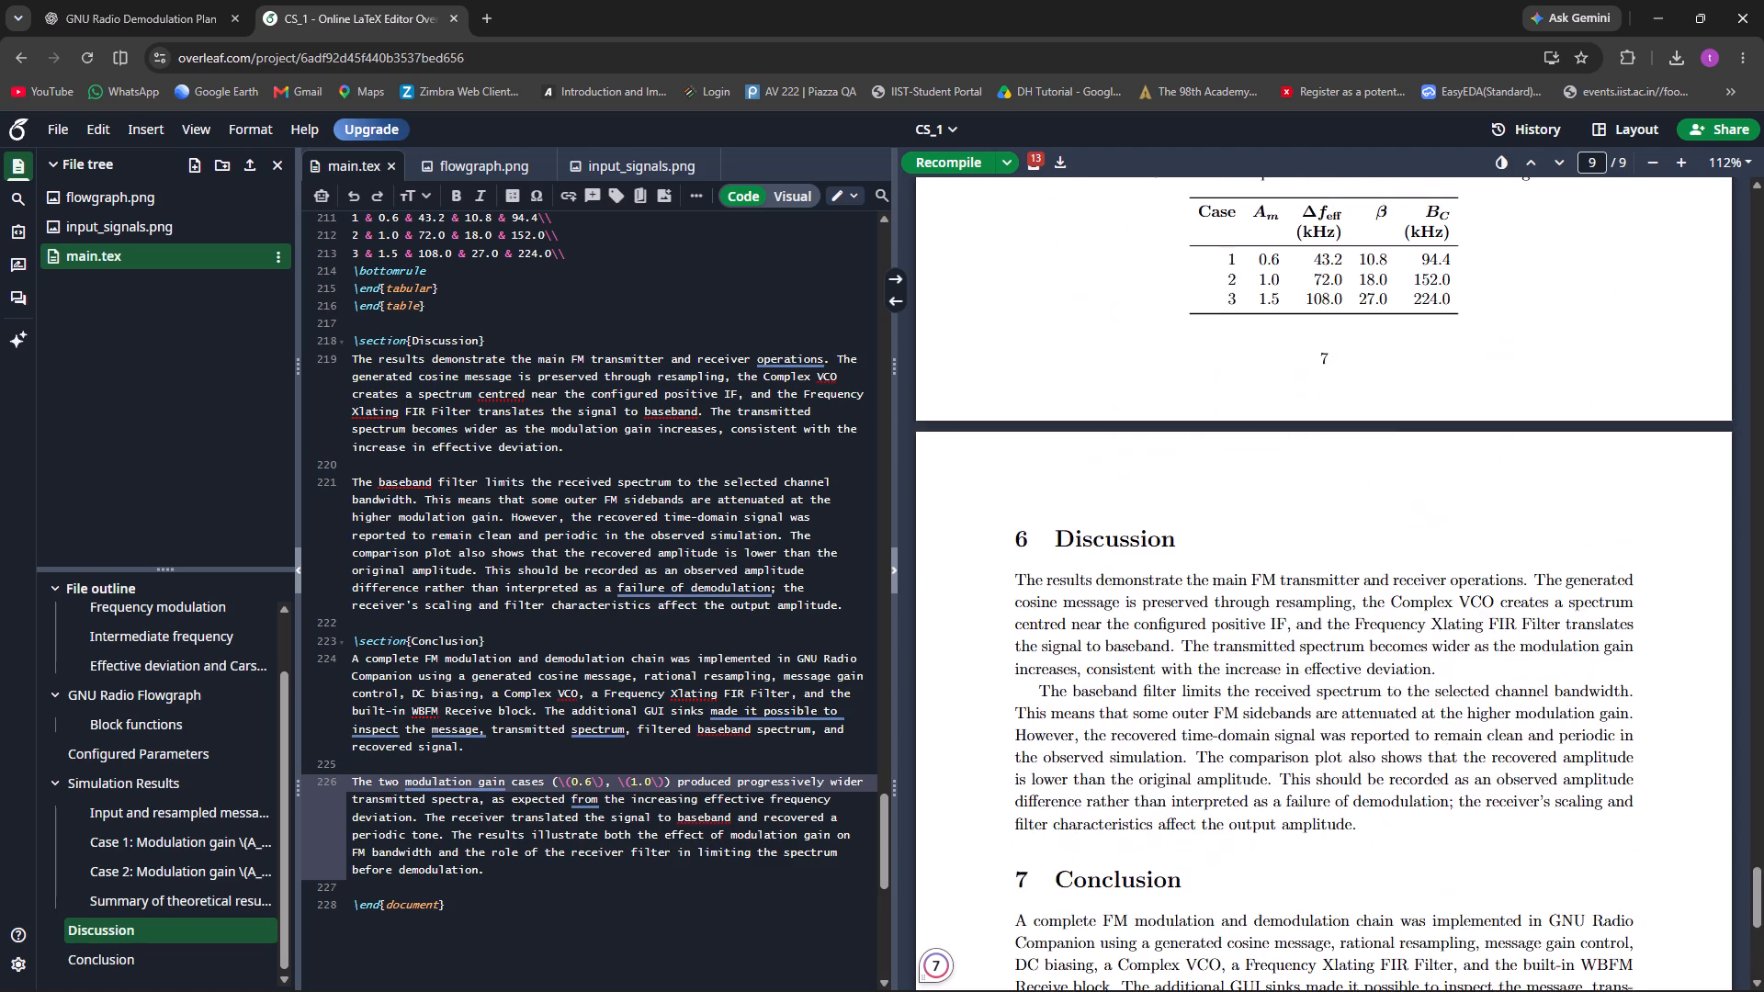
scroll(1174, 484, up, 5)
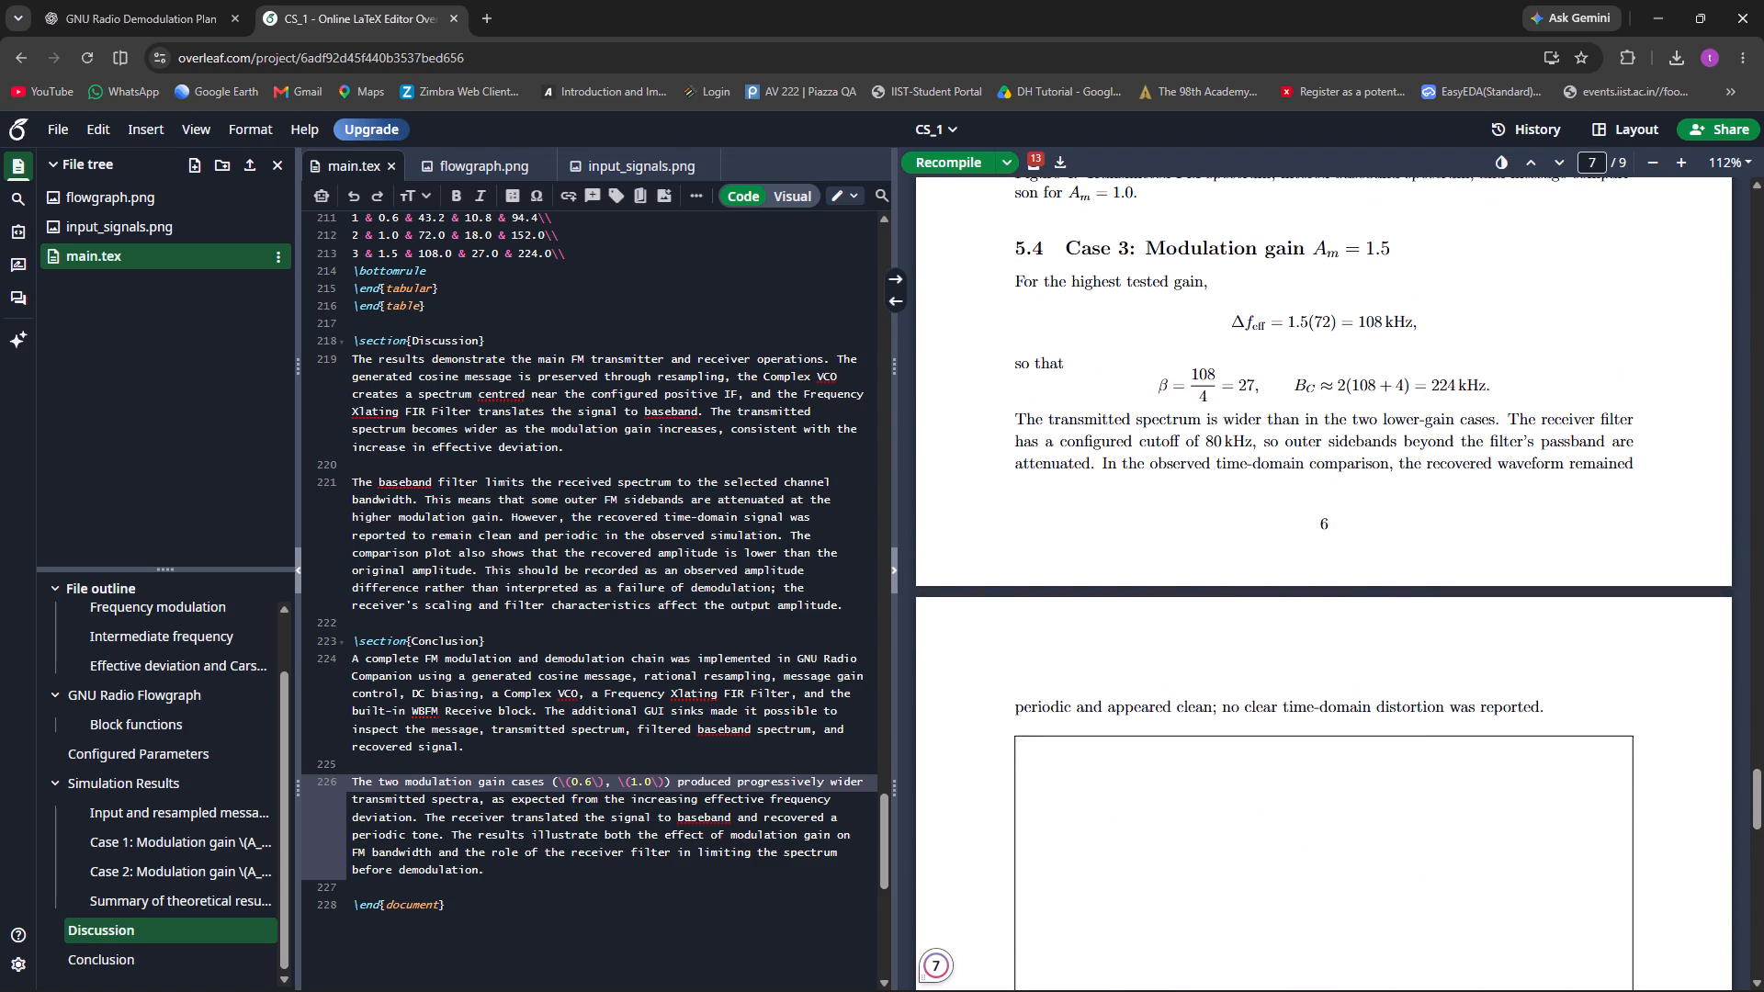
scroll(1174, 484, up, 3)
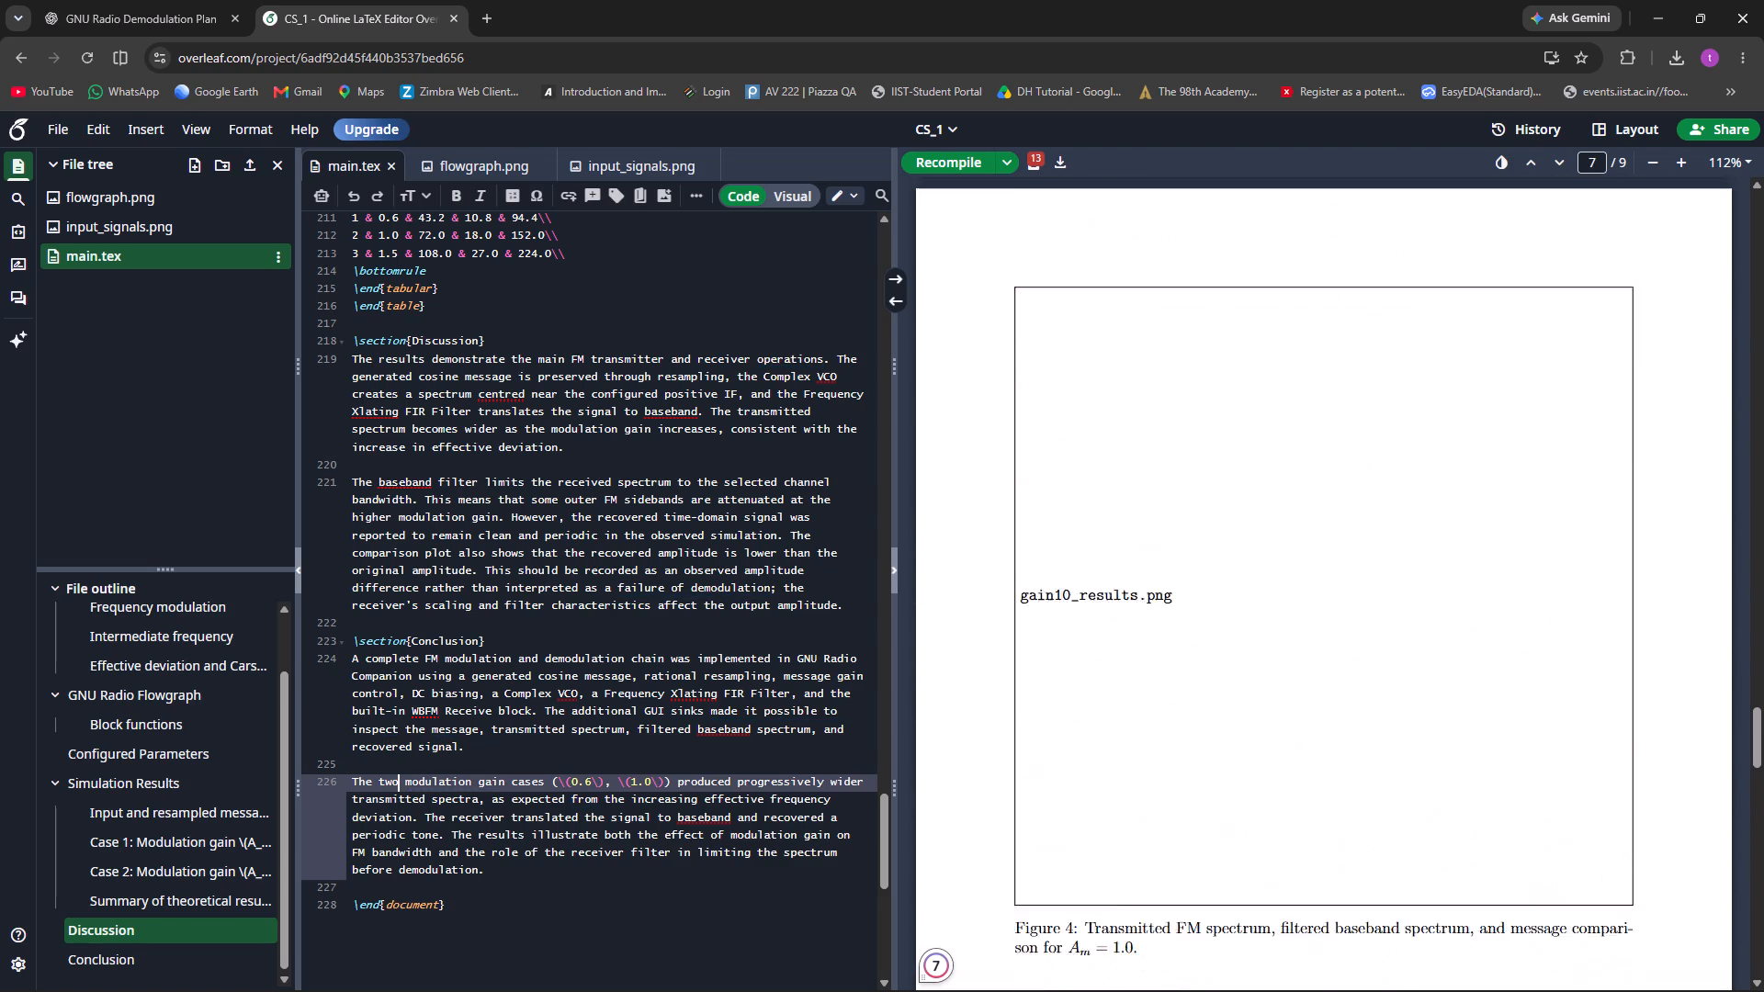
scroll(1174, 484, up, 4)
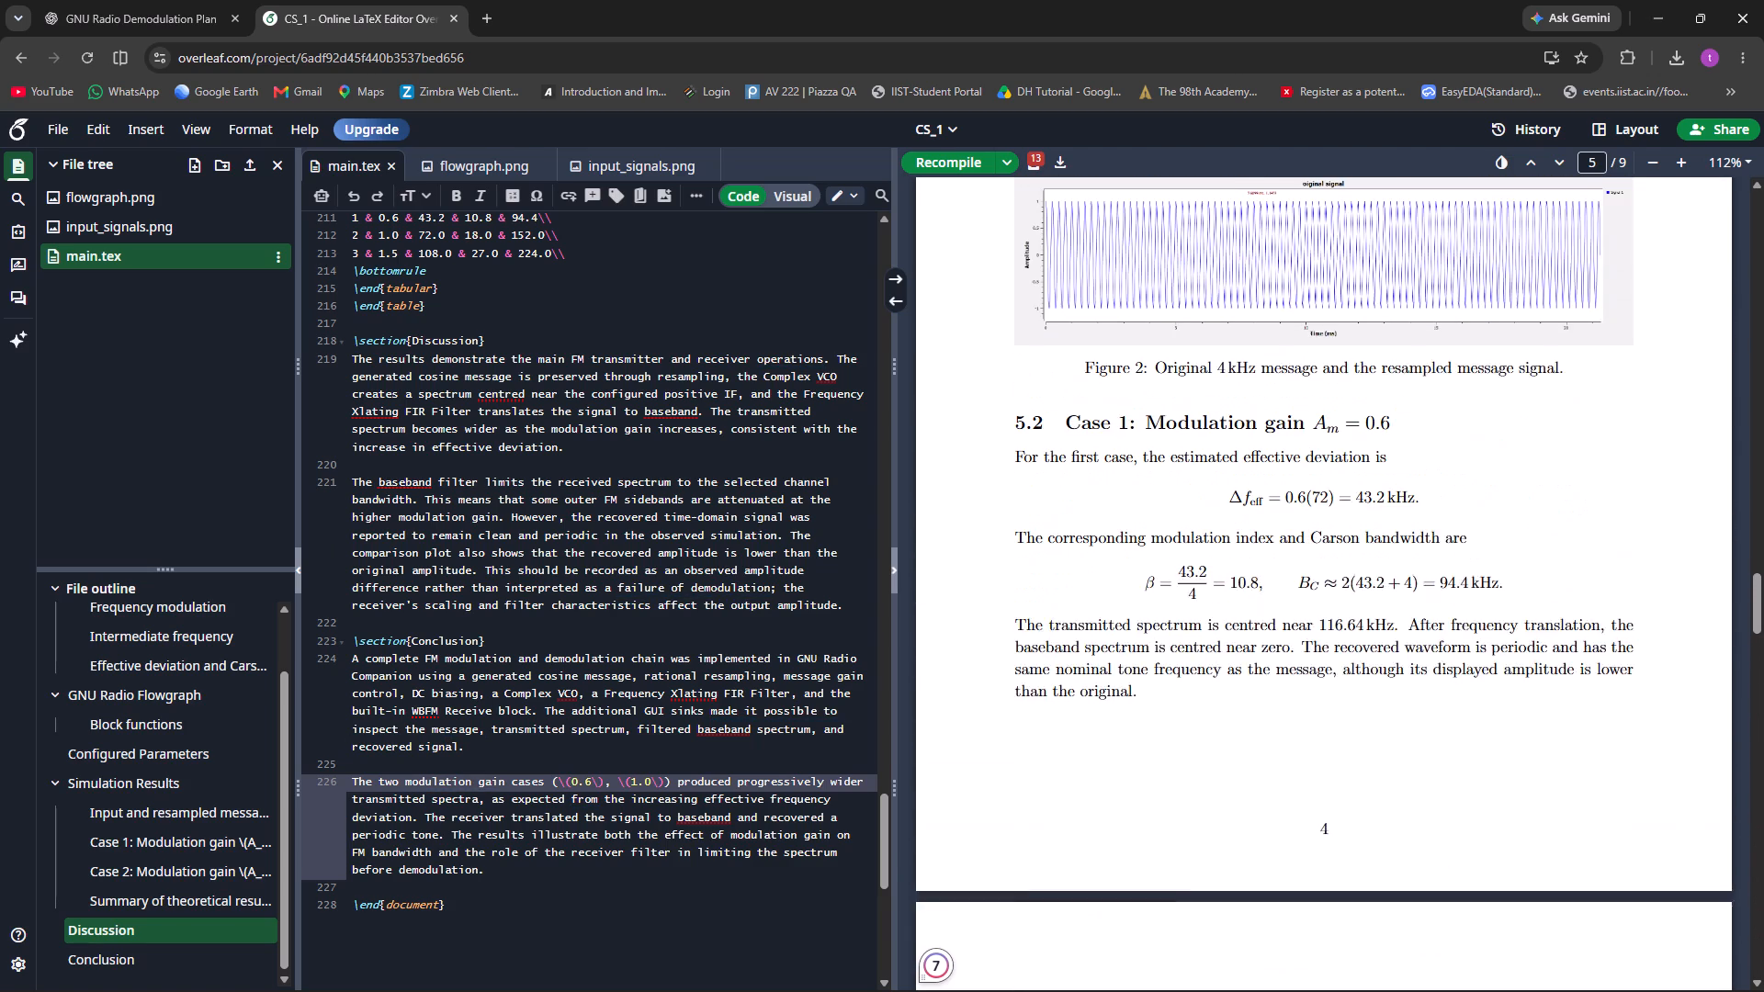
click(953, 170)
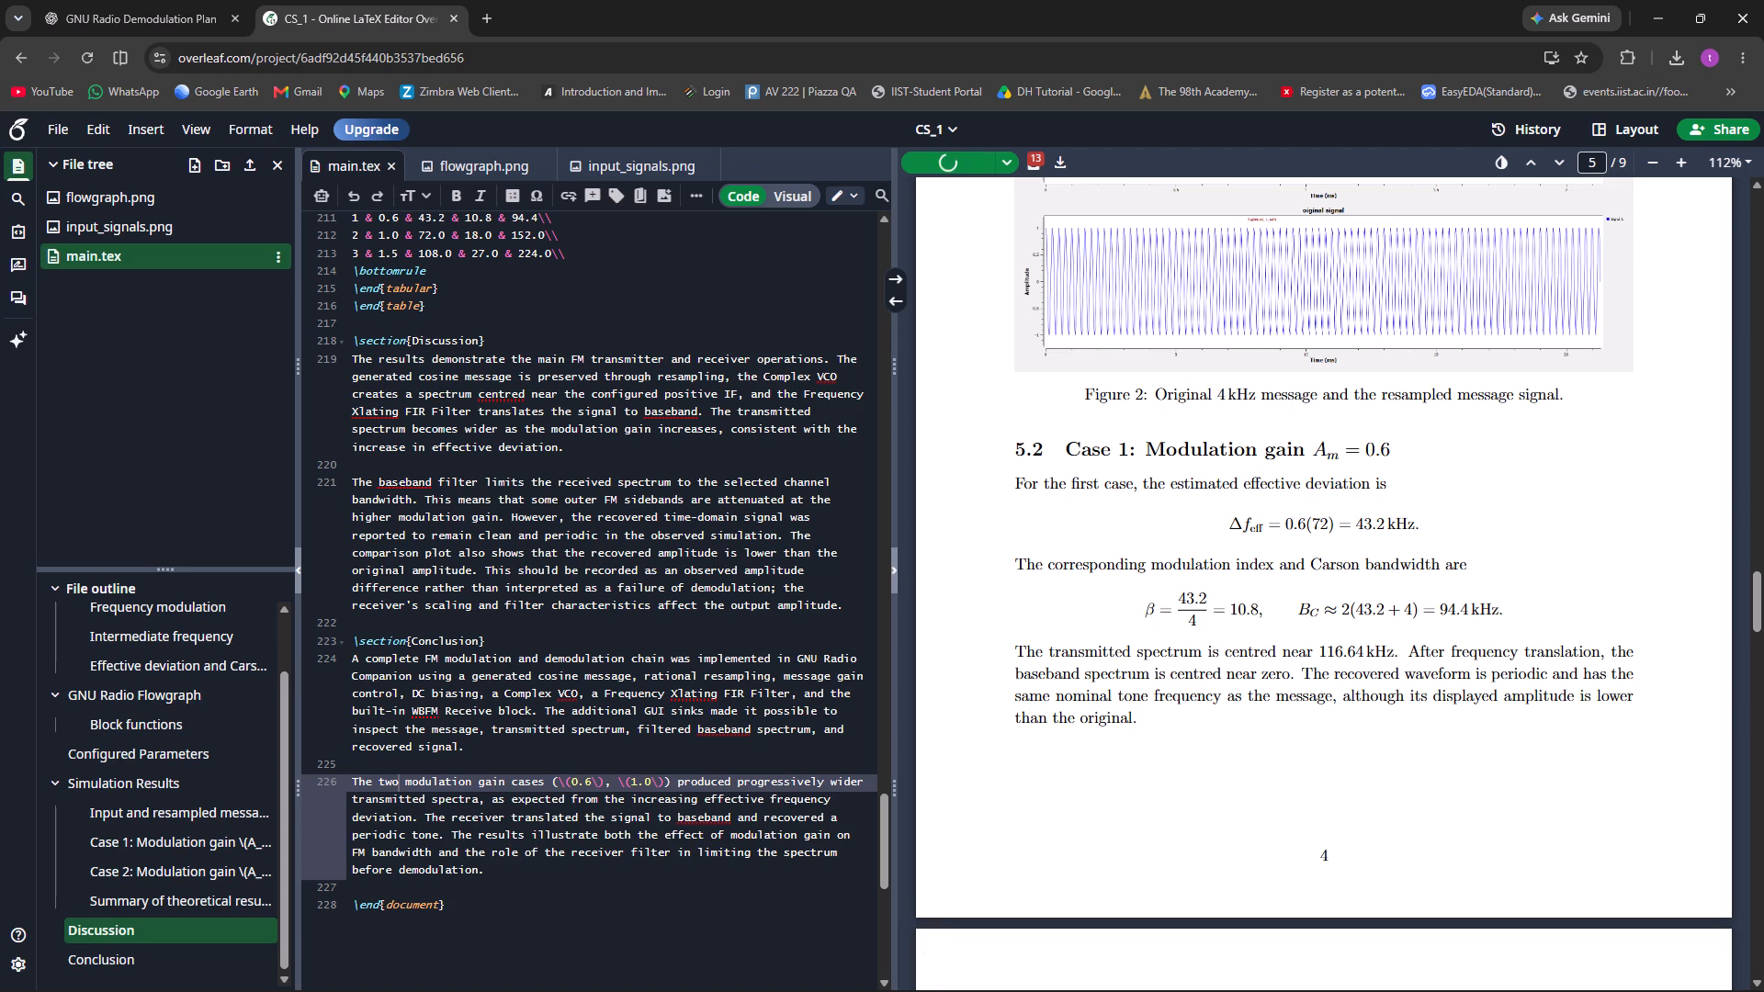
Switch to the fm_signal_gen flowgraph in GNU Radio Companion and set the mod_gain variable's value to 0.6.
click(20, 10)
click(95, 0)
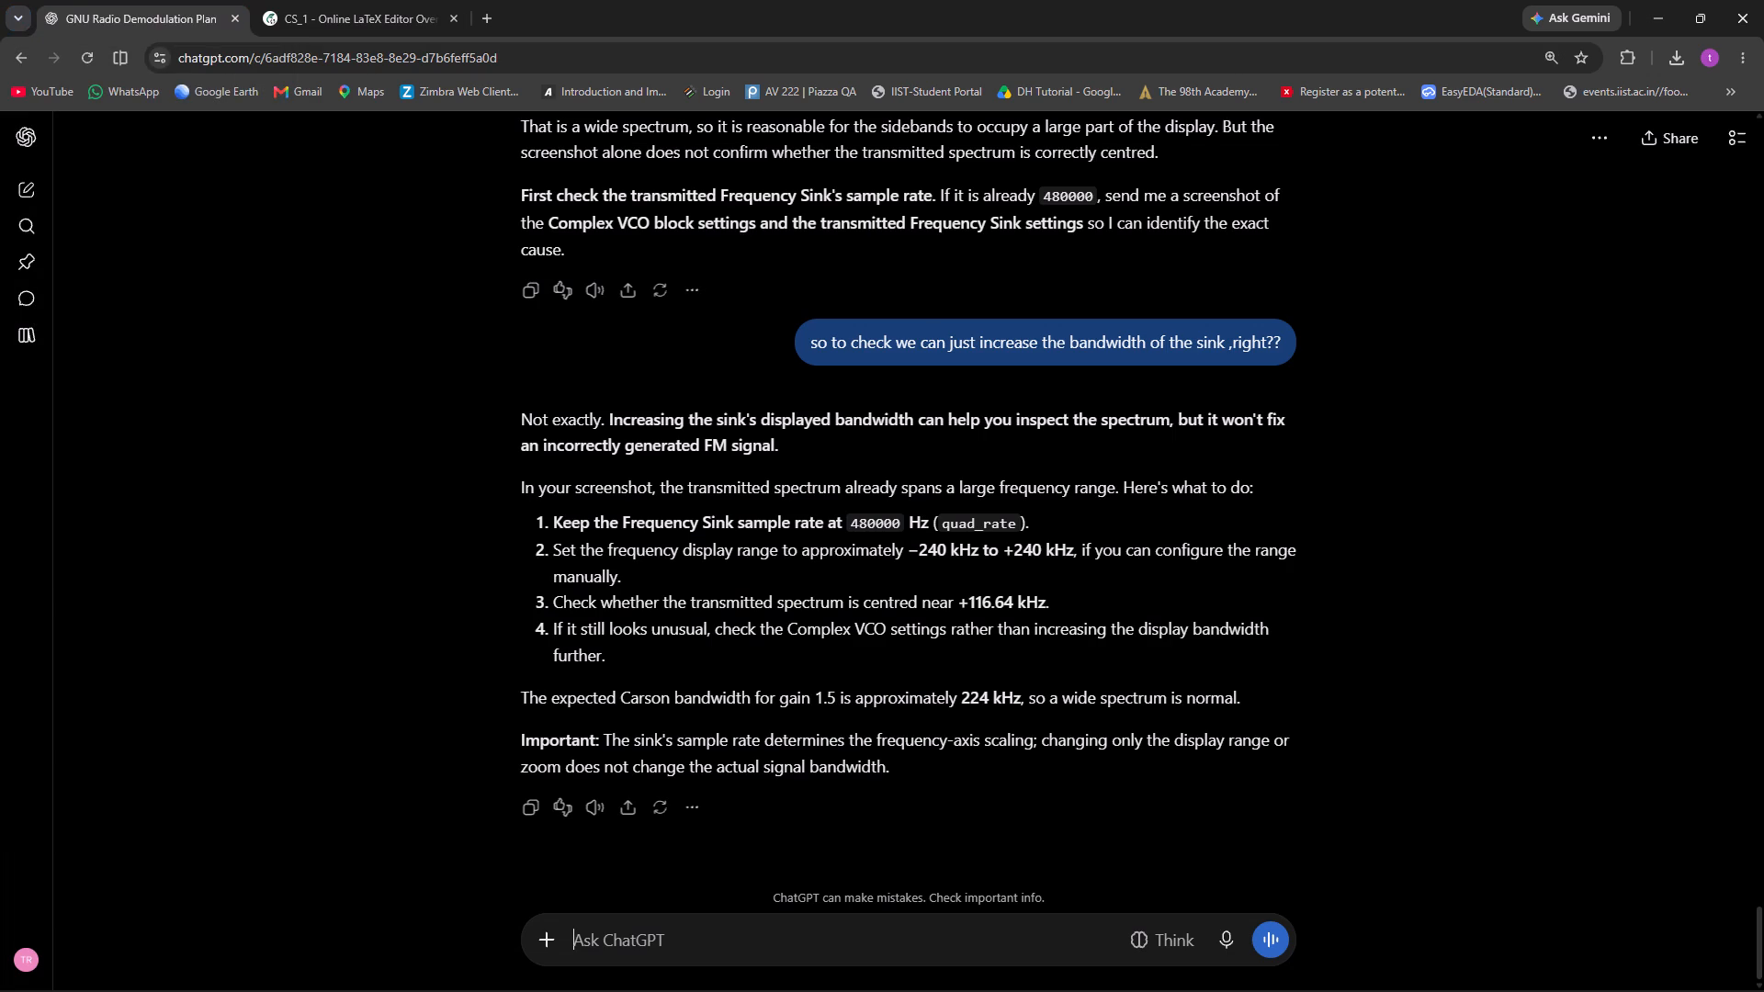
click(385, 0)
key(alt+Tab)
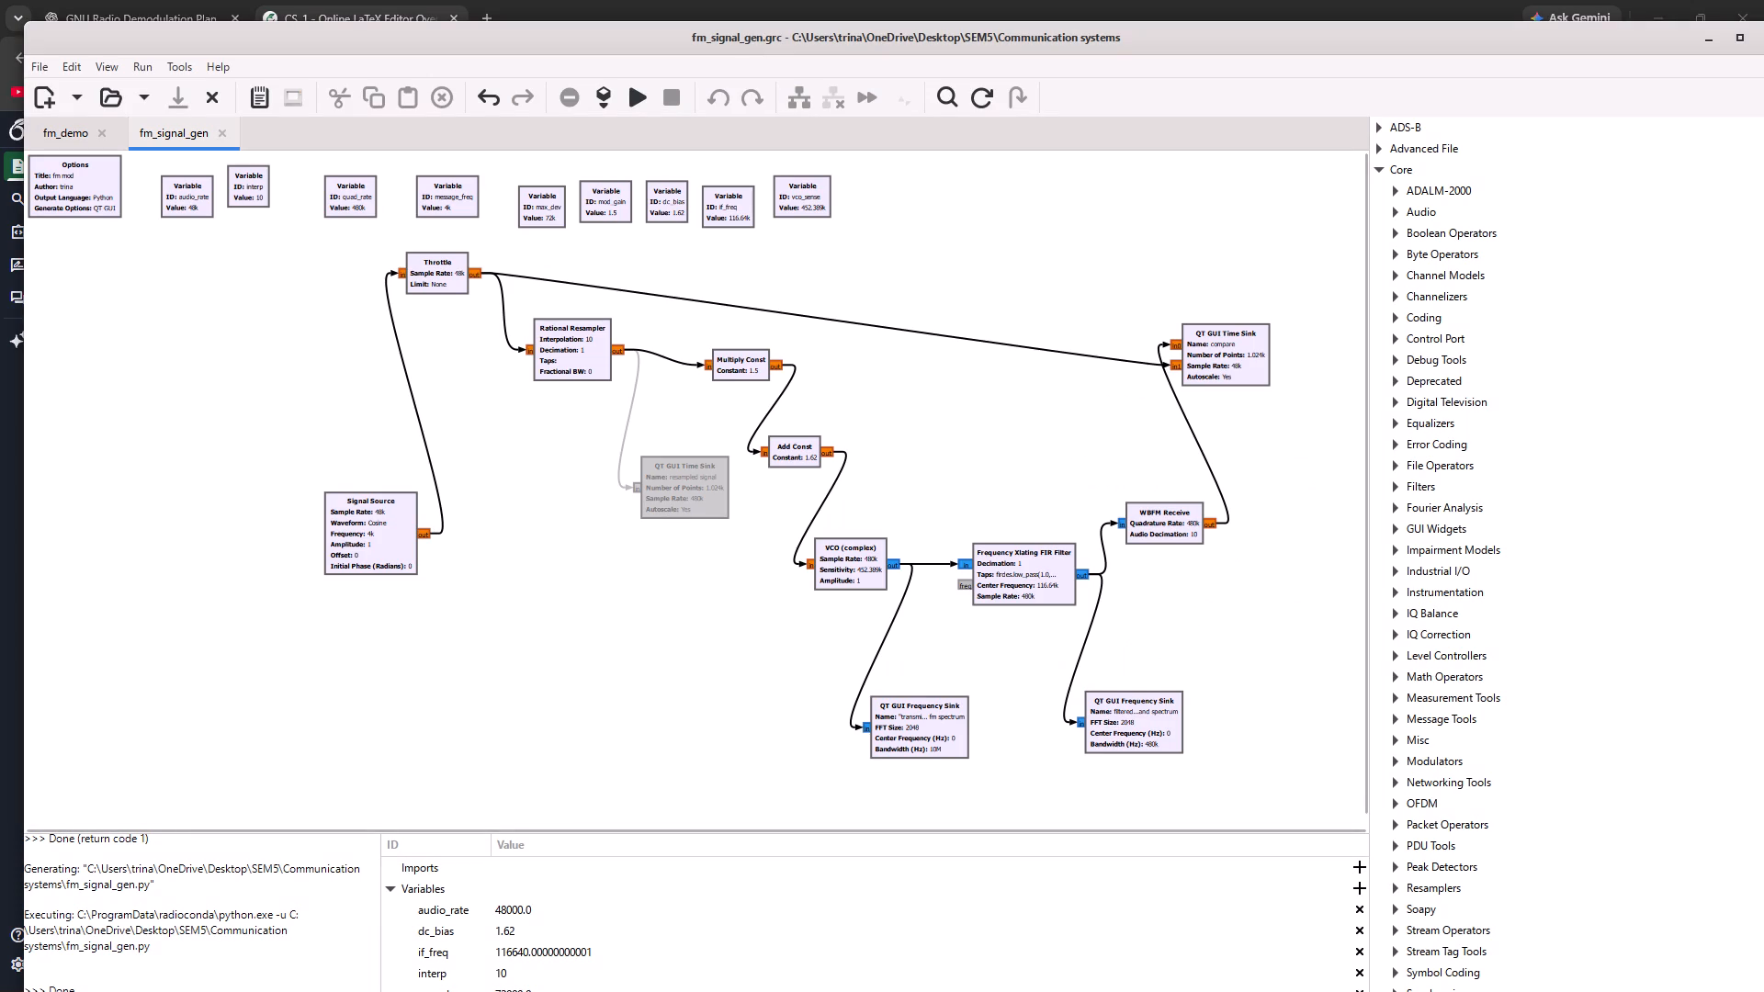
double_click(612, 208)
double_click(910, 435)
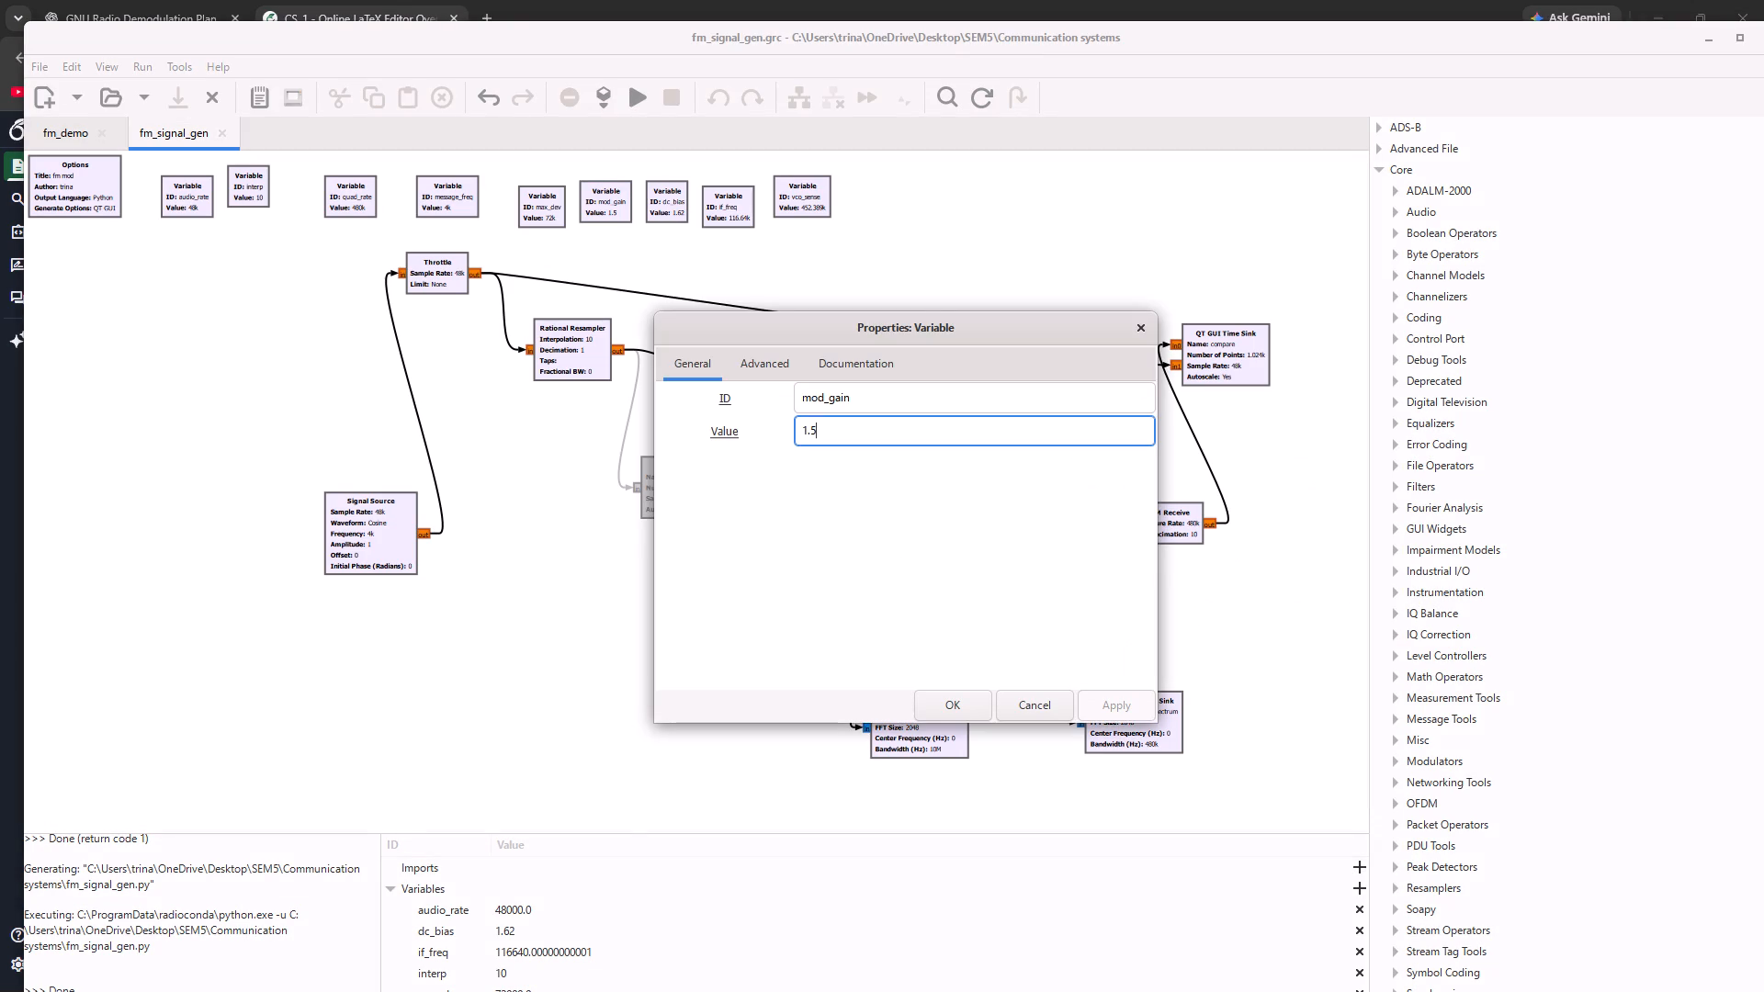
key(BackSpace)
key(BackSpace)
key(BackSpace)
text(0.6)
key(Return)
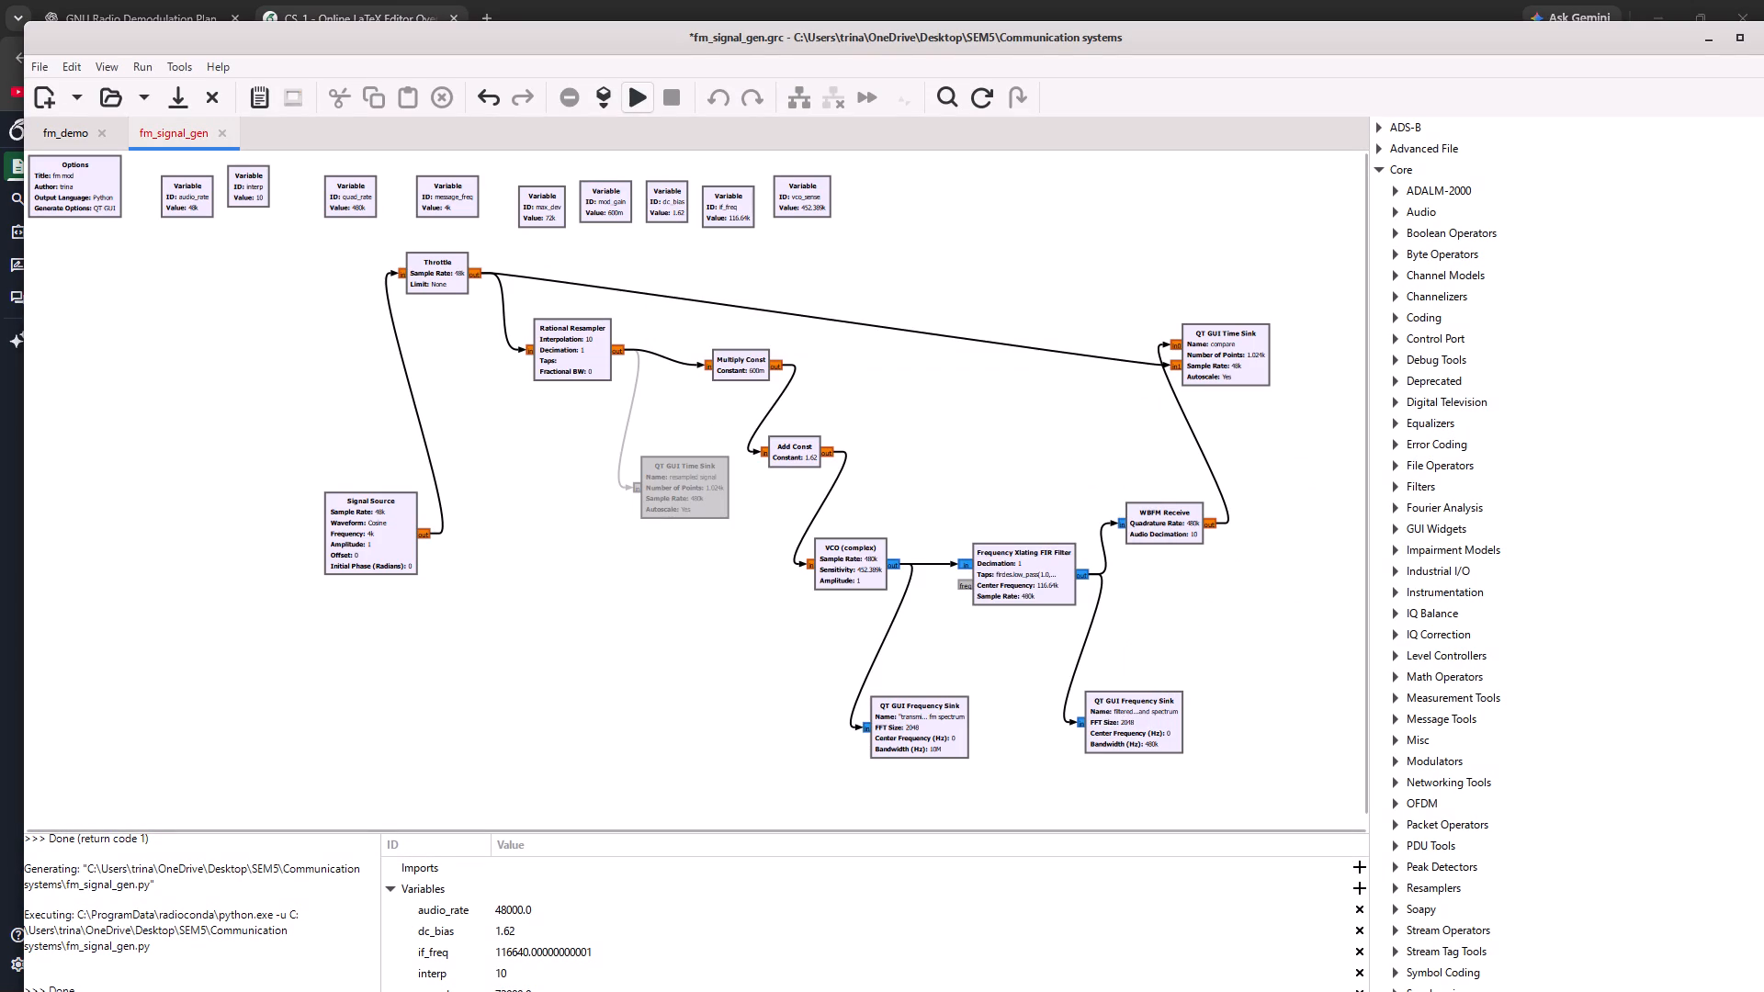
Run the fm_signal_gen flowgraph and widen the vertical range of both spectrum plots to include about -150 dB.
click(630, 106)
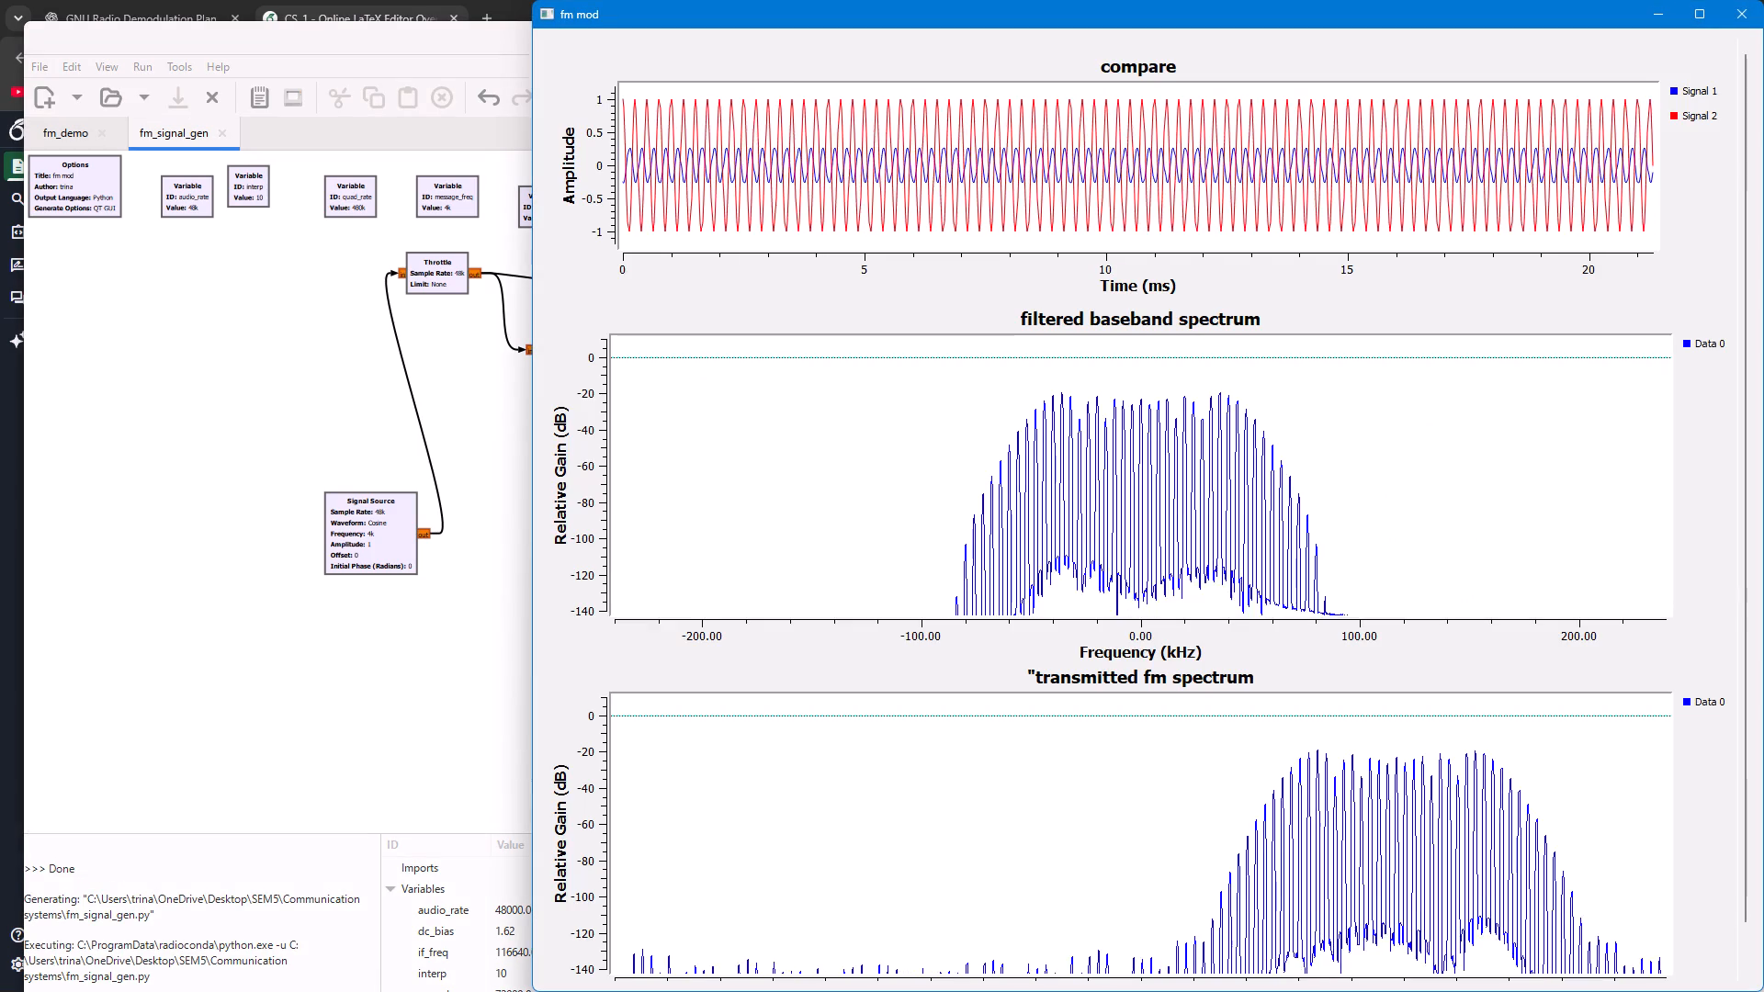
key(shift+super+s)
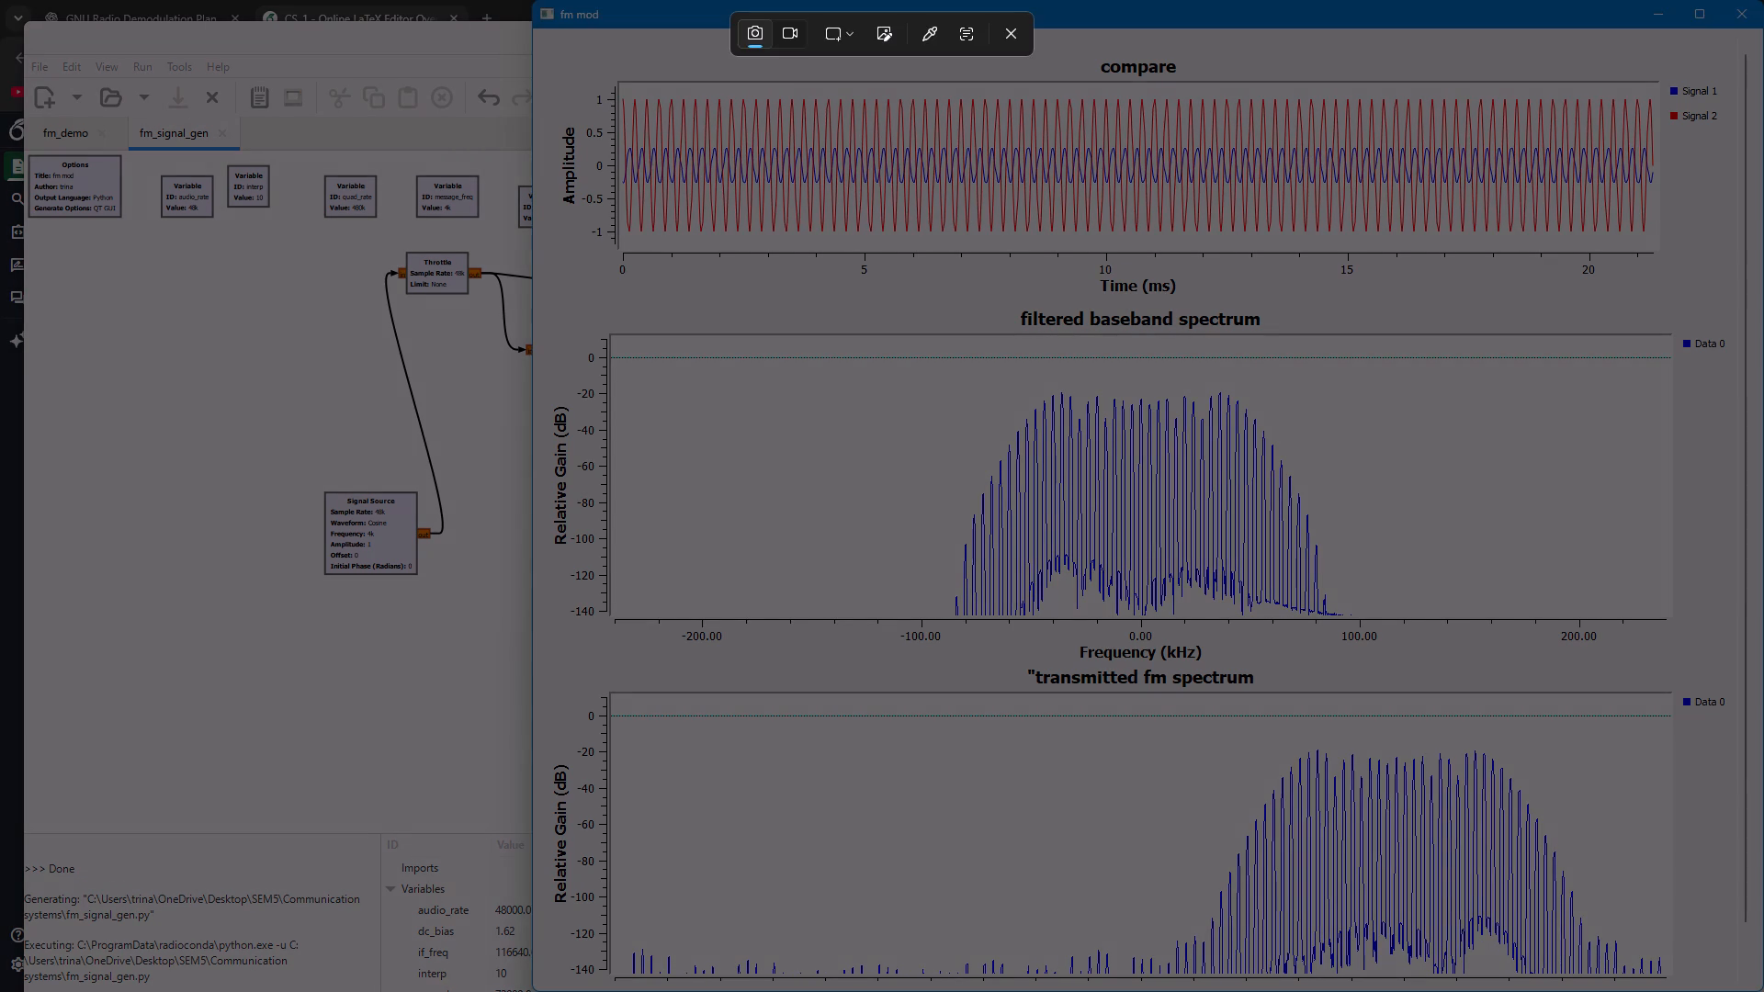
key(Escape)
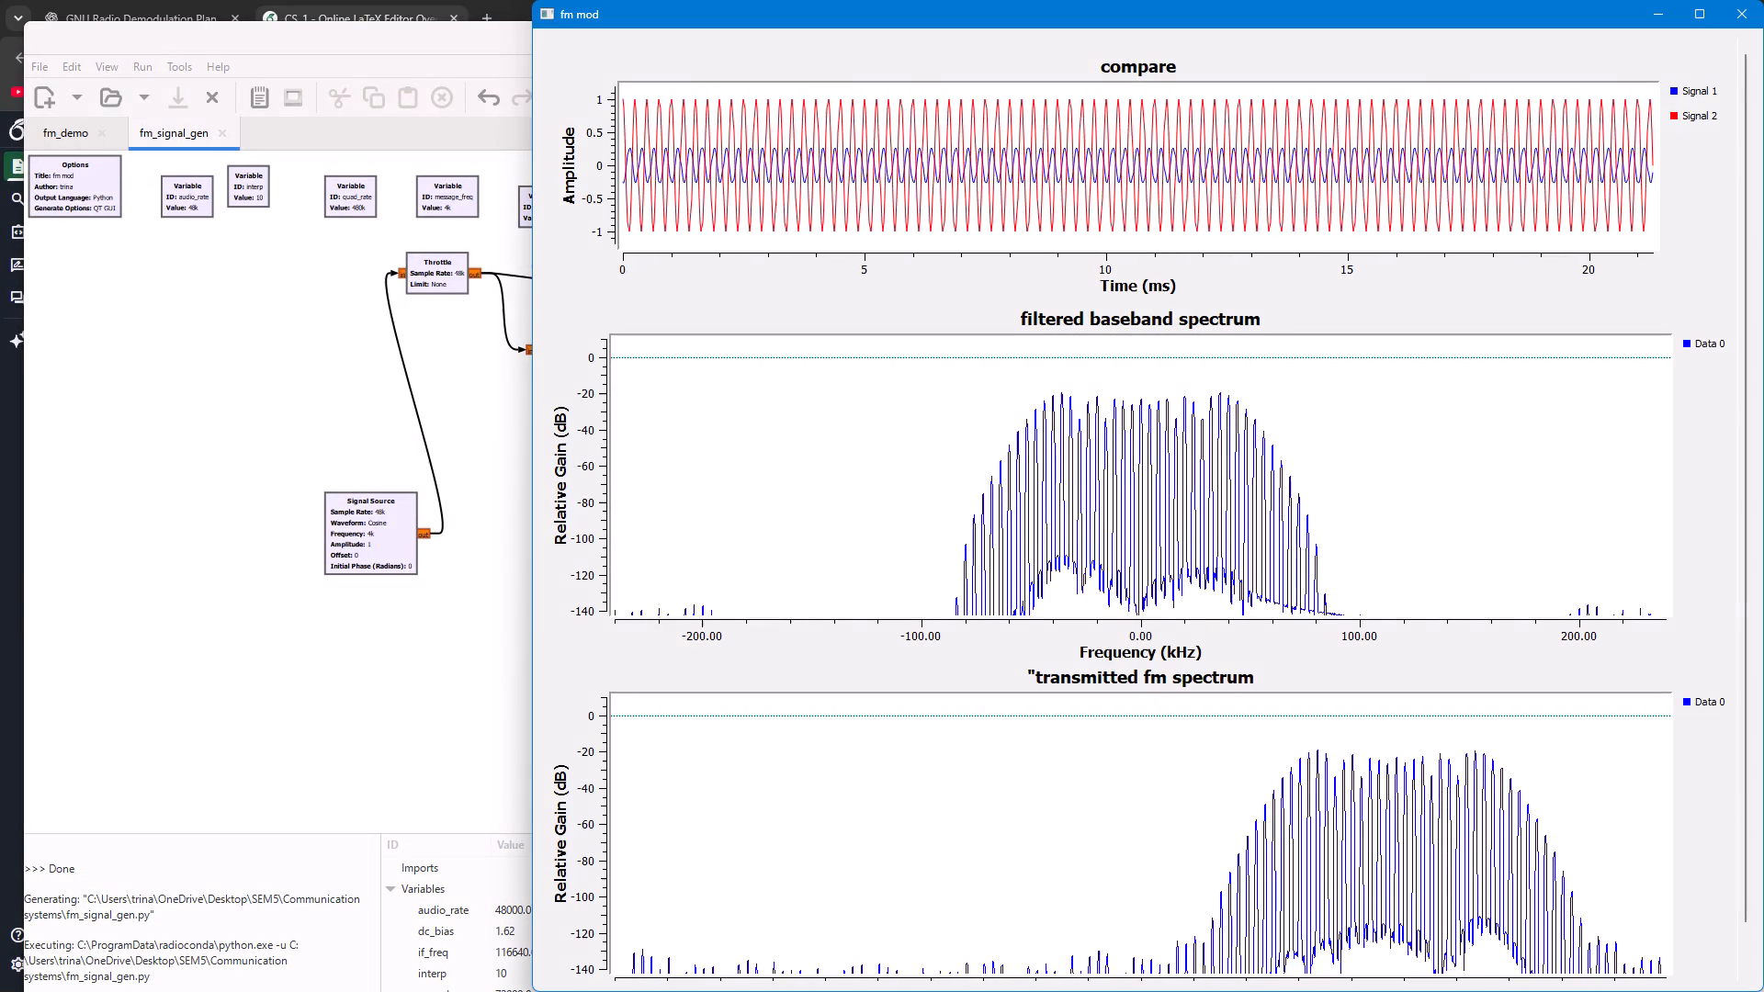
scroll(1035, 574, up, 1)
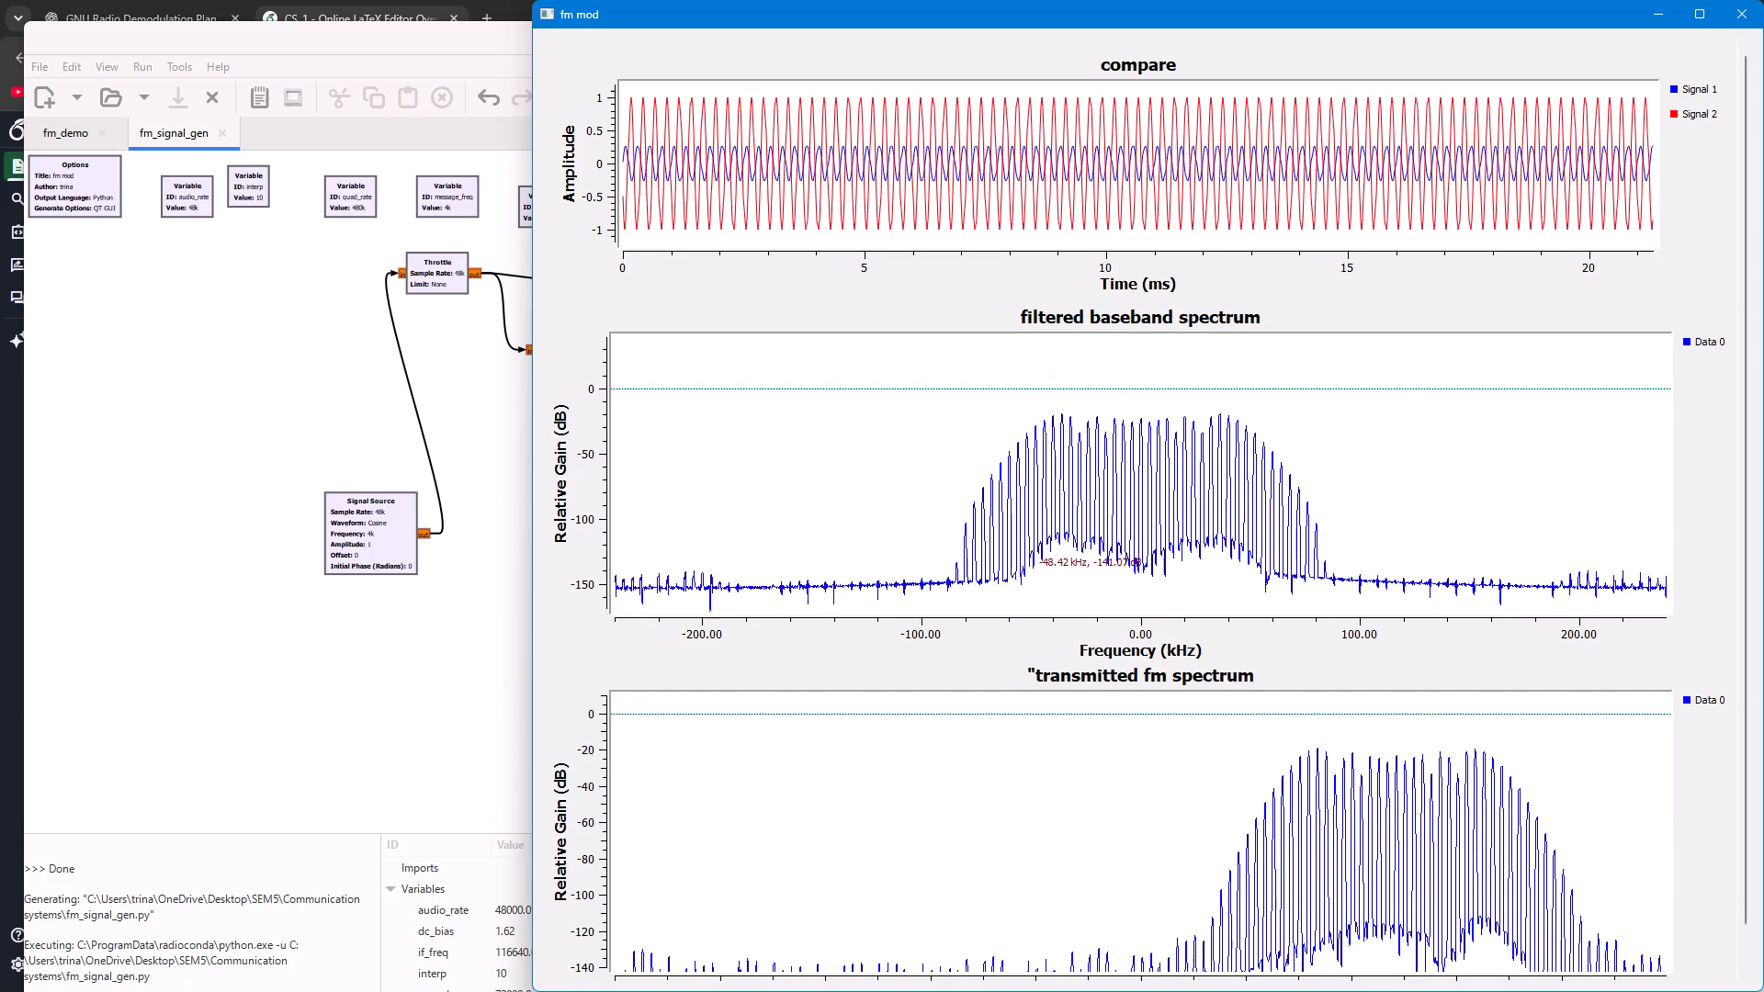
scroll(1035, 574, up, 1)
scroll(1103, 793, up, 1)
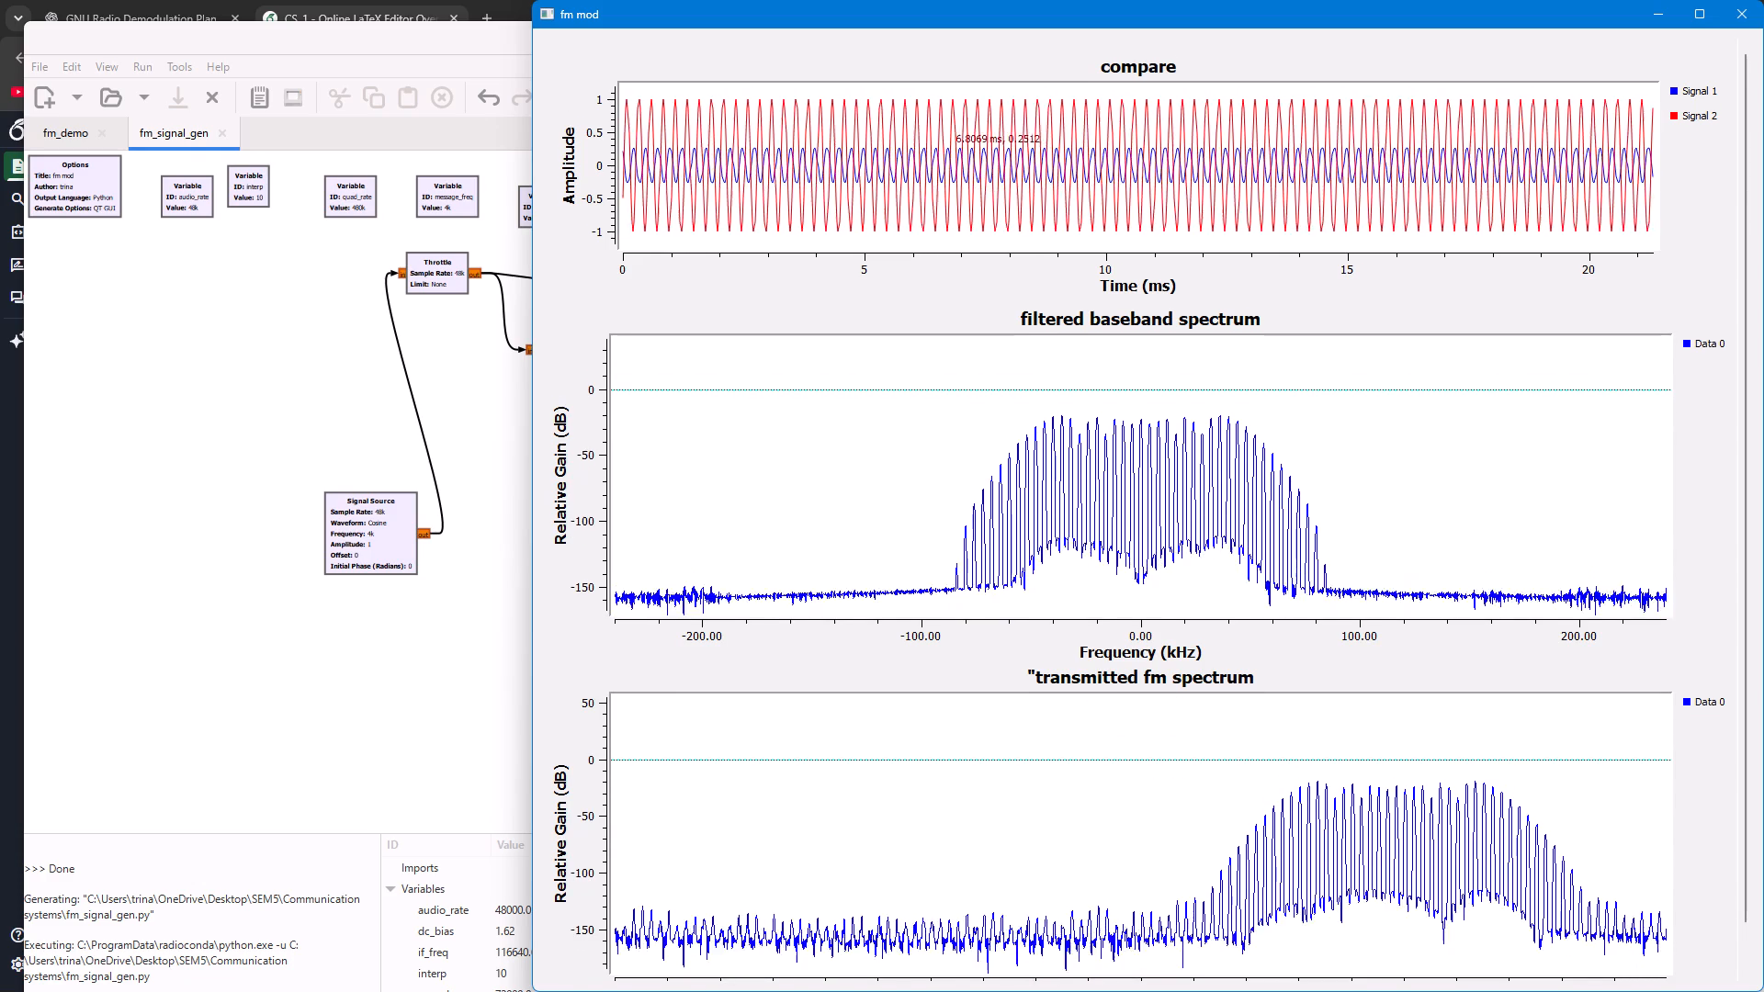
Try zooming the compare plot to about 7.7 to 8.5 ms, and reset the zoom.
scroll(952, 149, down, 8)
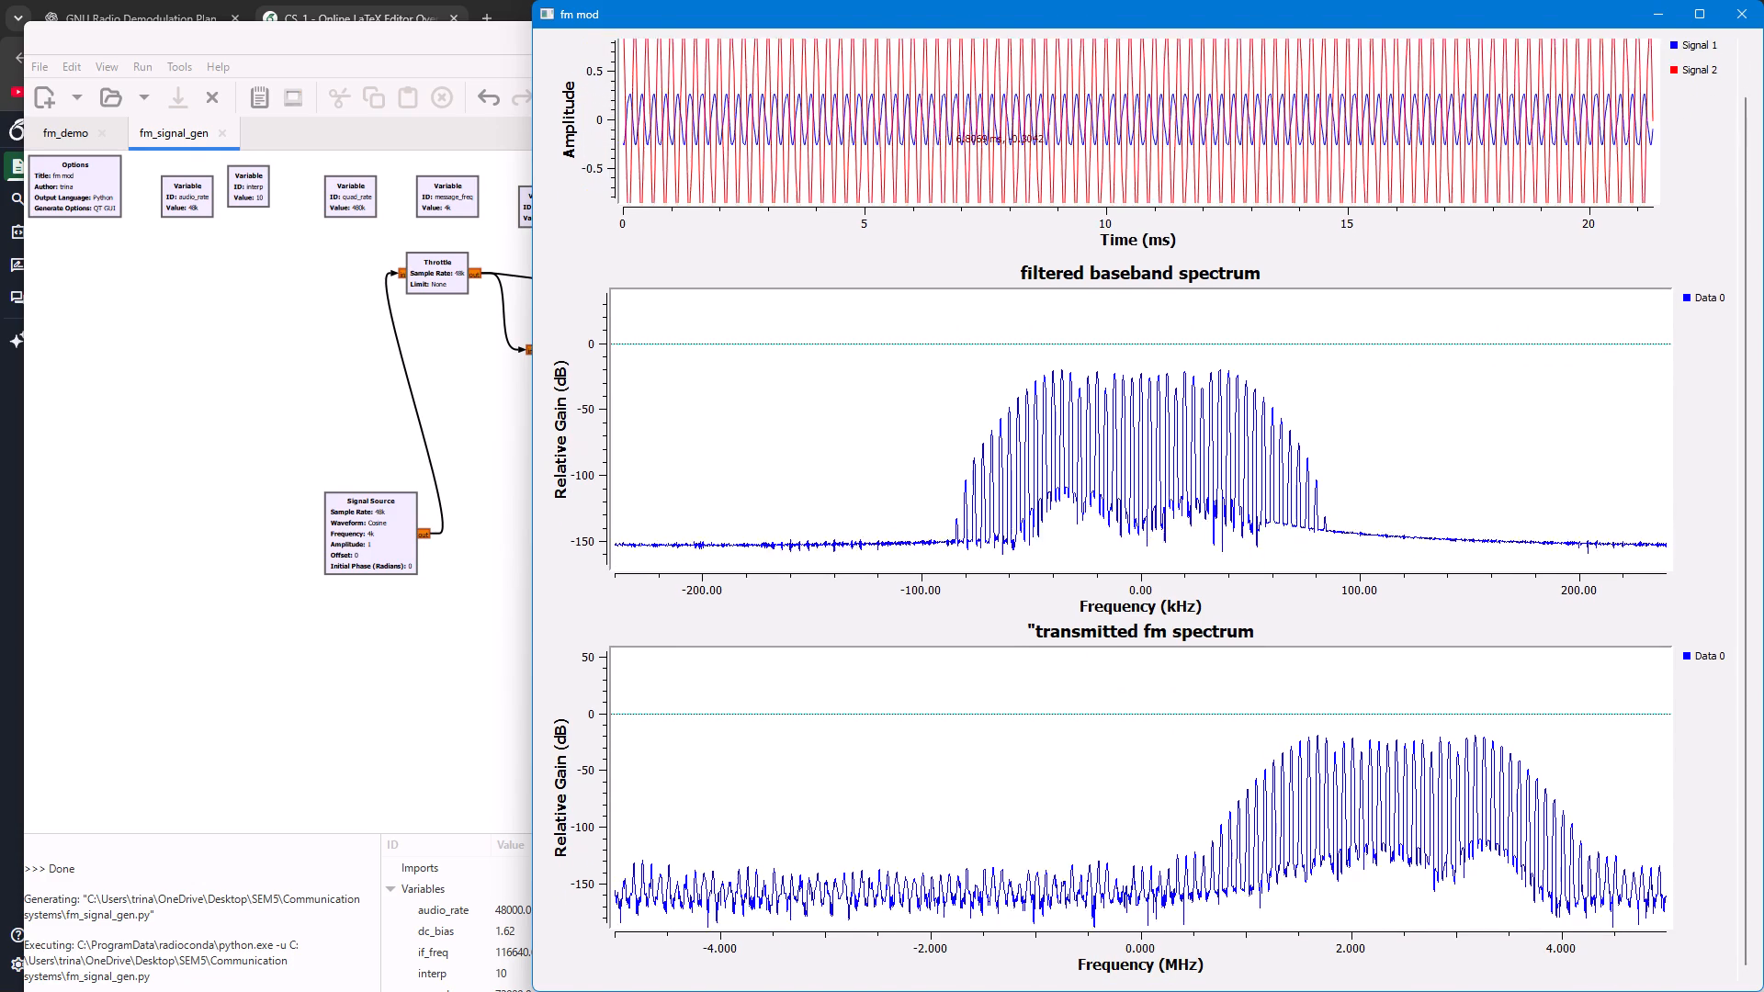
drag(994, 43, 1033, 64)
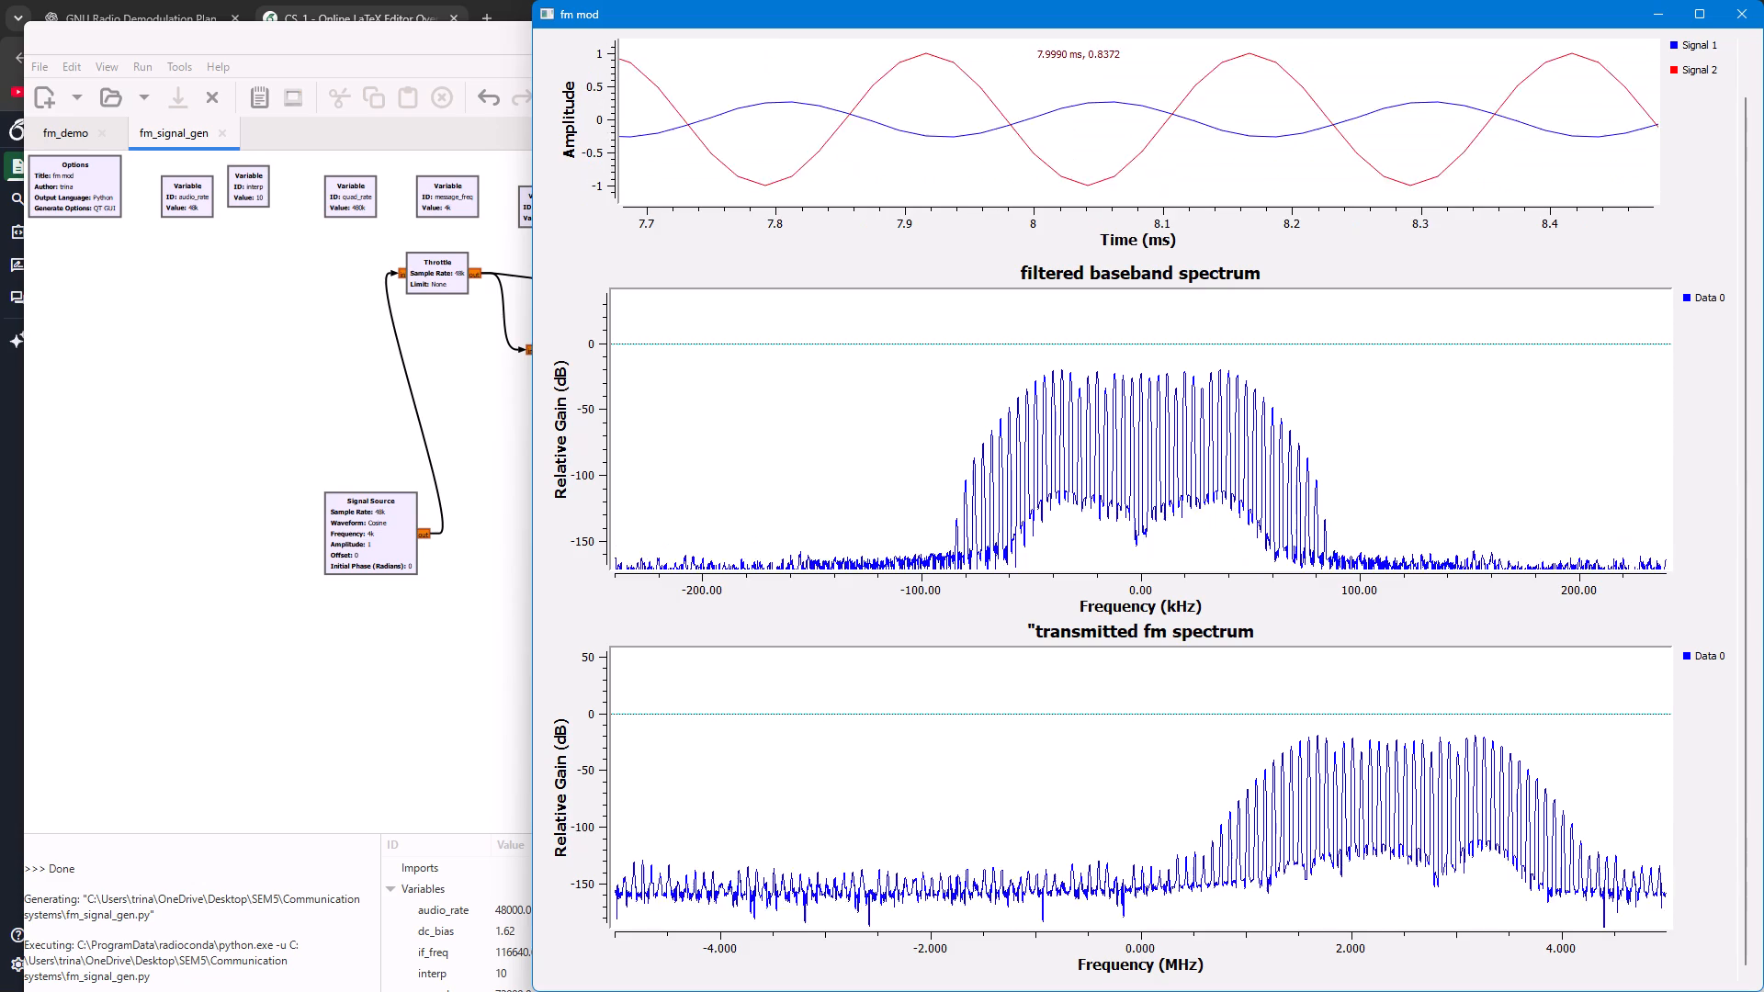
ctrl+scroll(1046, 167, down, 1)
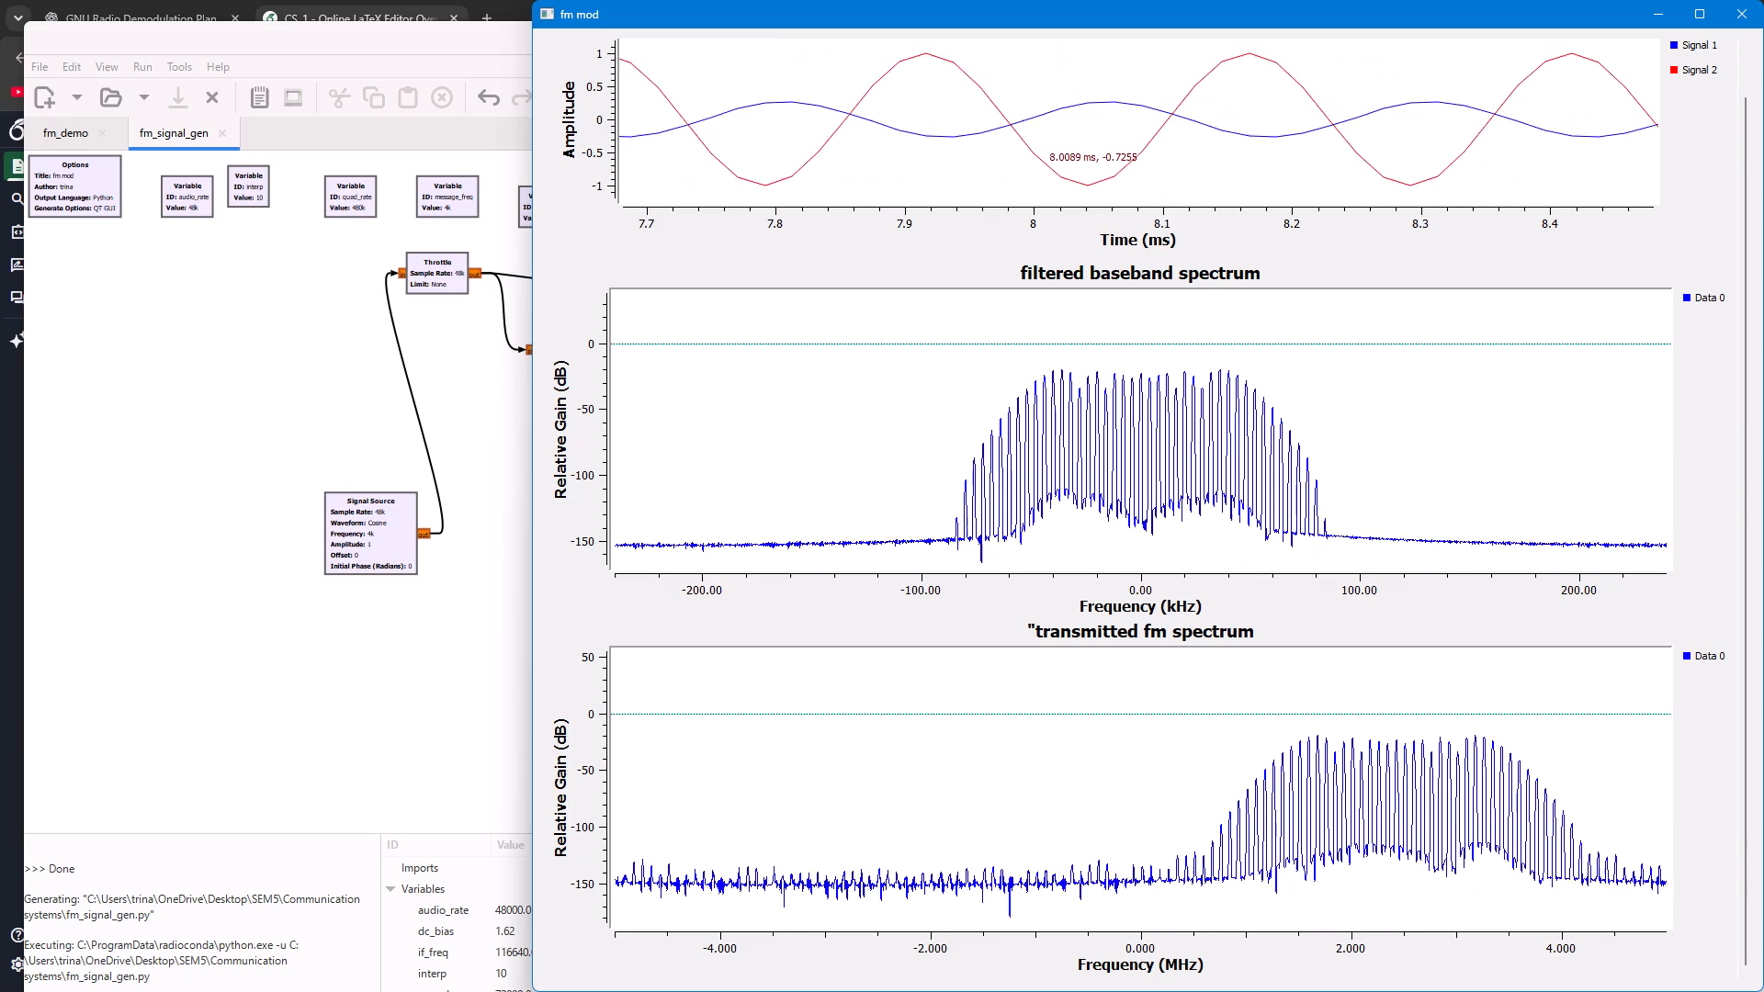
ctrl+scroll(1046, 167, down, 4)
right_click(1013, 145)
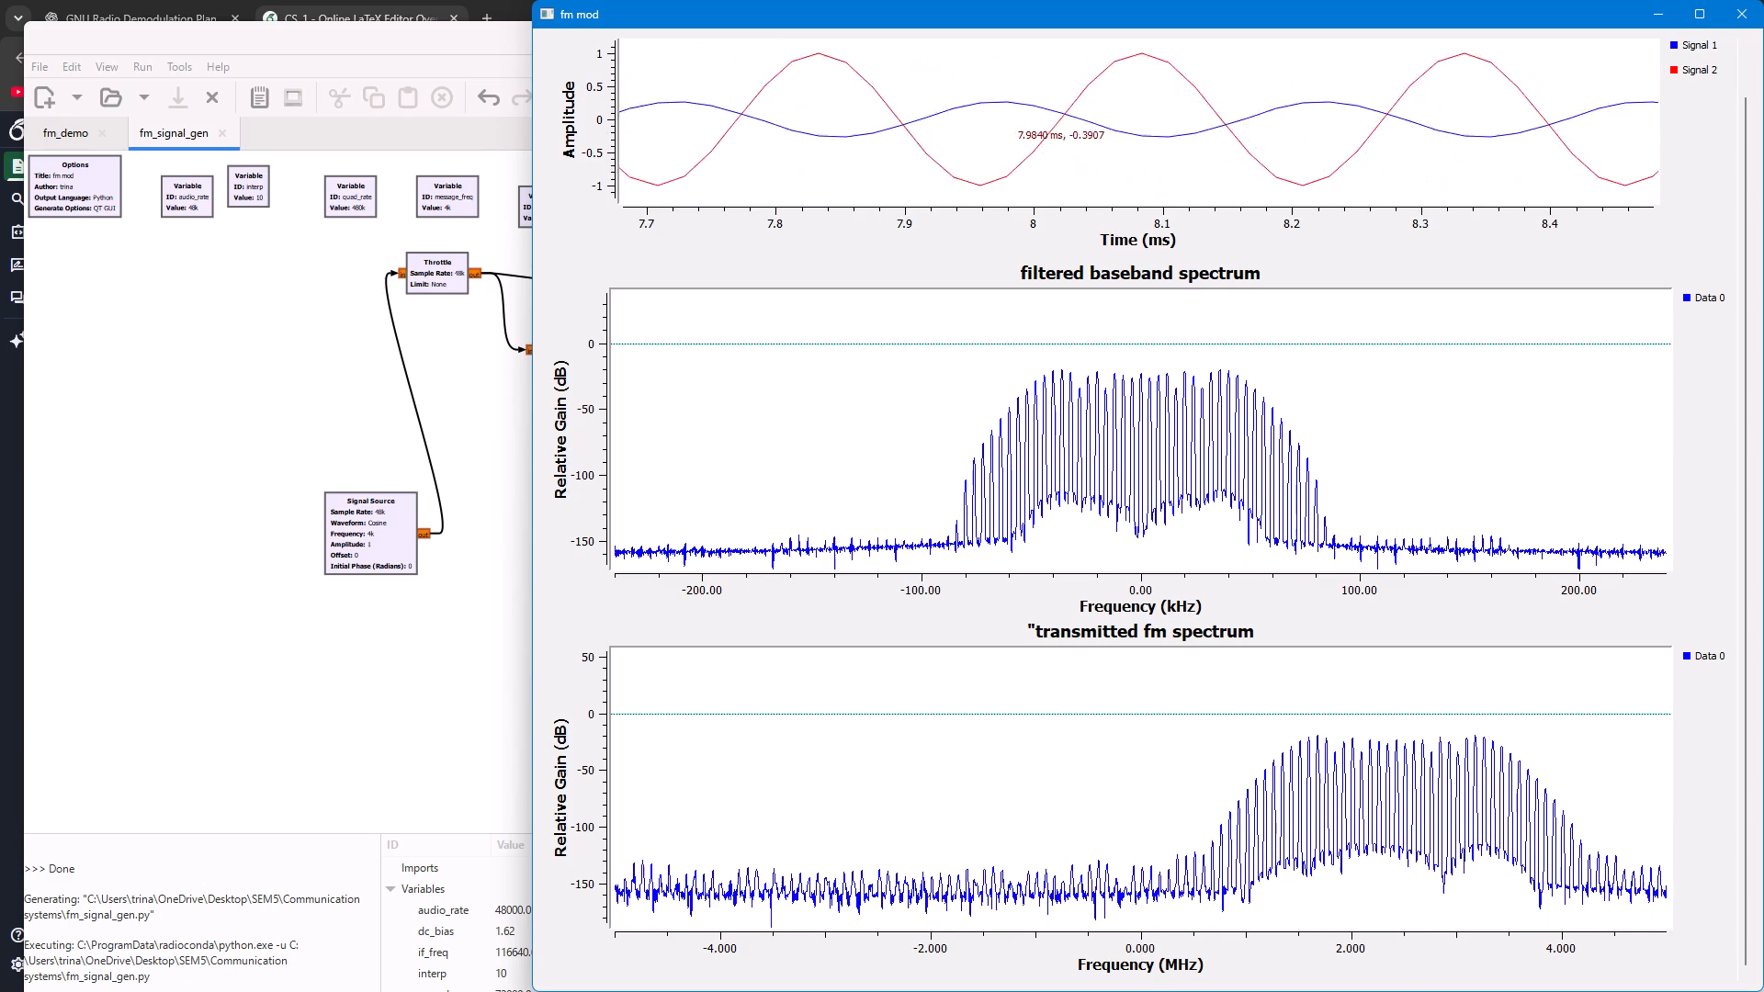
Zoom the compare plot's time axis to about 7.3 to 14.2 ms.
scroll(1280, 194, up, 1)
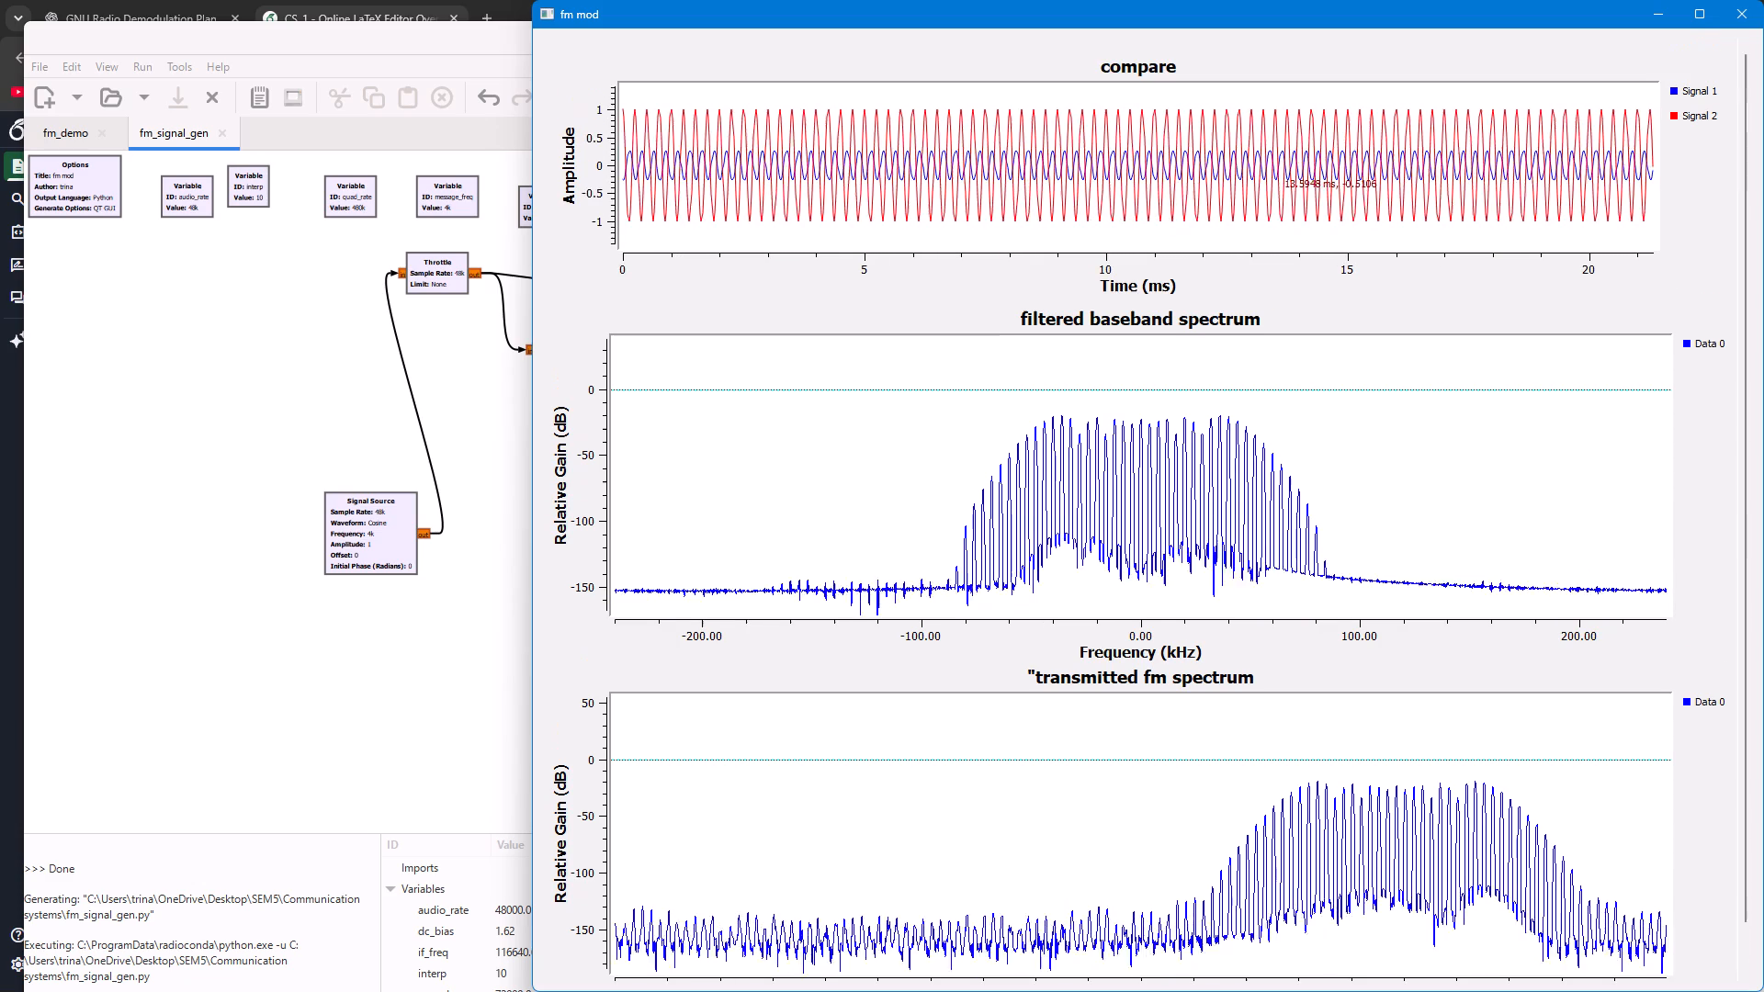
scroll(1280, 194, up, 1)
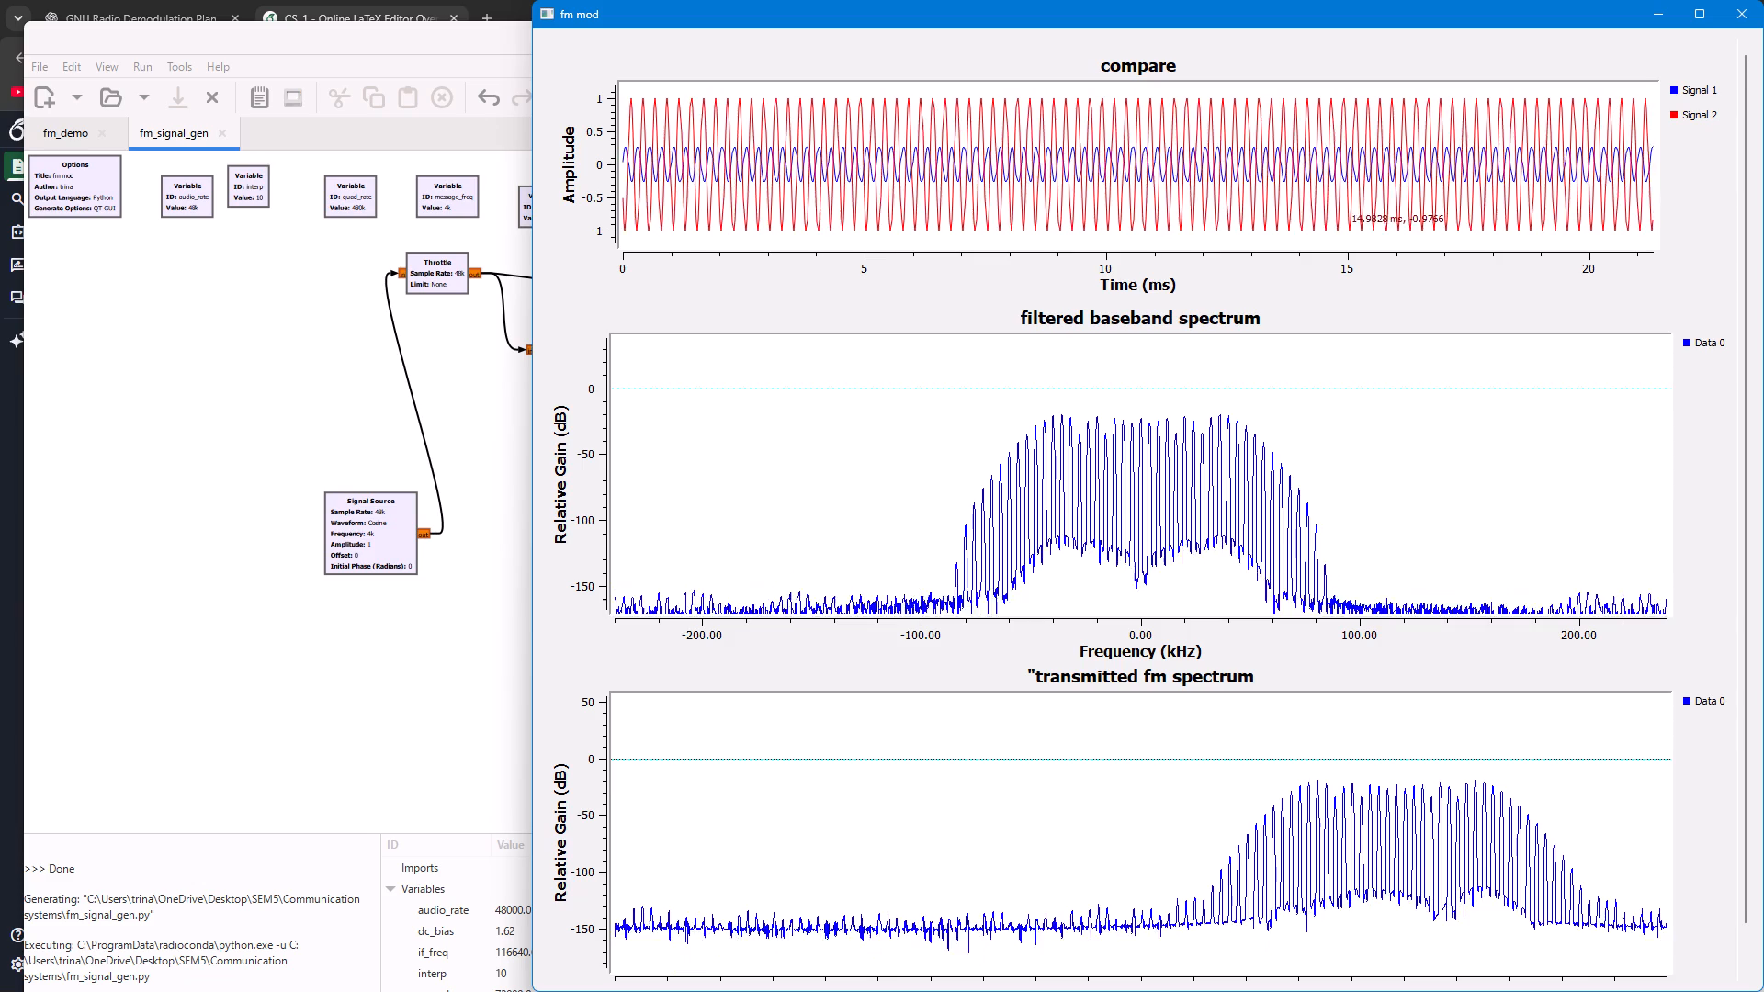
drag(1307, 244, 1116, 161)
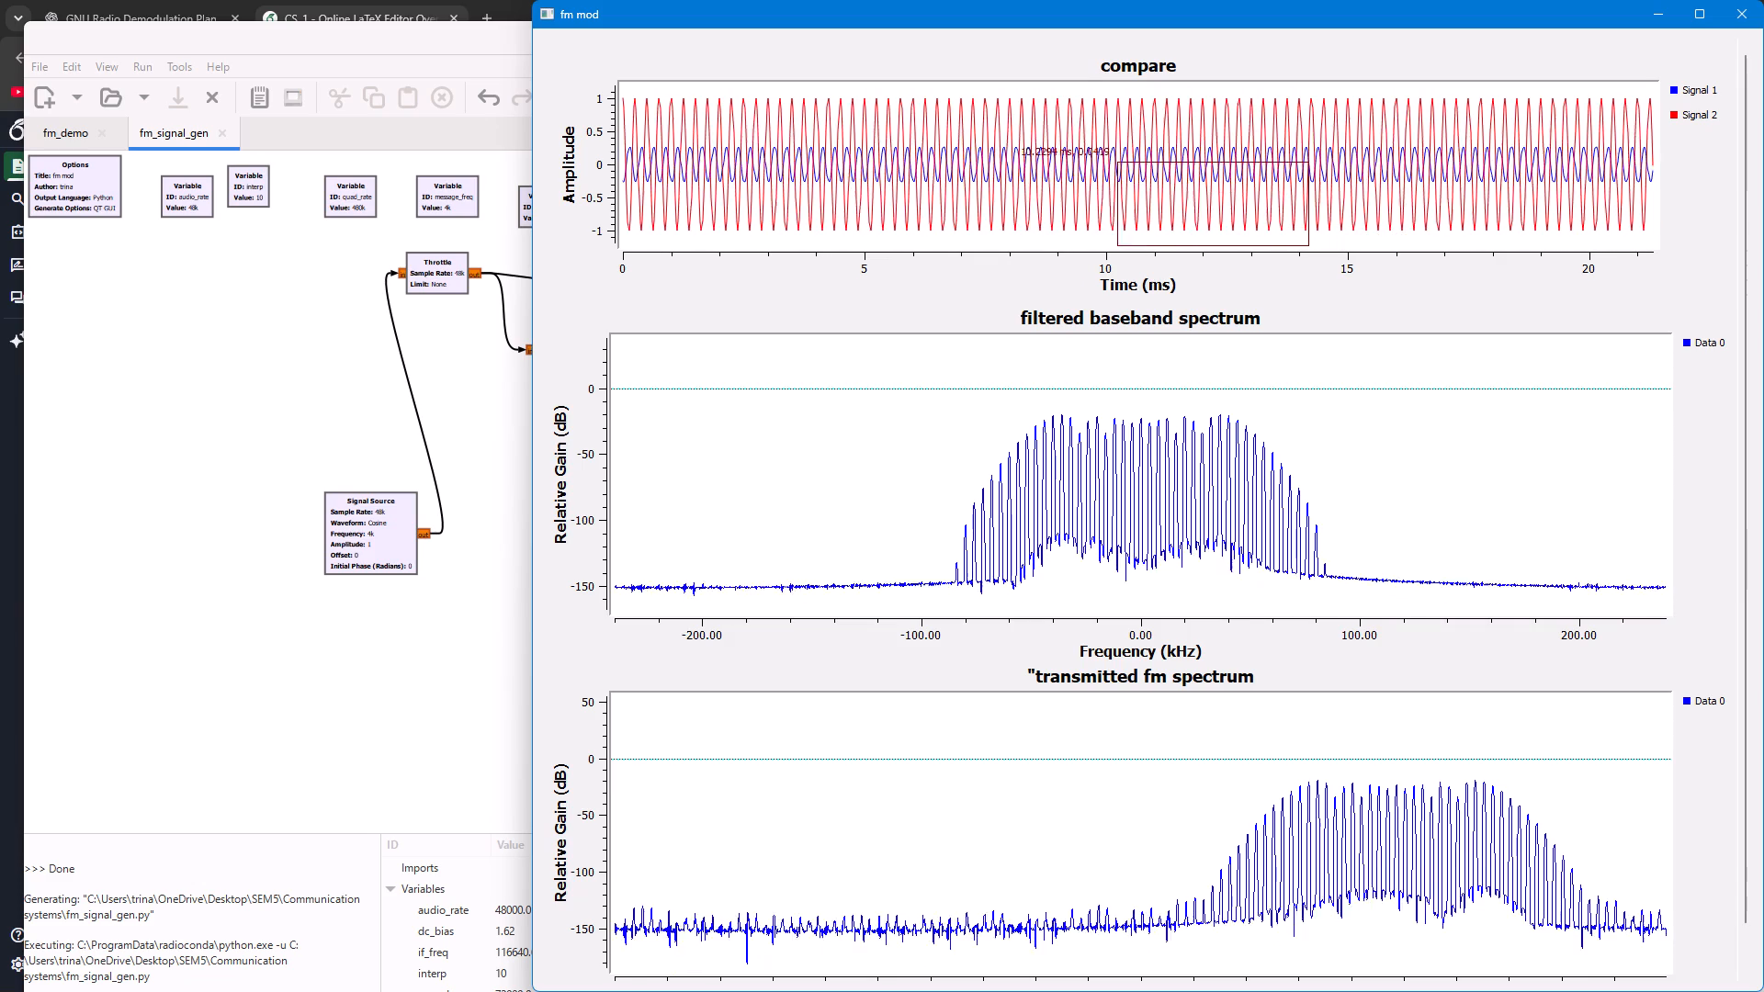
drag(1116, 161, 978, 86)
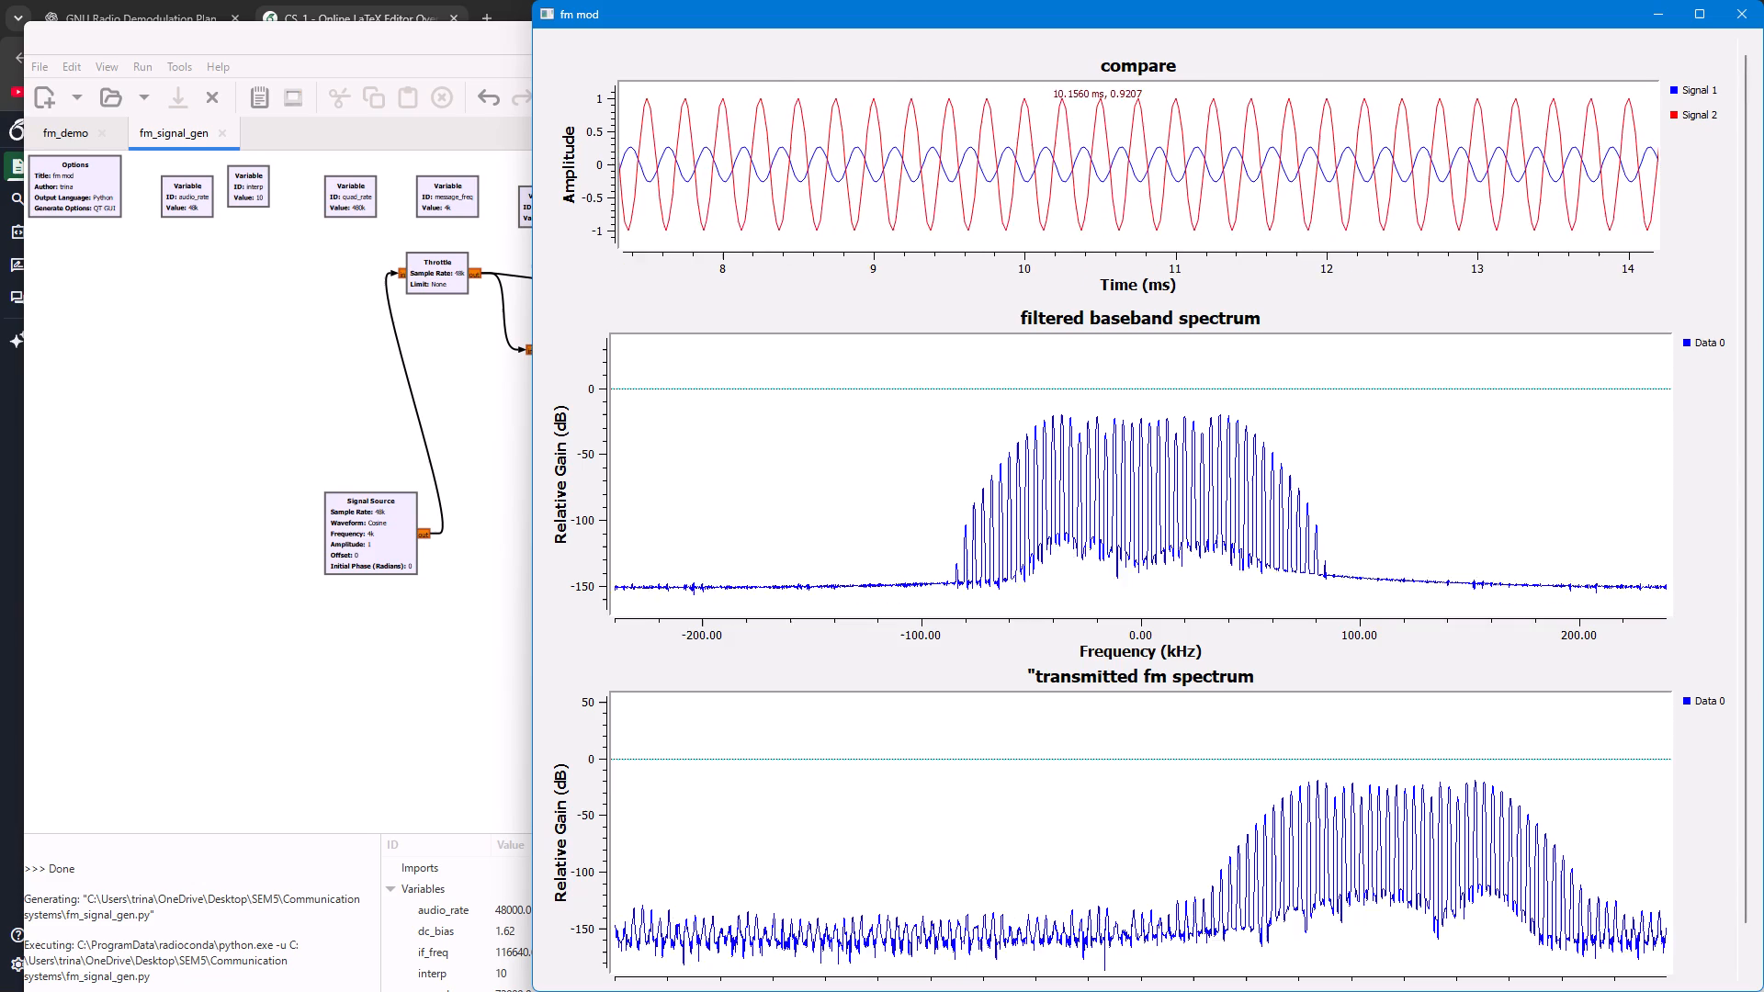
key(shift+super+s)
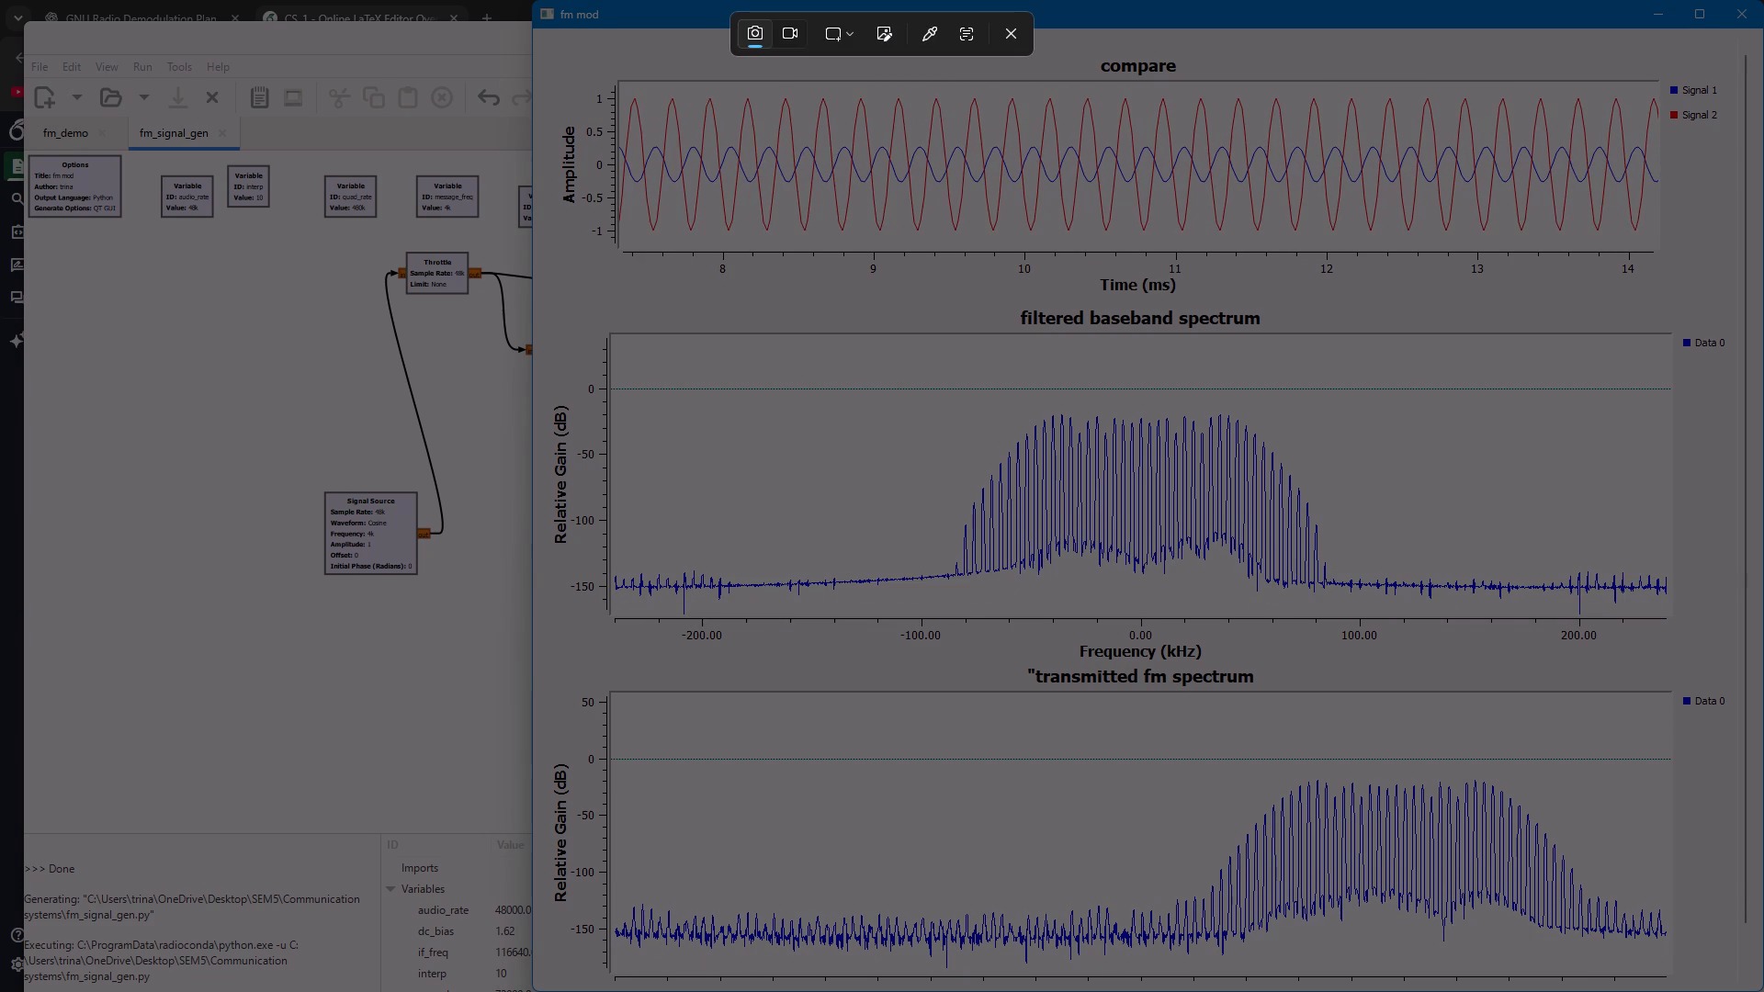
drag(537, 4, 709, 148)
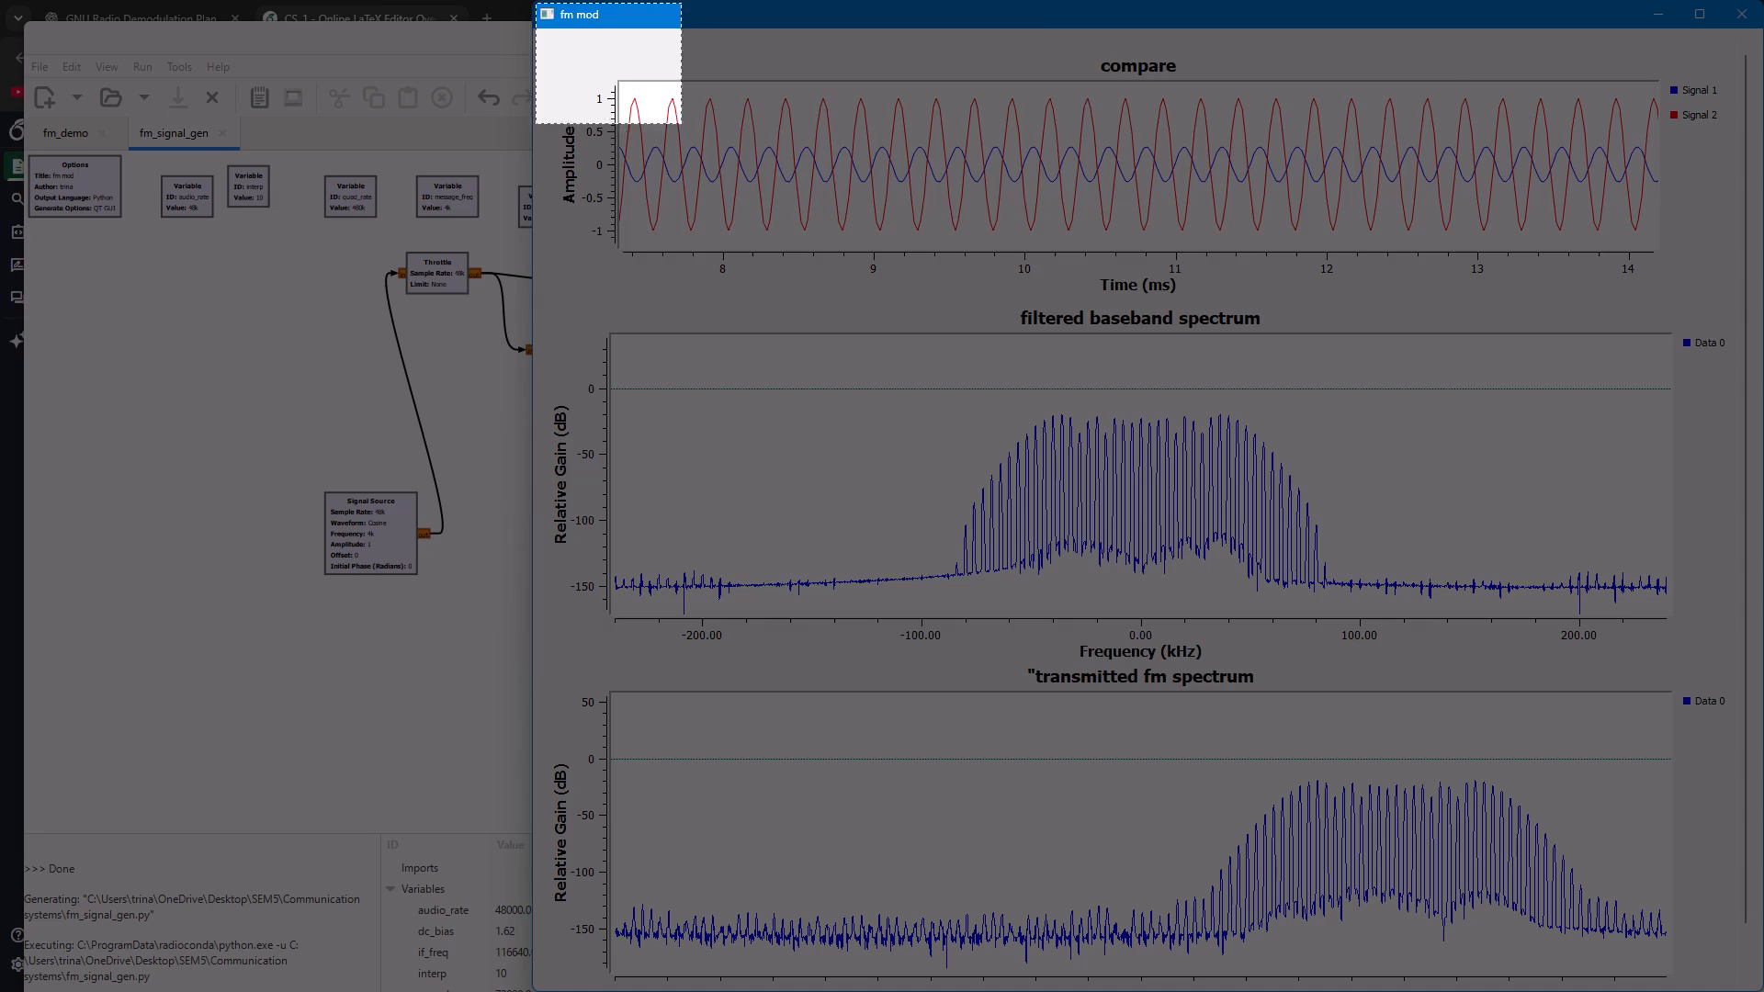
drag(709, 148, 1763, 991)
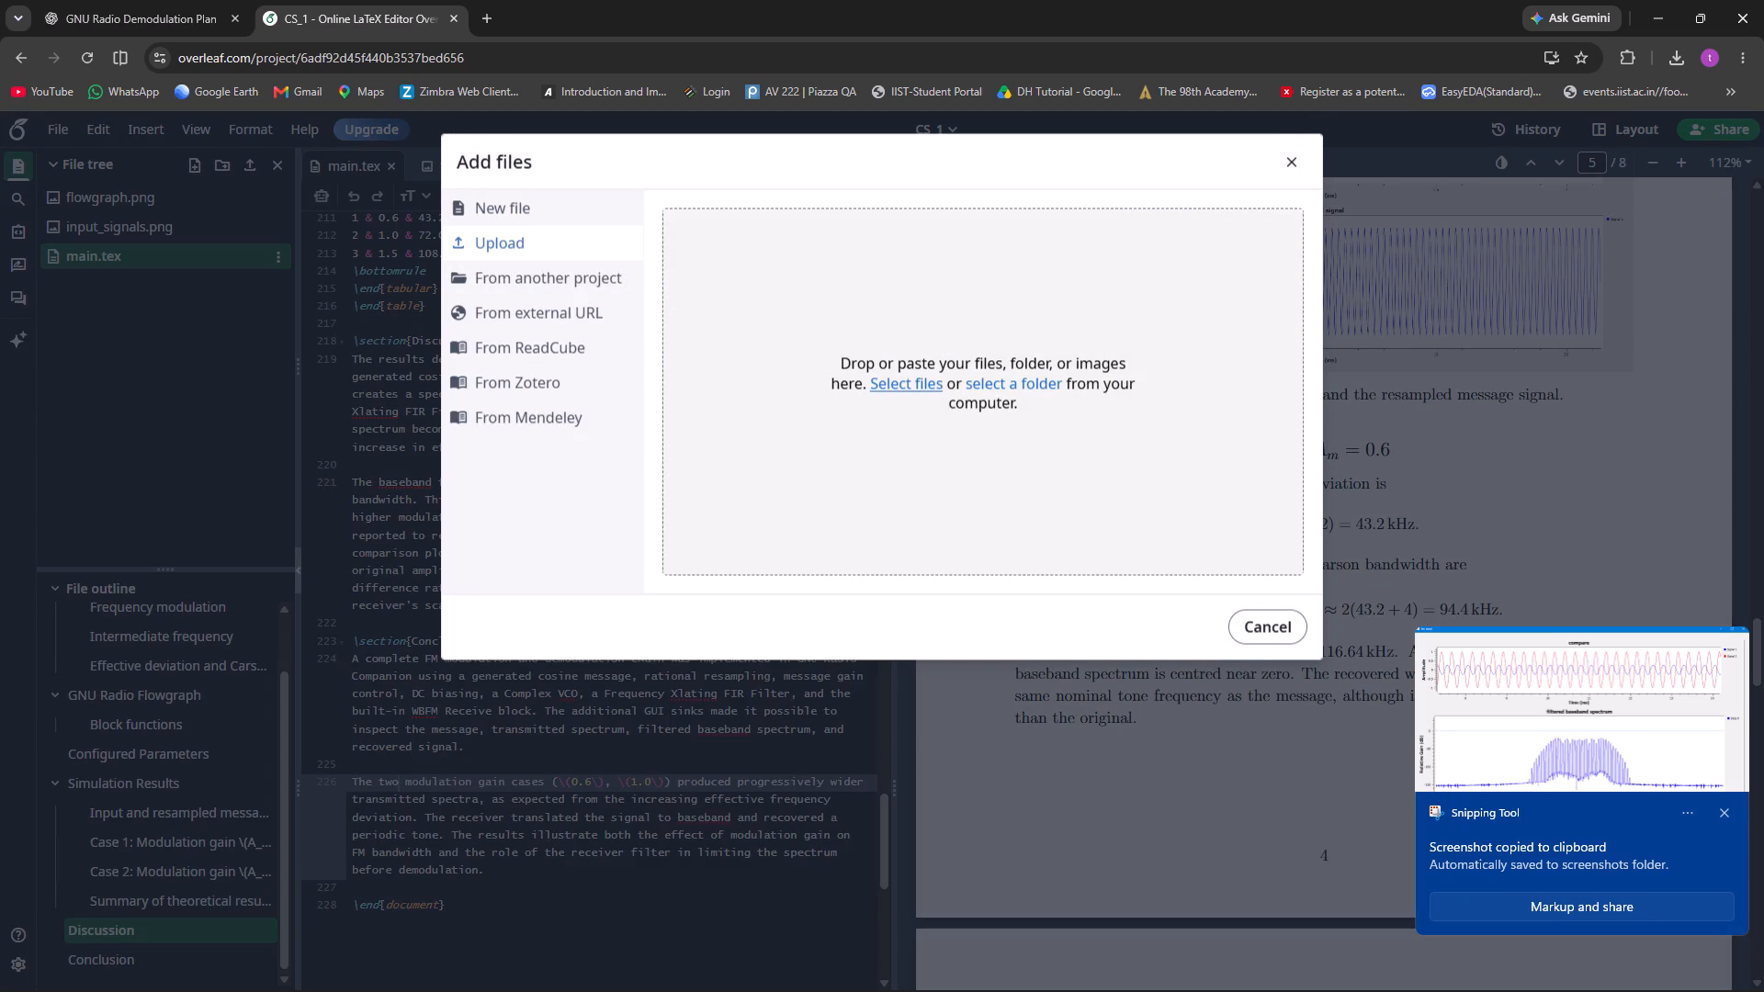
click(899, 400)
click(899, 392)
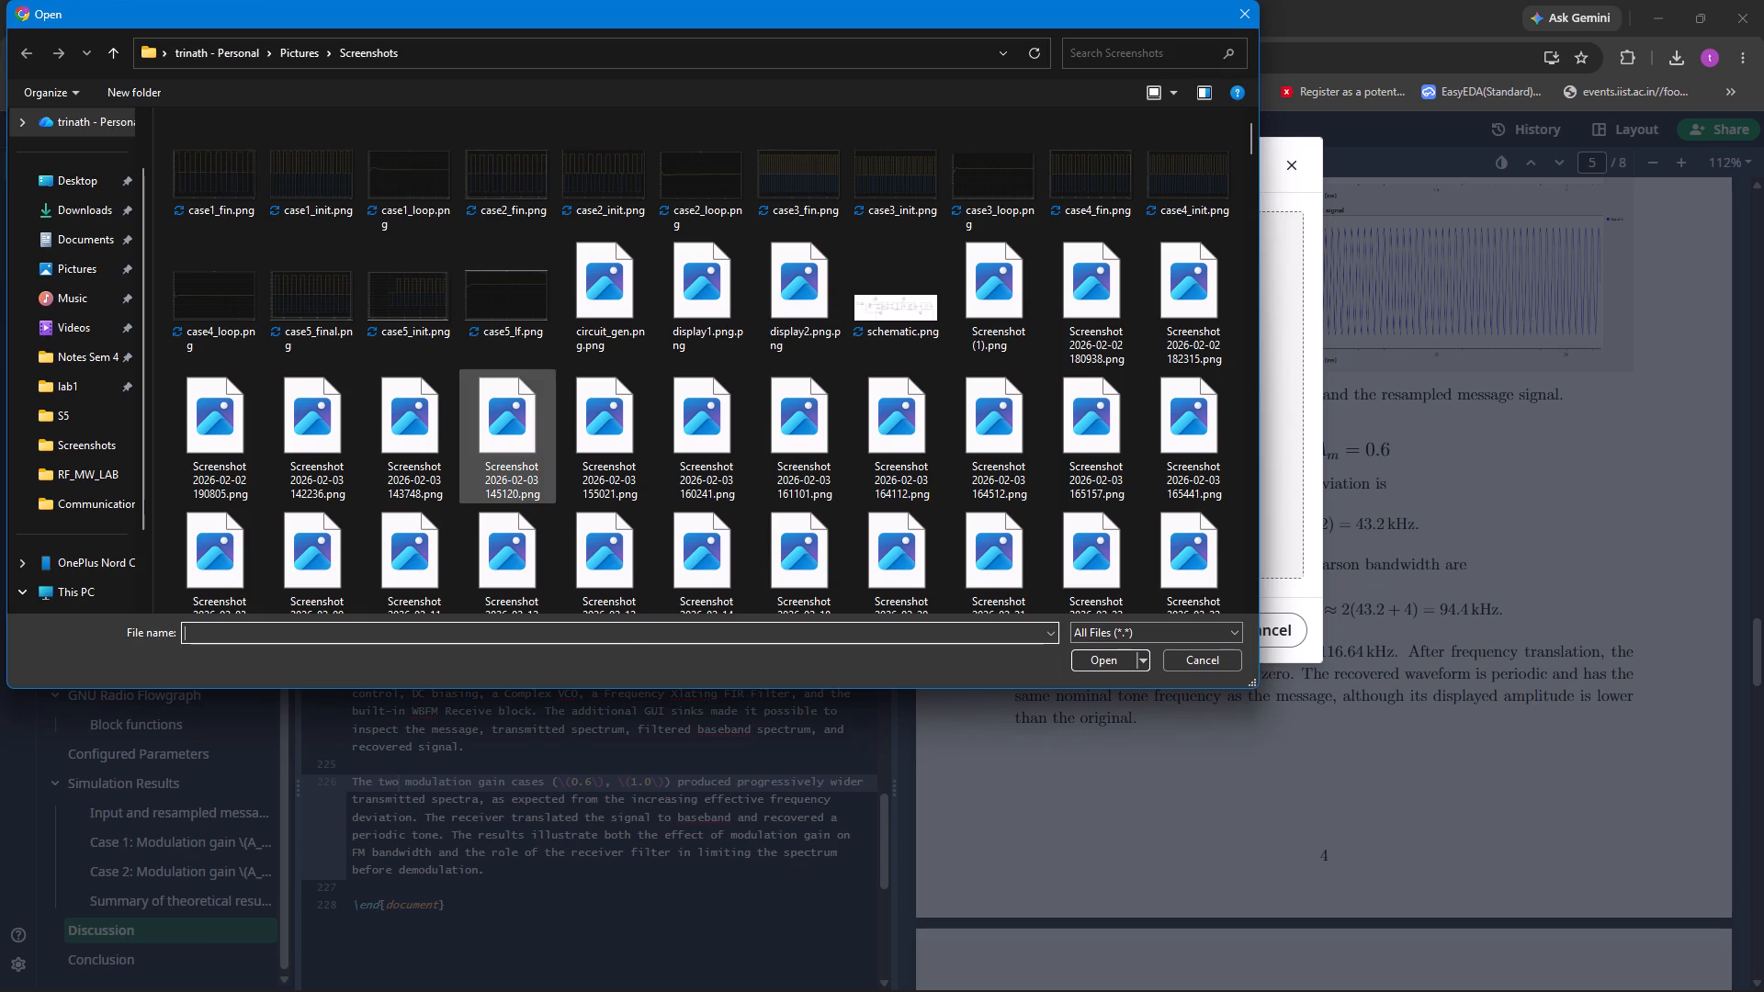
scroll(612, 330, down, 20)
scroll(612, 330, down, 20)
scroll(612, 330, down, 20)
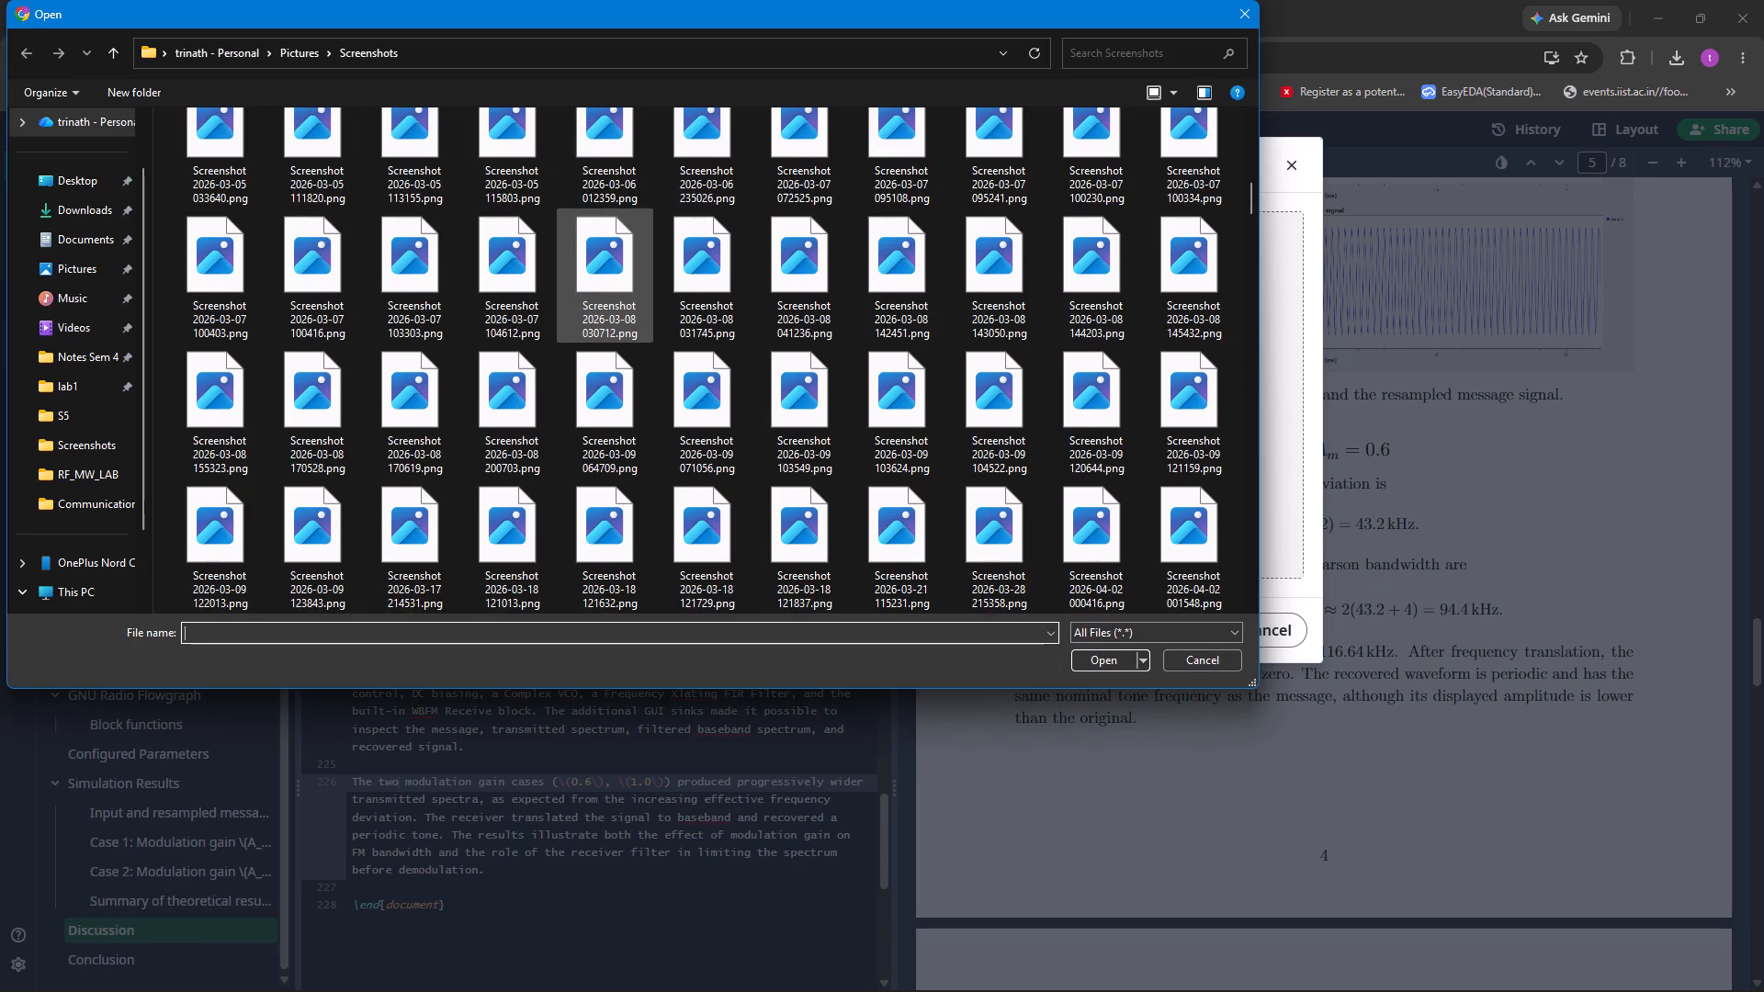
scroll(612, 330, down, 20)
scroll(612, 330, down, 20)
scroll(612, 330, down, 20)
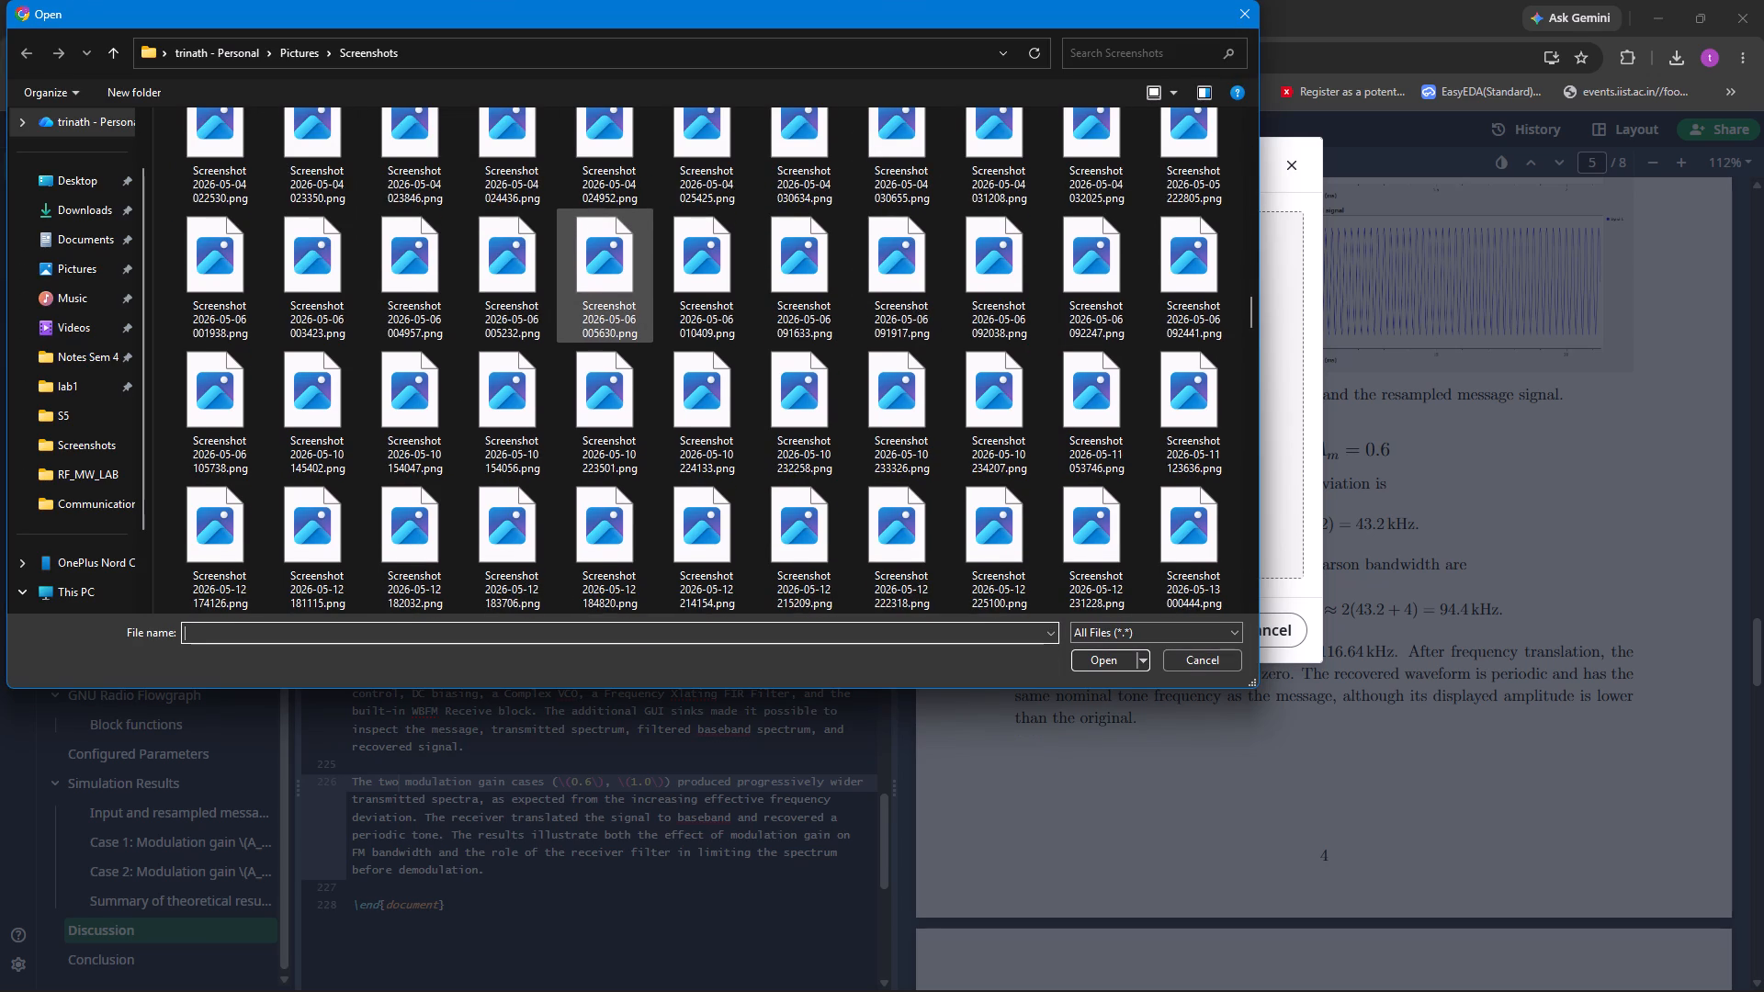
scroll(612, 330, down, 20)
scroll(612, 330, down, 20)
scroll(612, 330, down, 20)
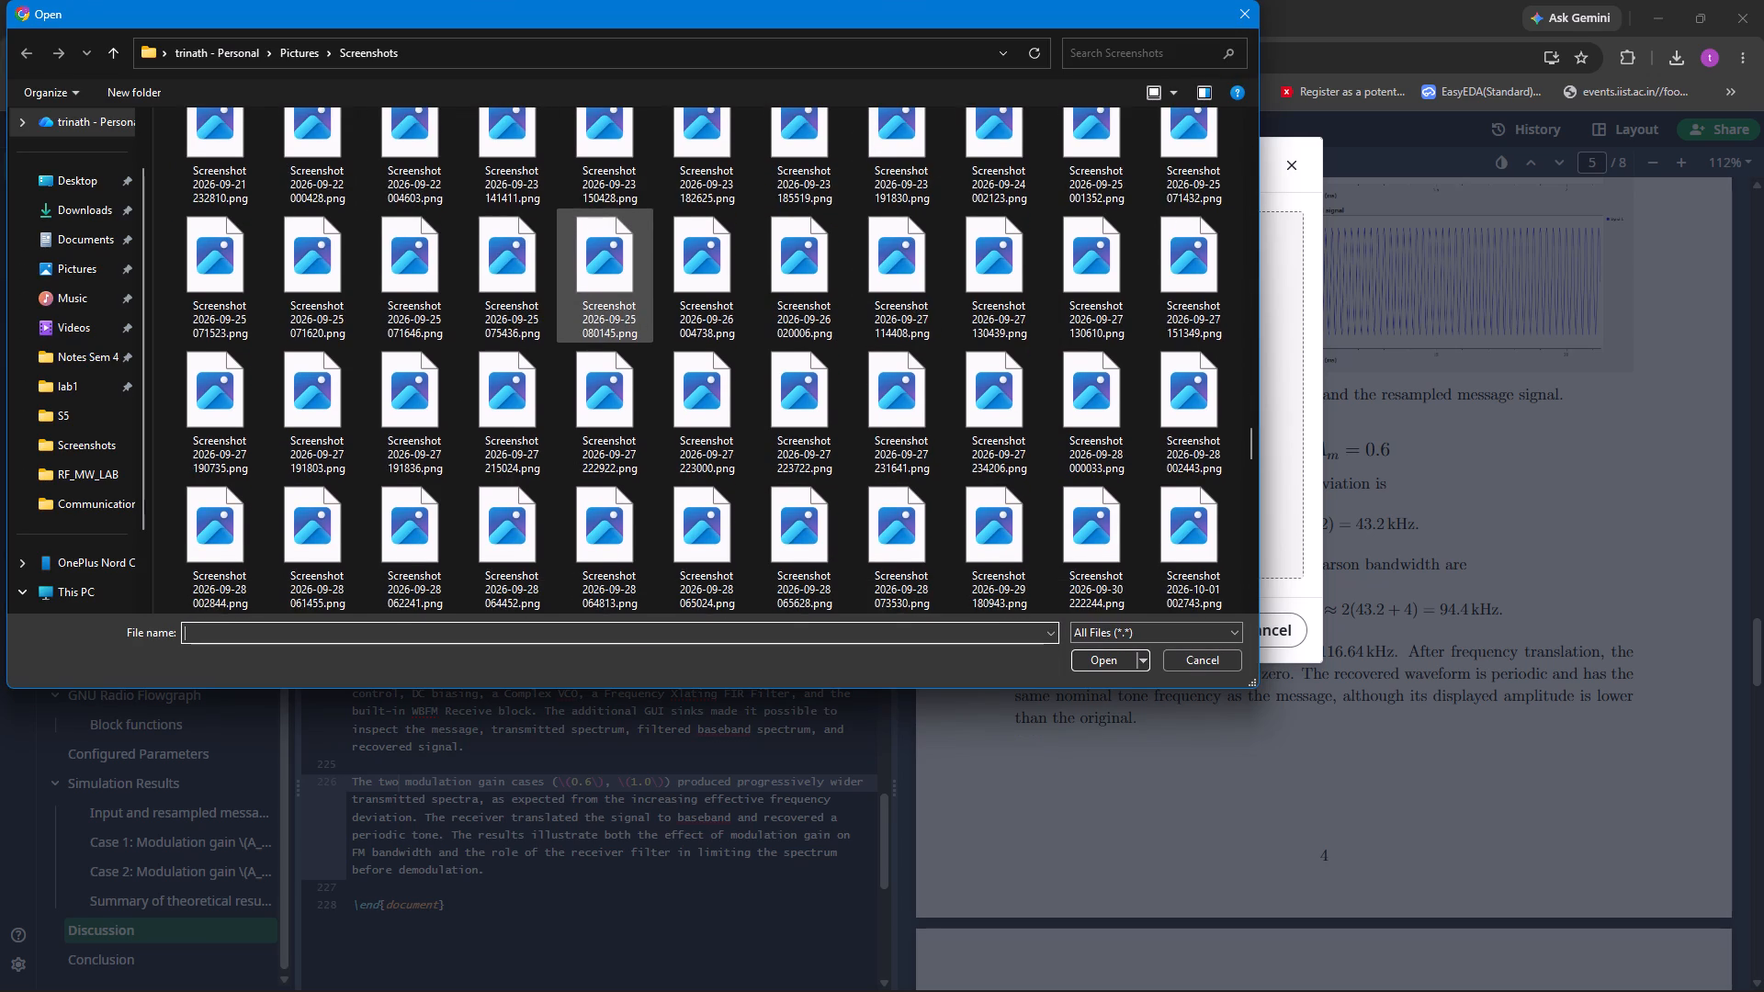
scroll(612, 330, down, 20)
scroll(612, 330, down, 20)
scroll(612, 330, down, 20)
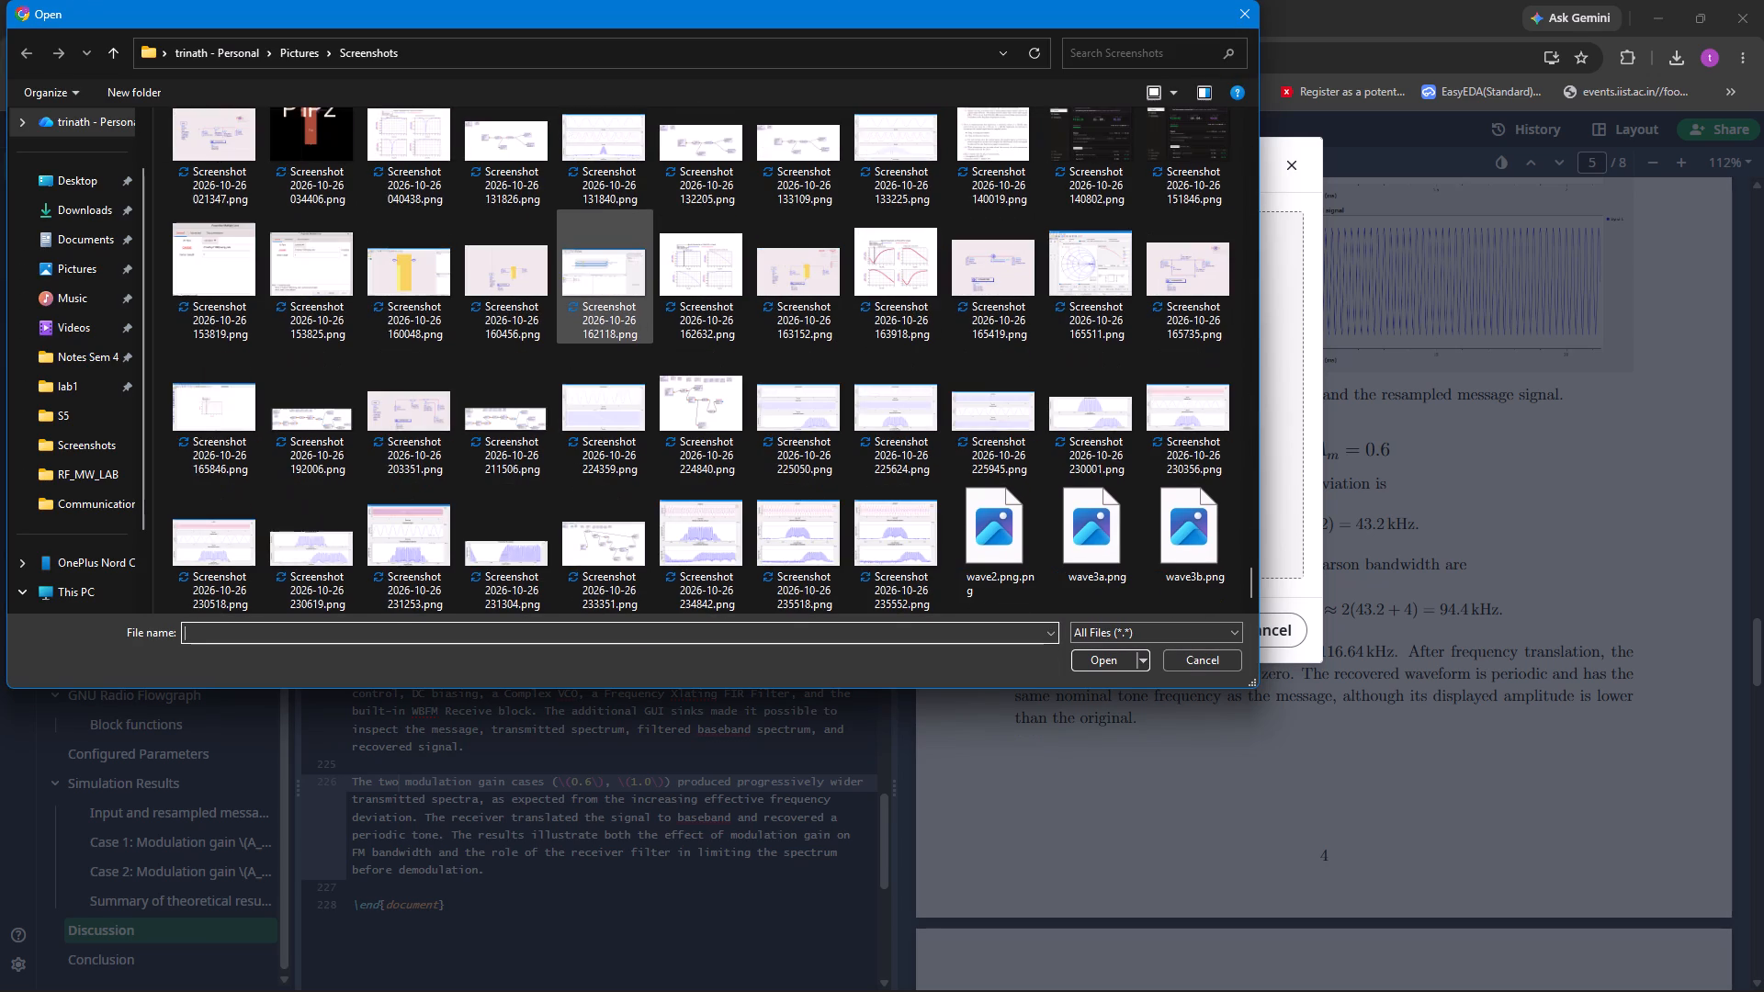
scroll(612, 330, down, 20)
scroll(612, 330, down, 20)
scroll(612, 330, down, 20)
click(902, 538)
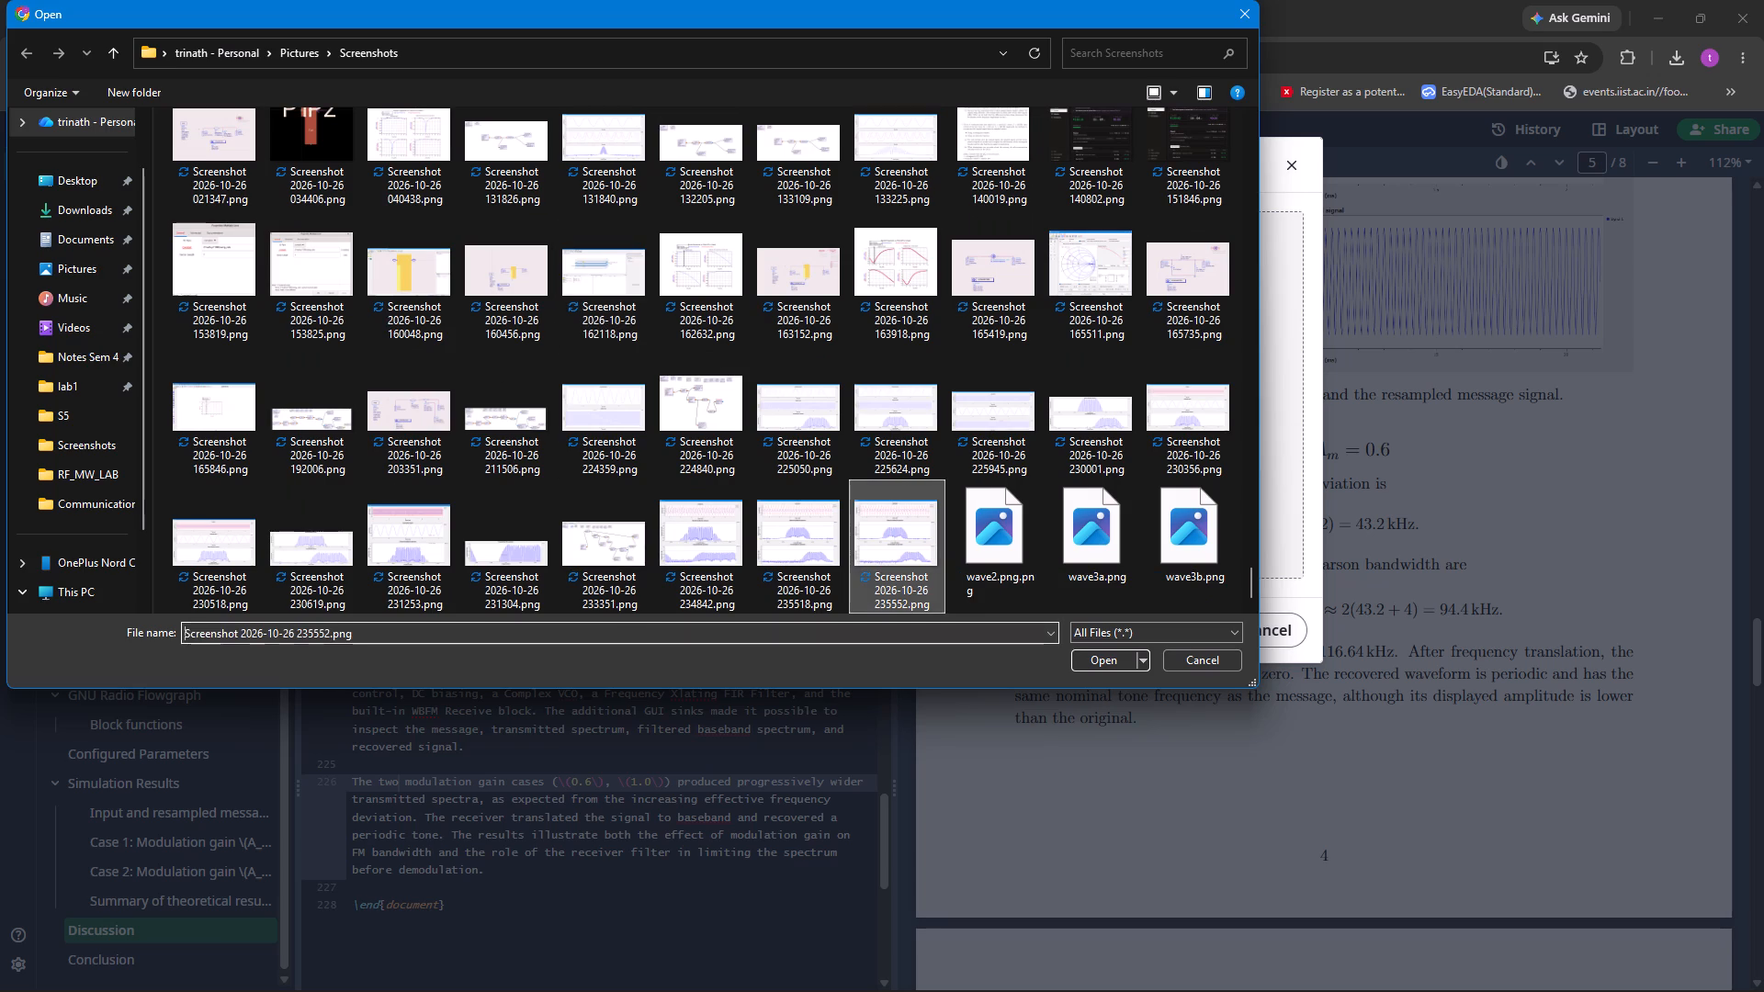
click(1105, 658)
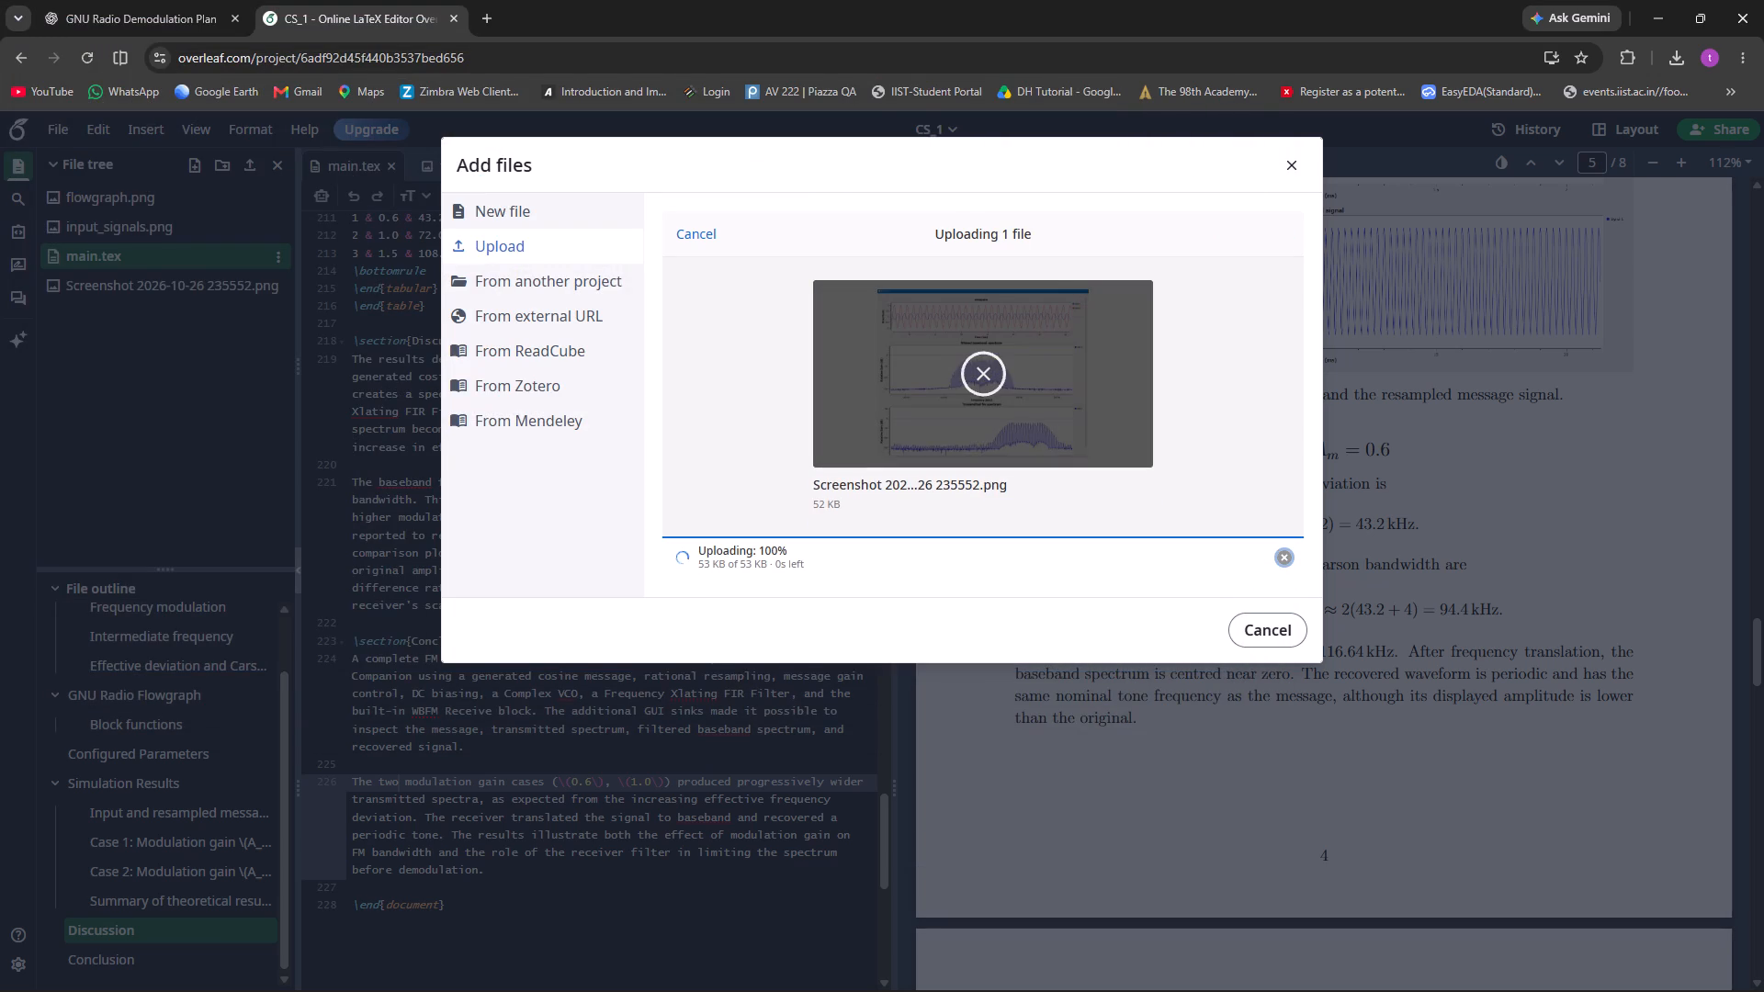
Read ChatGPT's reply on comparing the signals' periods, and zoom the compare plot to about 9.7 to 10.8 ms to examine them.
click(159, 1)
scroll(521, 486, down, 3)
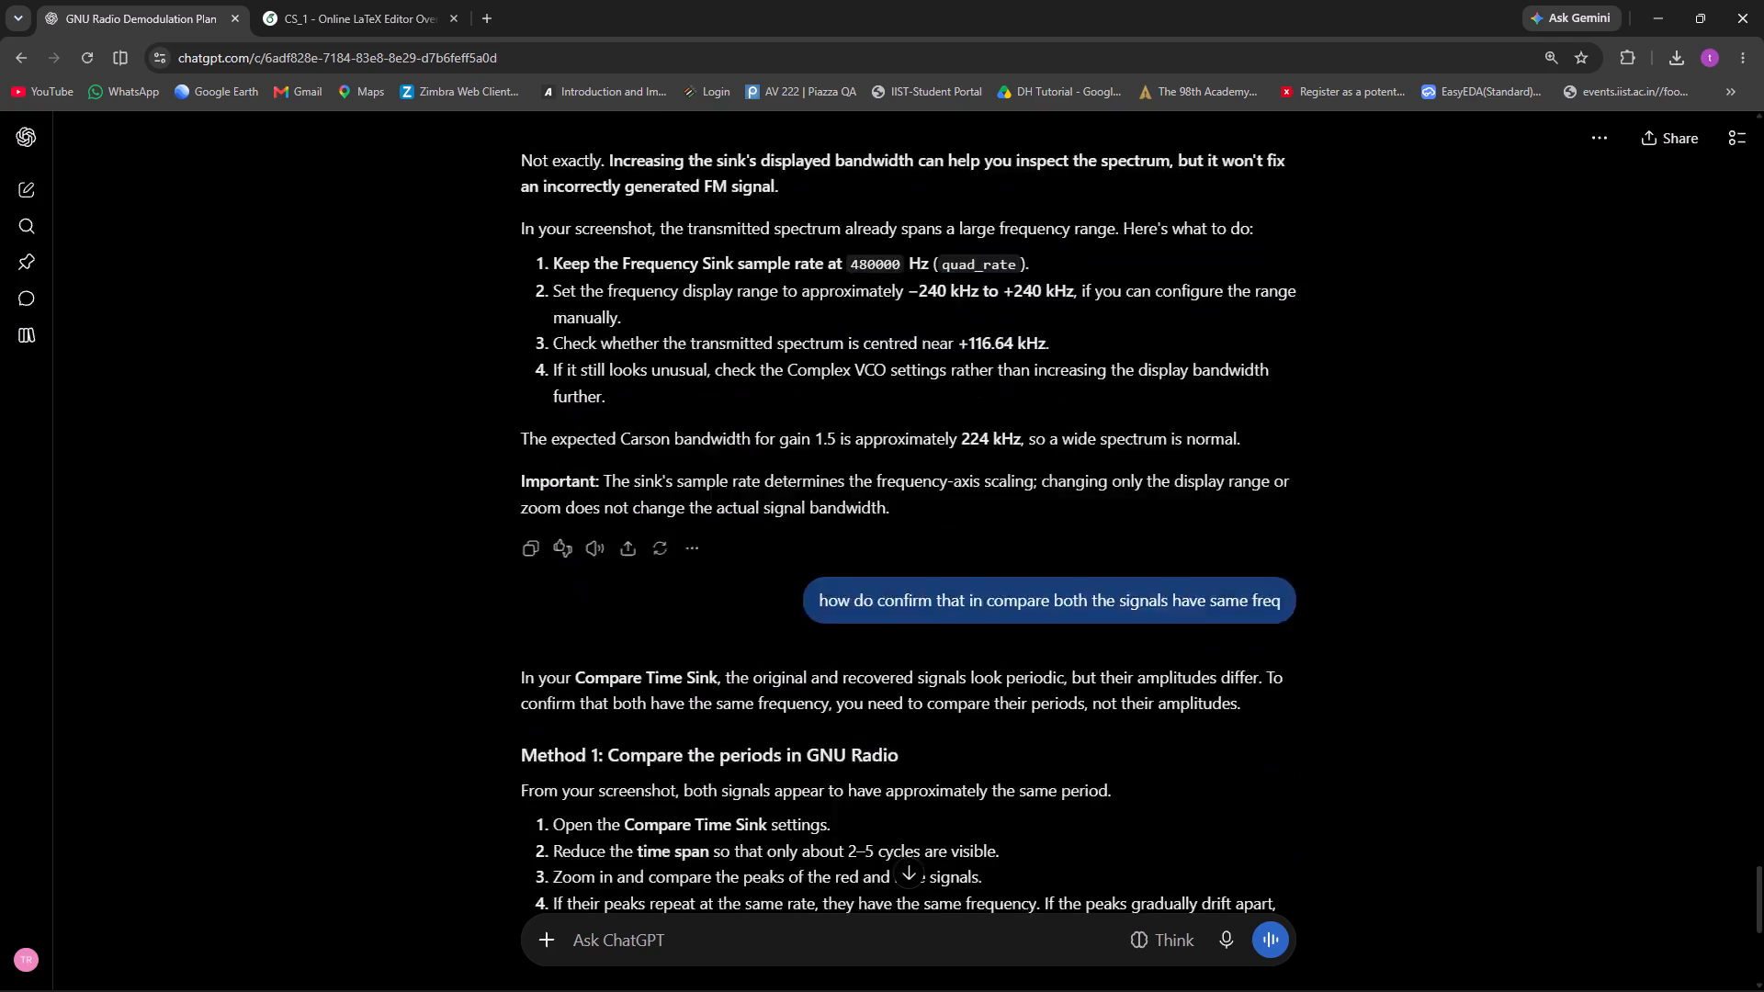
scroll(521, 486, down, 2)
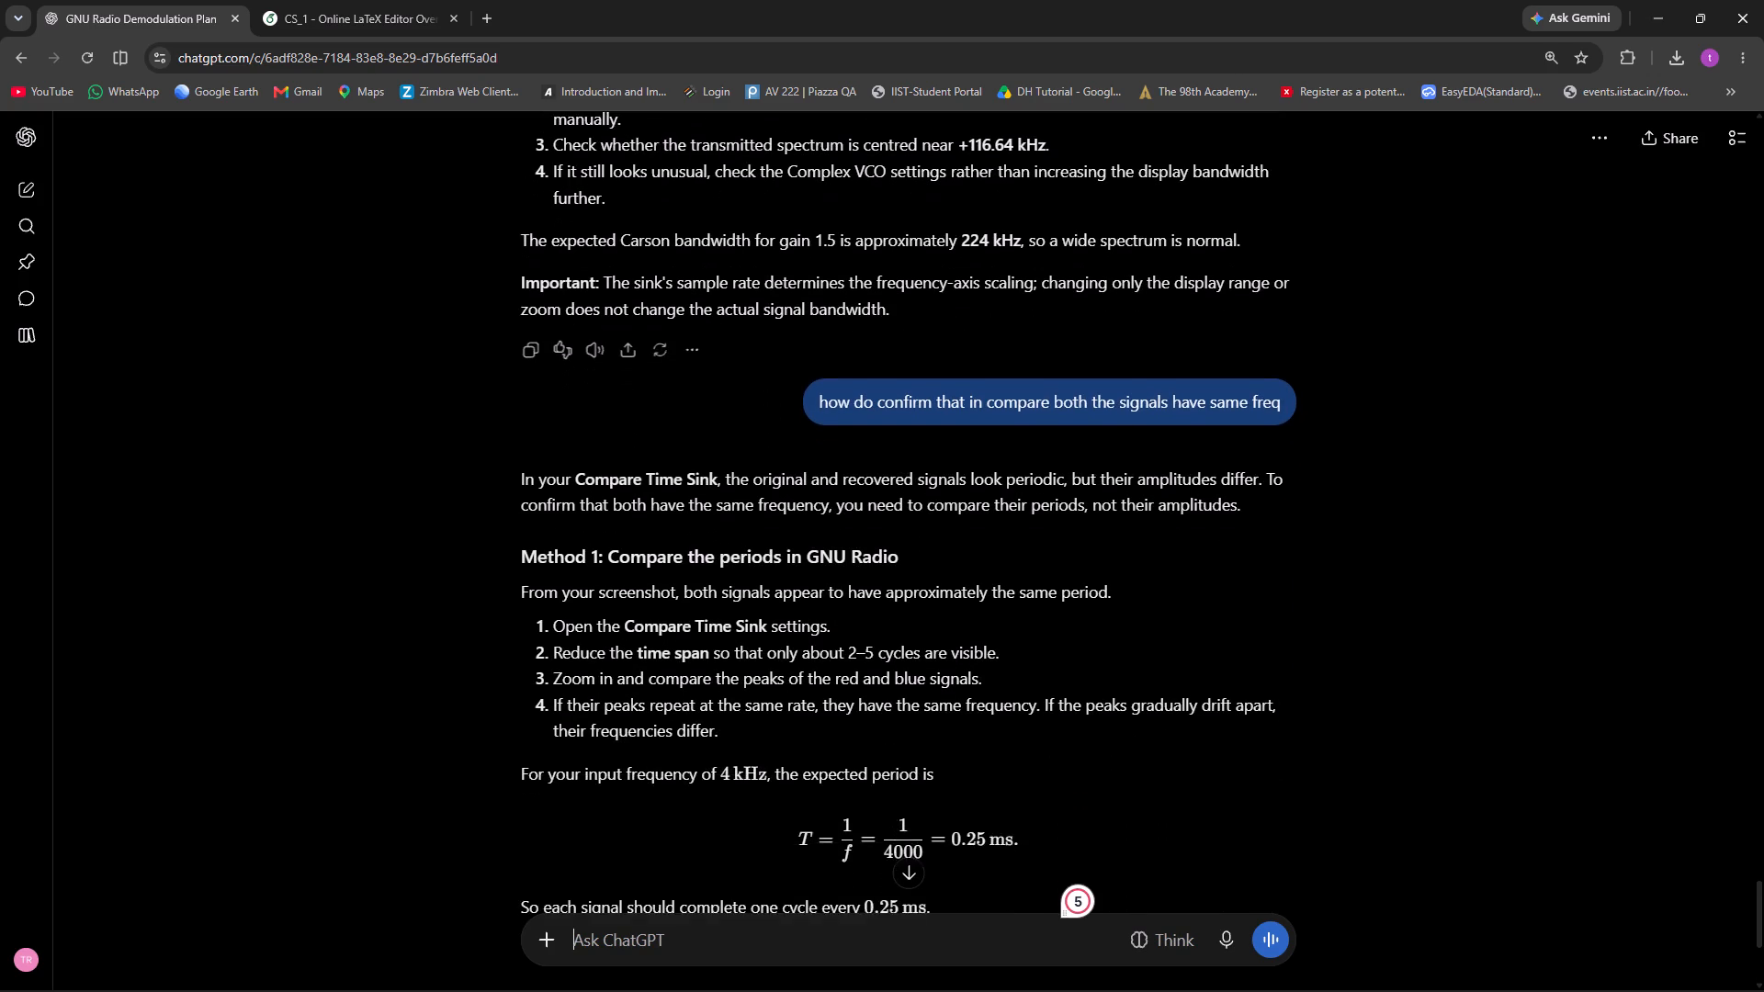
scroll(521, 486, down, 1)
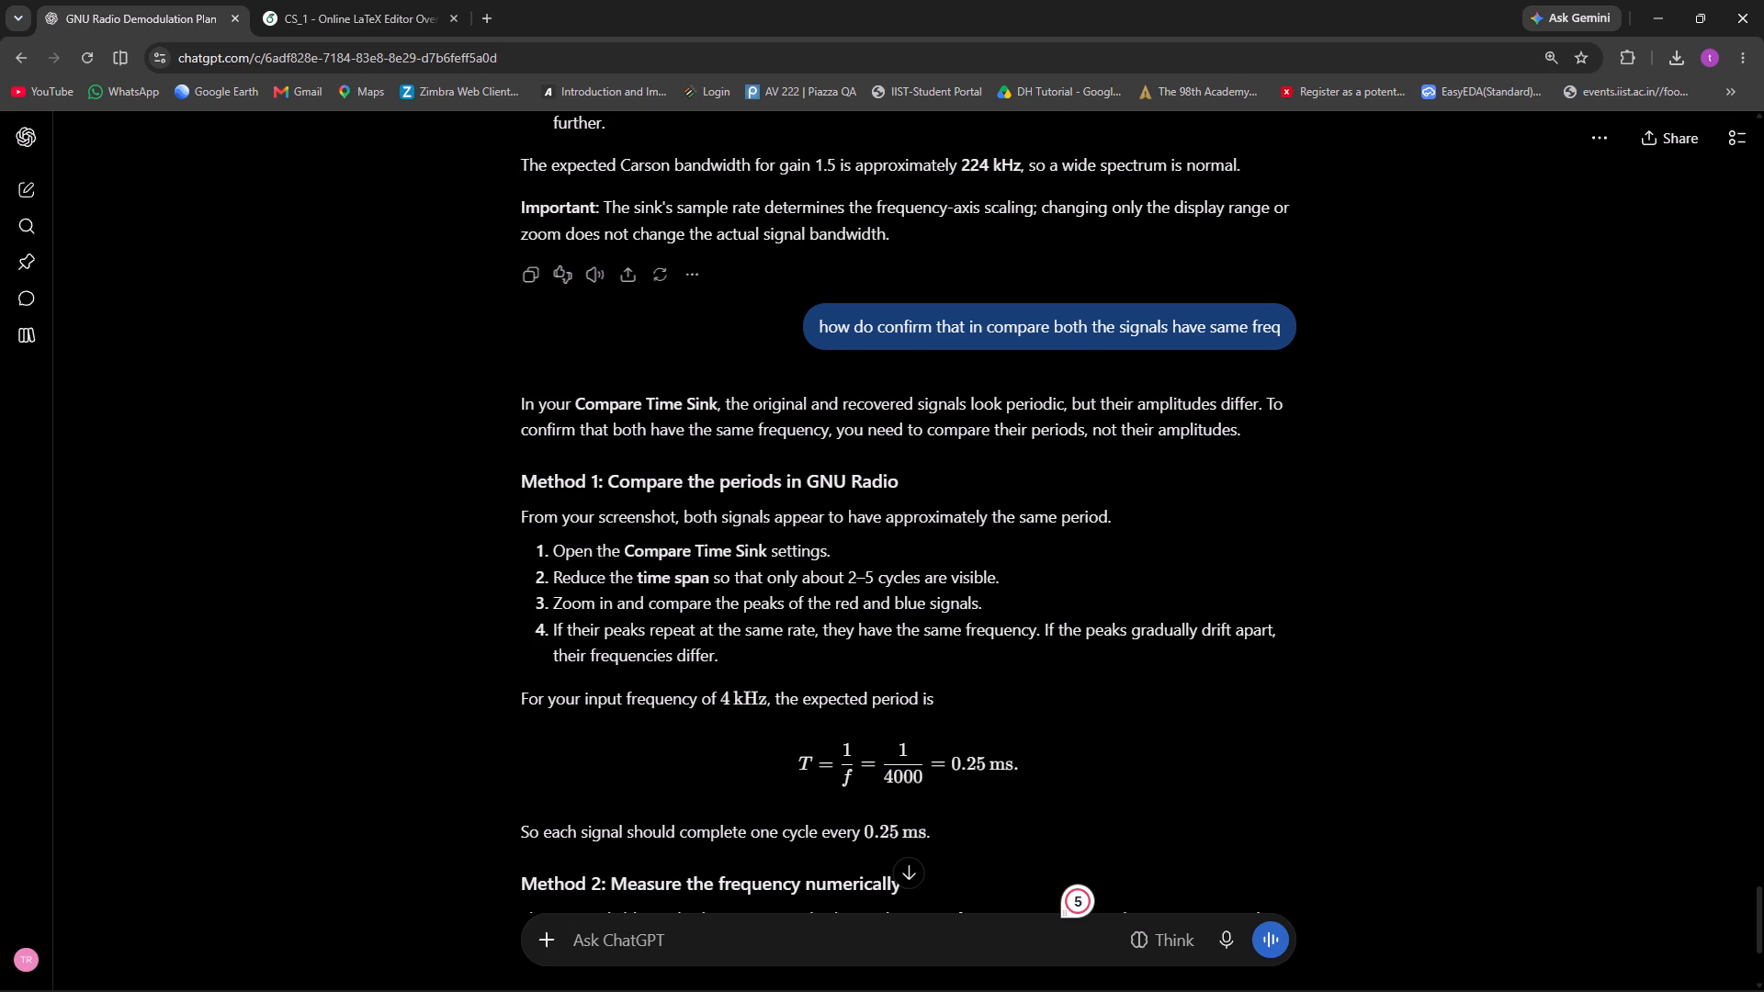
key(alt+Tab)
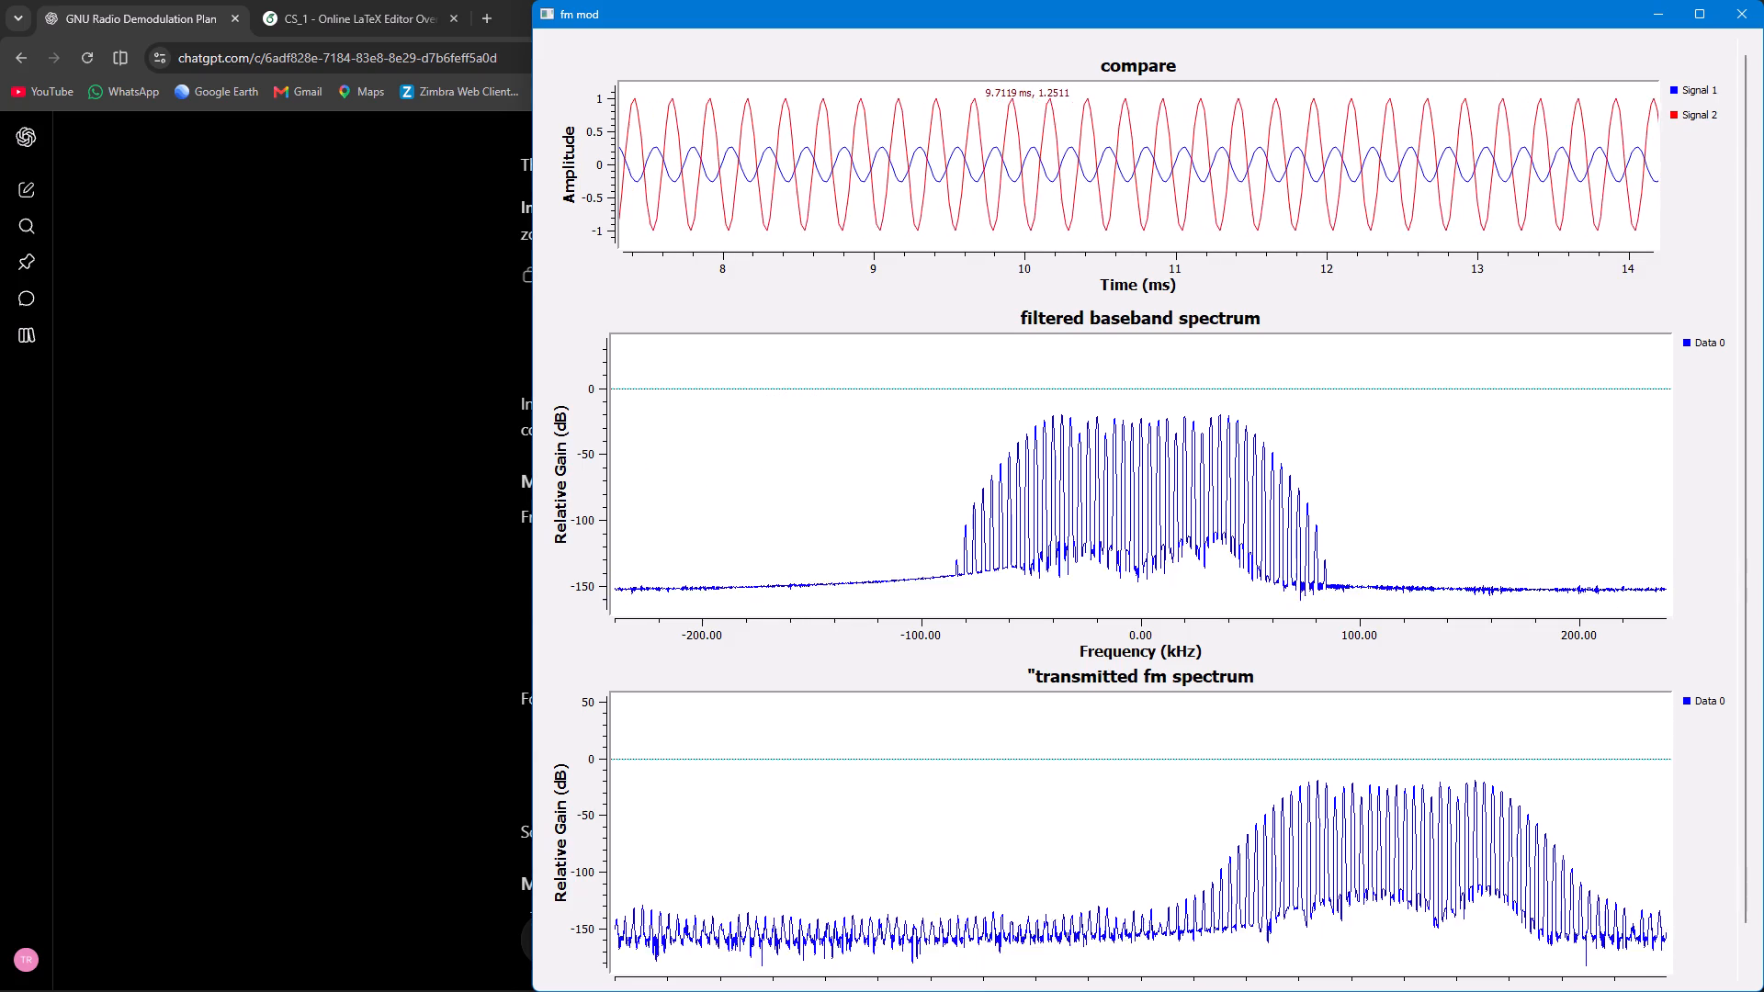
drag(981, 82, 1149, 247)
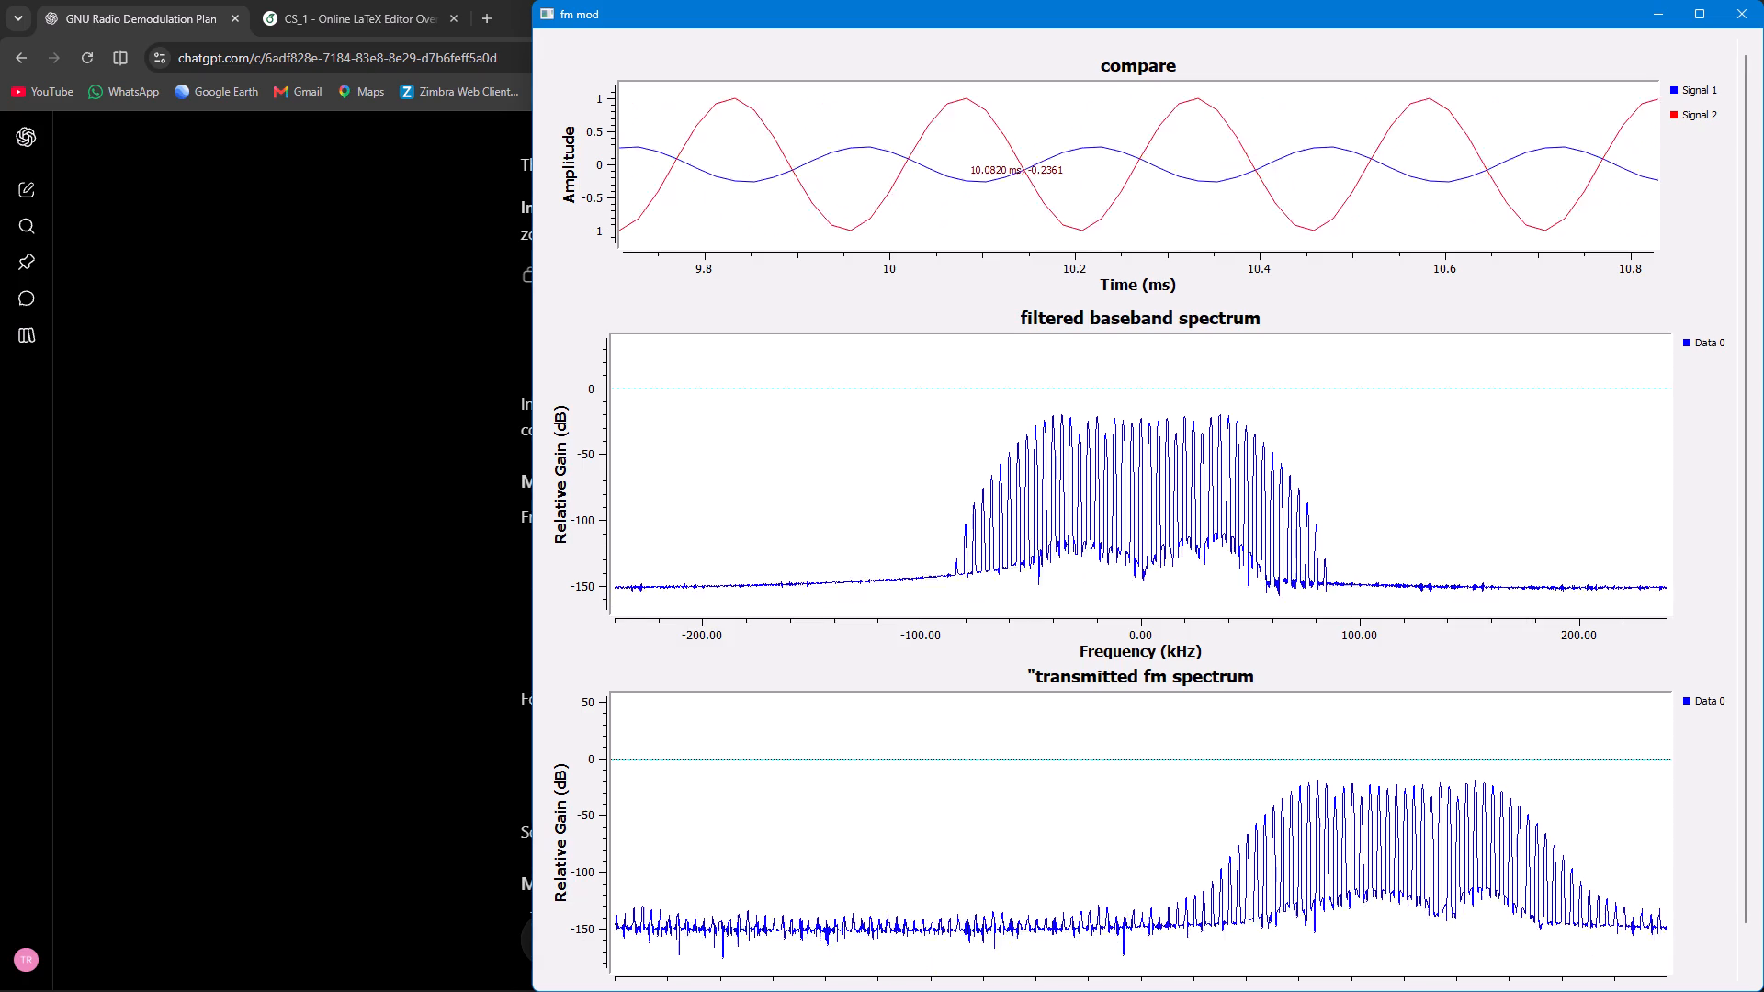
Check the compare plot's signal periods against ChatGPT's reply in Chrome, and read the rest of its methods for confirming equal frequencies.
key(alt+Tab)
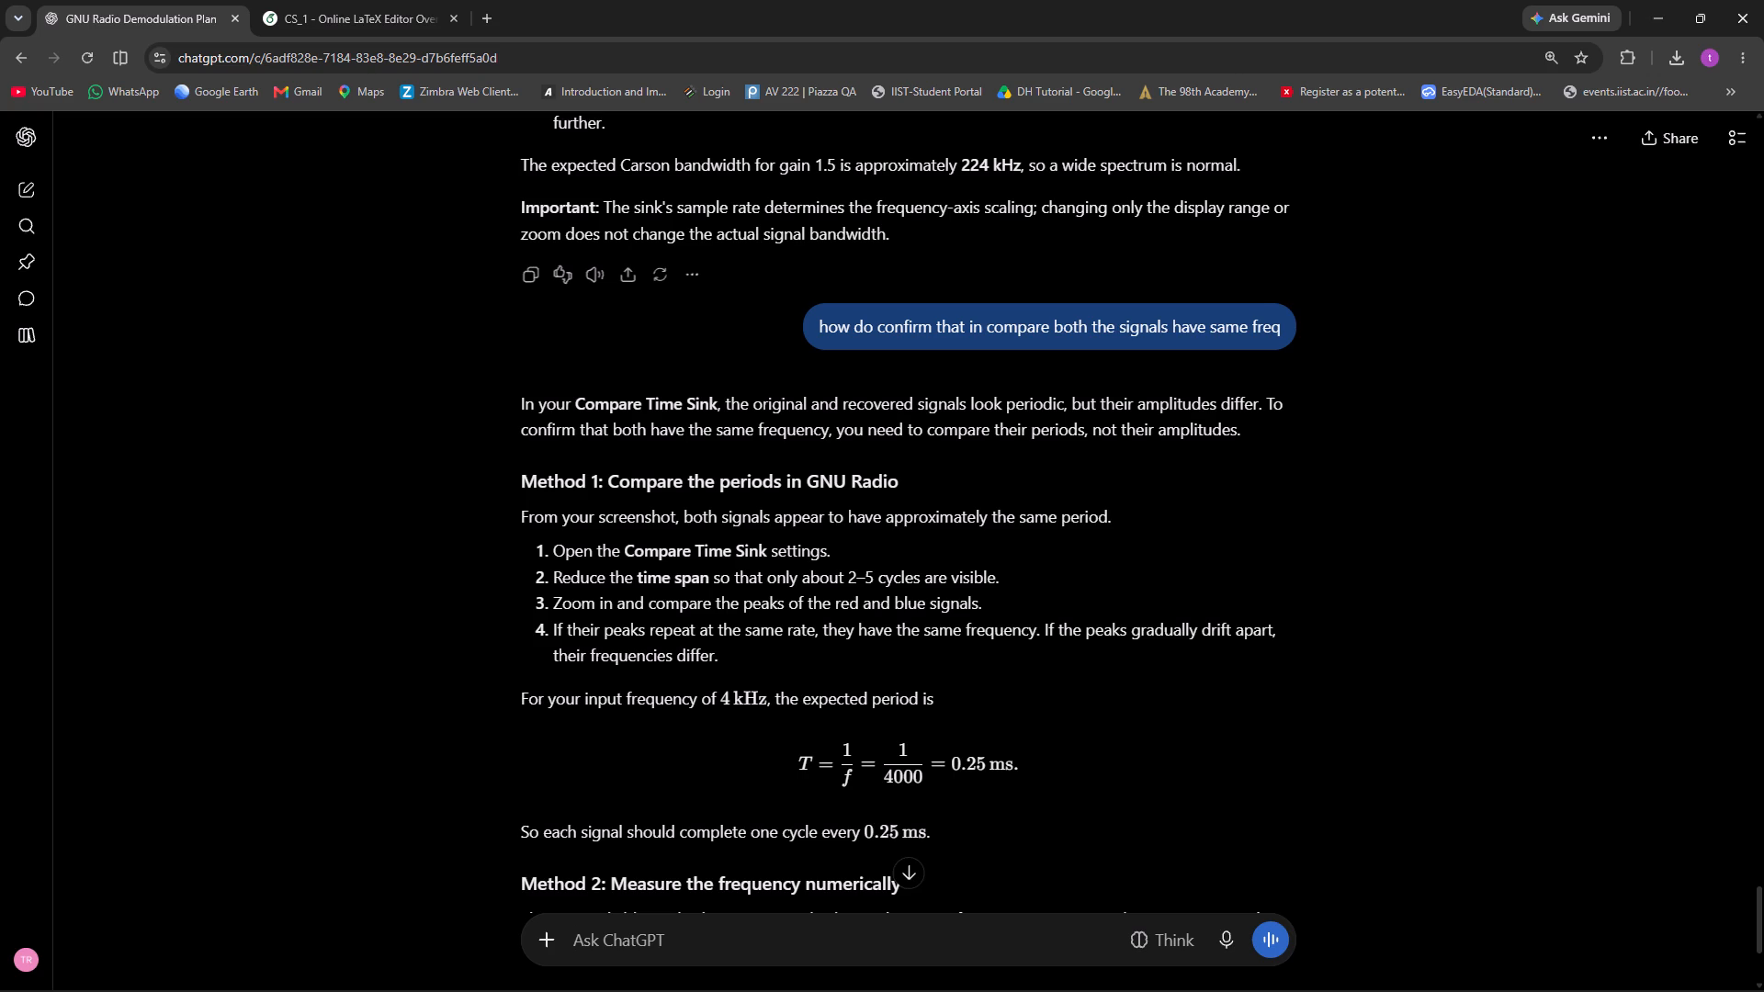
key(alt+Tab)
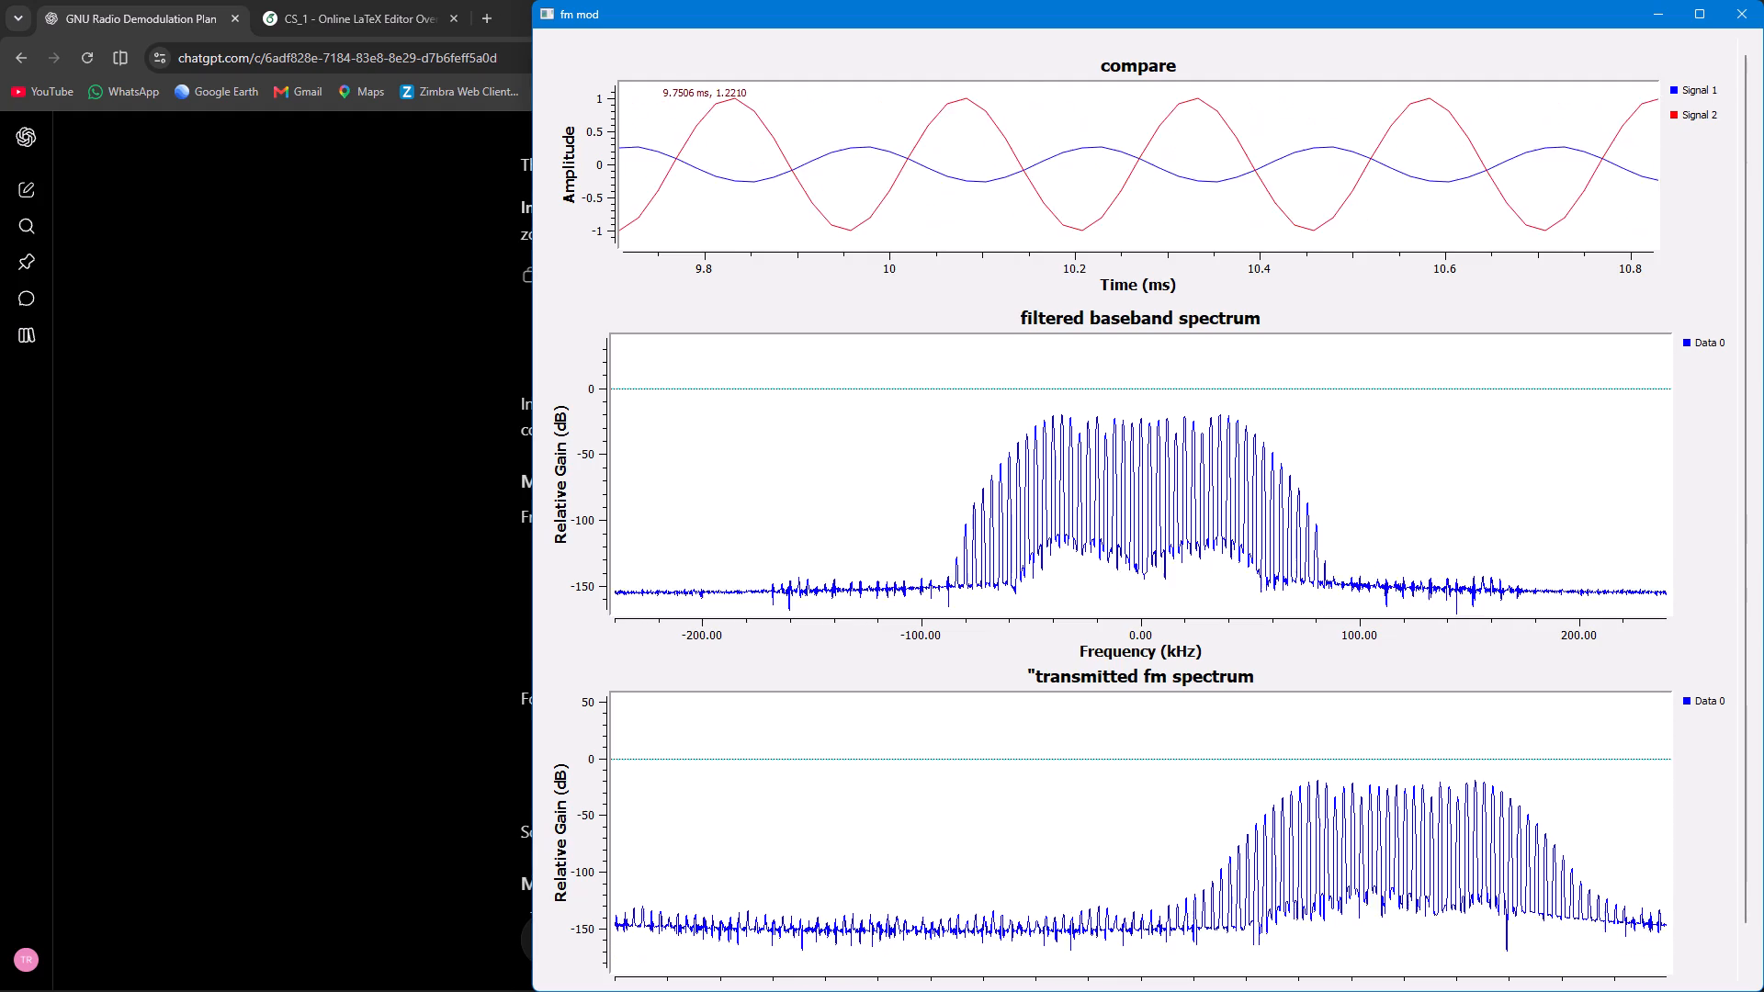
key(alt+Tab)
scroll(630, 0, down, 1)
scroll(762, 513, down, 1)
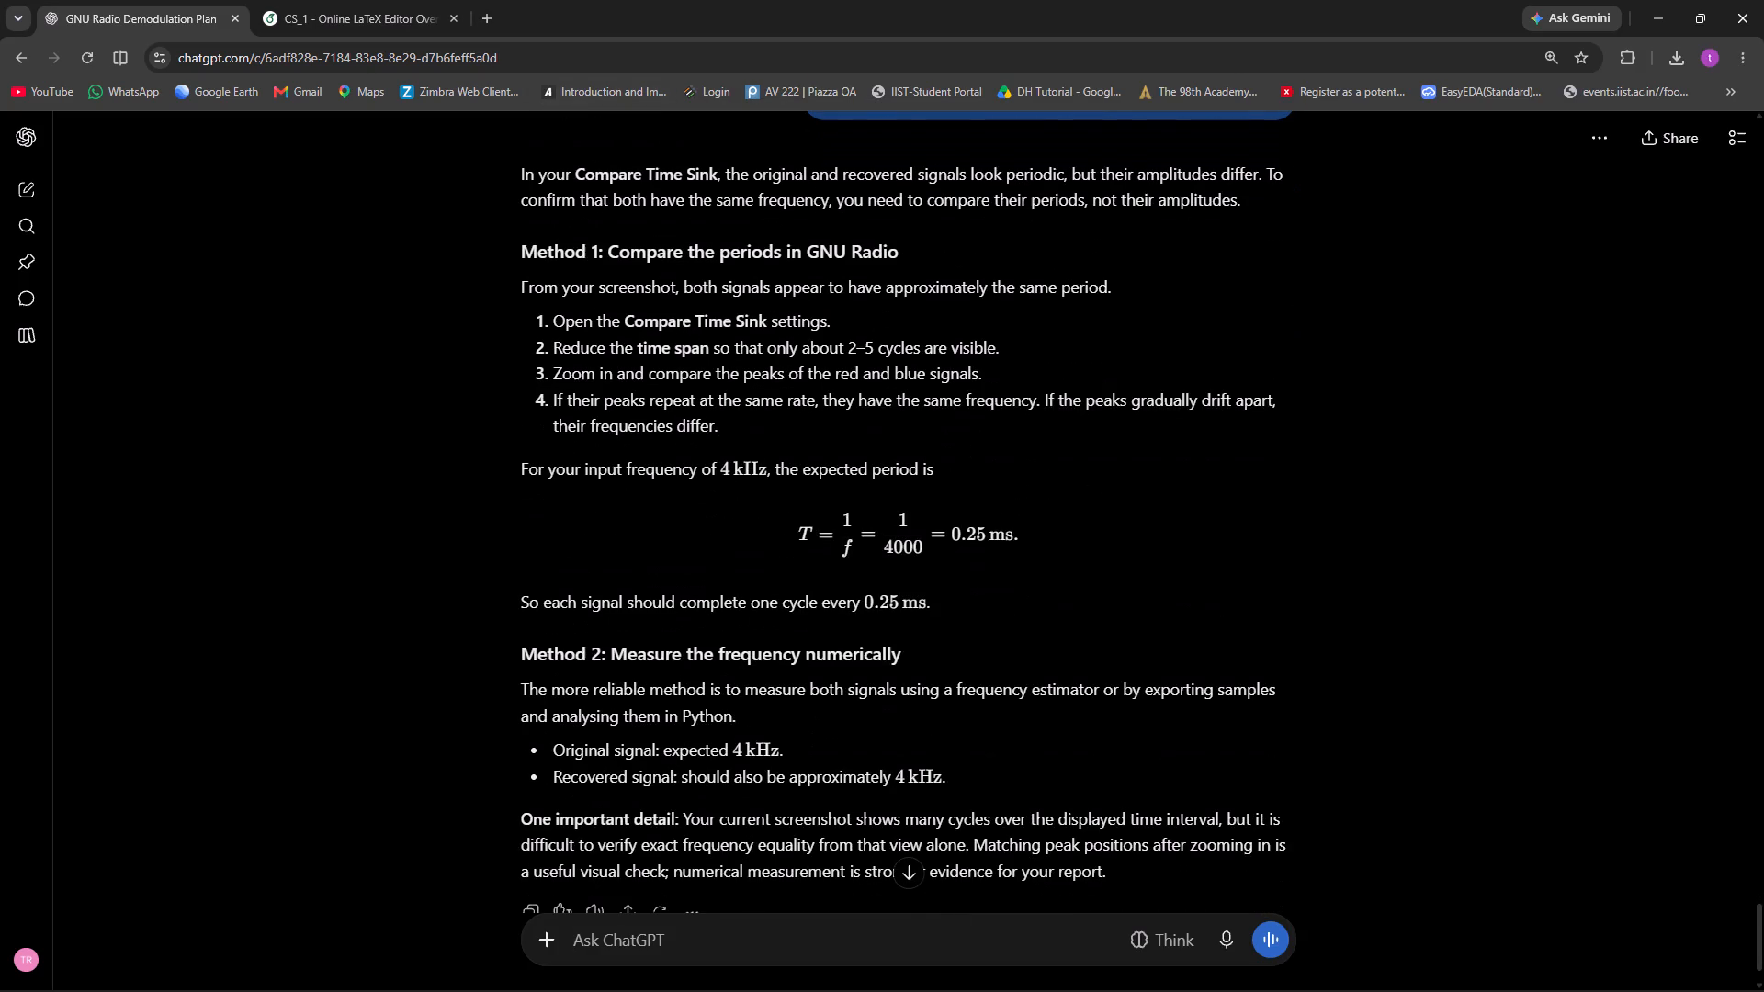
scroll(762, 513, down, 1)
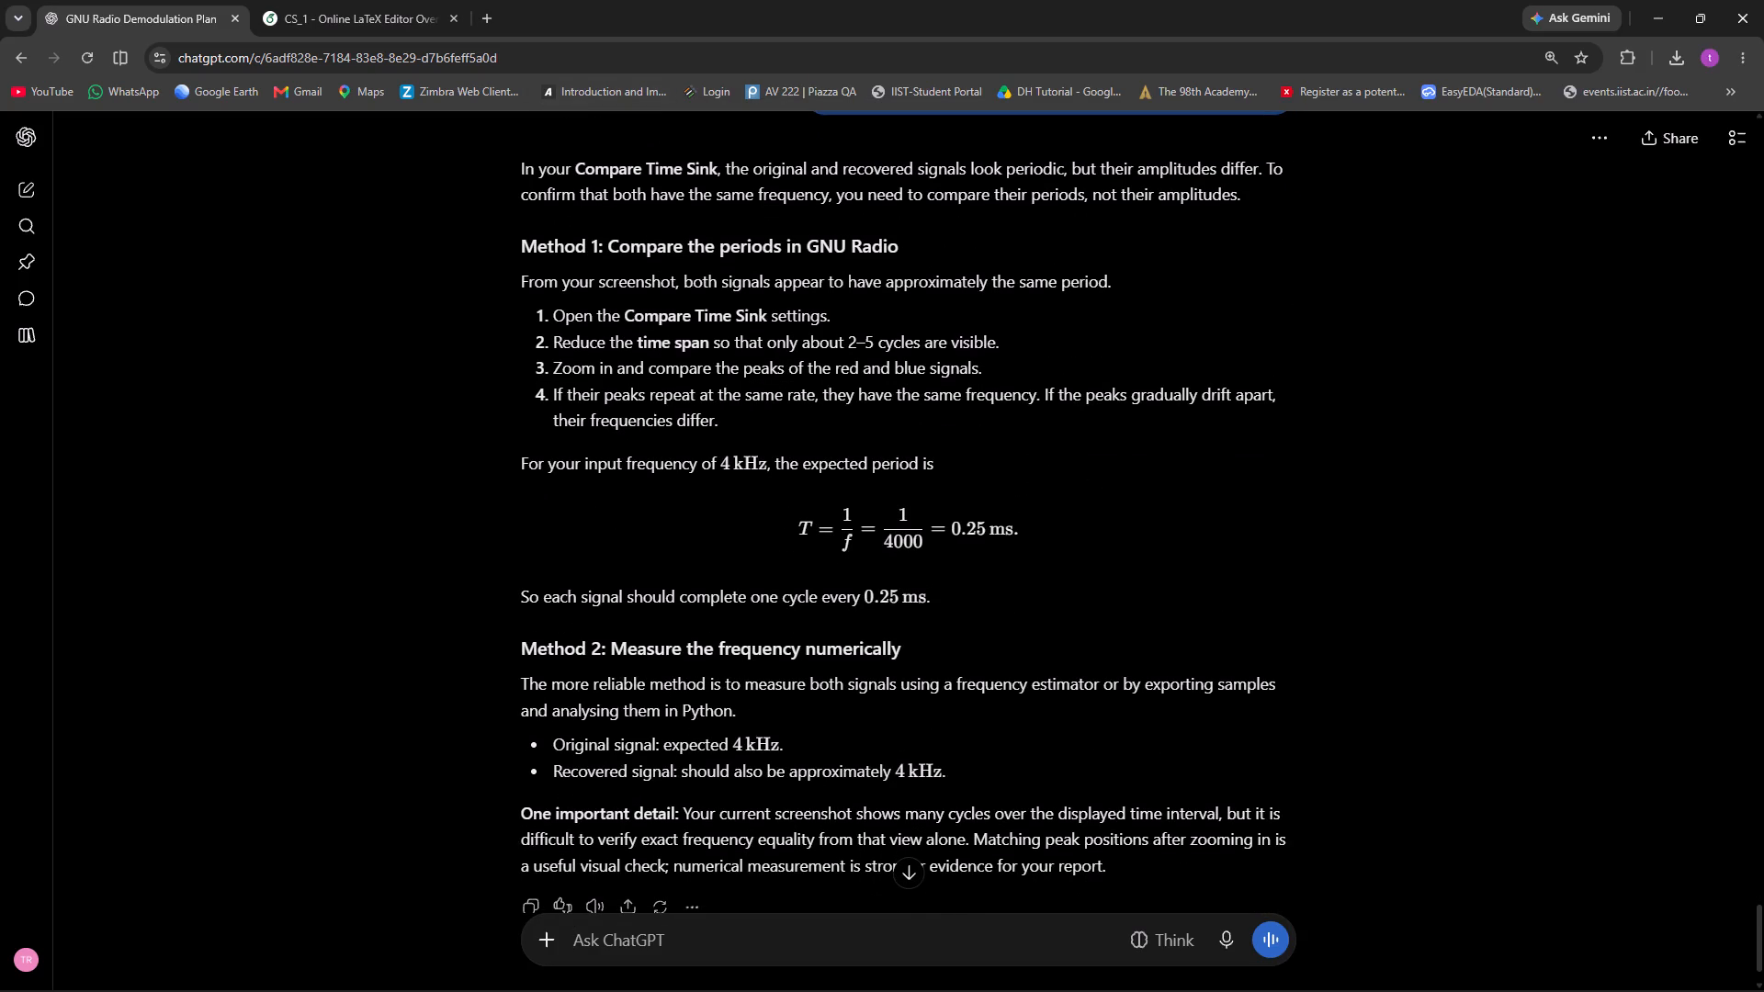
scroll(762, 513, down, 1)
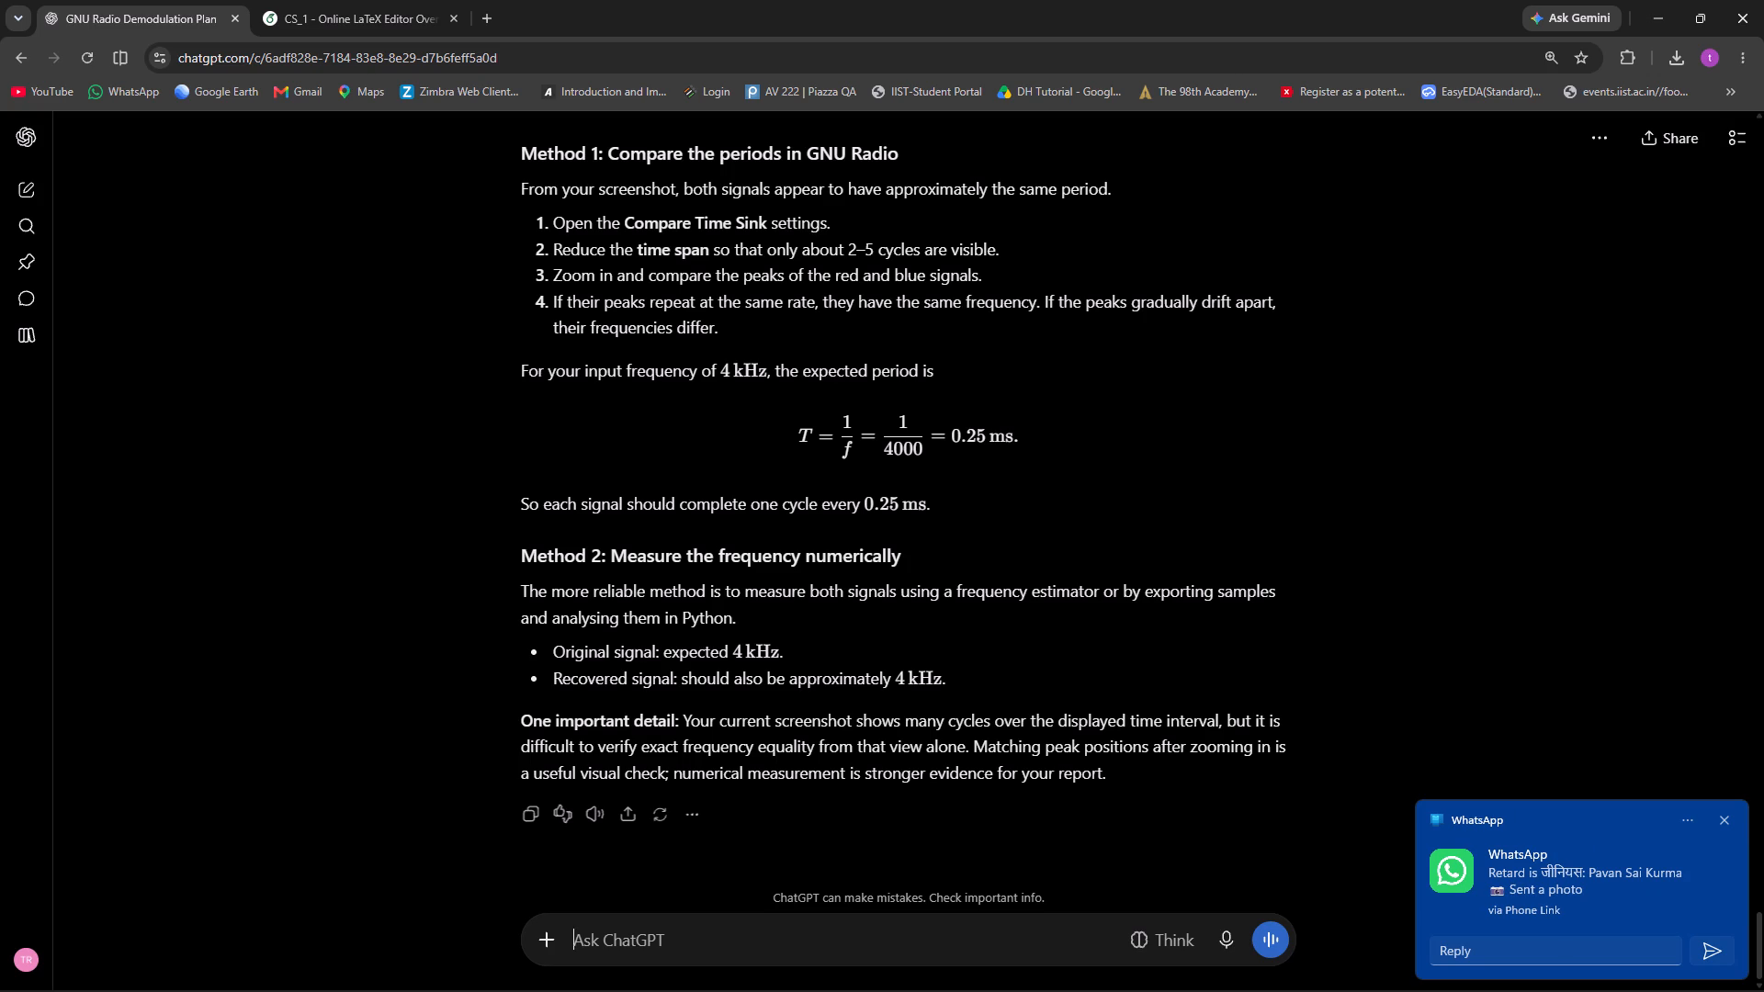
key(alt+Tab)
key(alt+Tab)
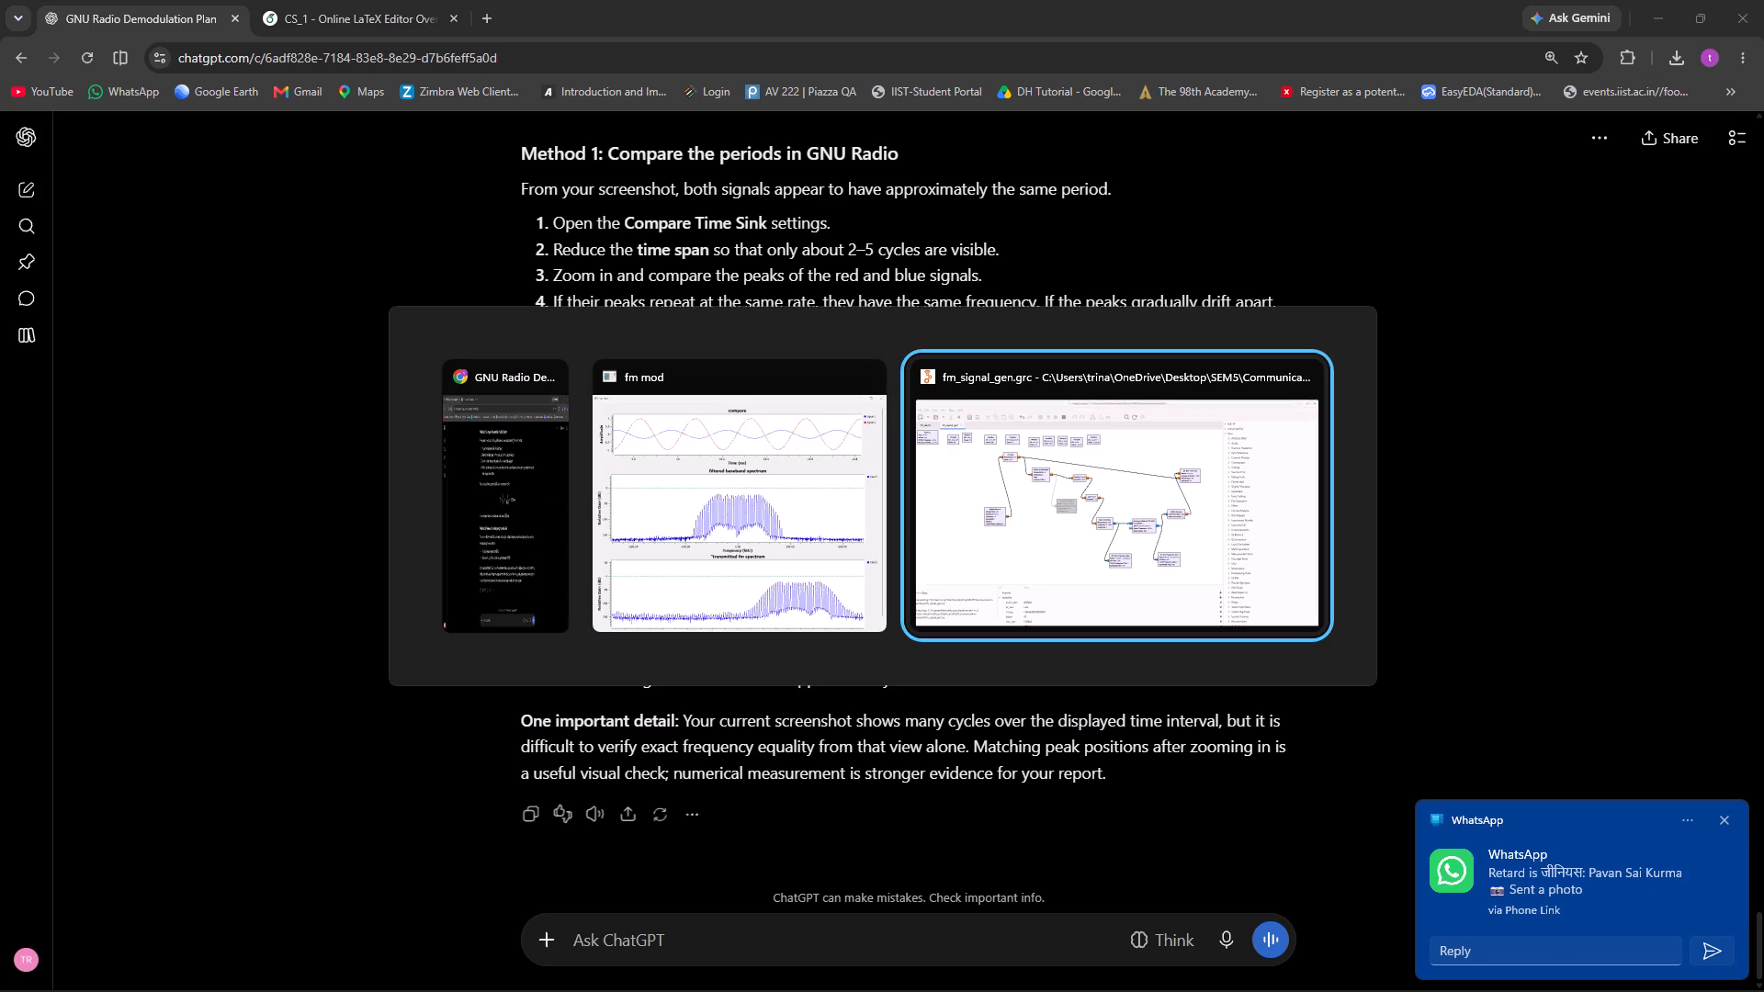
key(alt+Tab)
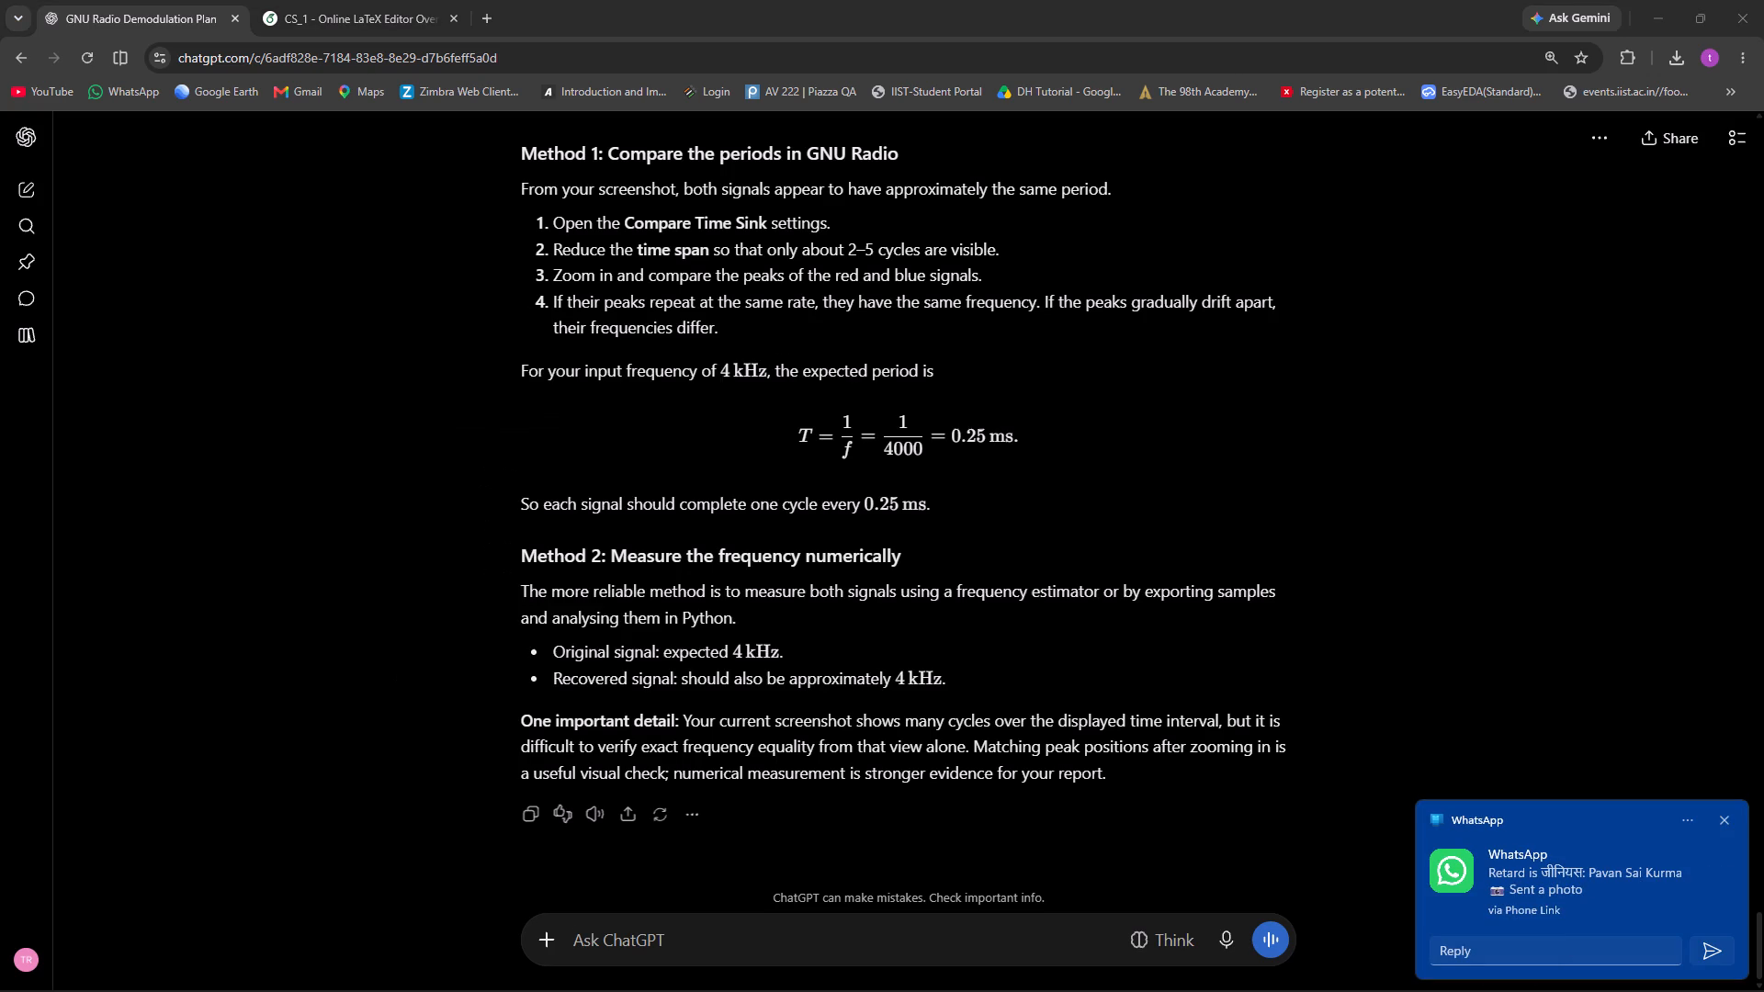
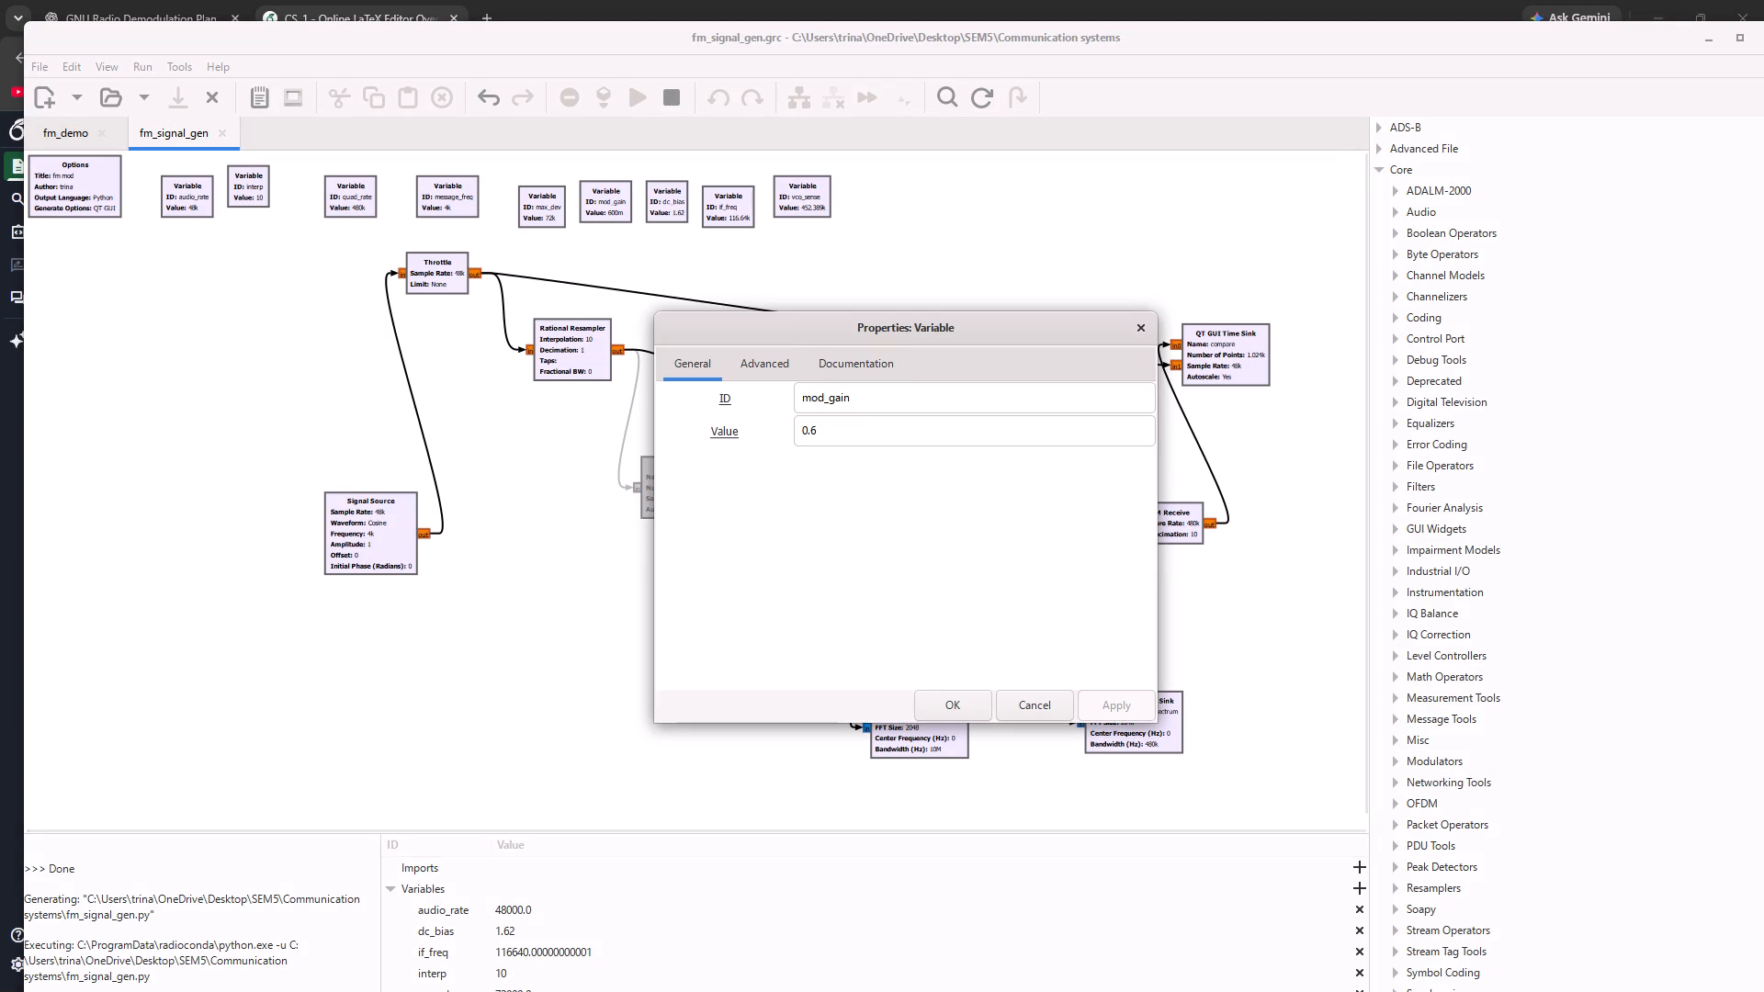
click(825, 436)
key(BackSpace)
key(BackSpace)
key(BackSpace)
key(1)
key(Return)
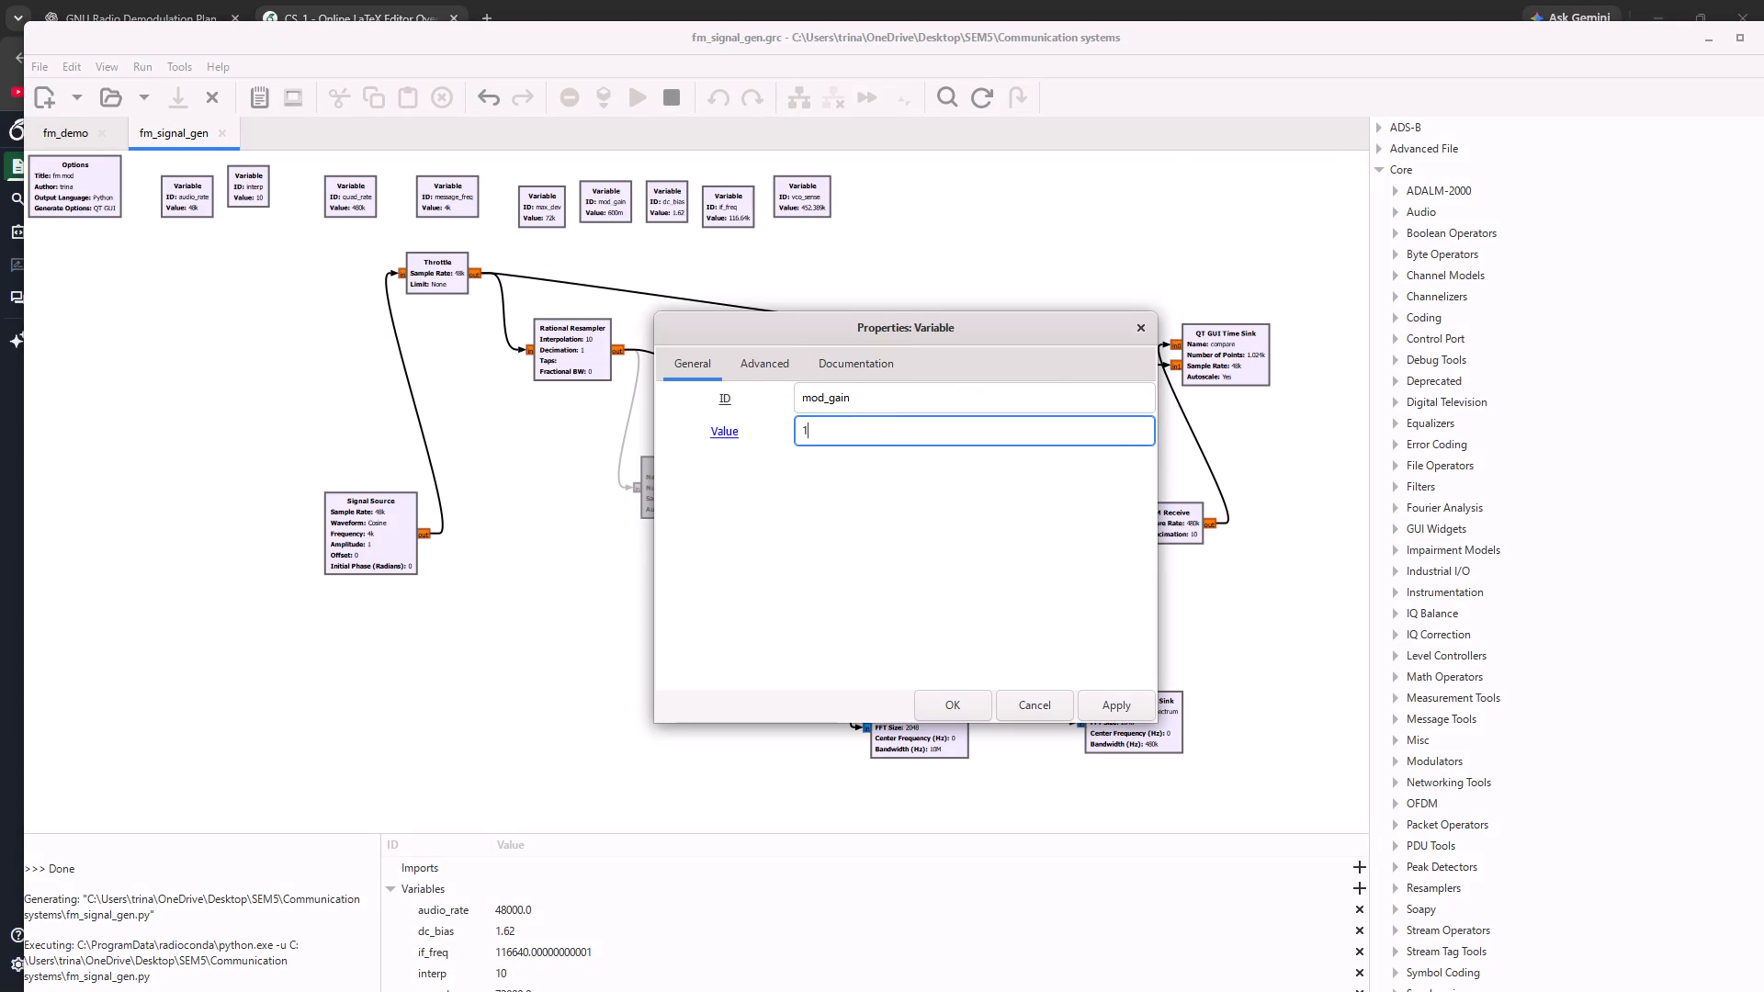
click(667, 104)
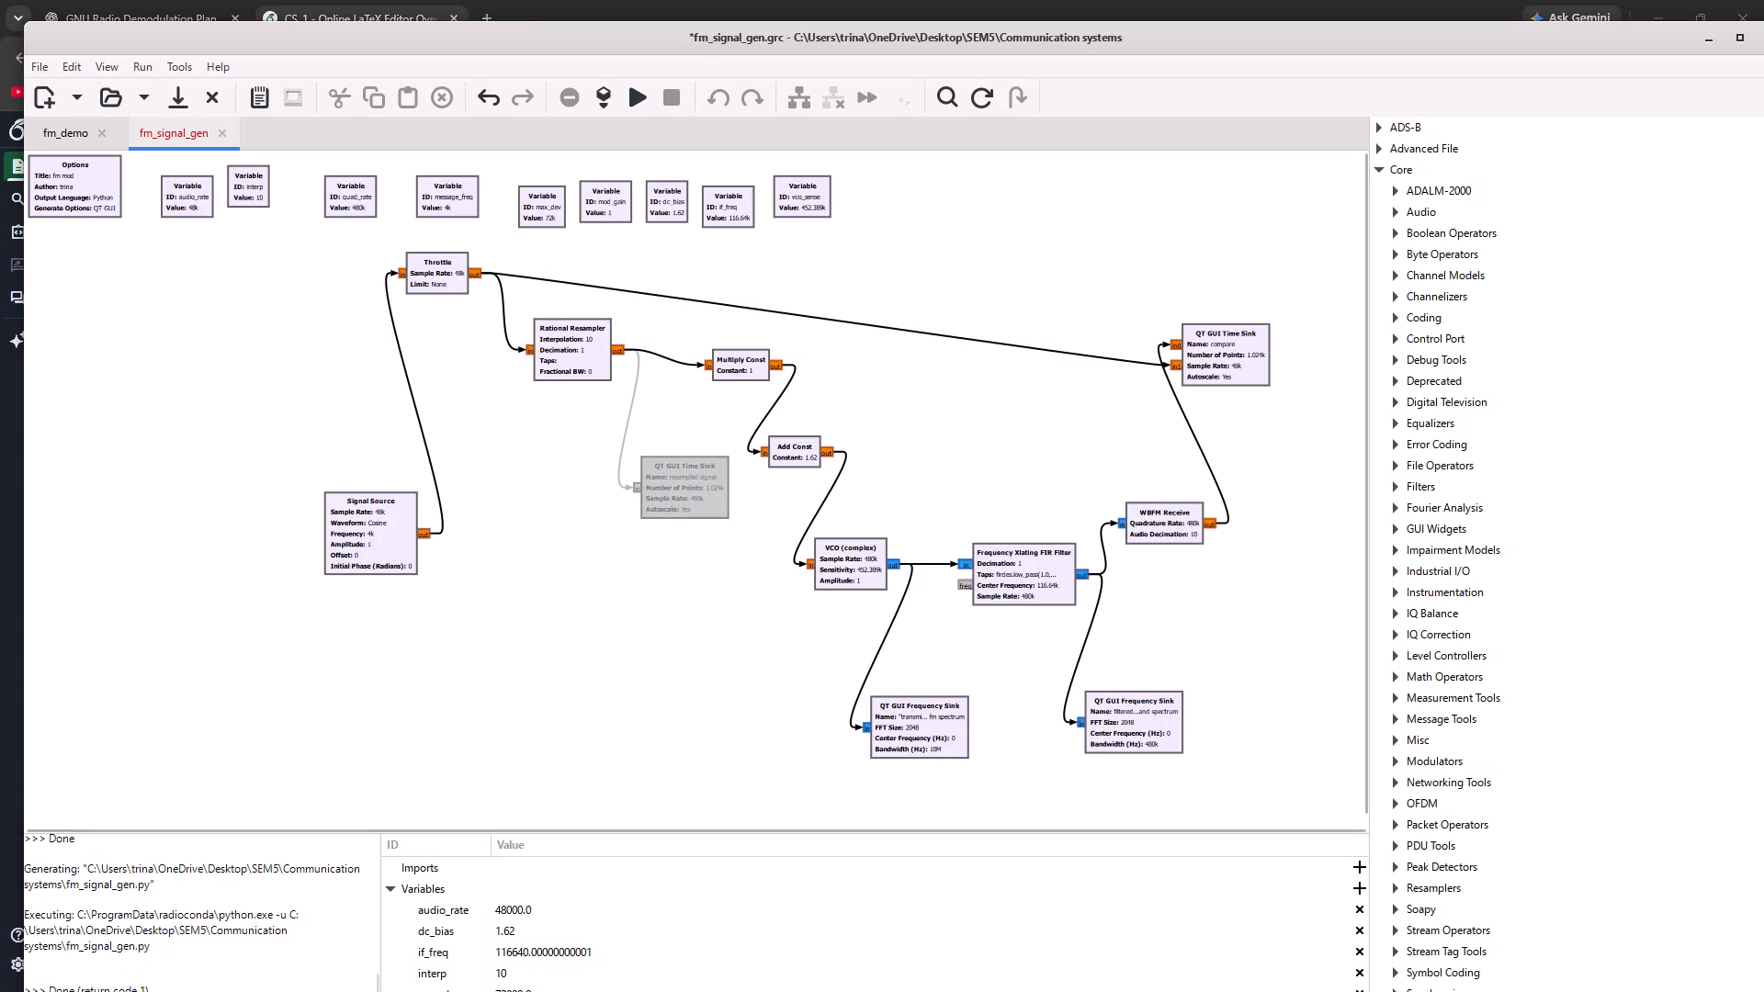
click(622, 97)
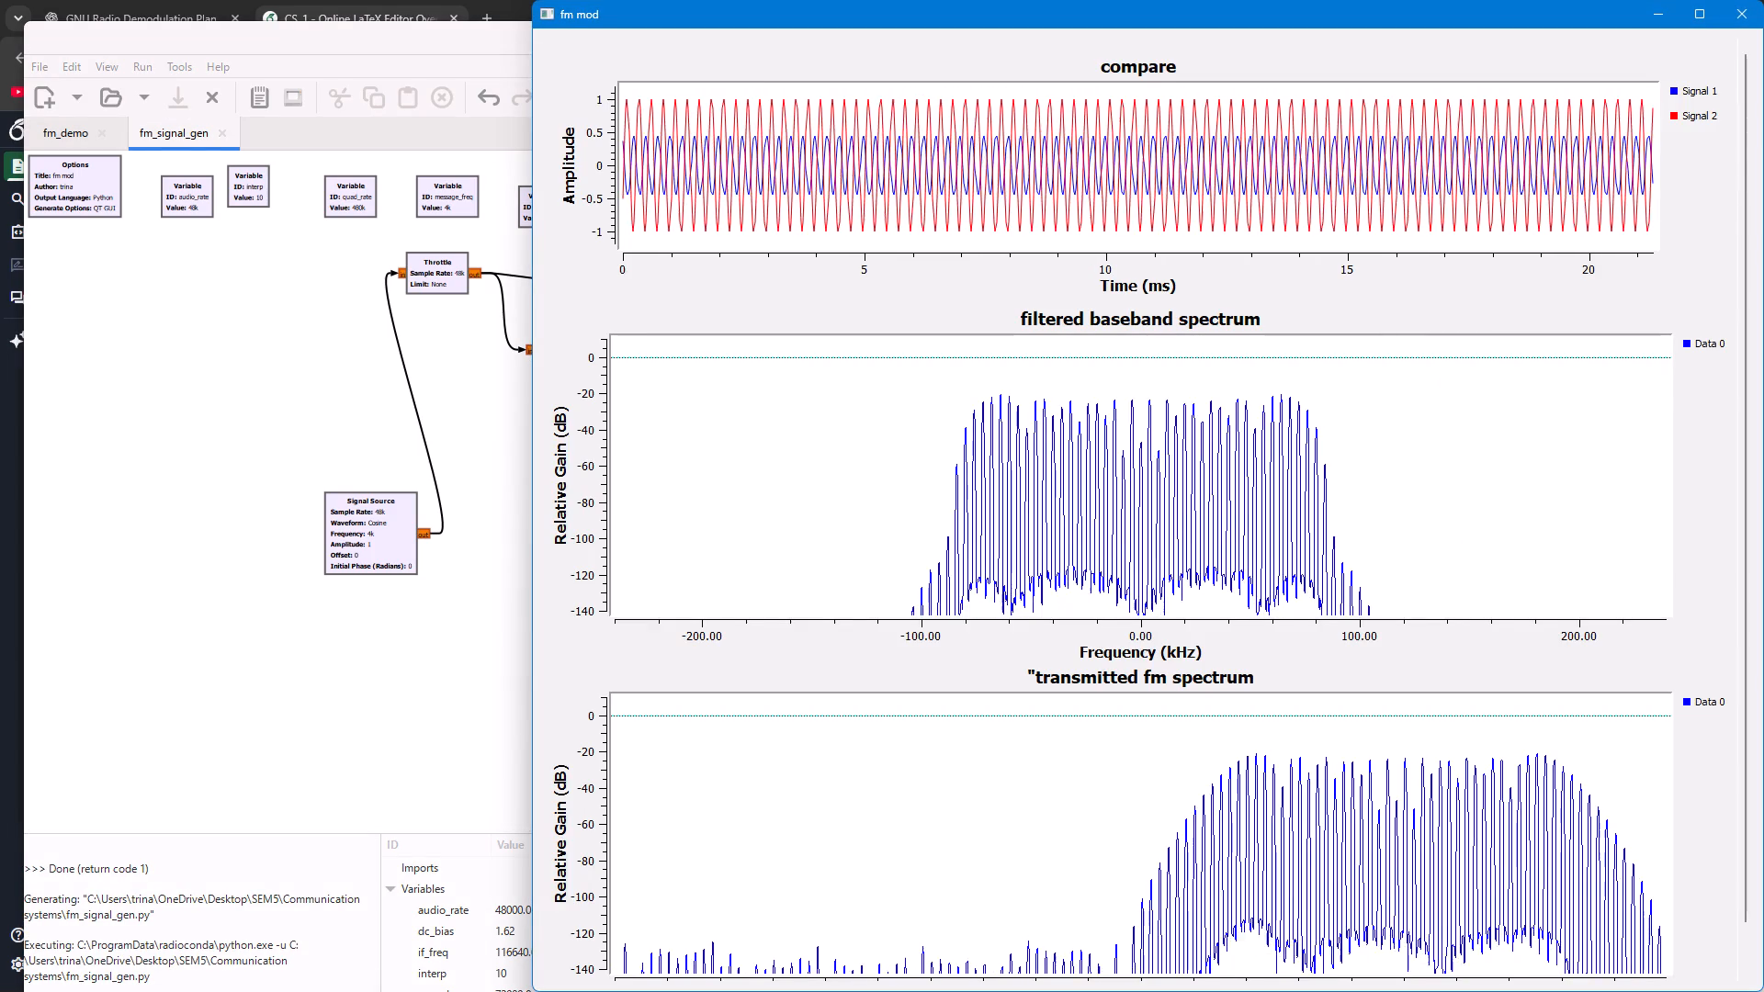
Zoom the compare plot to about 7.4 to 12 ms and examine it with both spectrum plots.
drag(879, 81, 1341, 270)
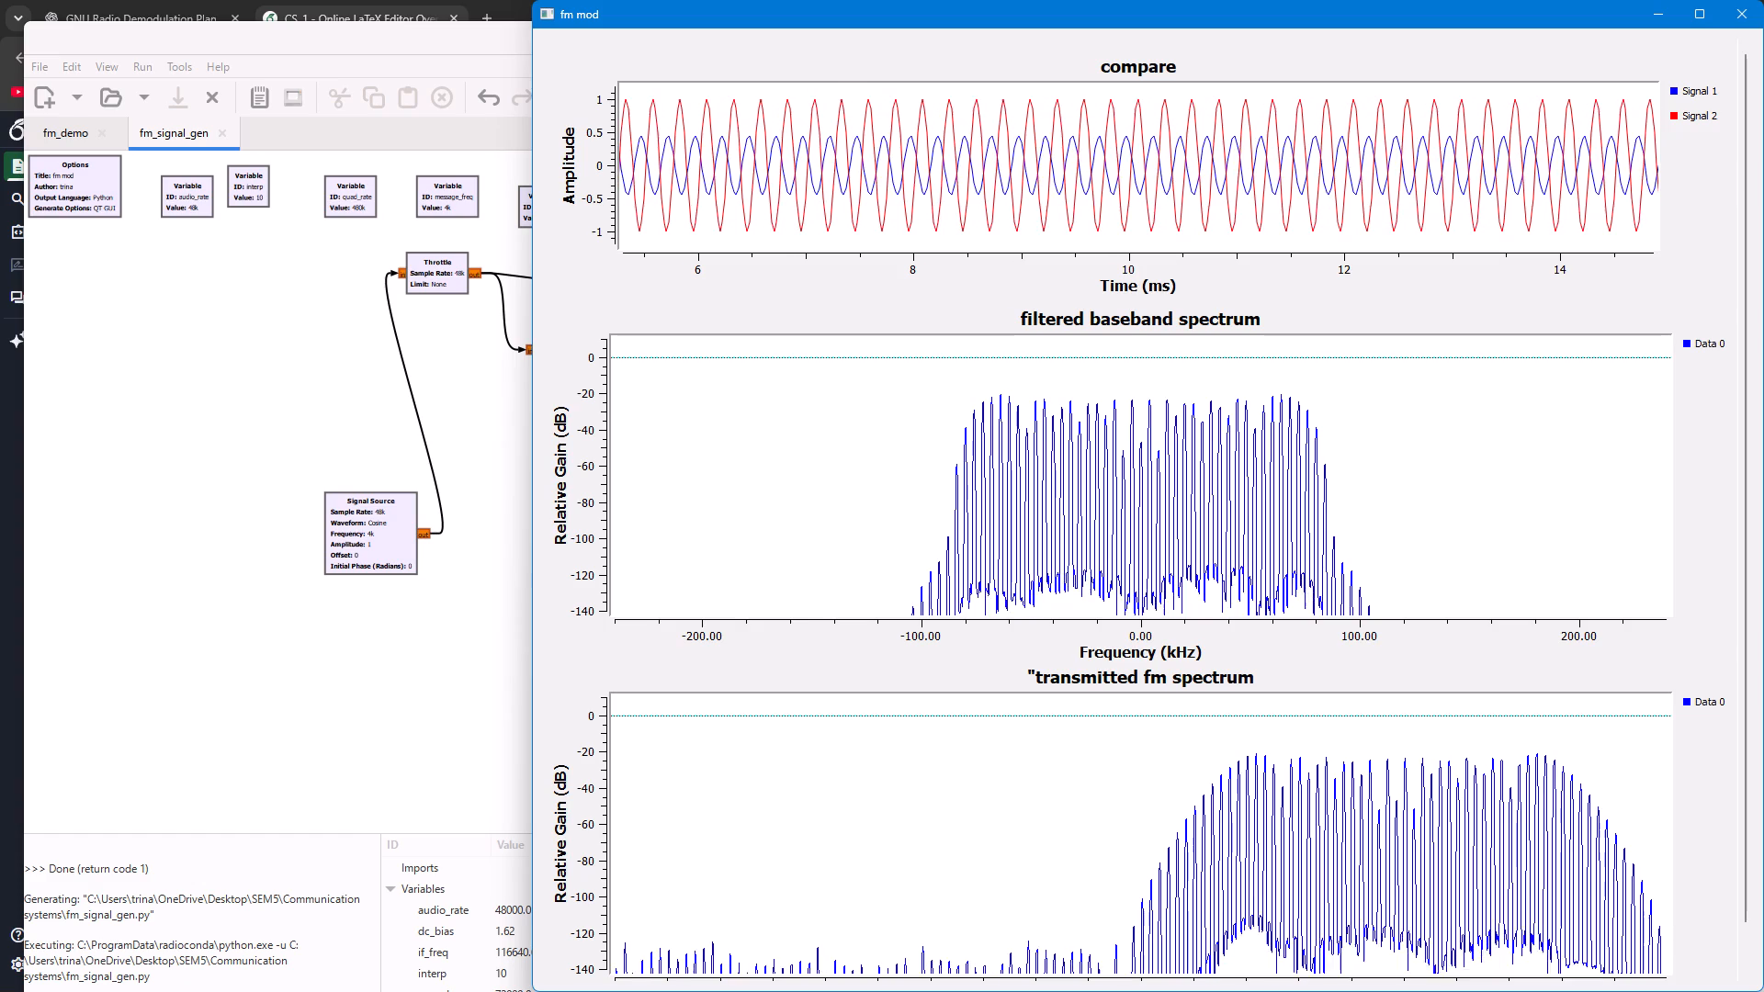
drag(850, 82, 1350, 269)
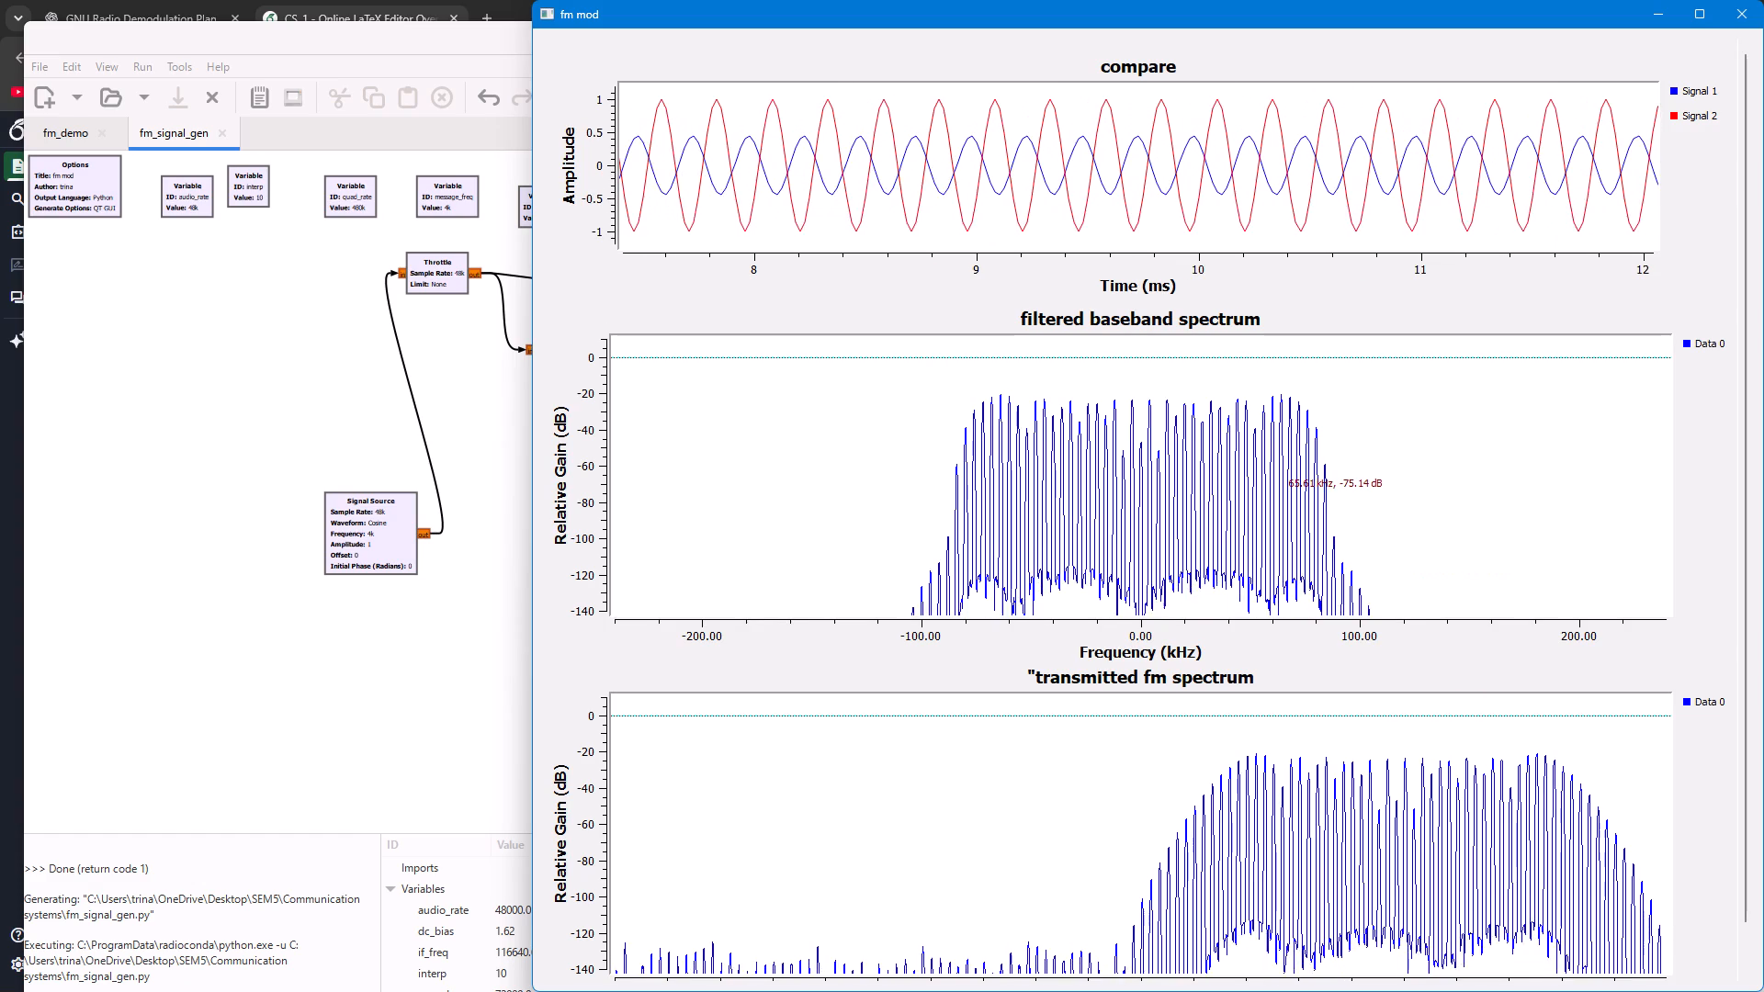
scroll(1284, 493, up, 1)
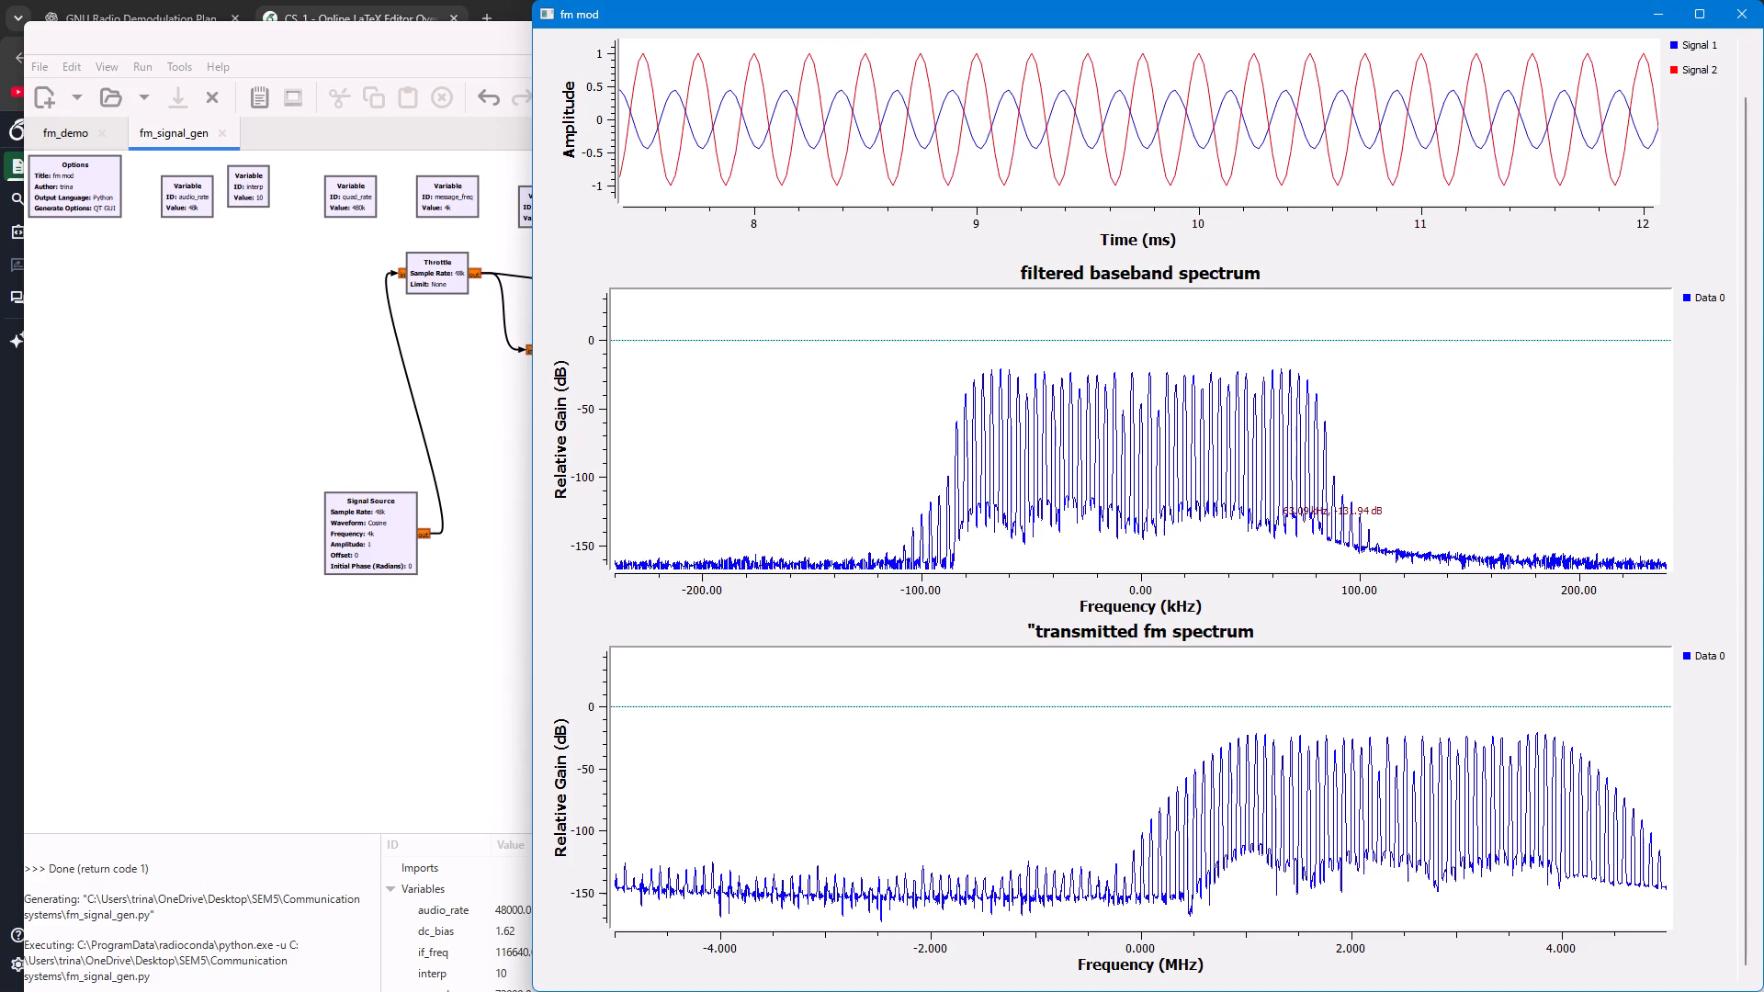
Return to the flowgraph, set the transmitted FM spectrum sink's bandwidth to quad_rate, and rerun it.
key(alt+Tab)
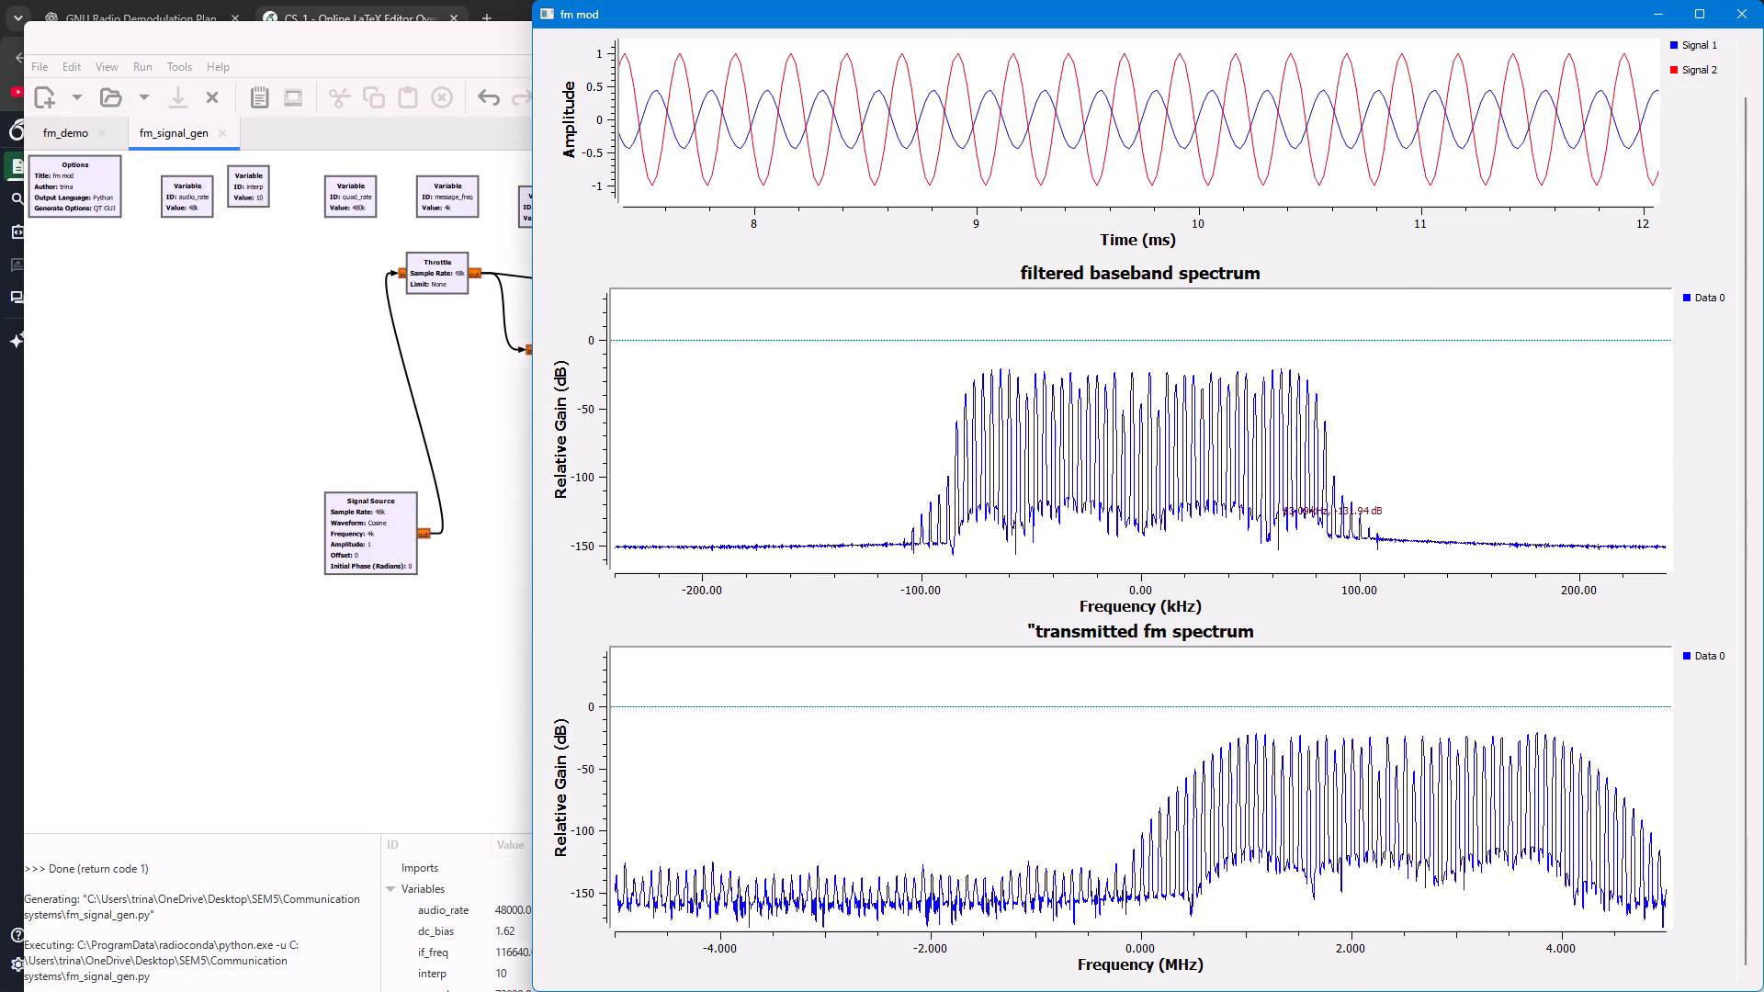
key(alt+Tab)
key(alt+Tab)
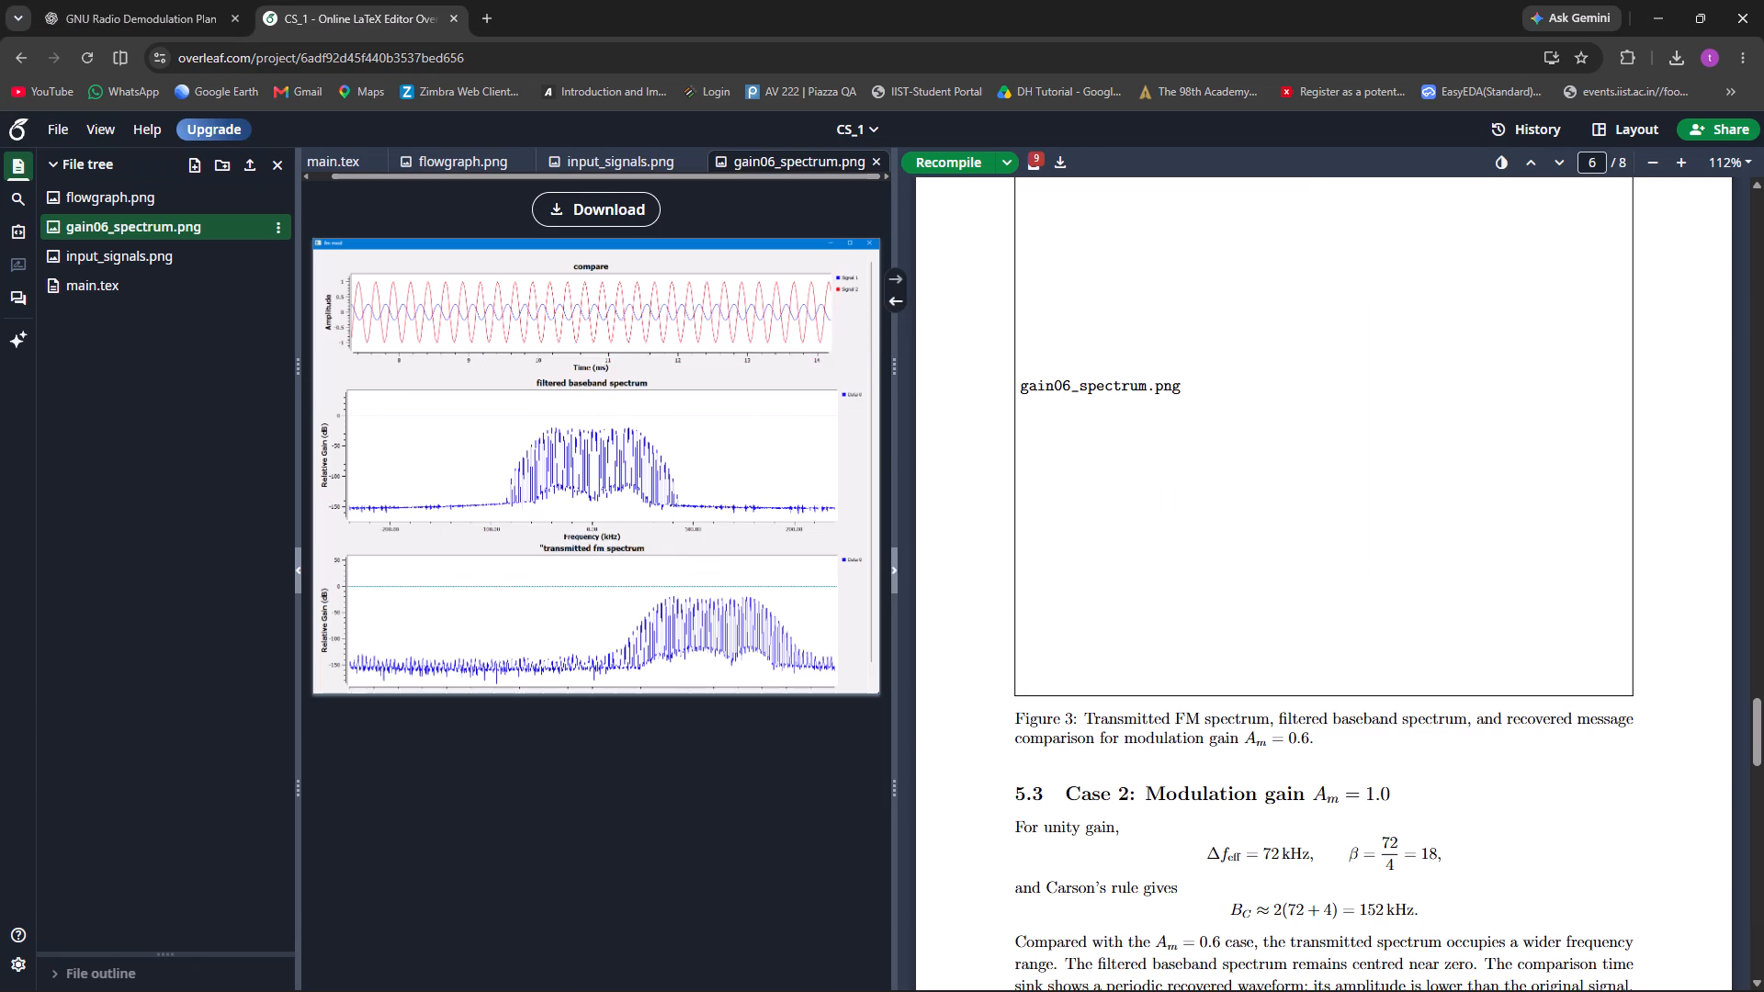
key(alt+Tab)
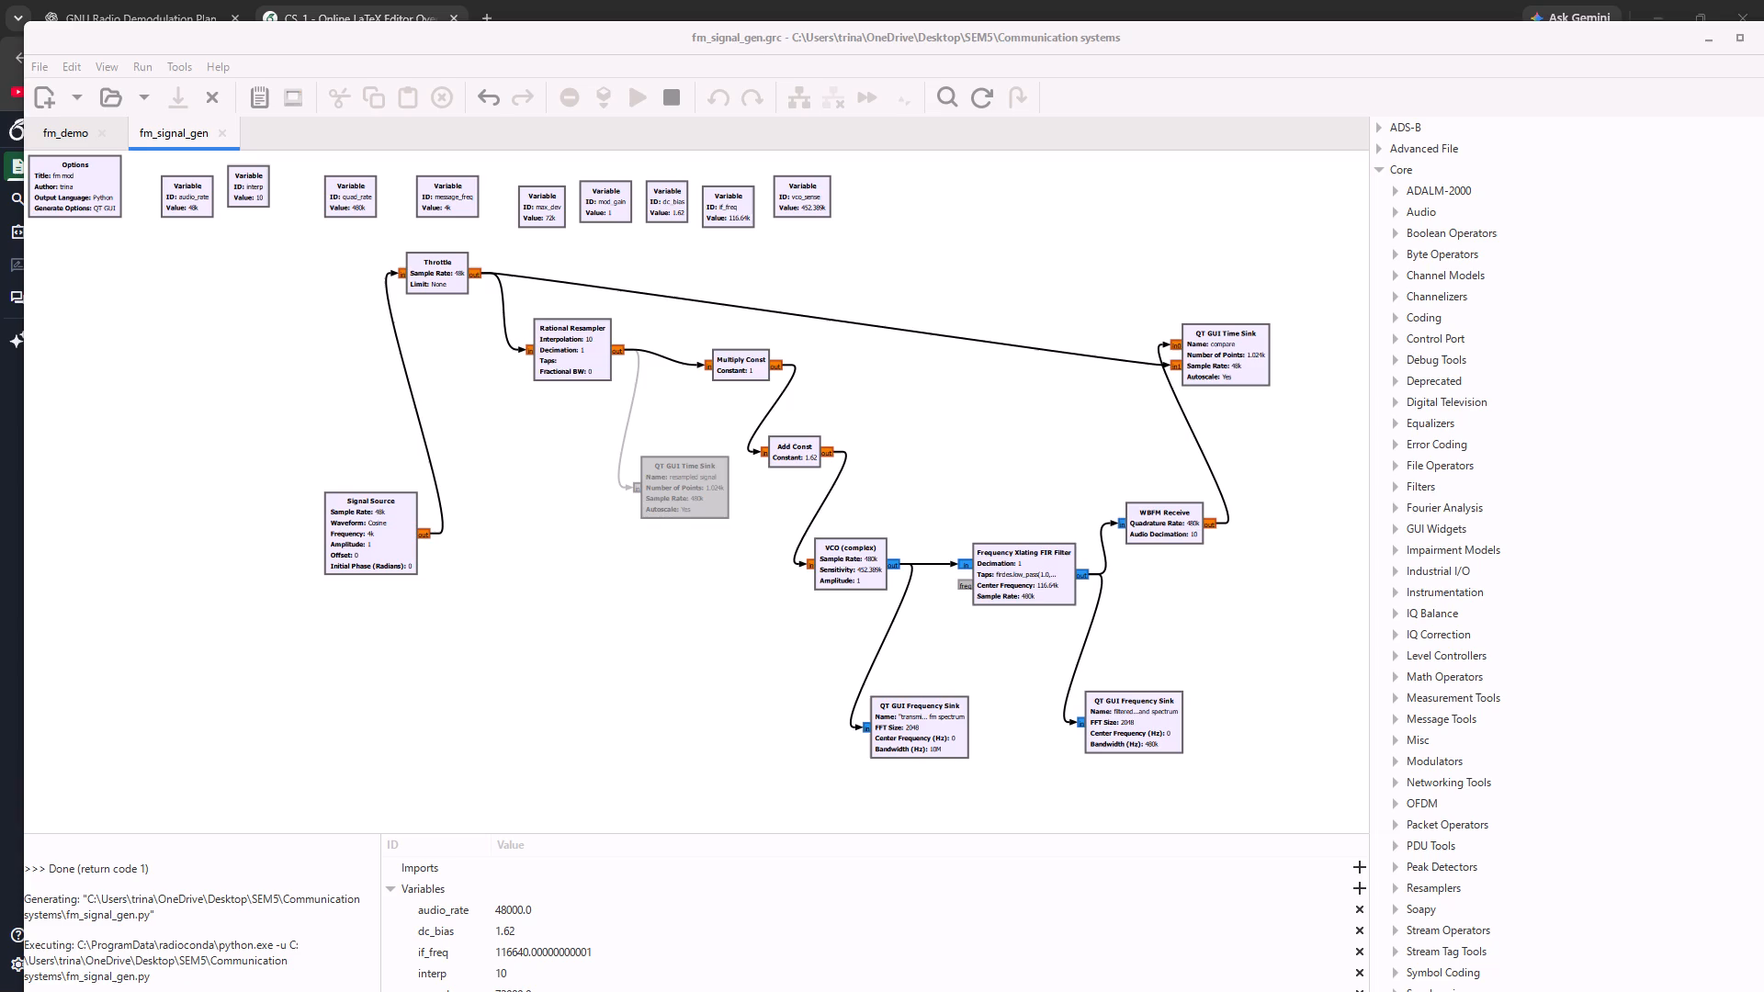
key(alt+Tab)
key(alt+Tab)
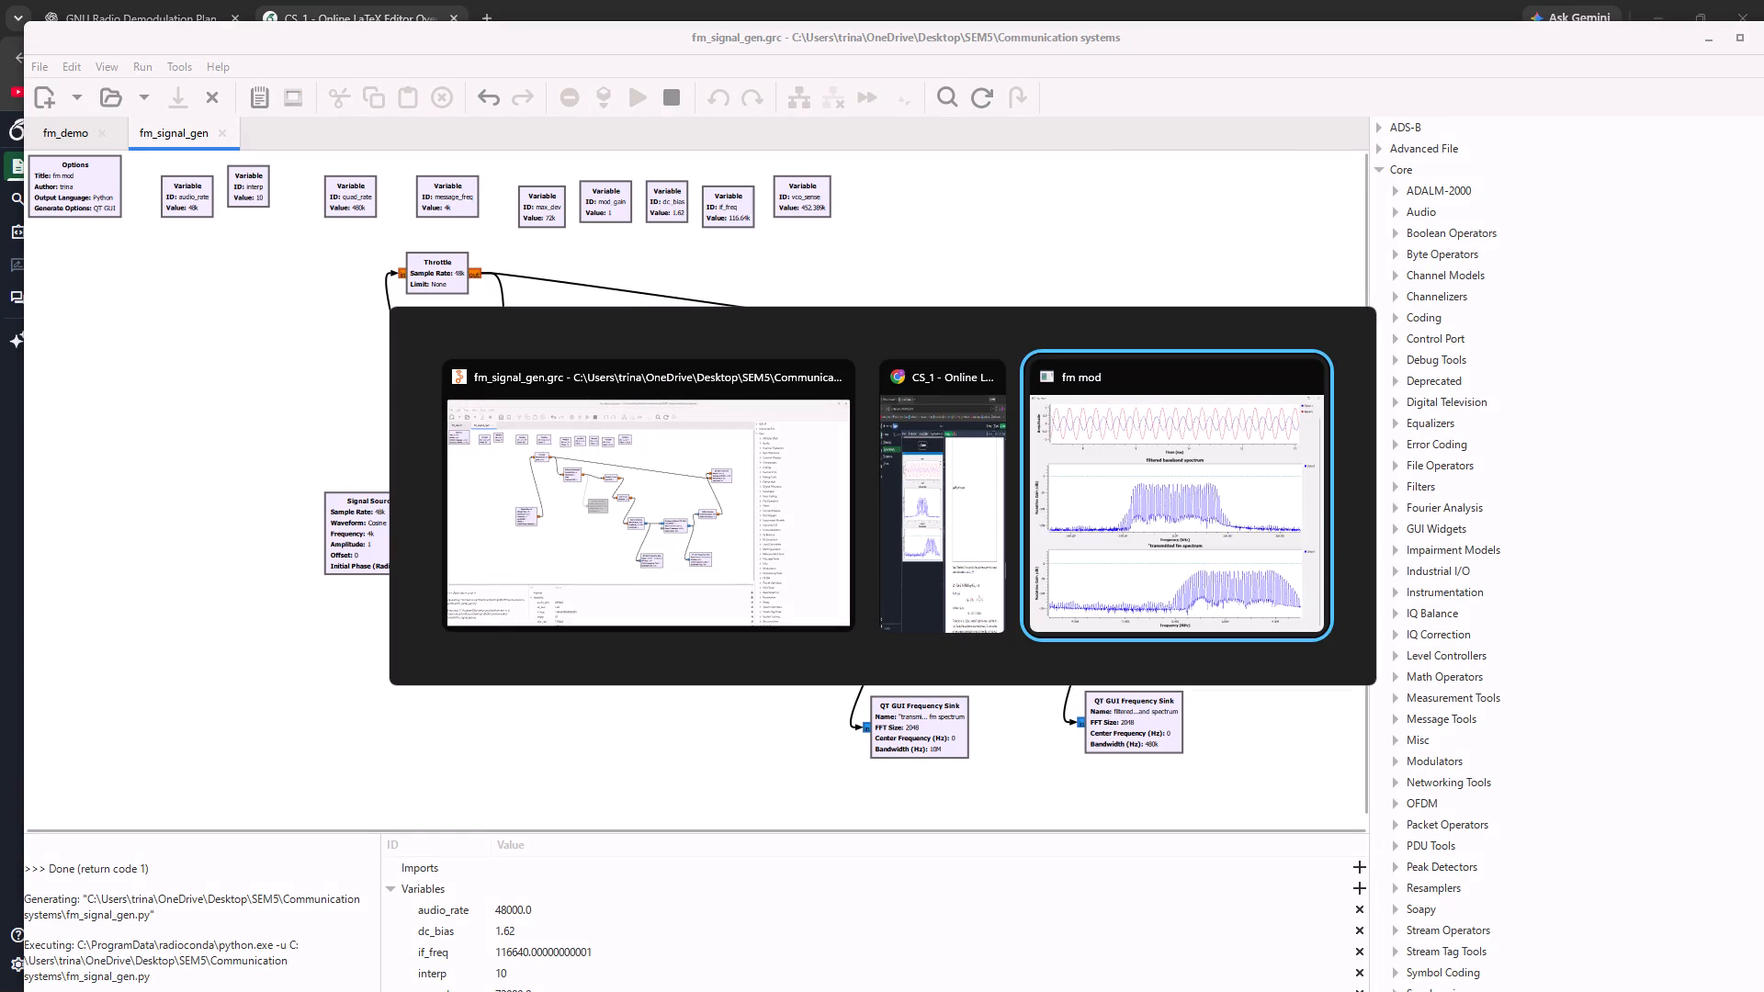
click(308, 680)
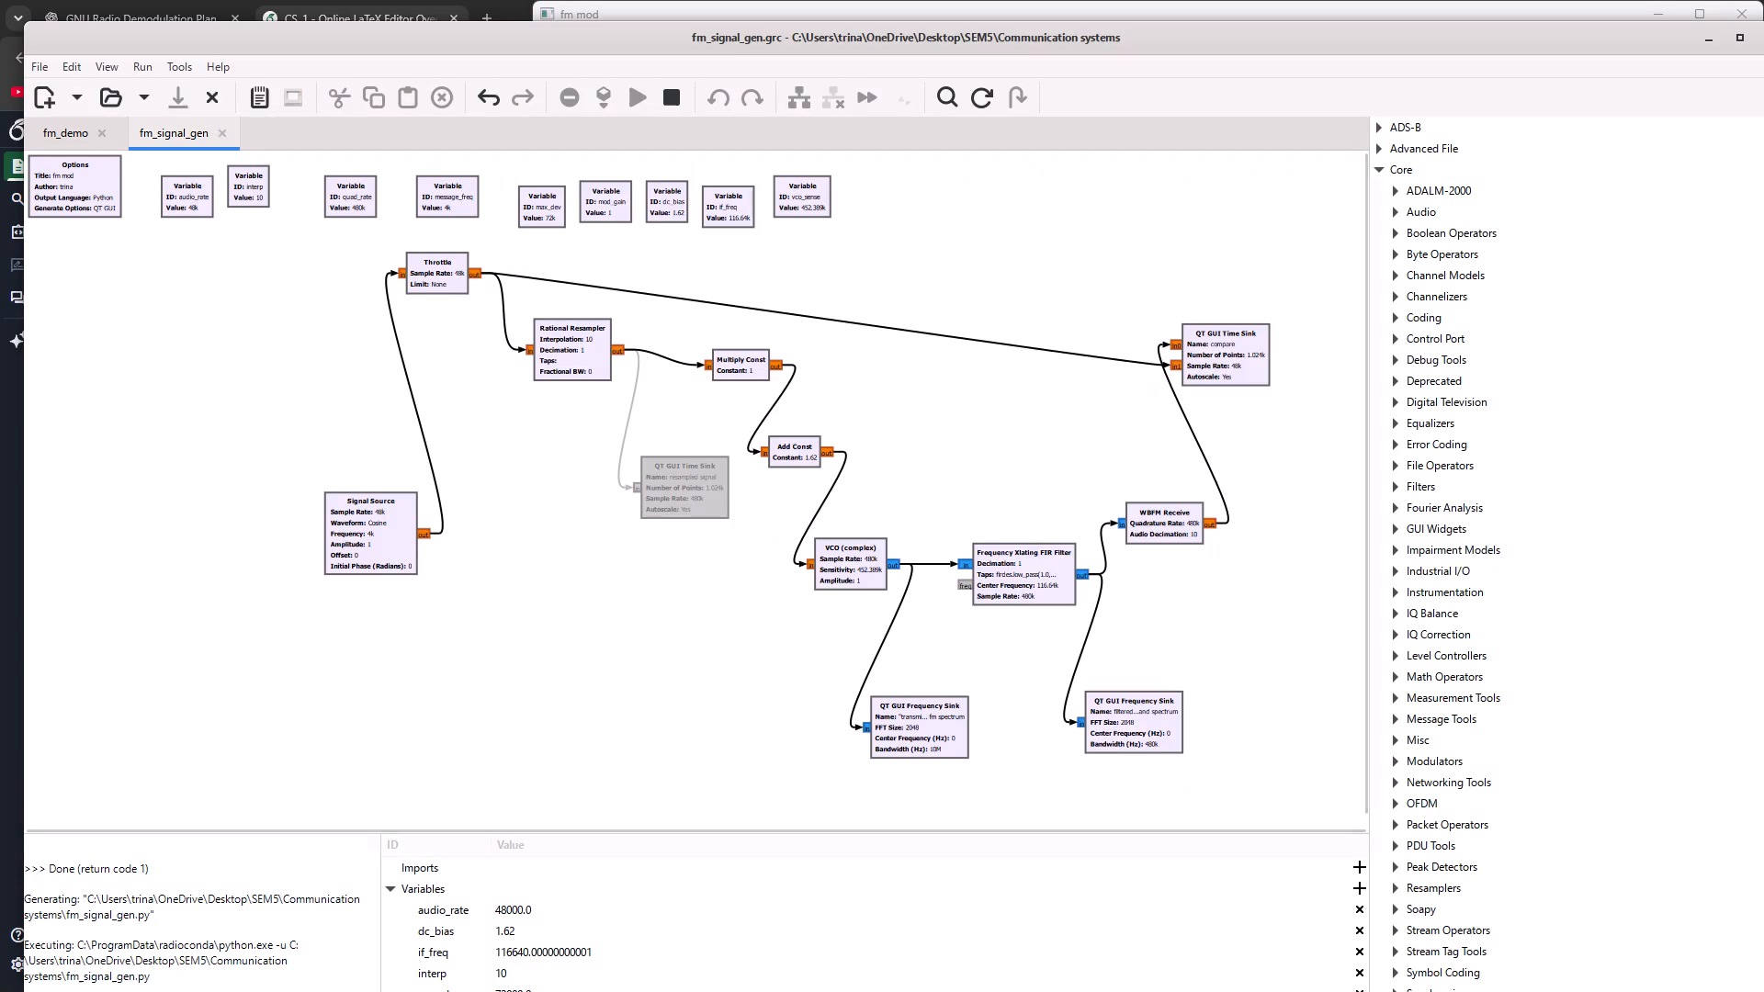
double_click(966, 740)
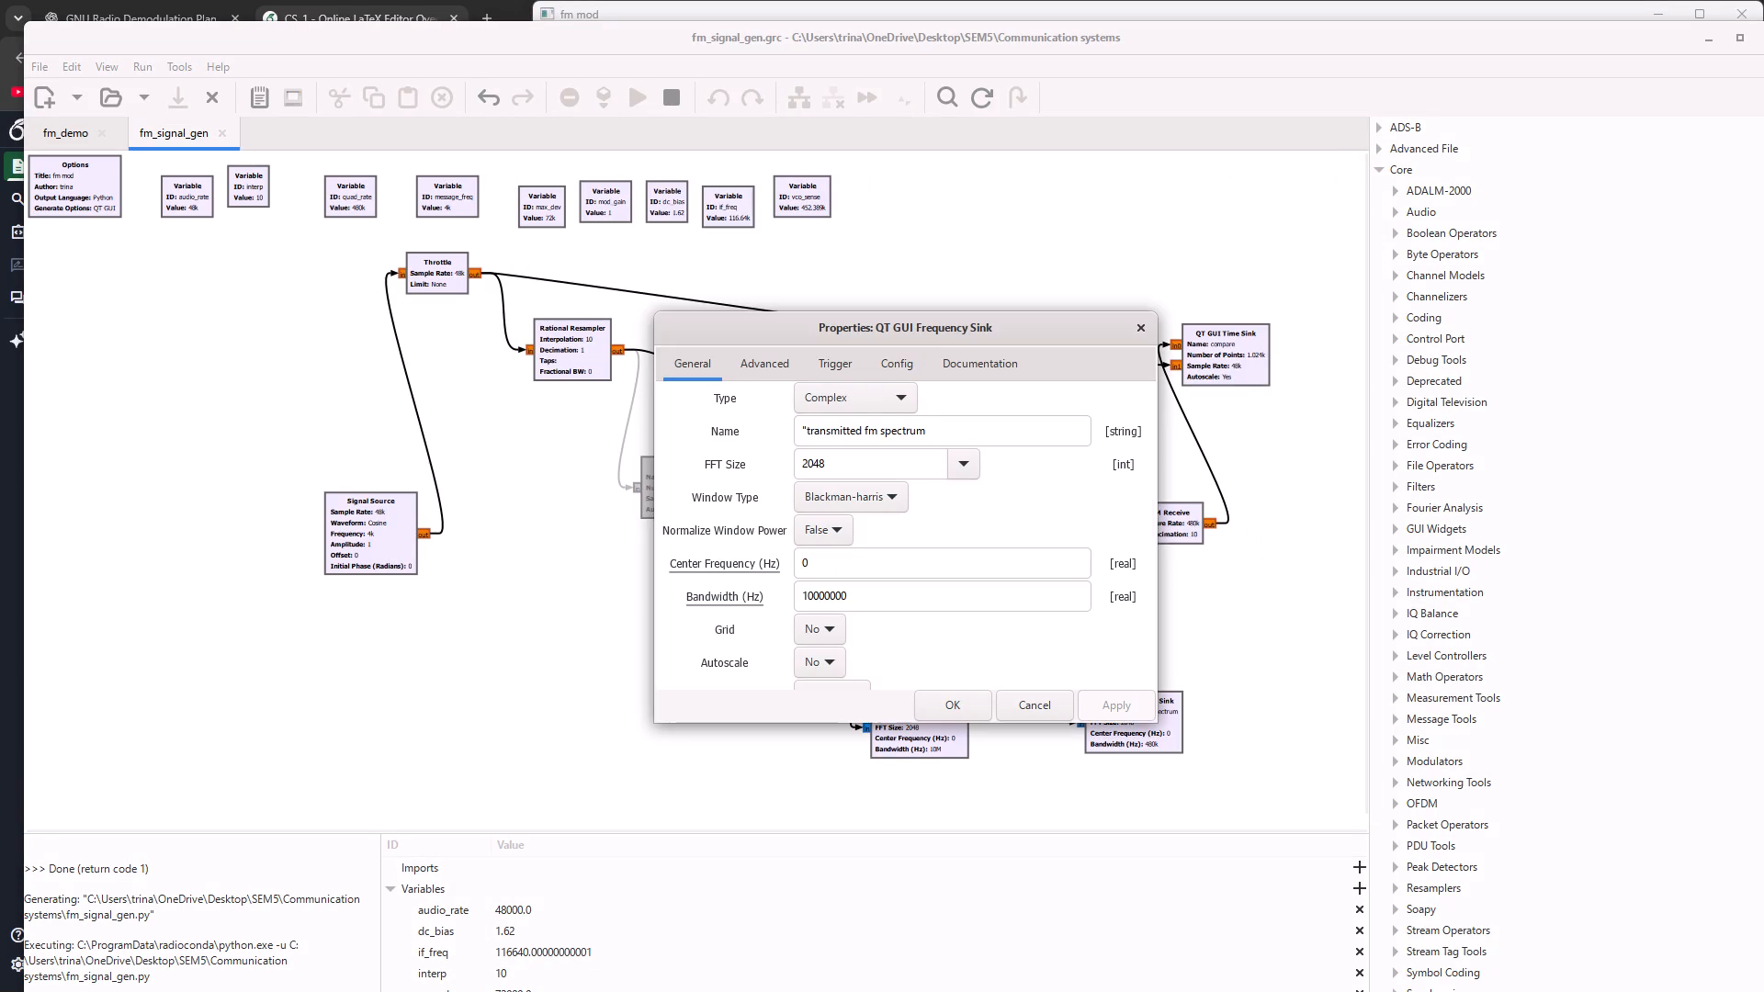
drag(874, 584, 741, 592)
text(quad)
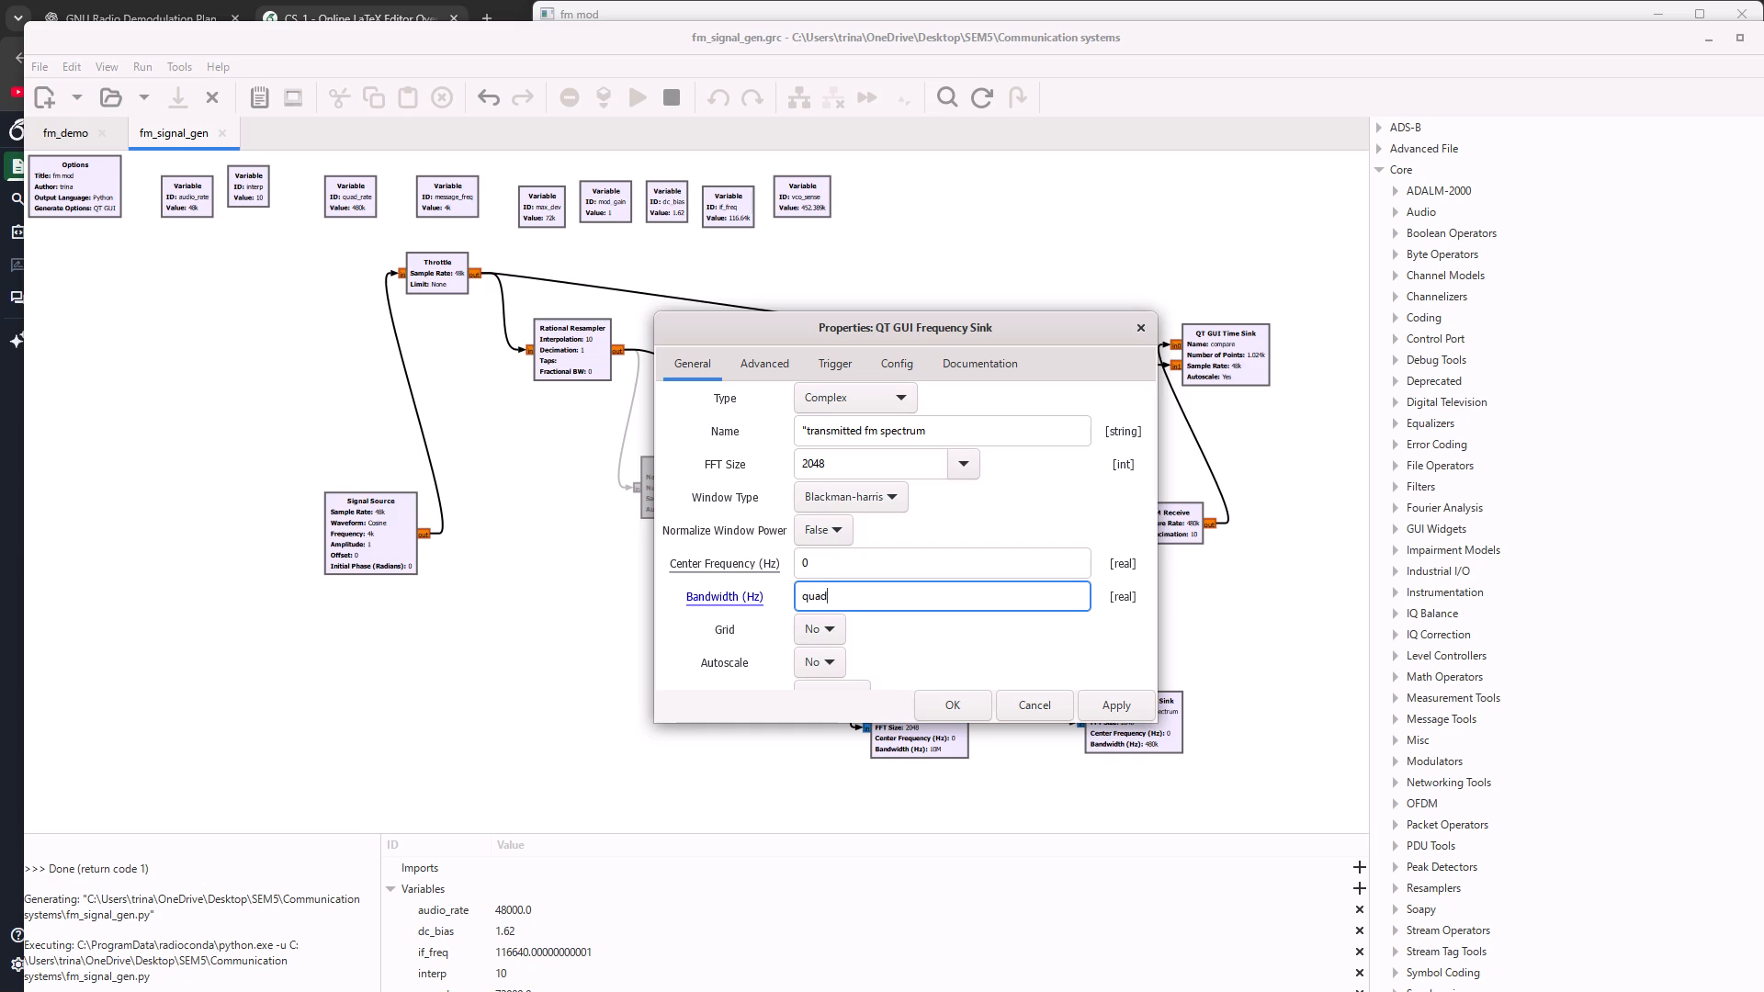
text(_rate)
key(Return)
click(674, 98)
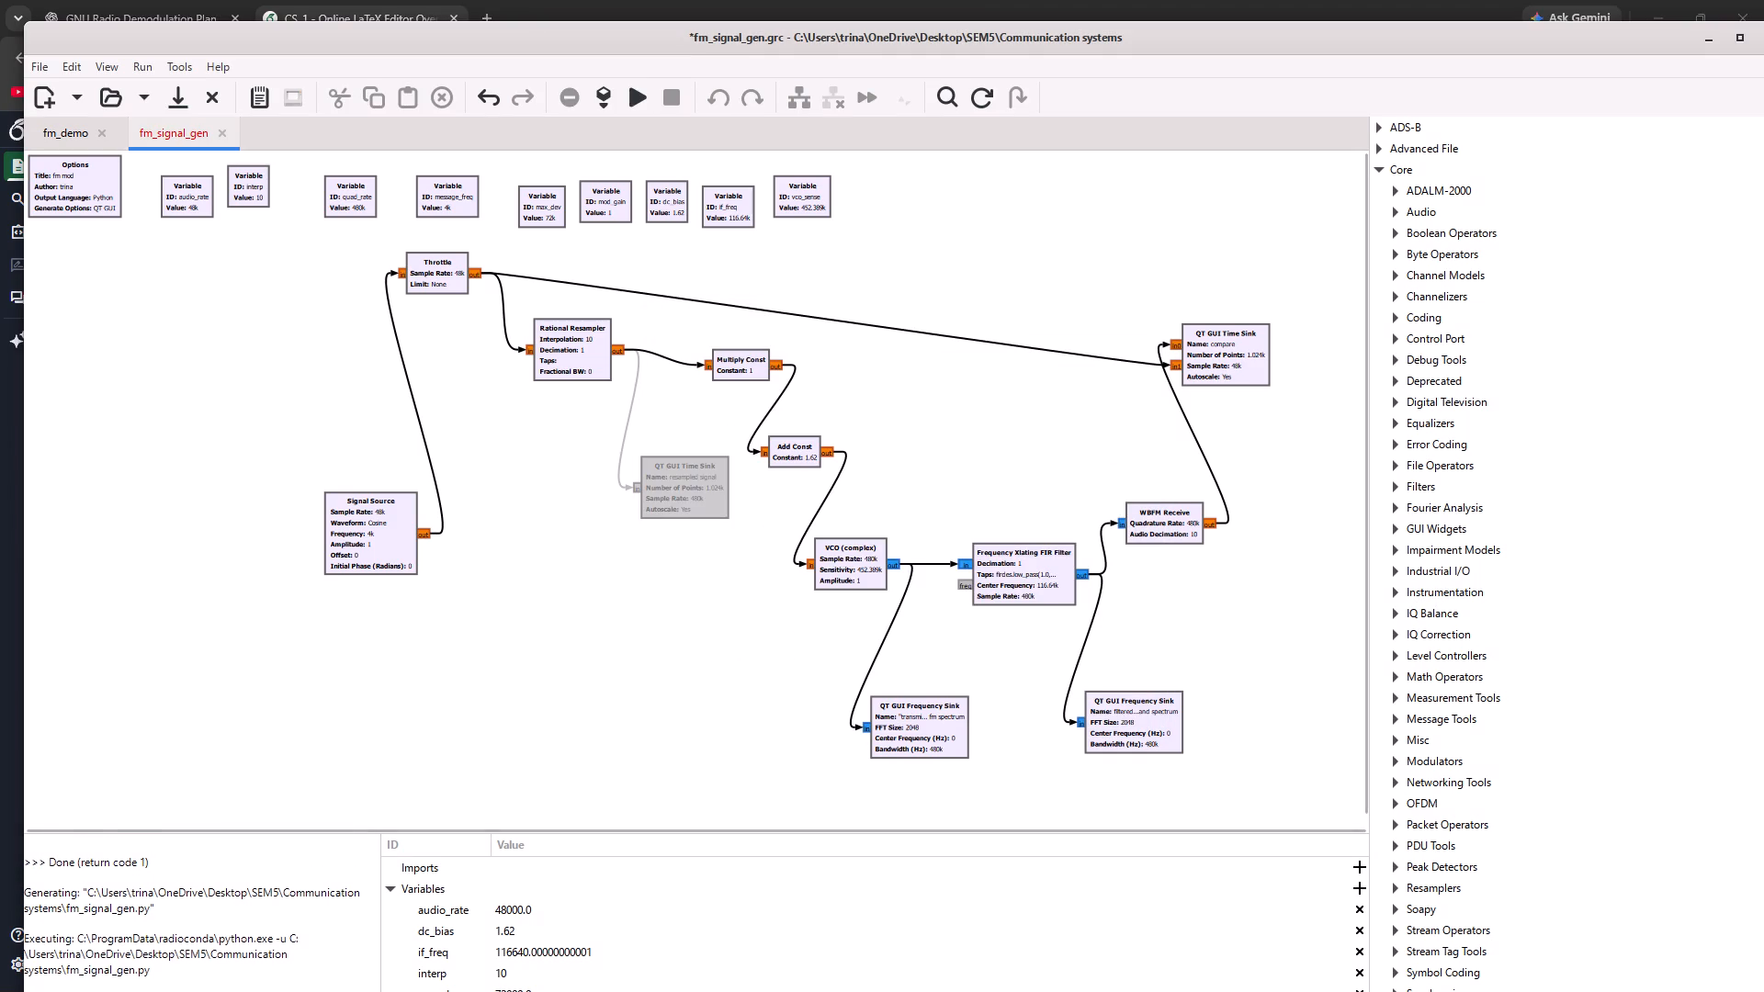
click(642, 101)
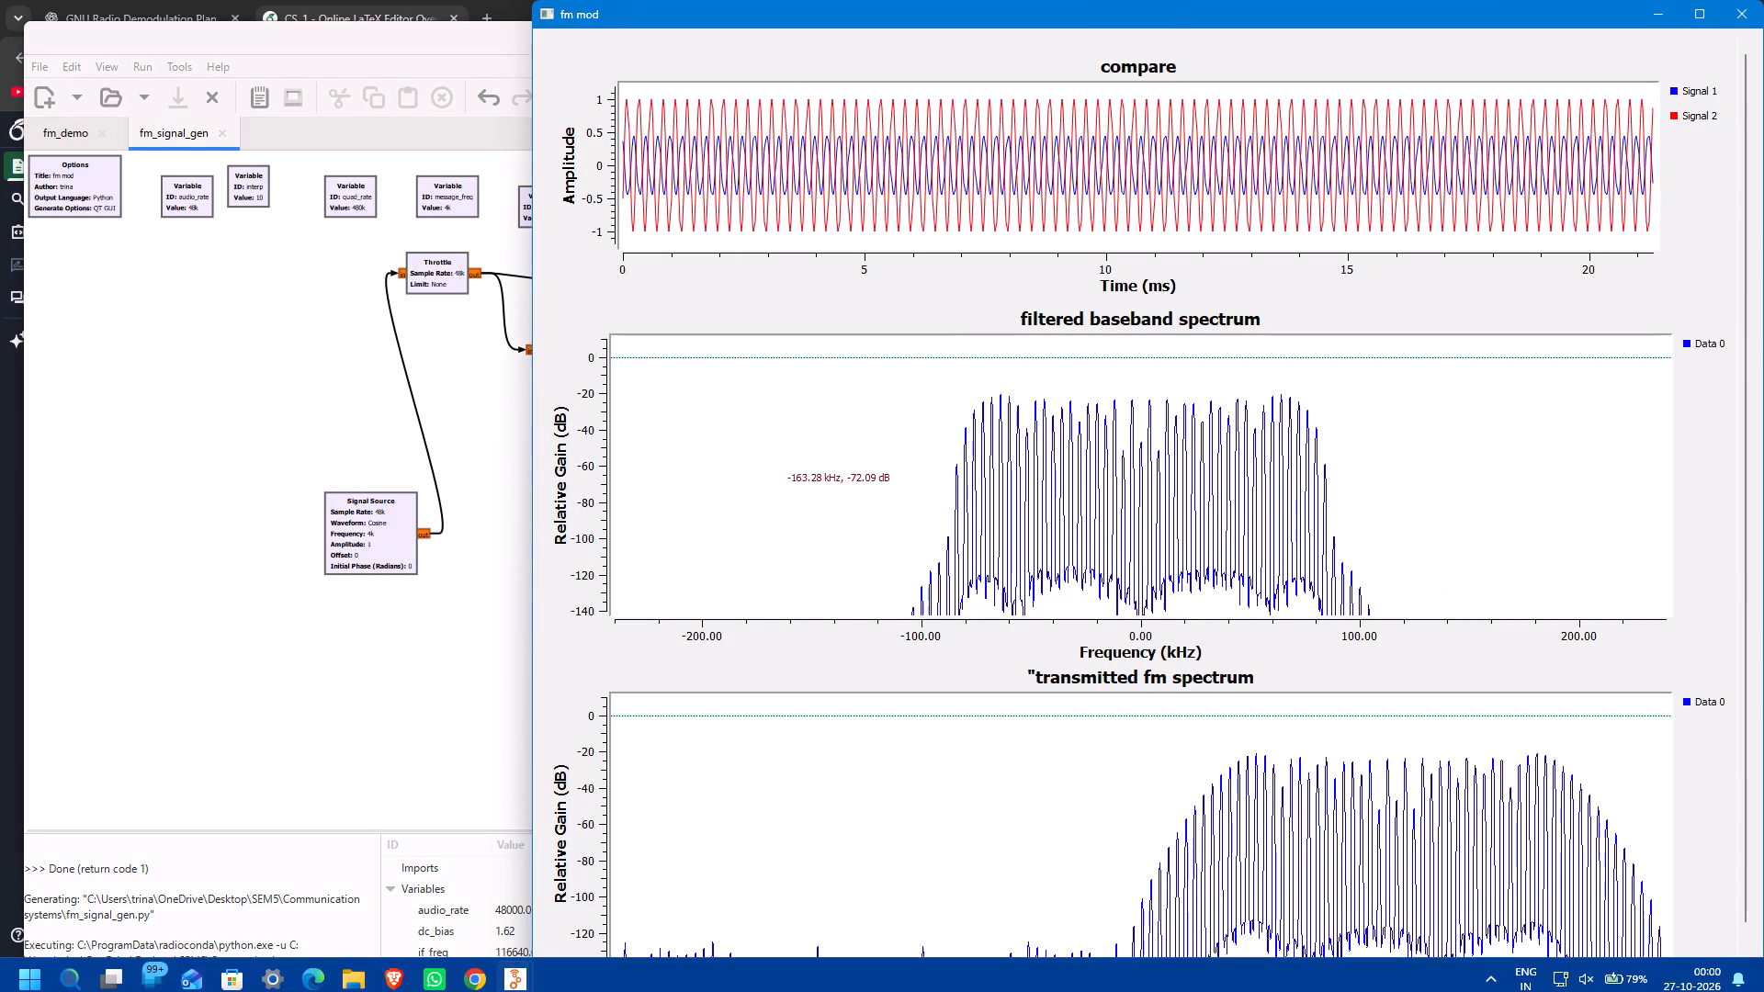
Expand both spectrum plots' gain ranges to include the noise floor and capture a screenshot of all three plots for gain 1.
scroll(907, 465, up, 1)
scroll(967, 745, up, 1)
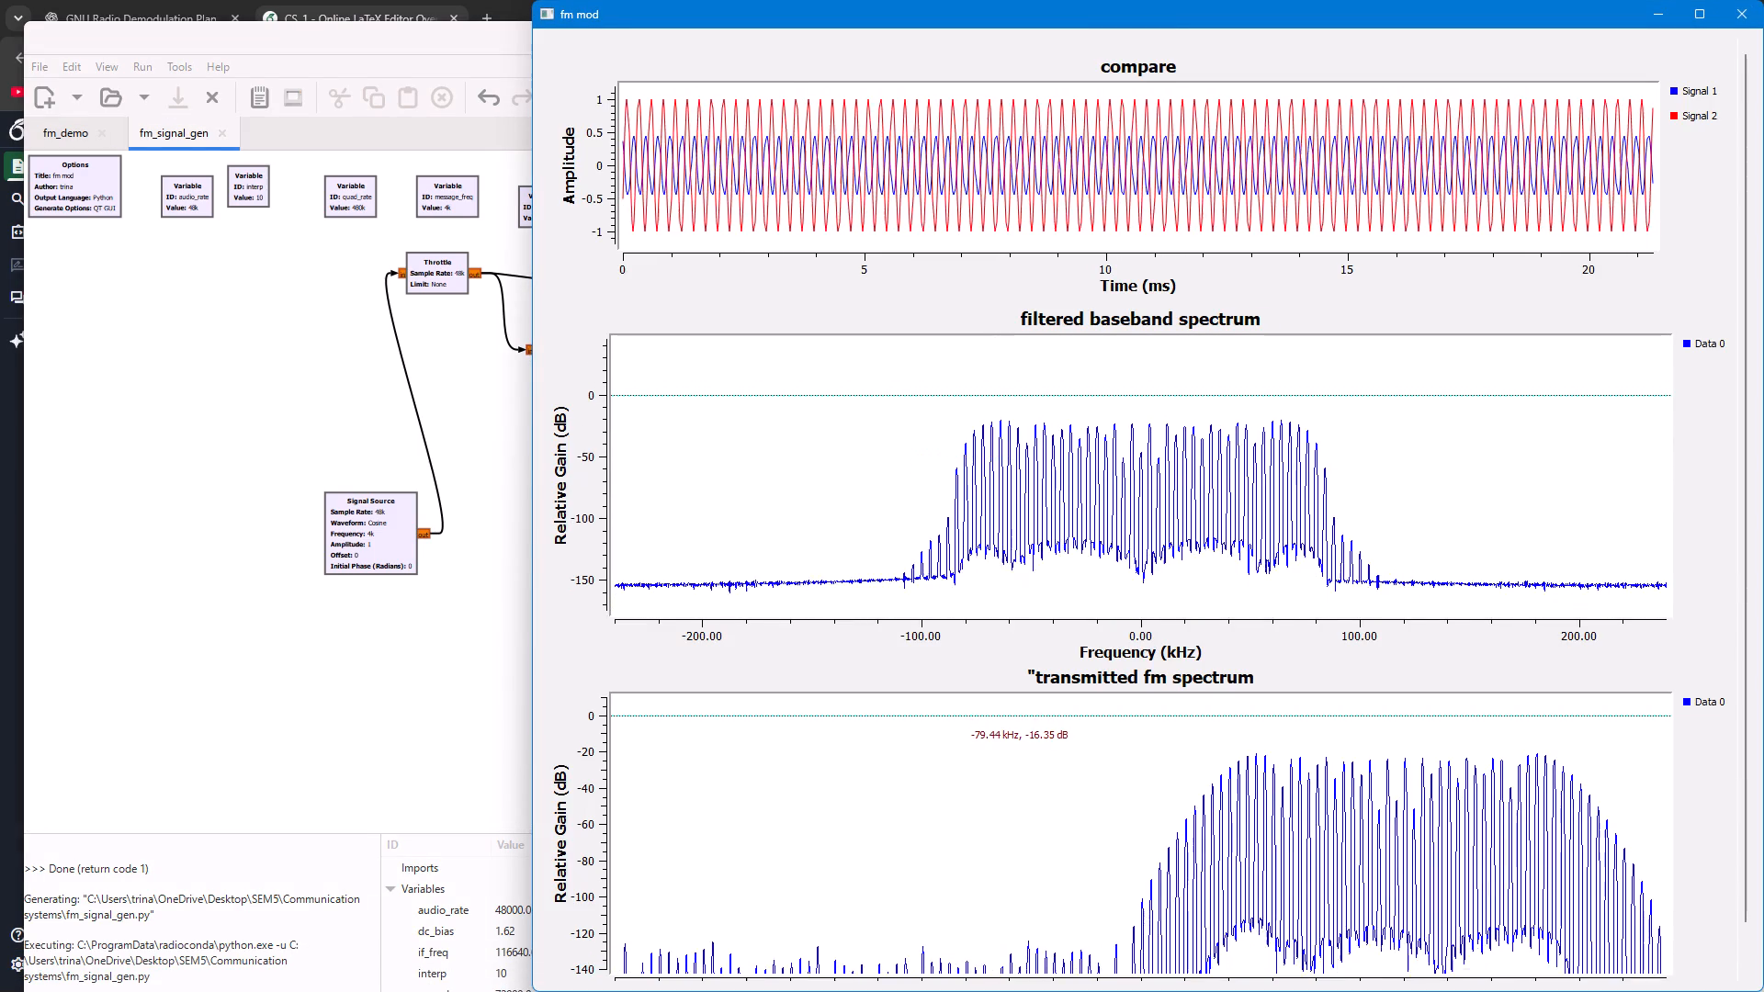
scroll(967, 745, up, 1)
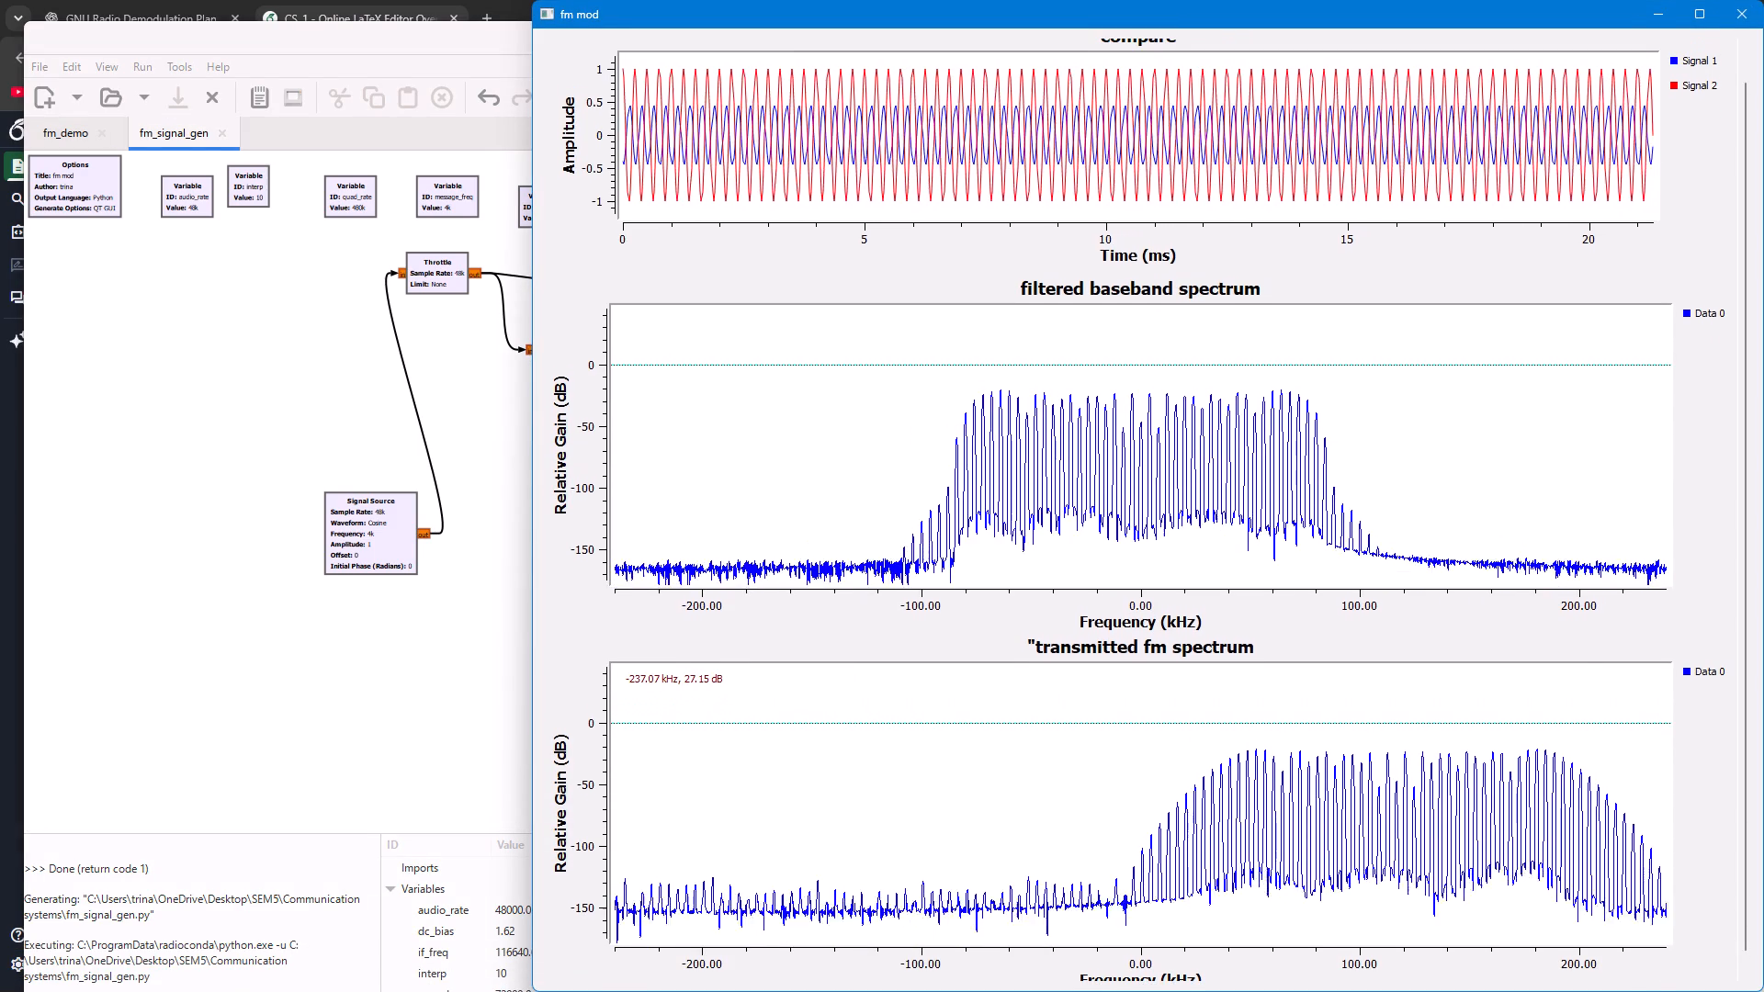
key(shift+super+s)
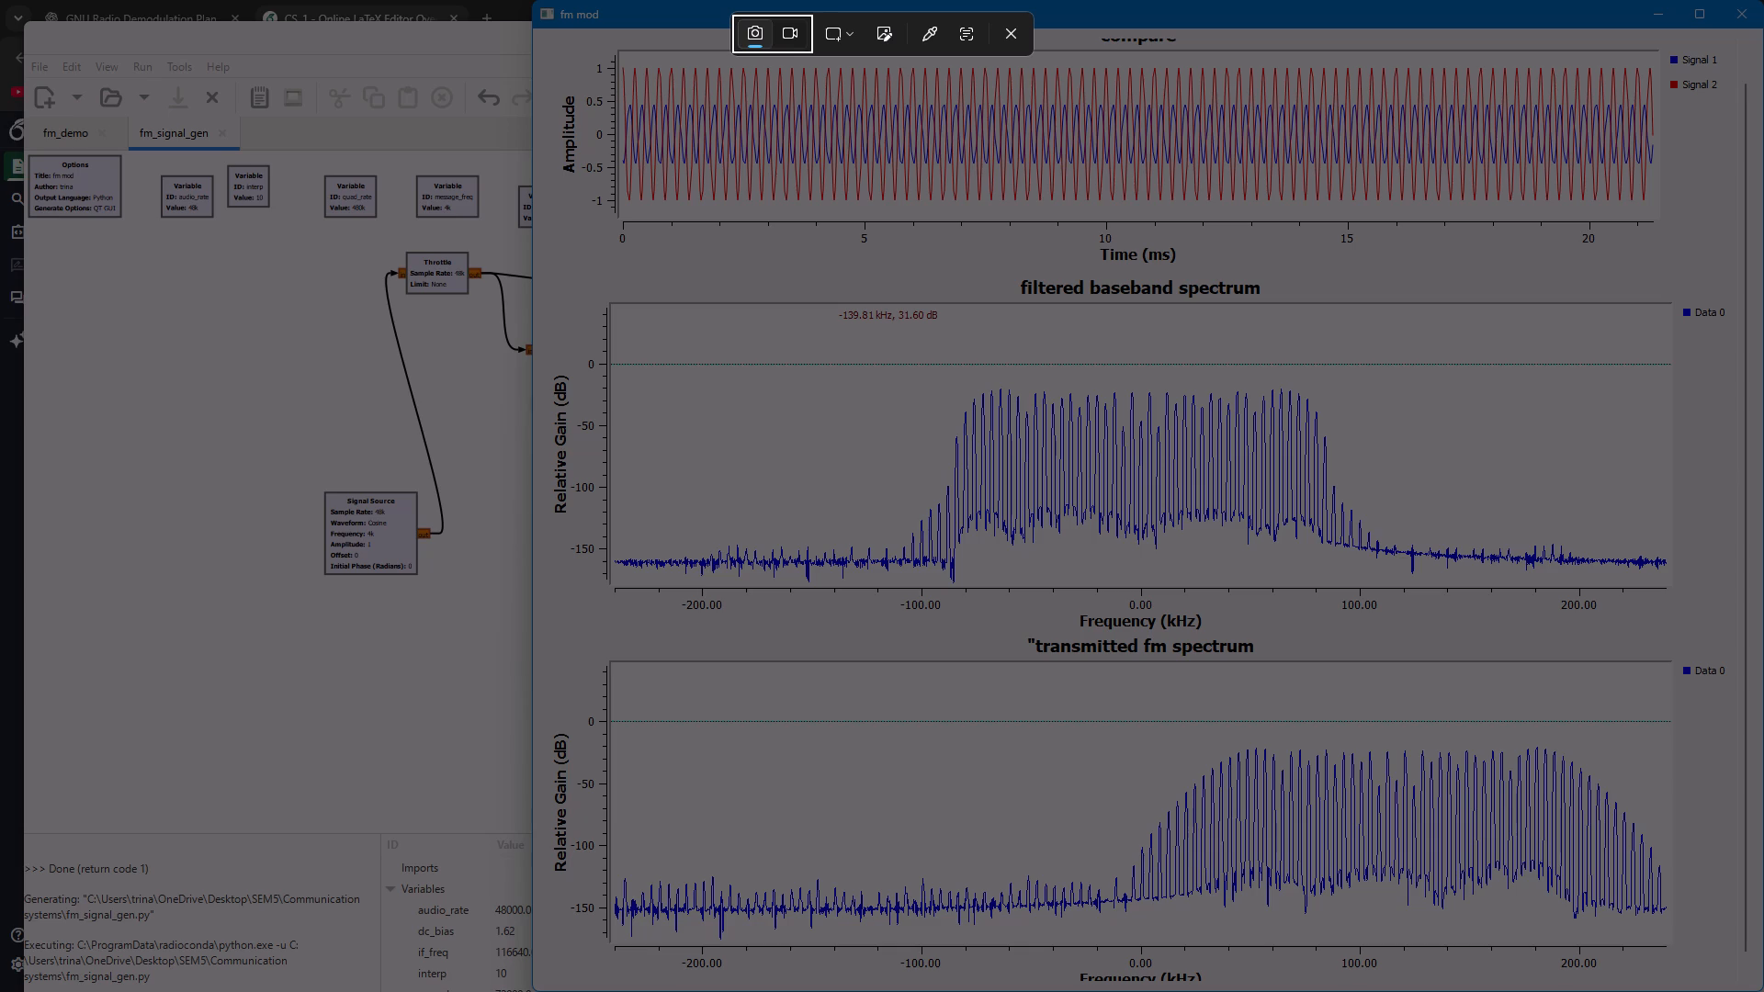
drag(540, 32, 1763, 983)
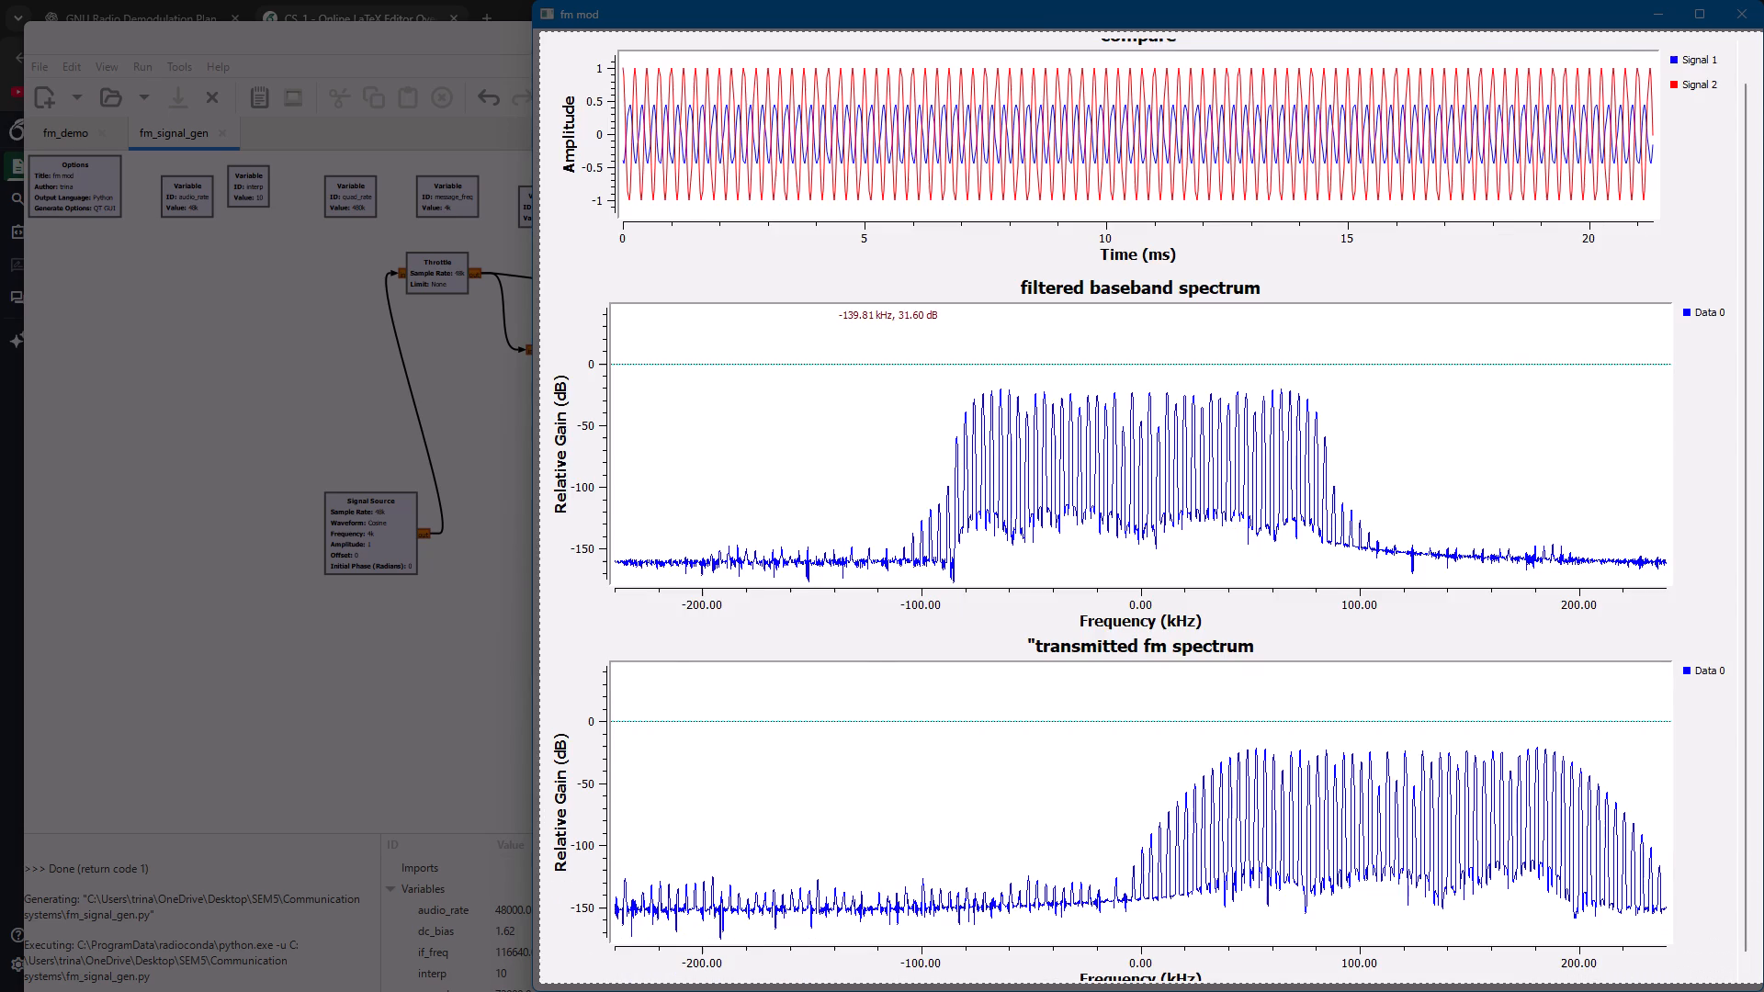
Switch to the Overleaf project and upload the gain 1 plots image, Screenshot 2026-10-27 000027.png, from the Screenshots folder.
key(alt+Tab)
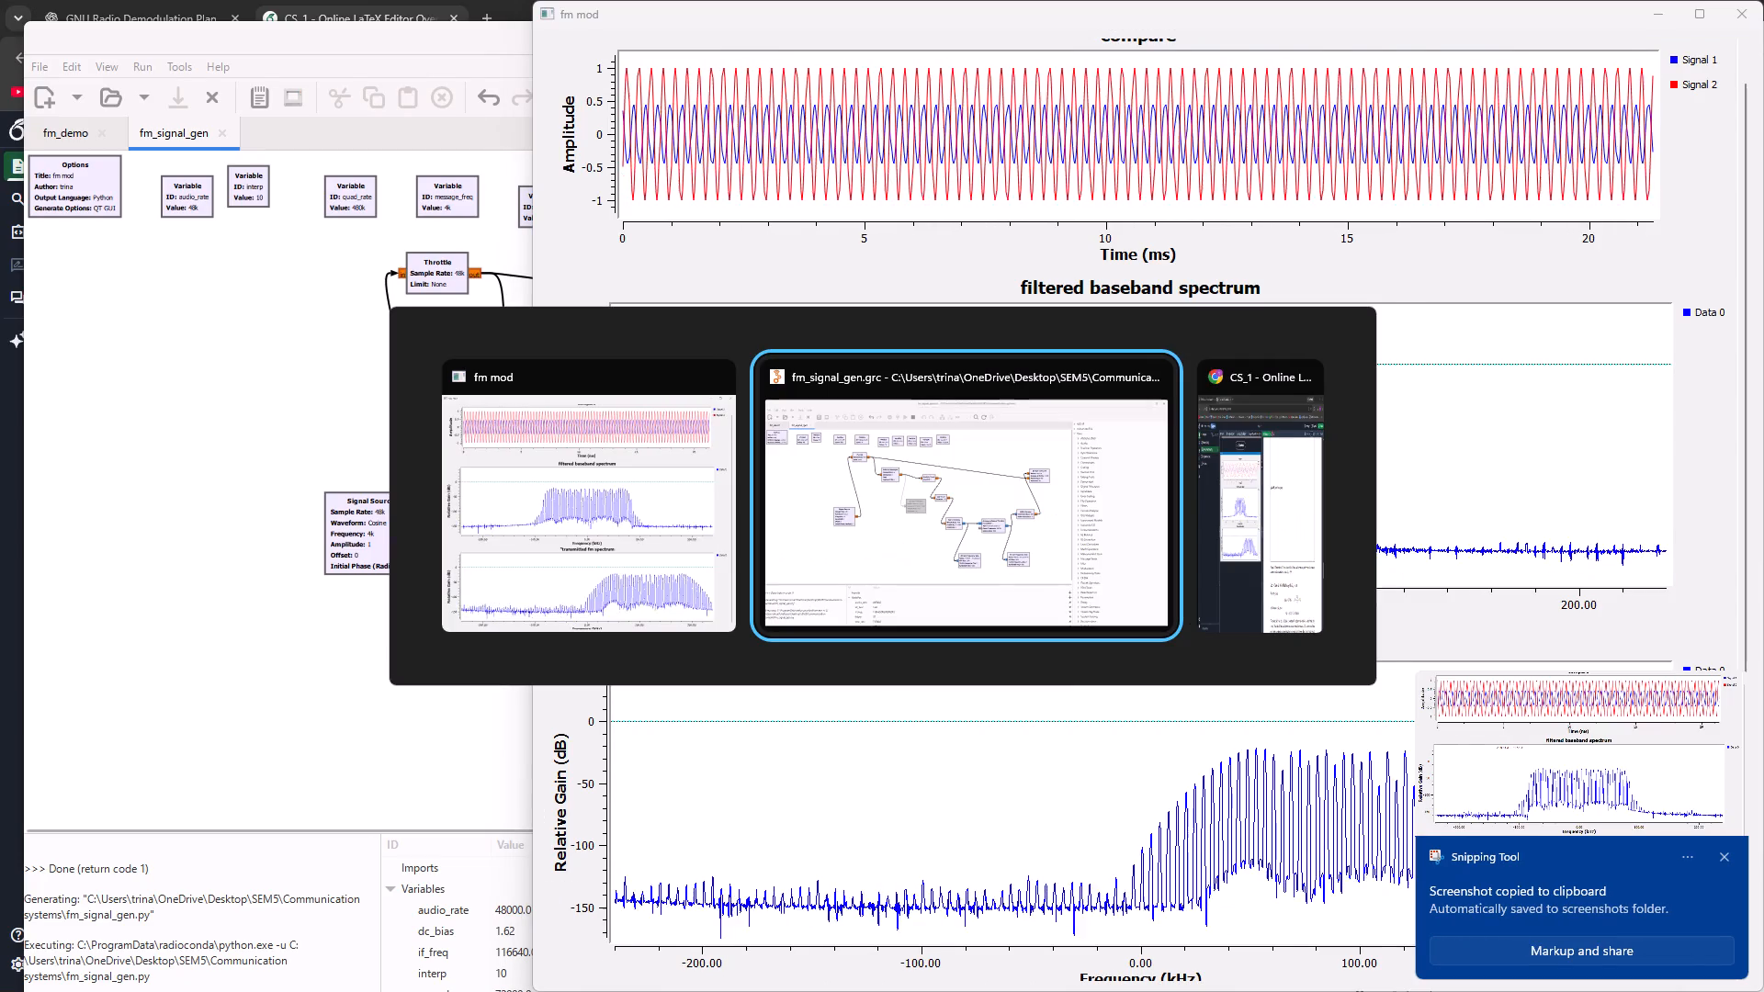
key(alt+Tab)
key(alt+Tab)
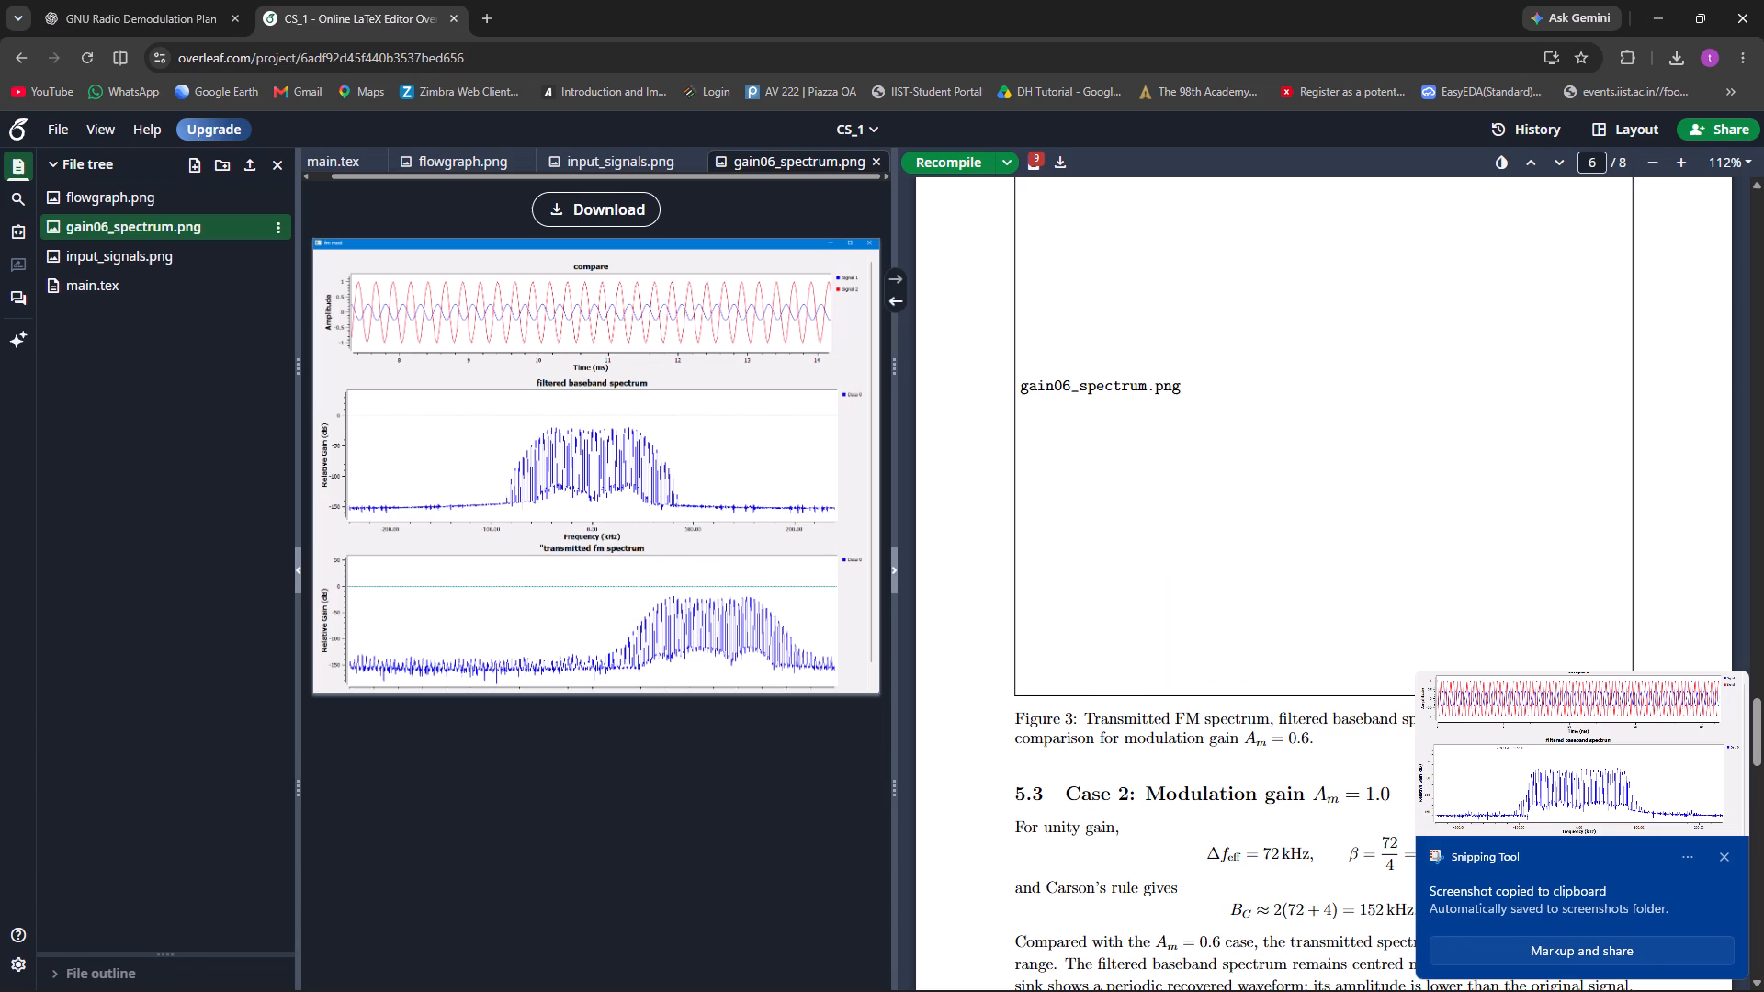
click(249, 162)
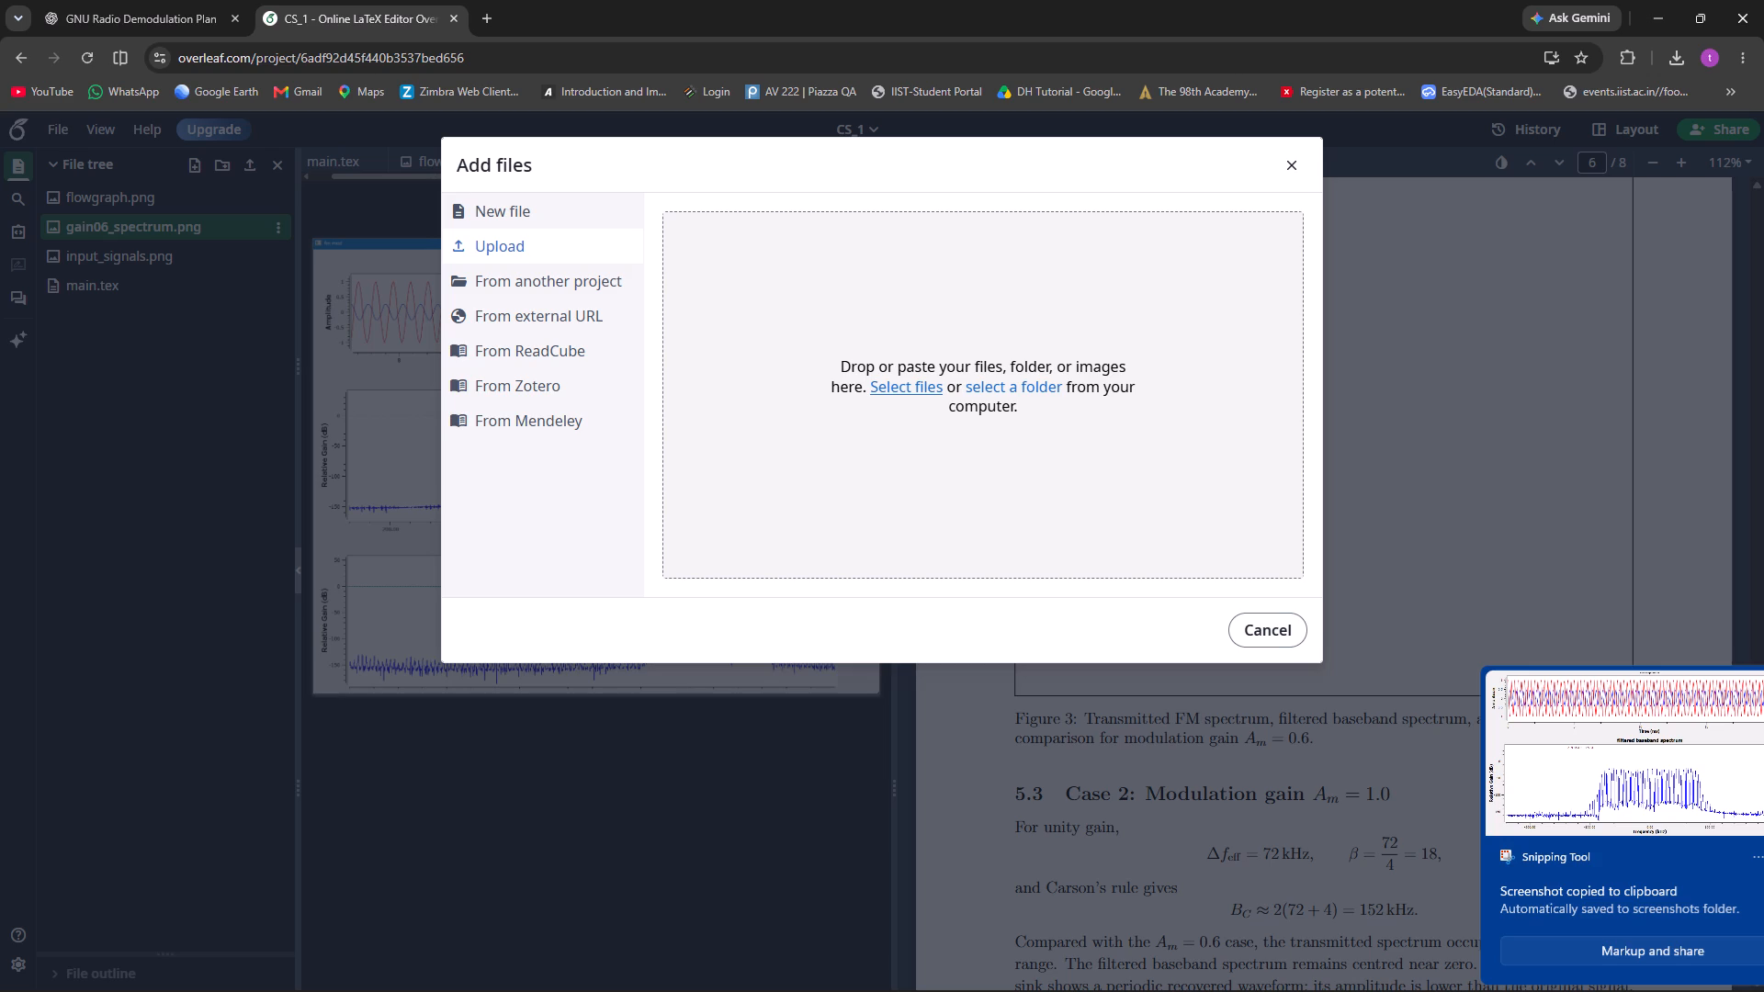
click(876, 379)
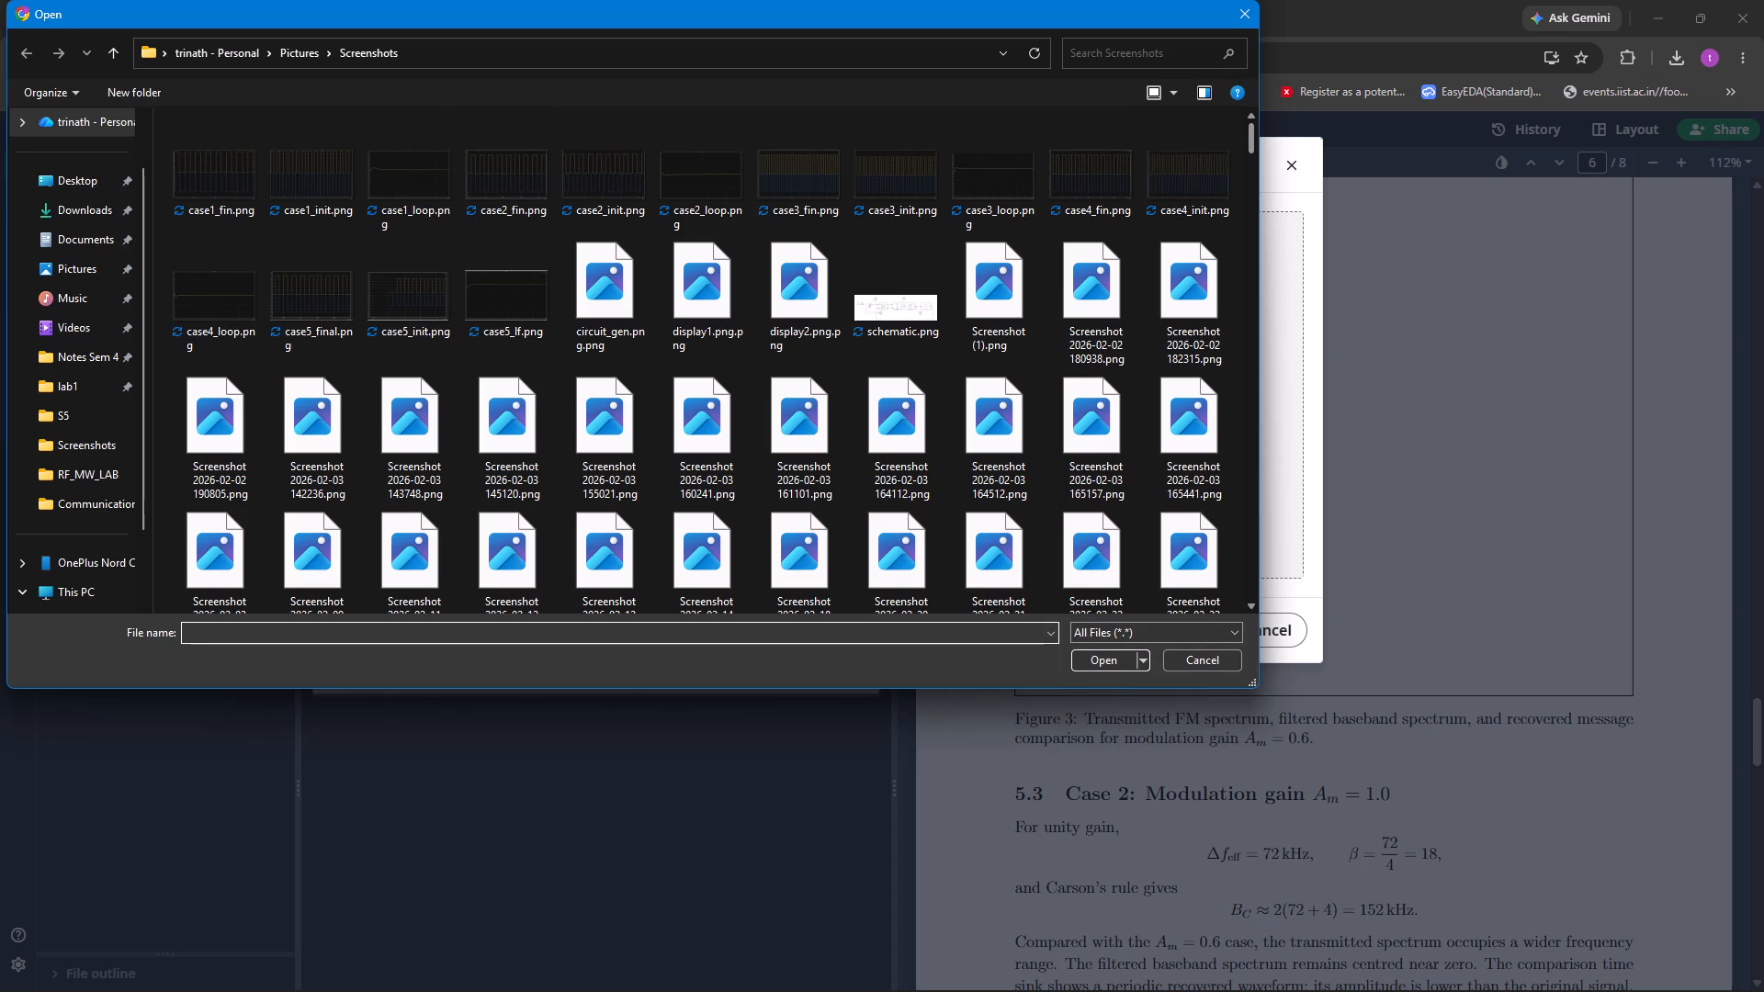
drag(1250, 140, 1253, 721)
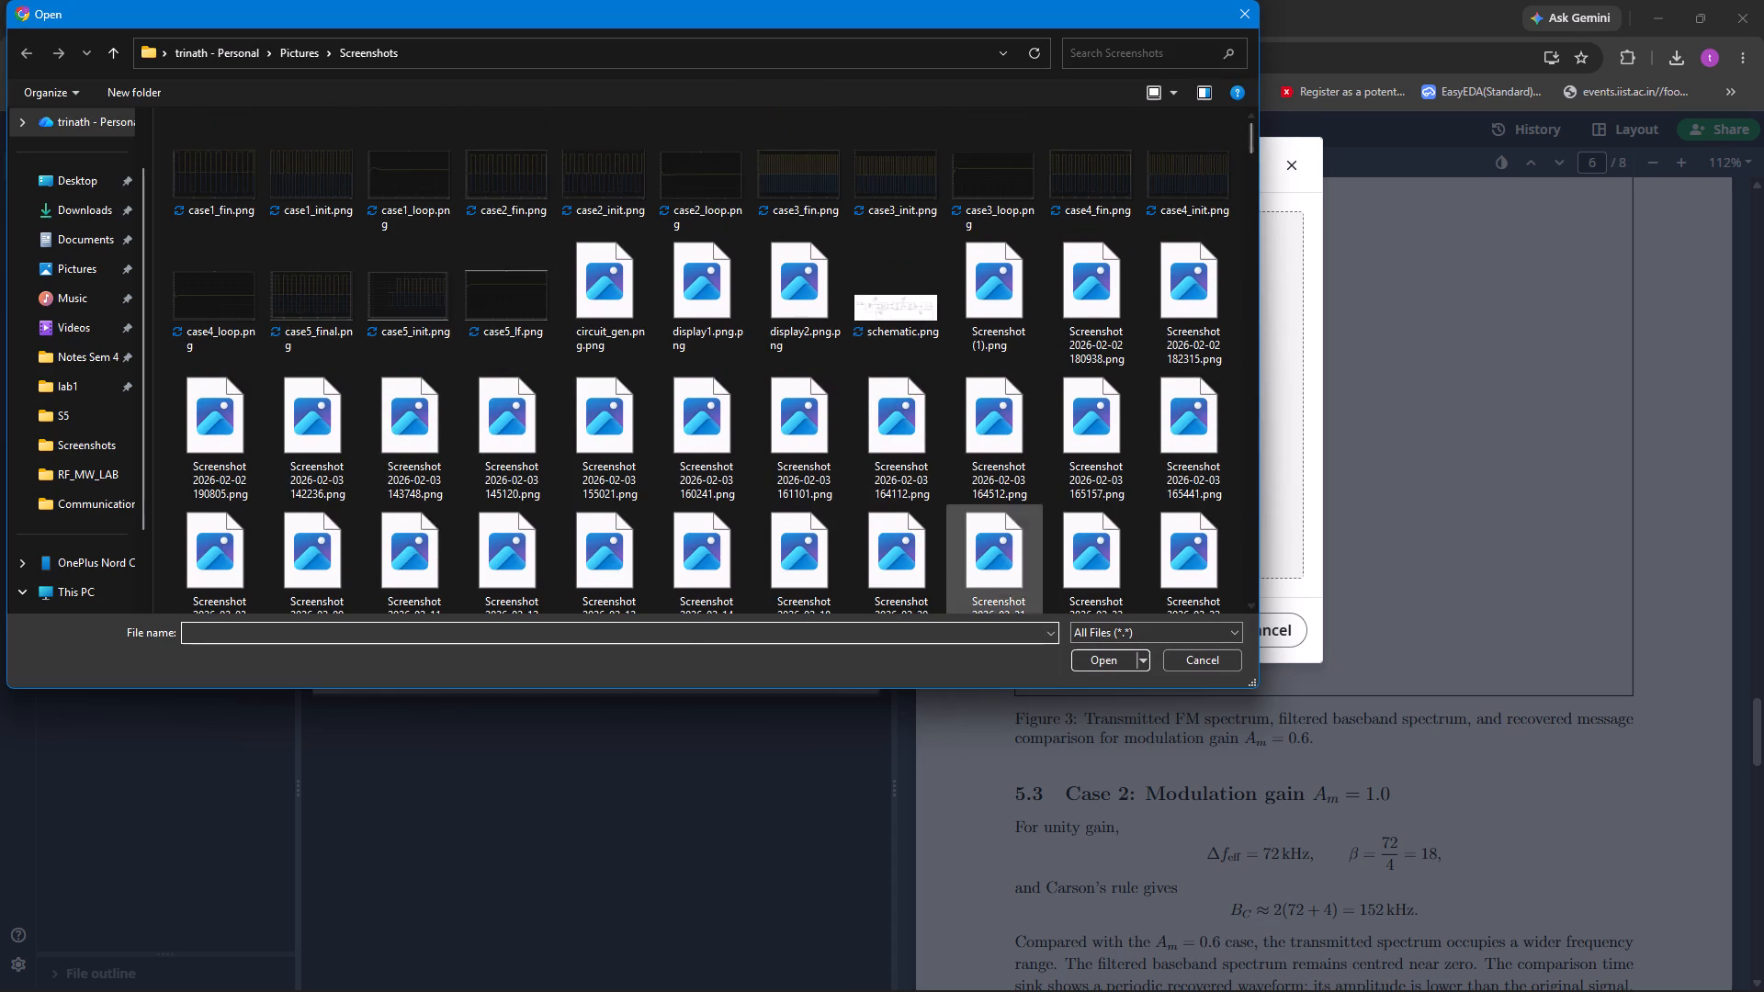
scroll(926, 466, down, 14)
scroll(924, 454, down, 20)
scroll(924, 454, down, 15)
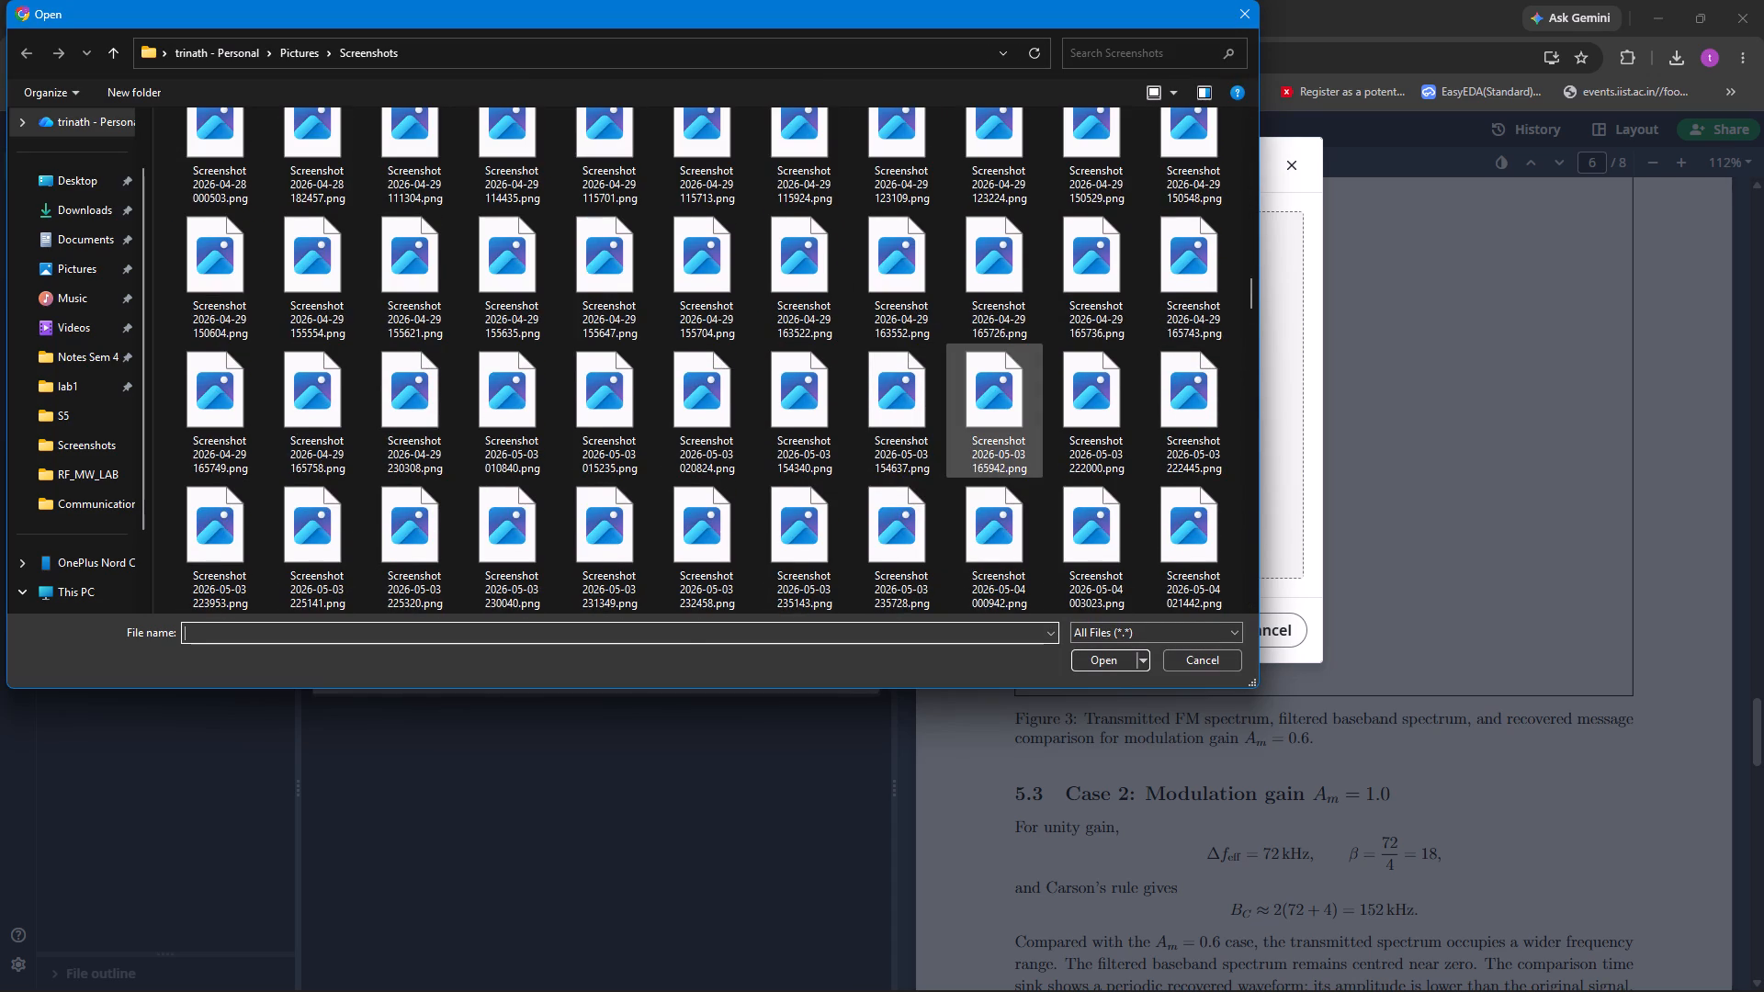
drag(1249, 311, 1274, 608)
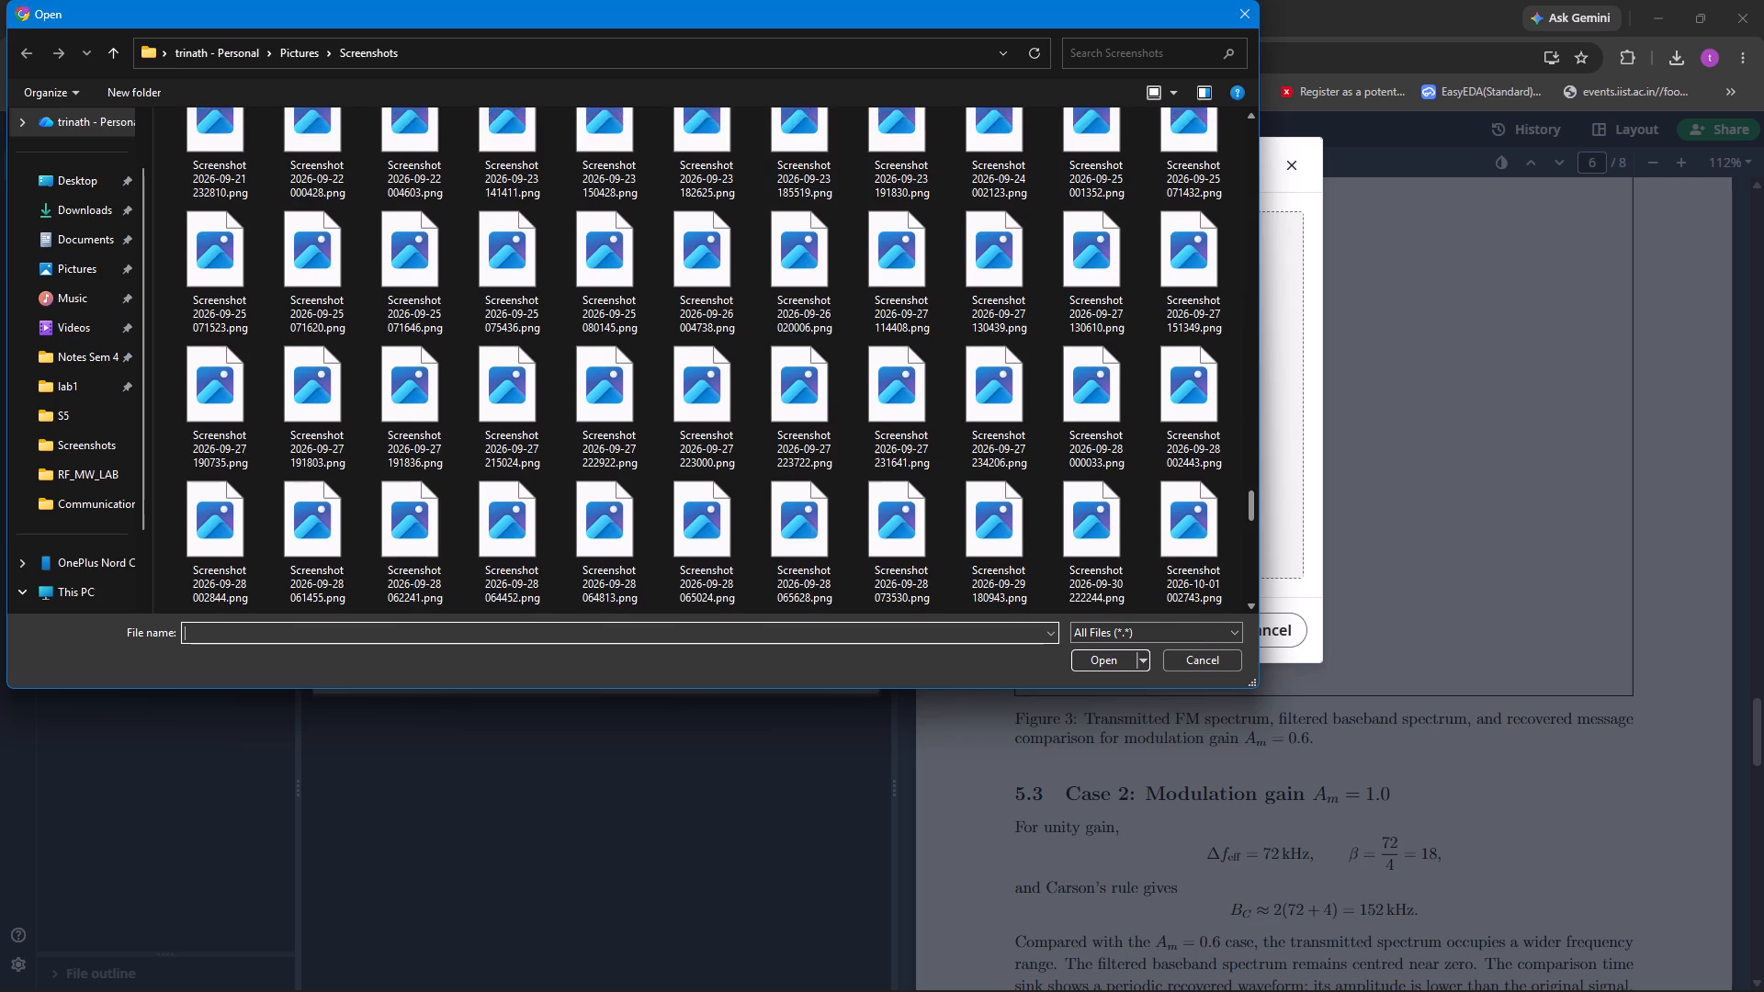
drag(1274, 608, 1274, 626)
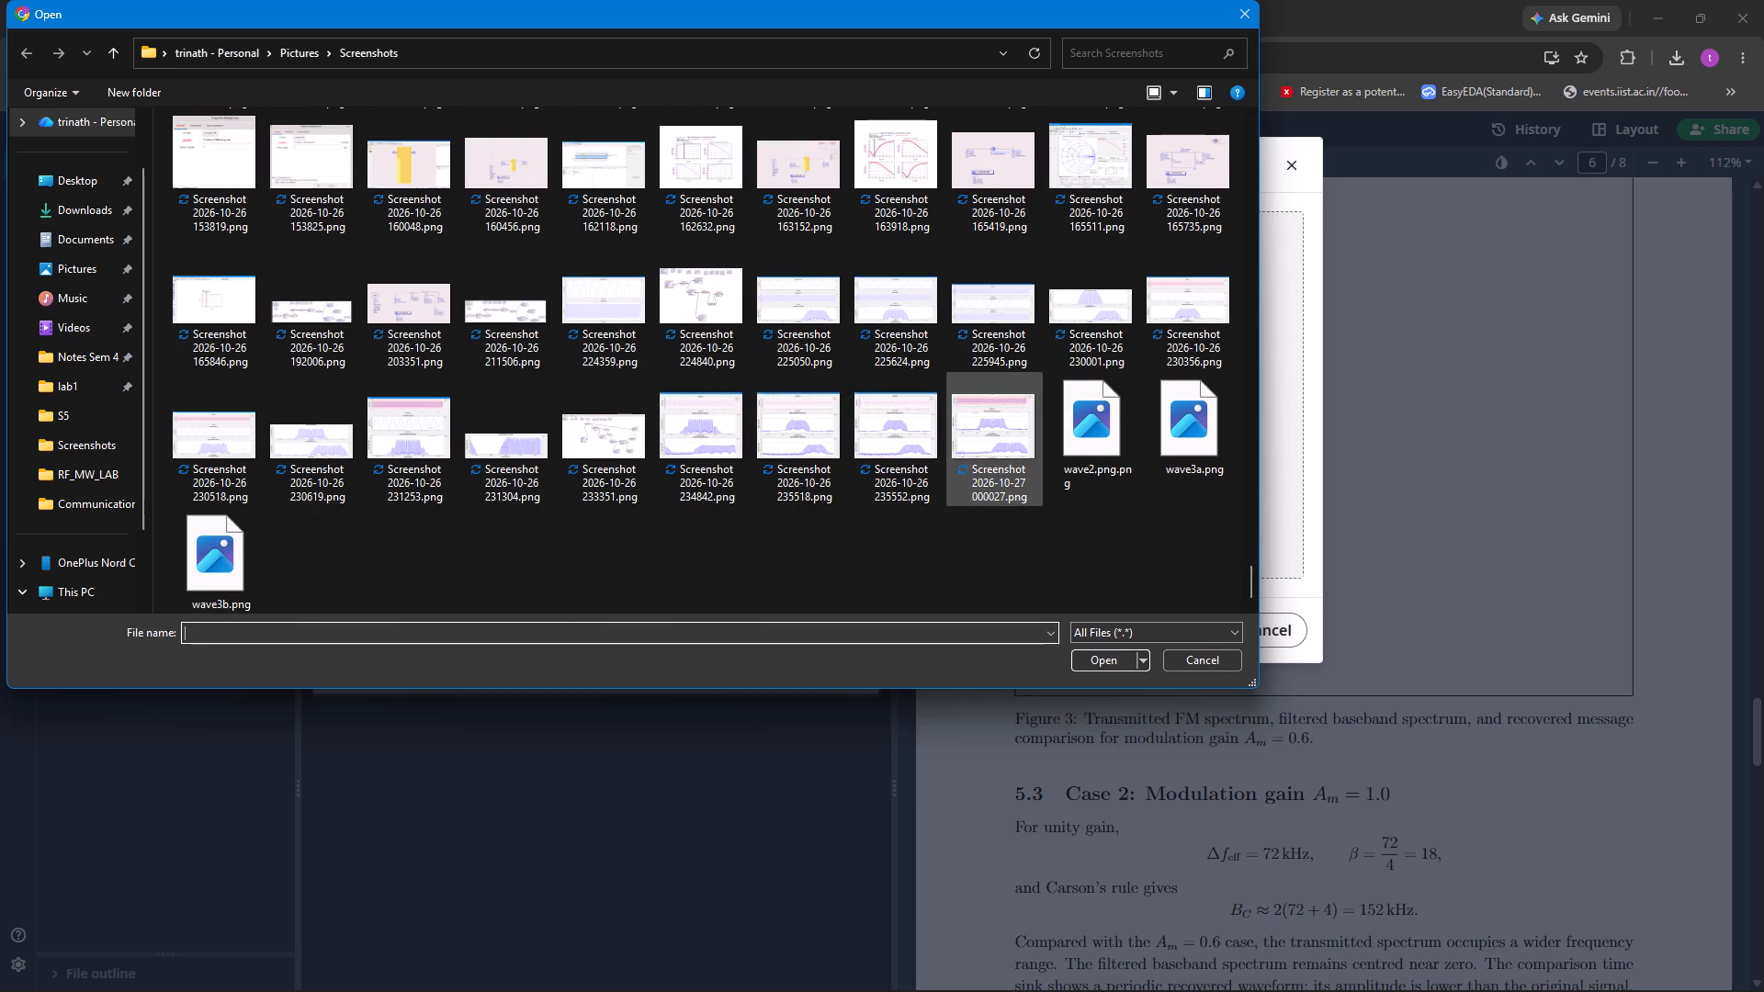
click(990, 422)
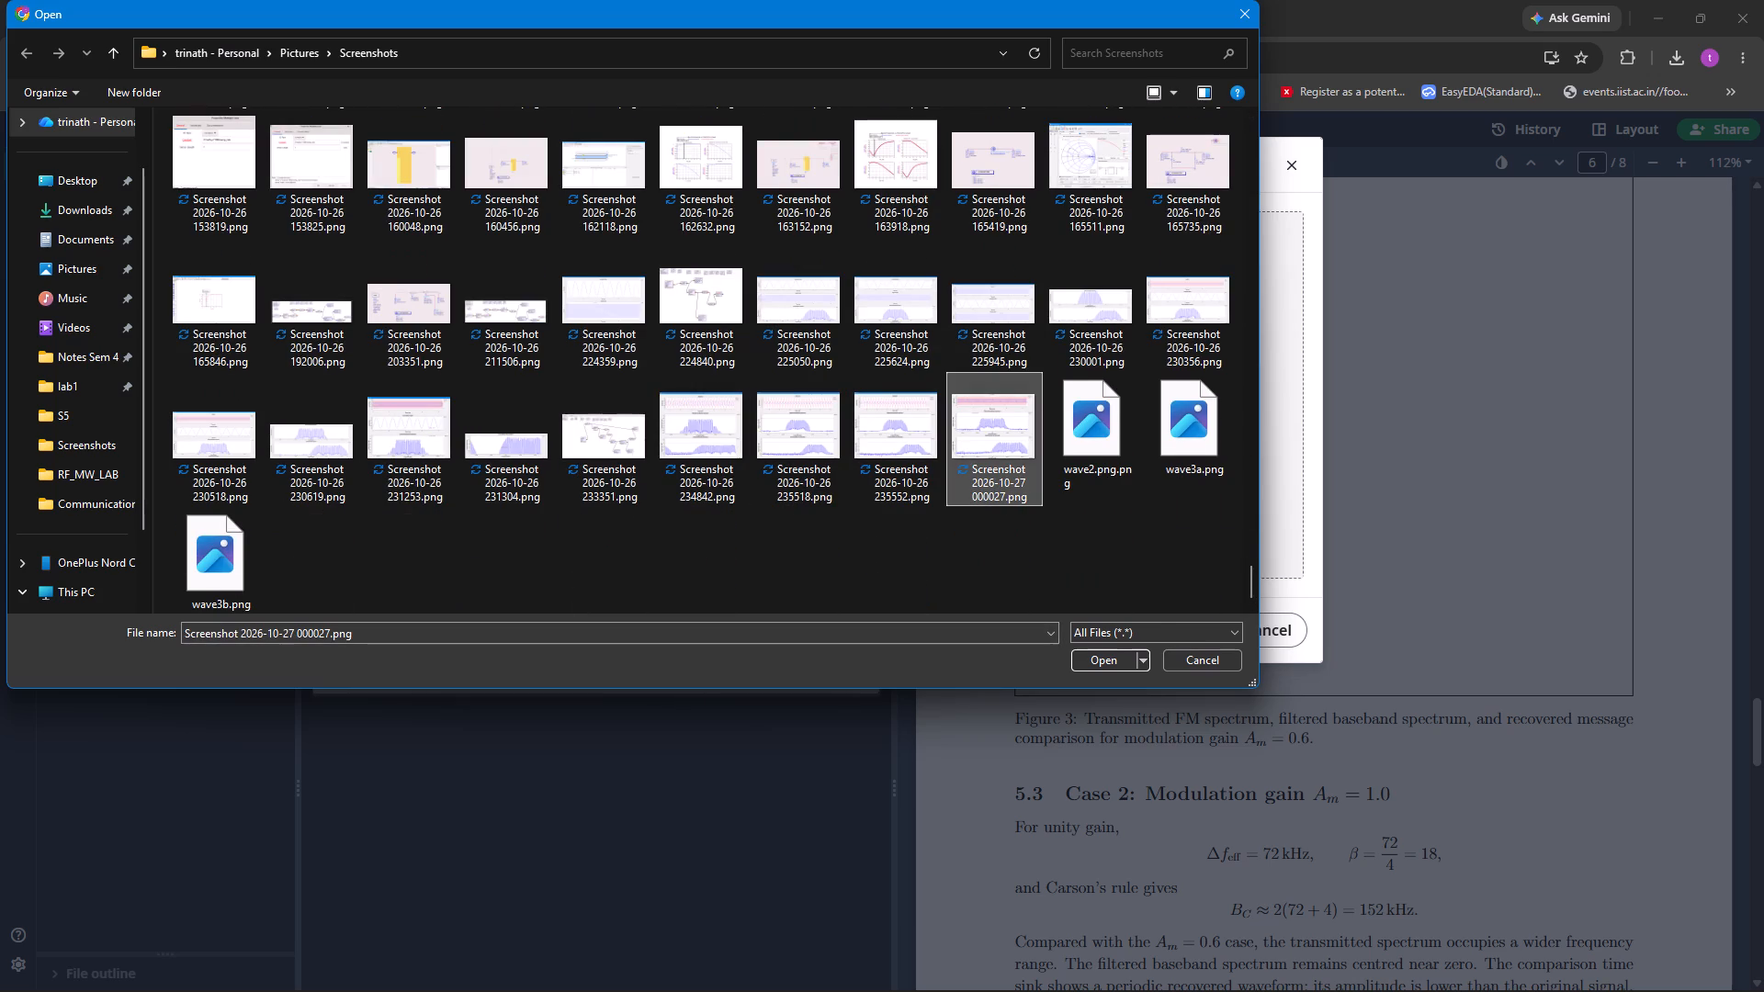
click(1107, 662)
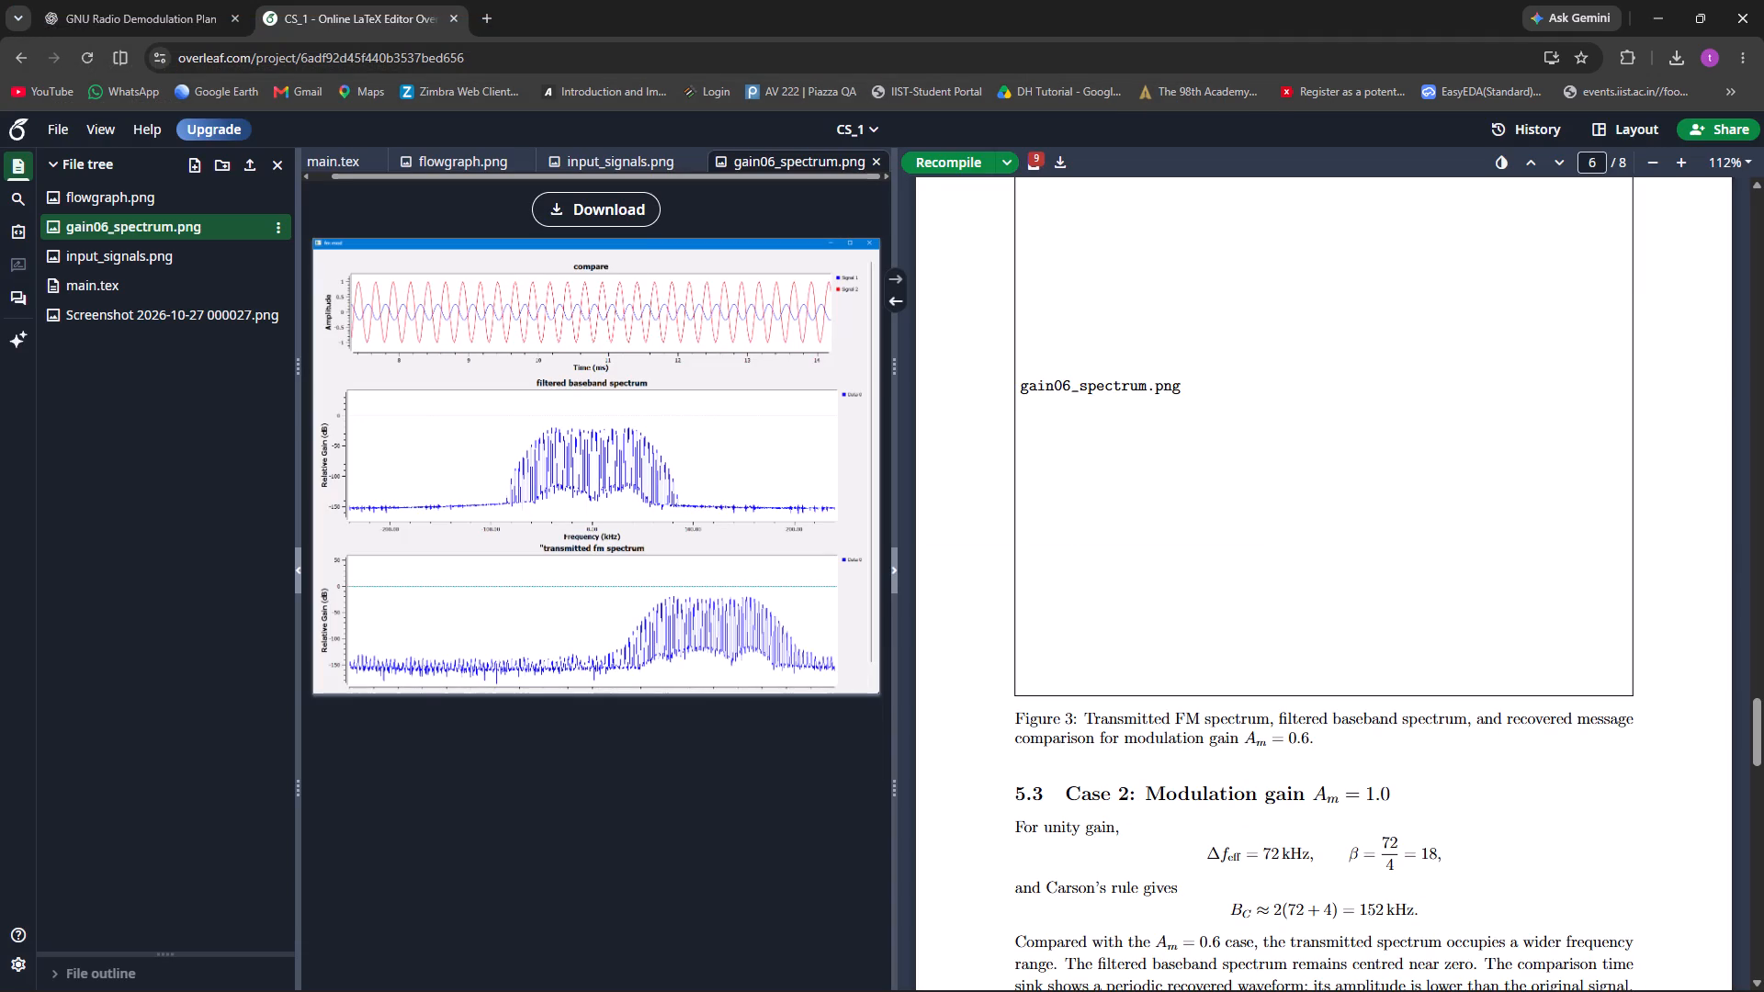
key(alt+Tab)
key(alt+Tab)
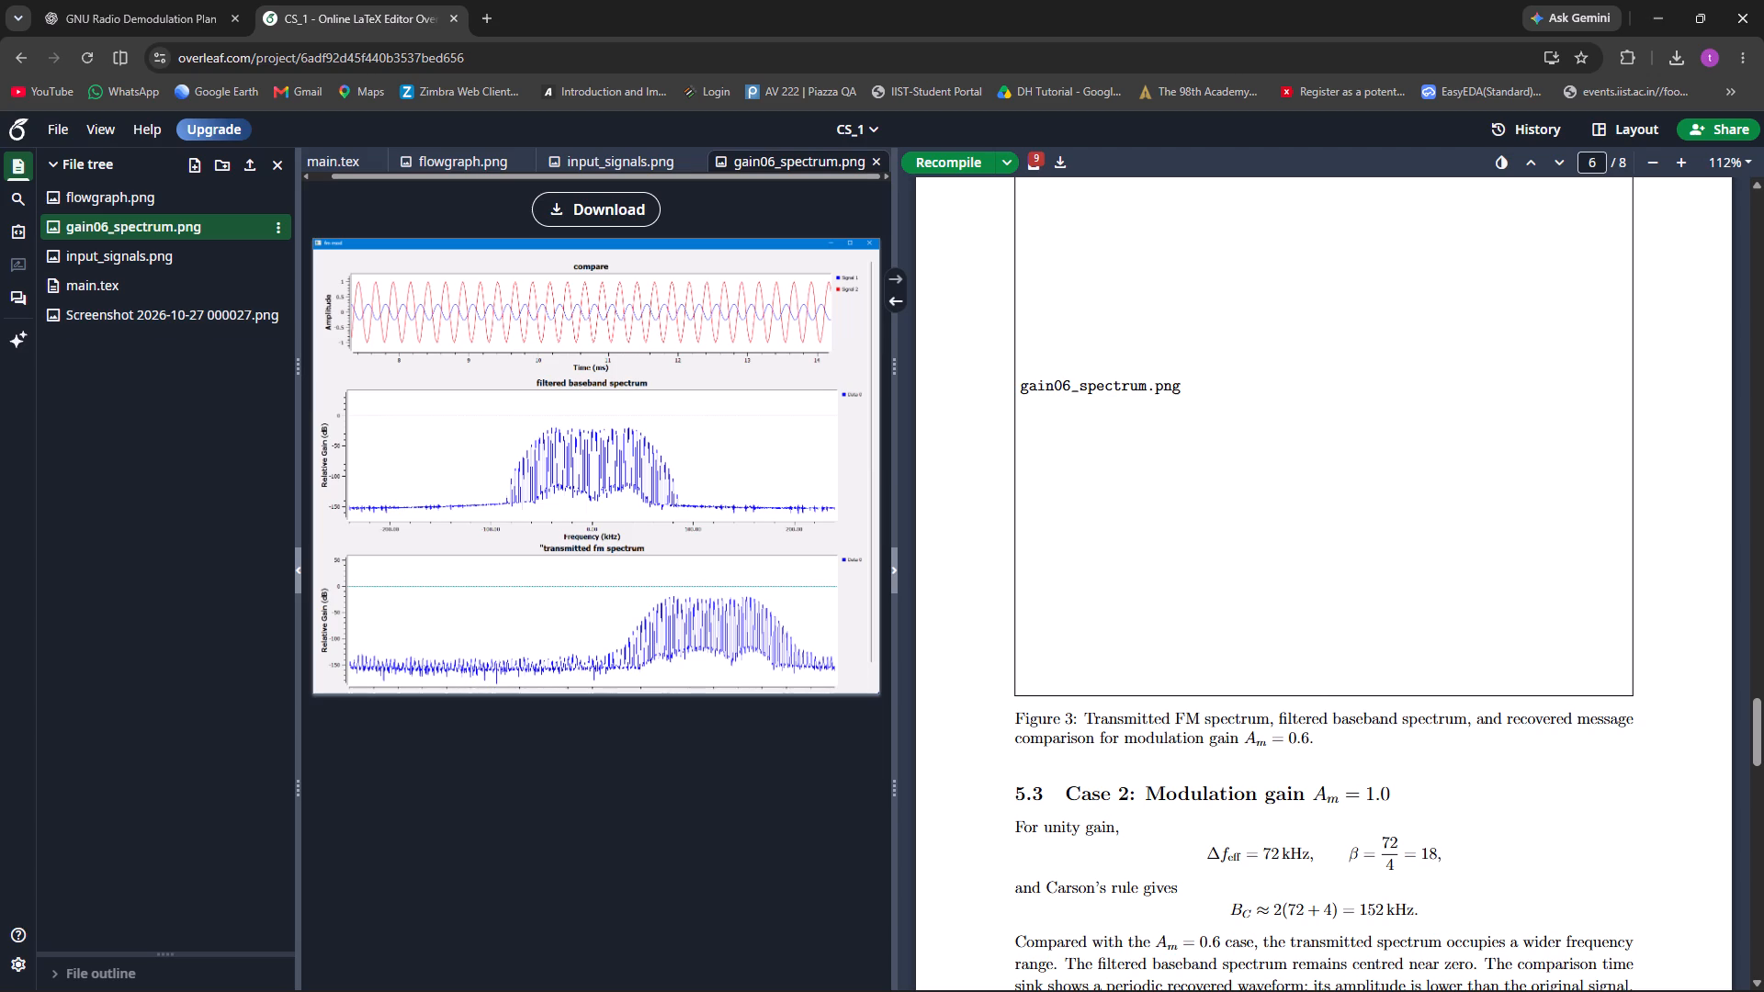
click(262, 313)
click(284, 317)
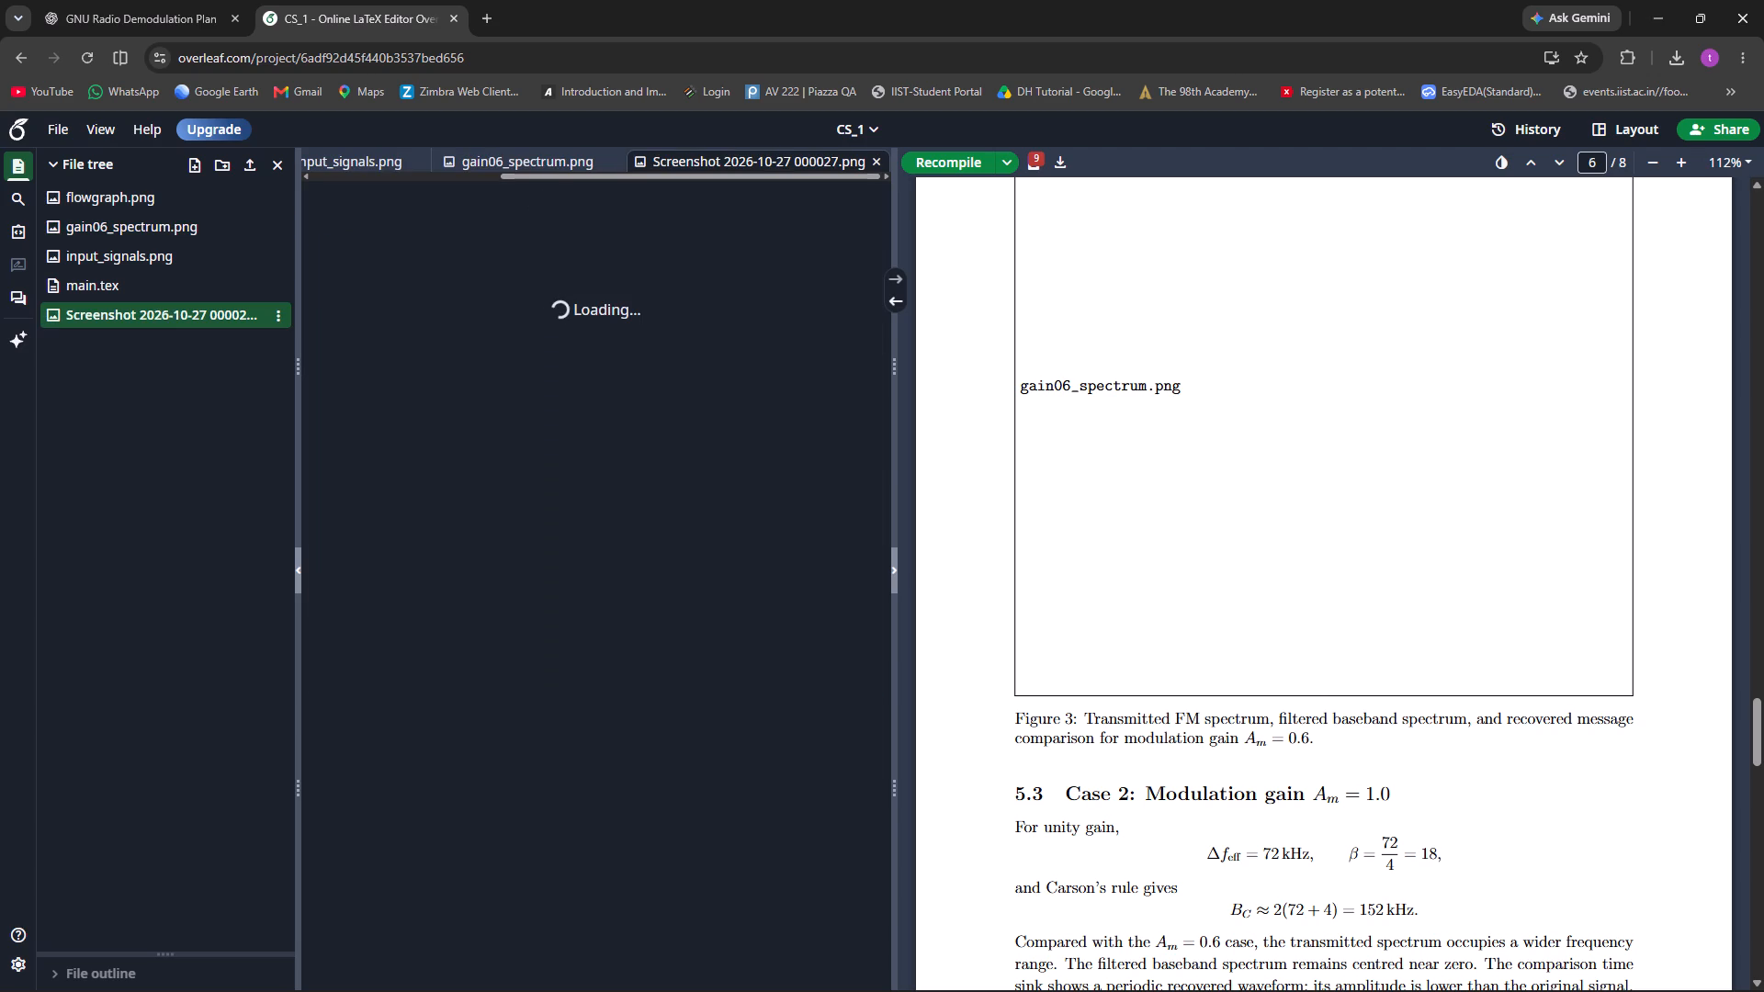
click(308, 349)
scroll(1315, 580, down, 6)
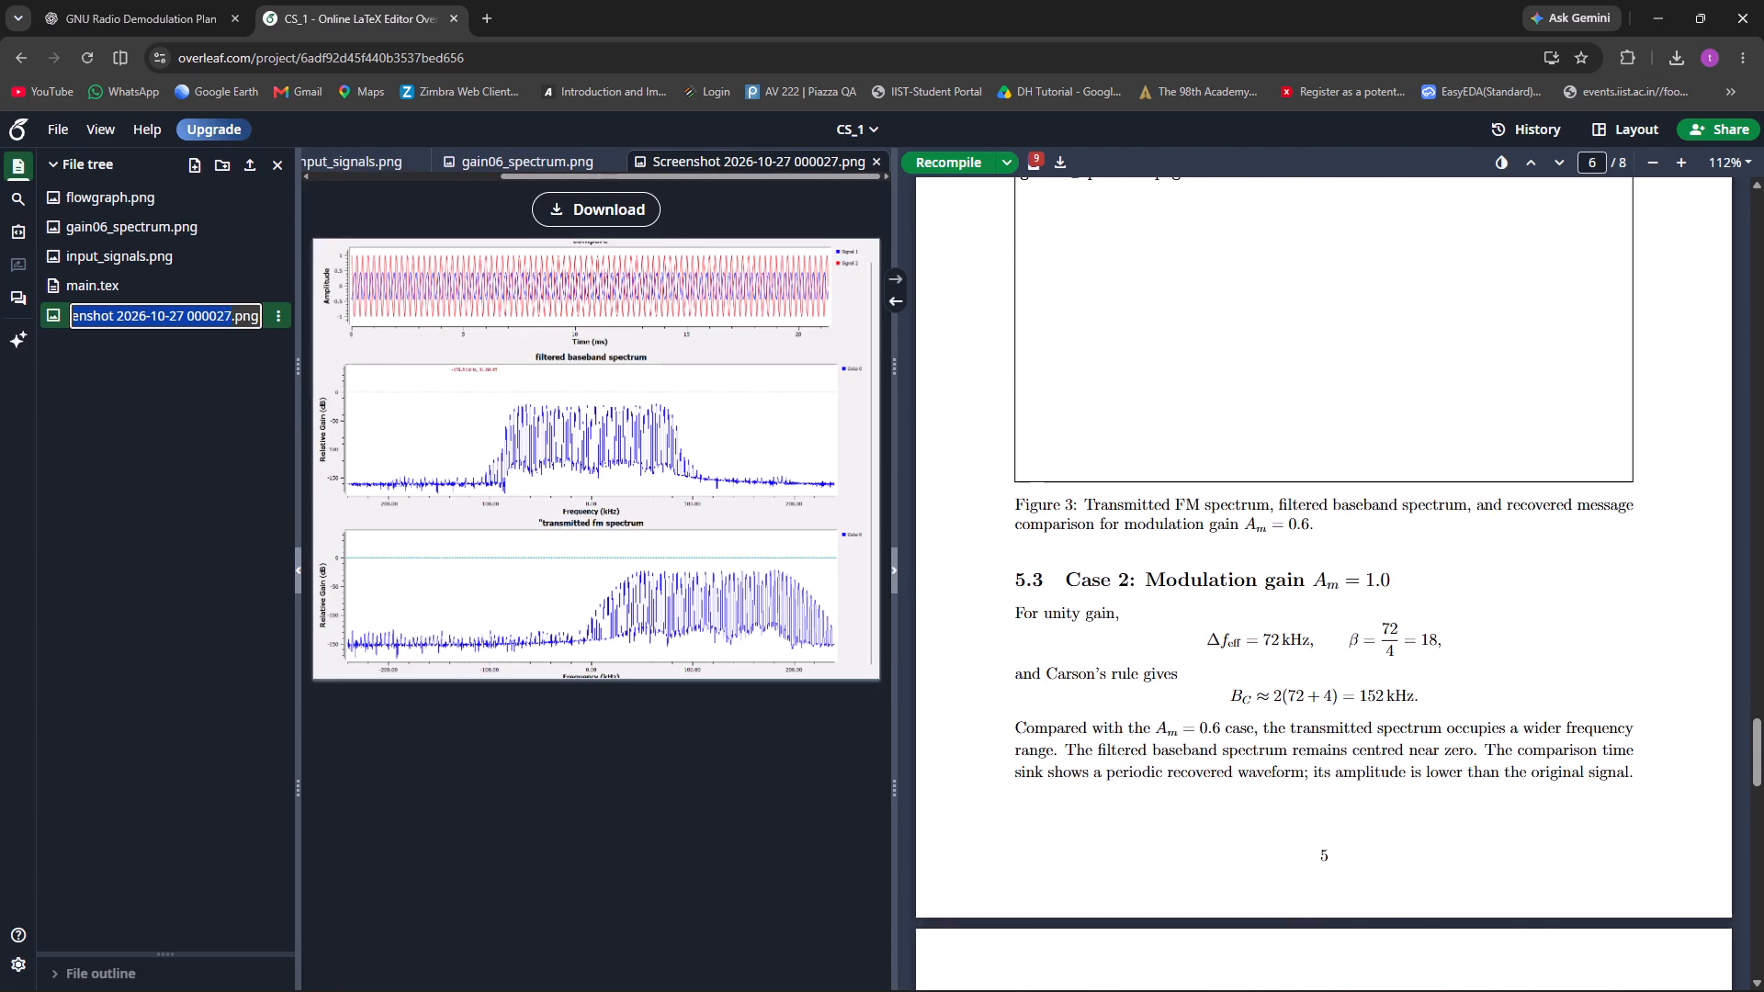
scroll(1315, 580, down, 4)
scroll(541, 436, down, 5)
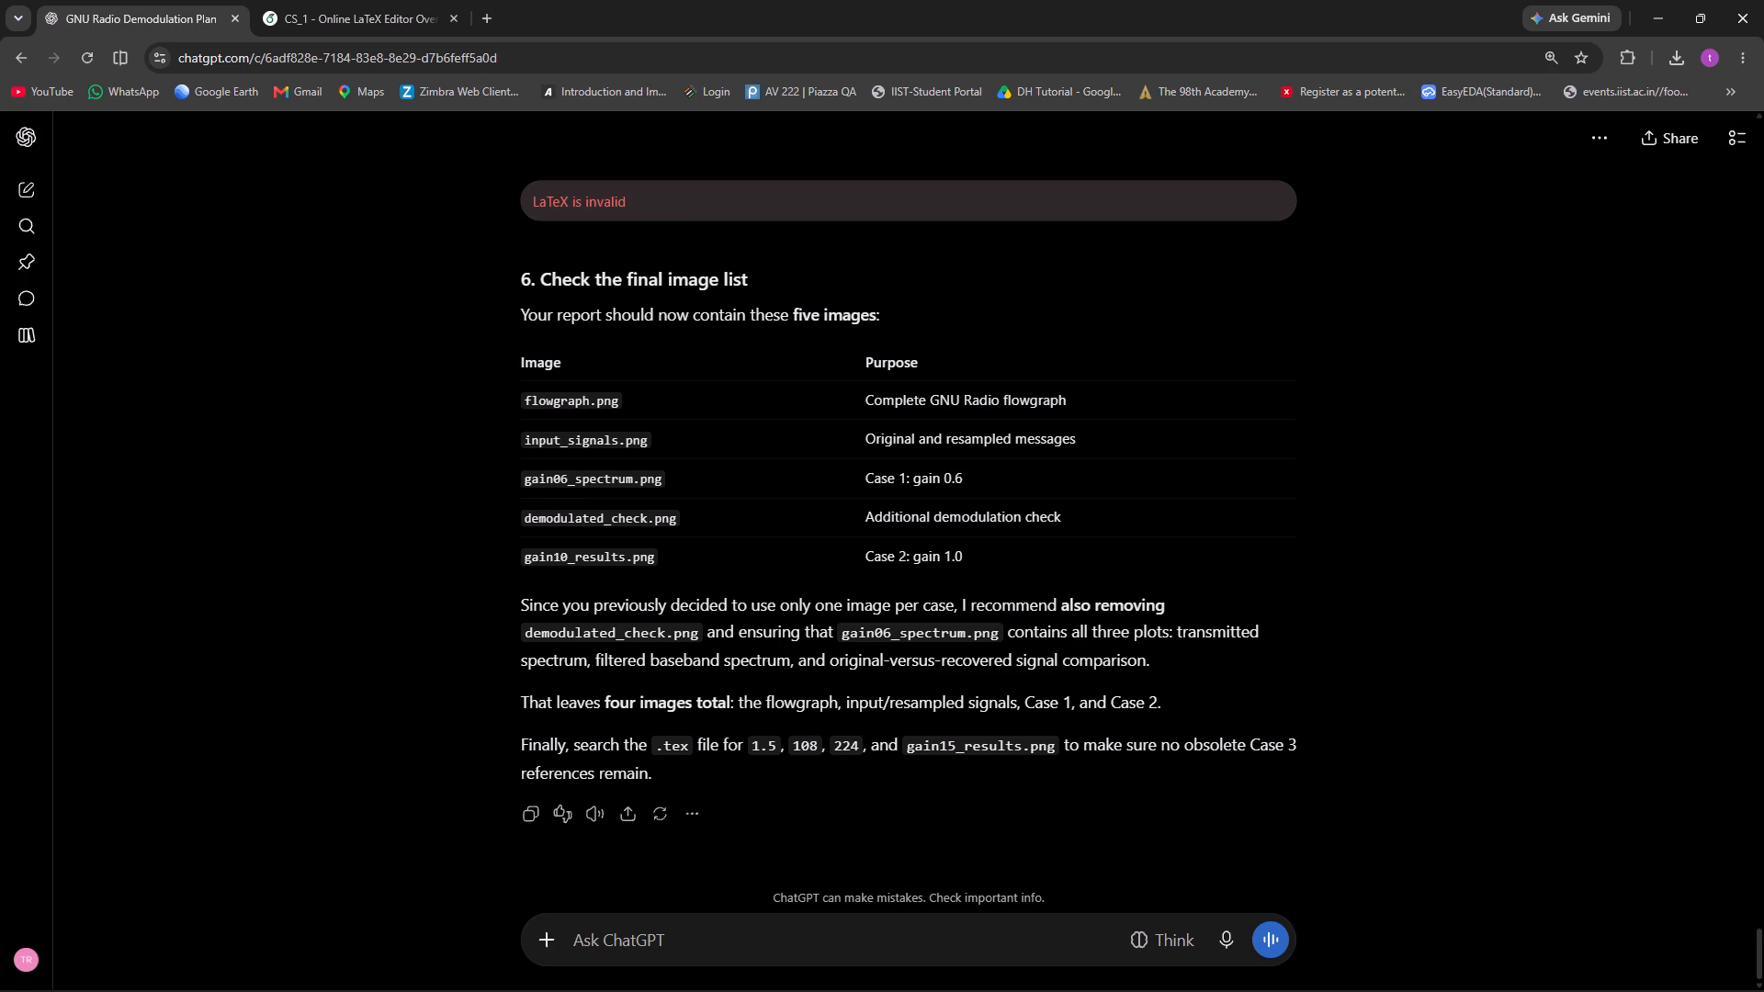
Return to Overleaf and recompile the report.
click(308, 0)
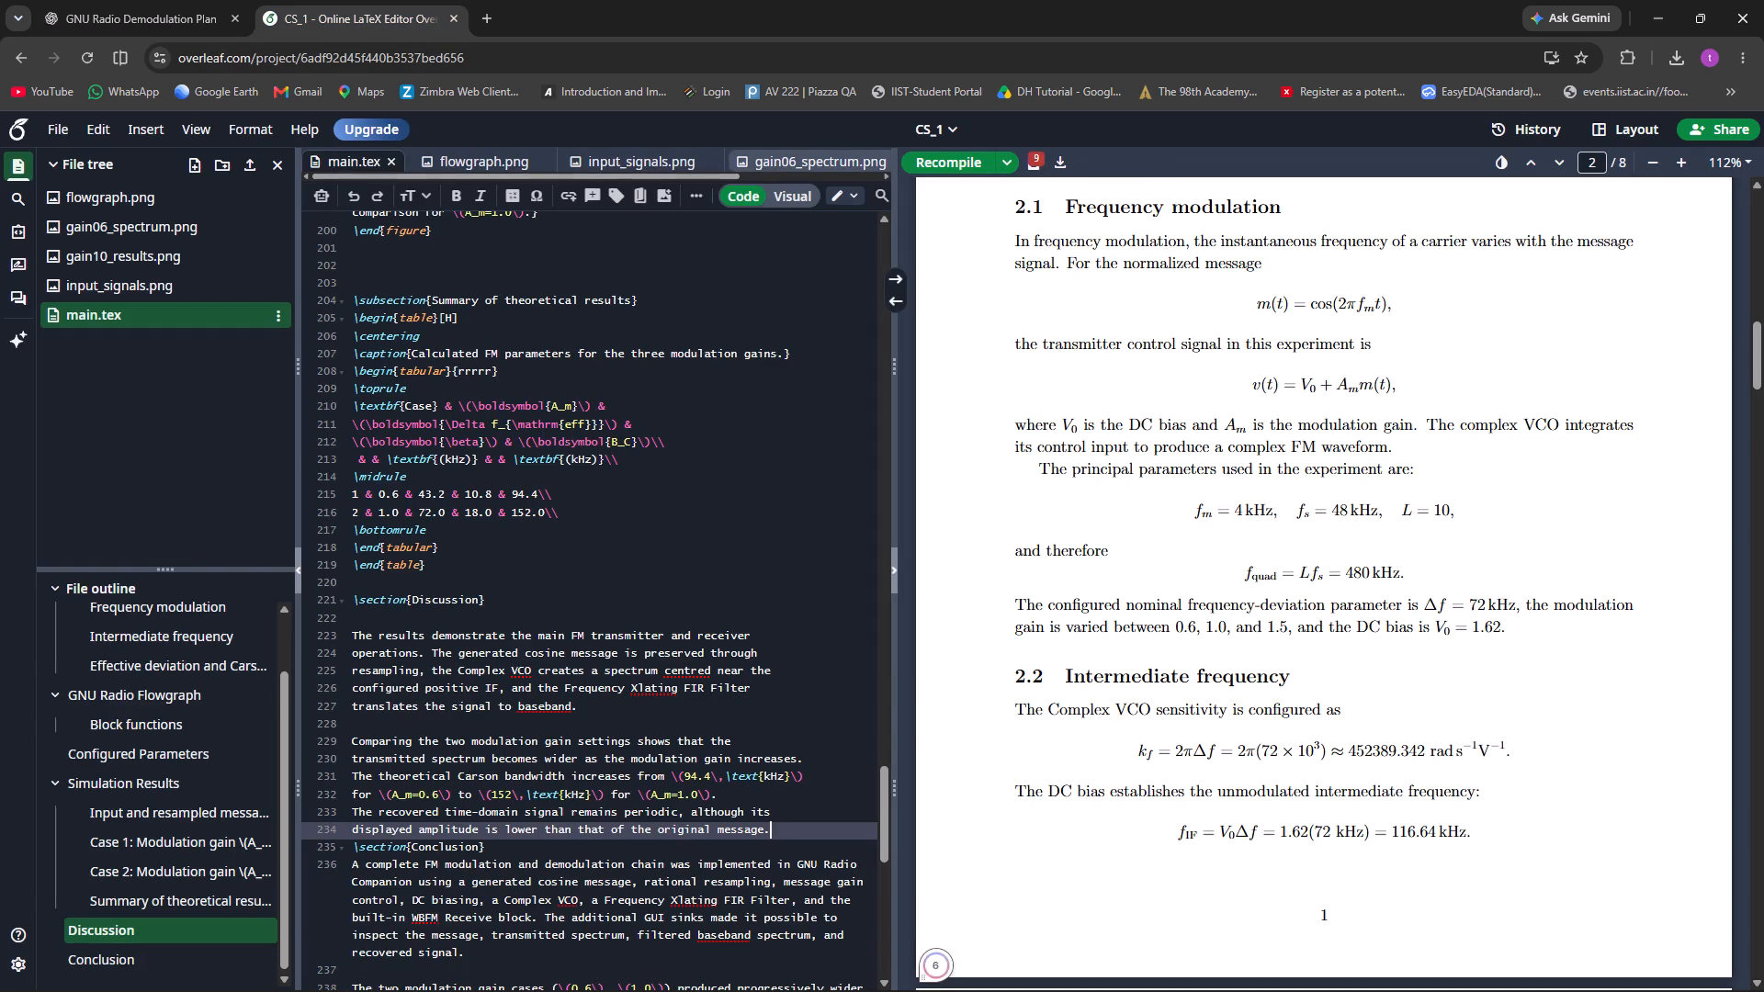
click(905, 157)
Examine the compiled PDF from the theory section through both gain cases' figures, the results table and the Discussion.
scroll(1213, 432, down, 8)
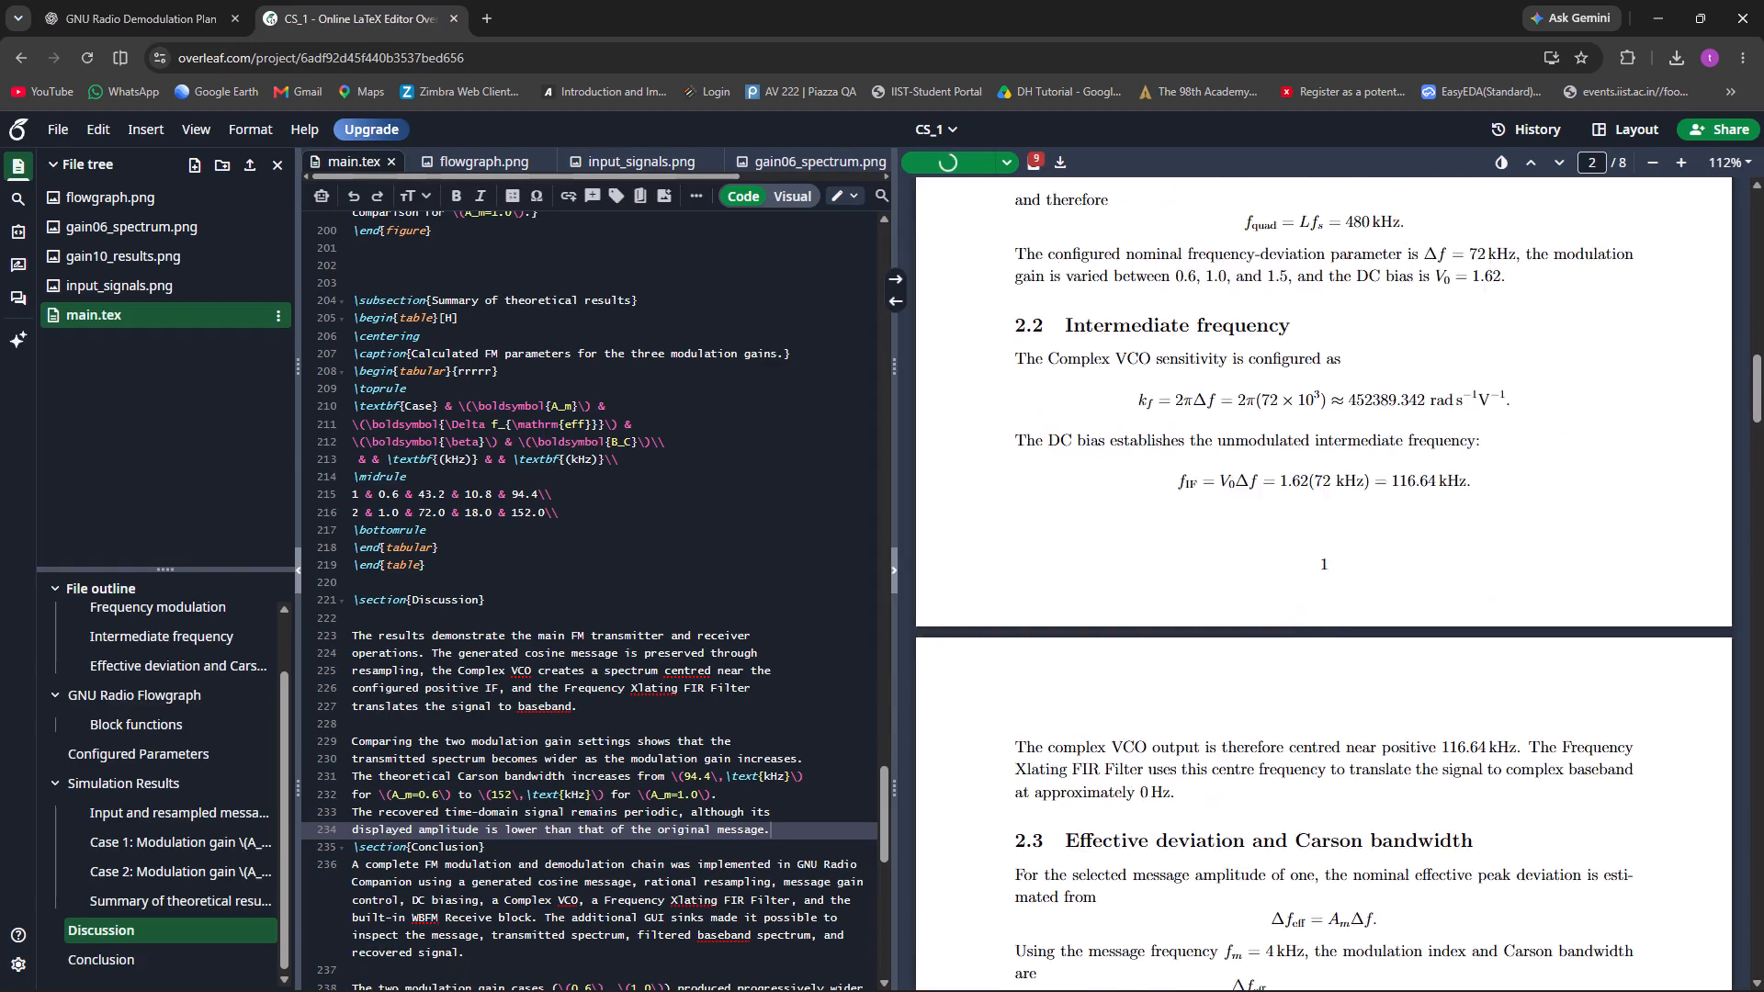
scroll(1218, 435, down, 14)
scroll(1234, 431, down, 7)
scroll(1312, 403, down, 12)
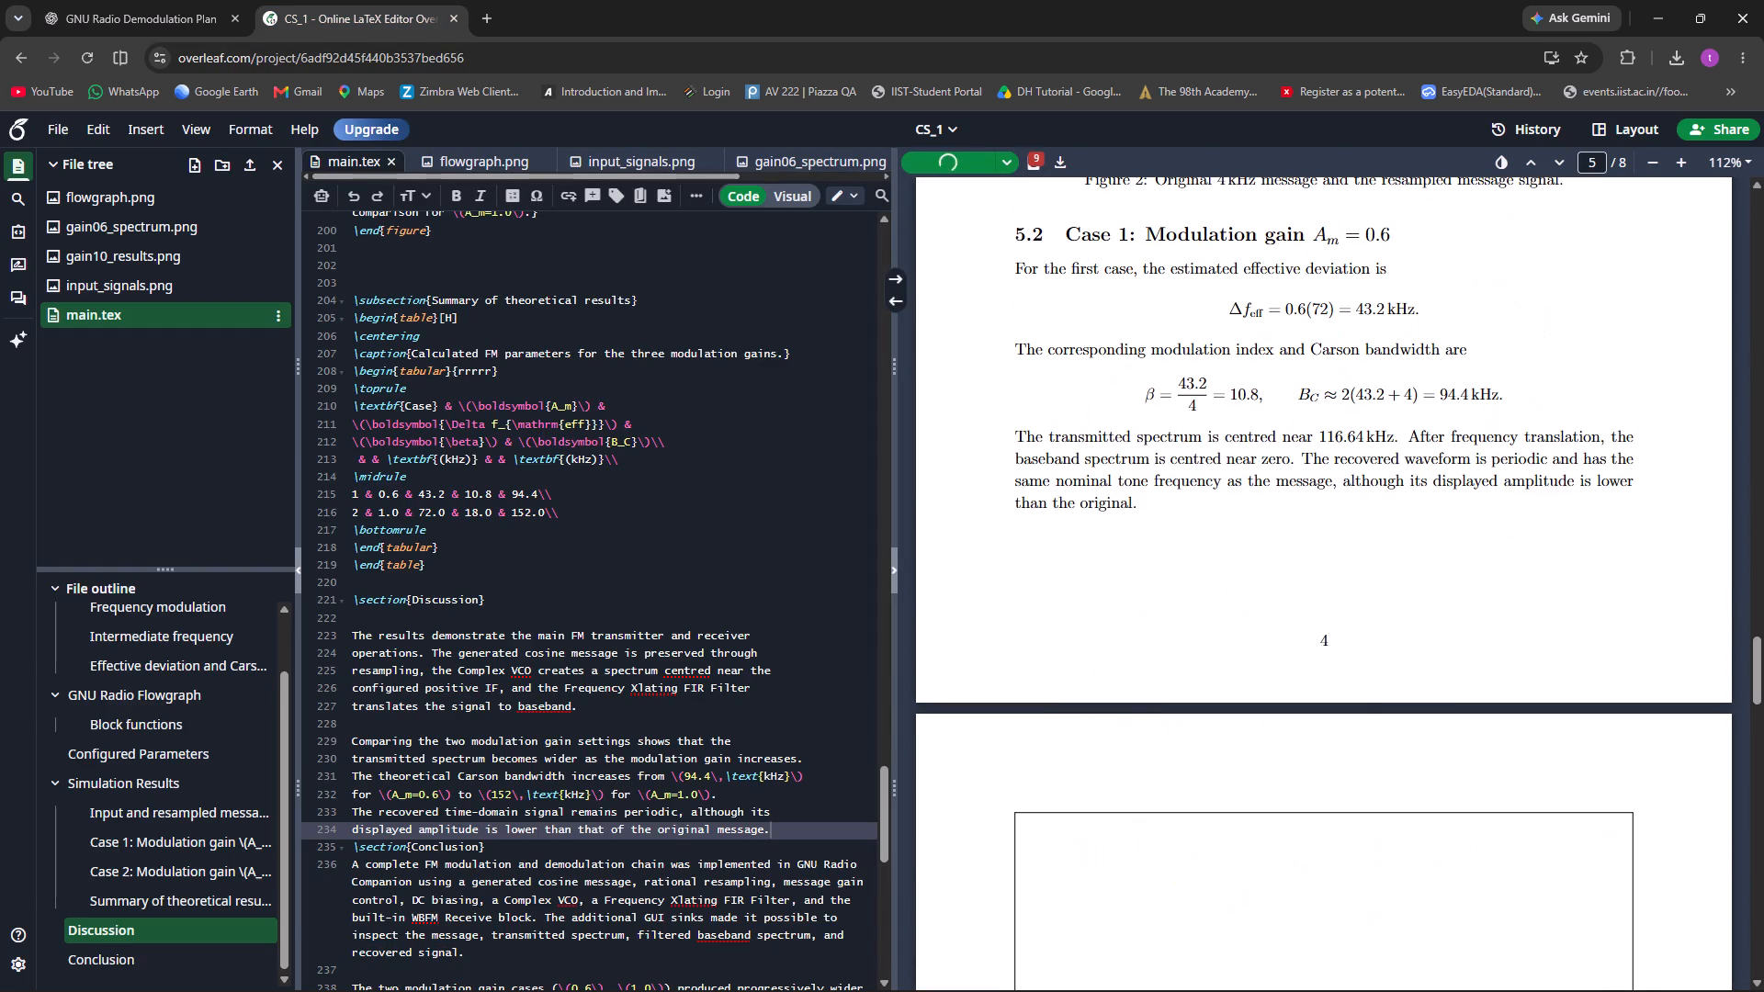
scroll(1312, 411, down, 6)
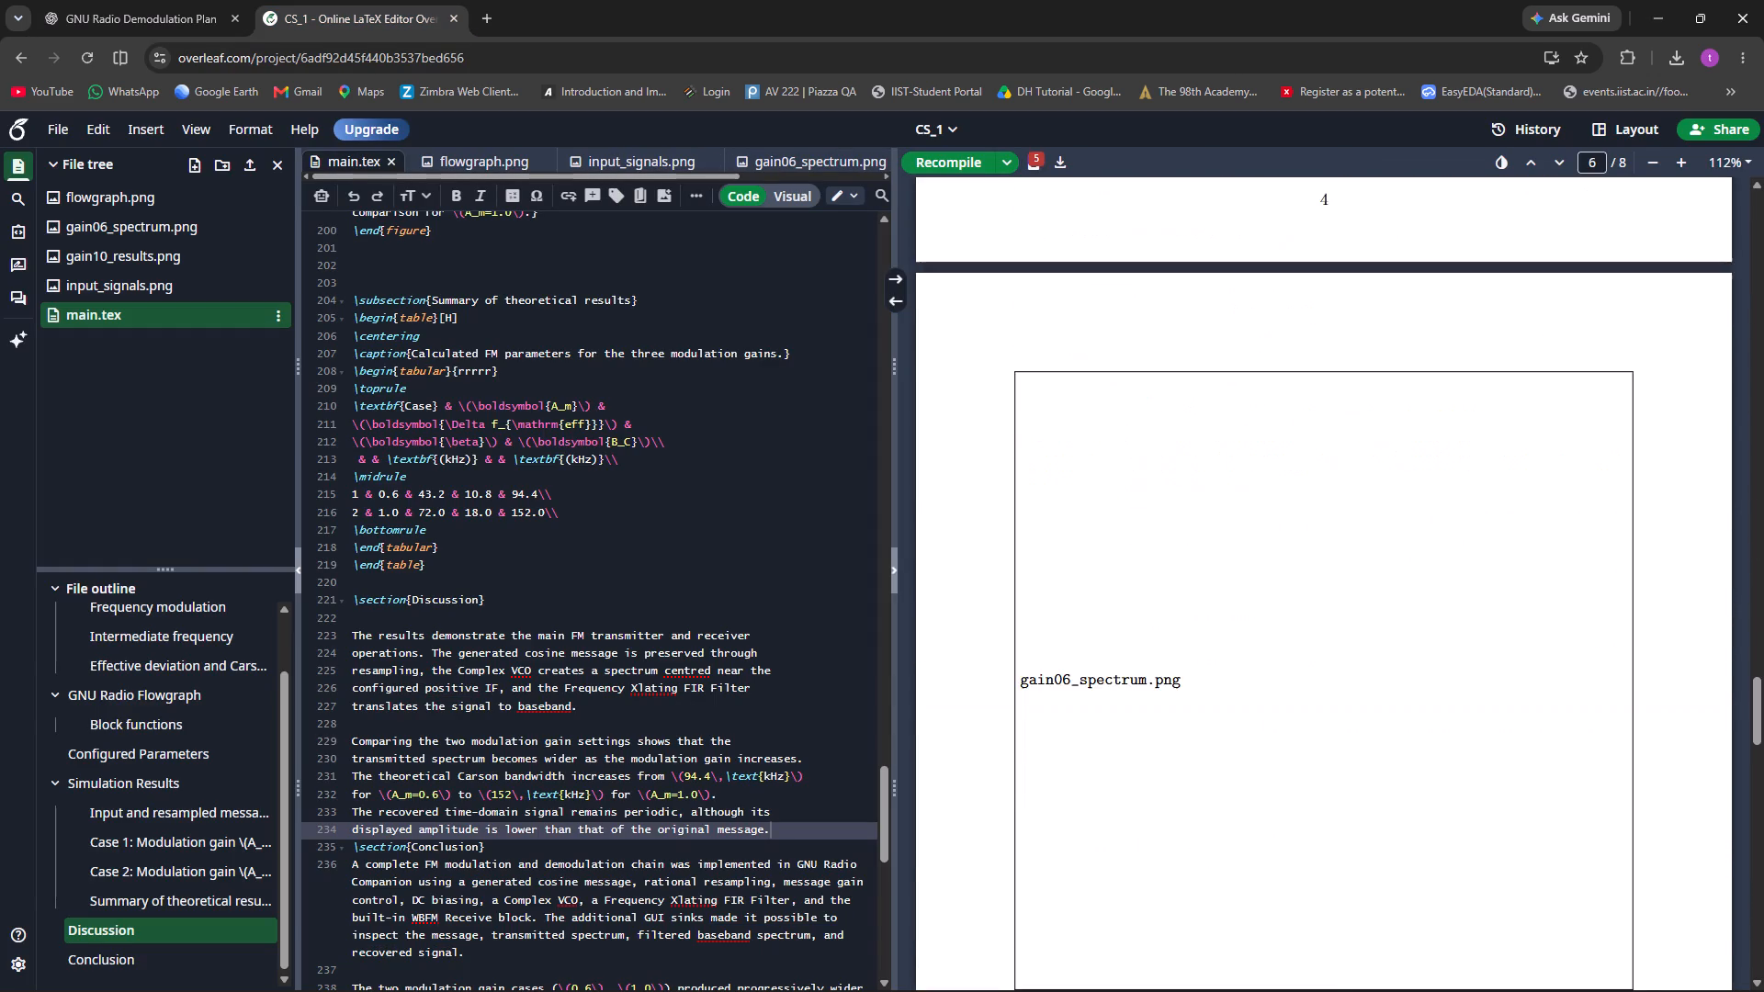
scroll(1312, 411, down, 6)
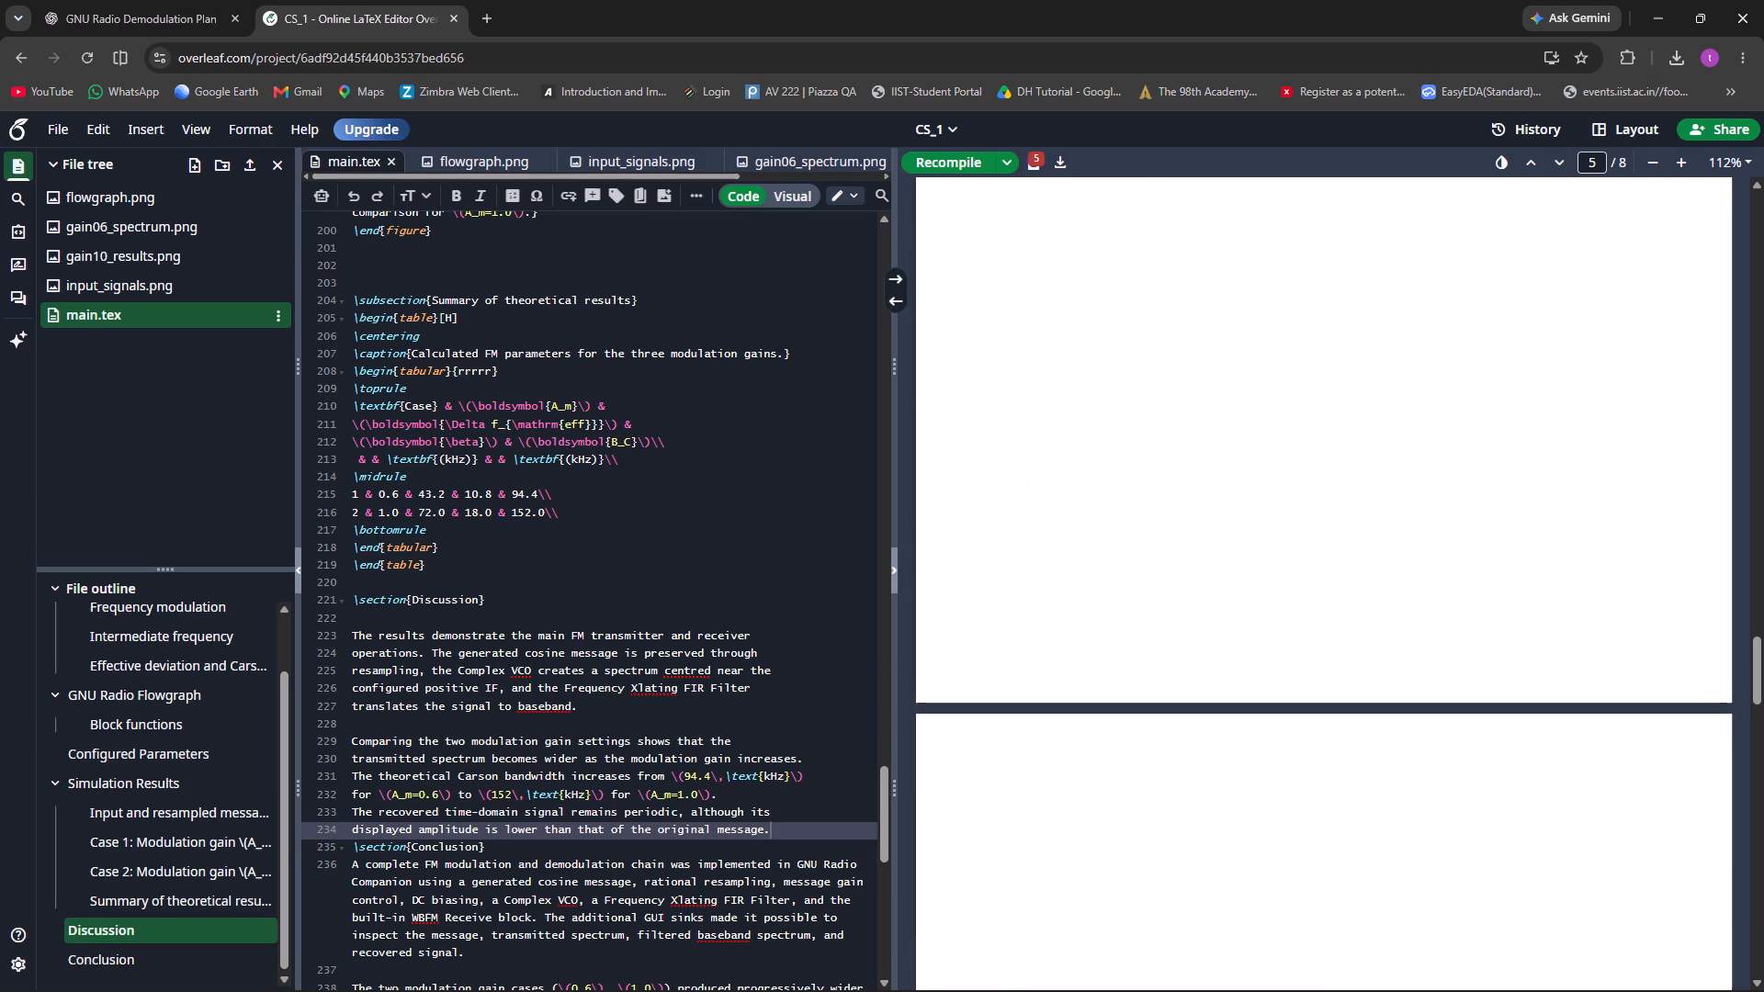
scroll(1312, 411, down, 7)
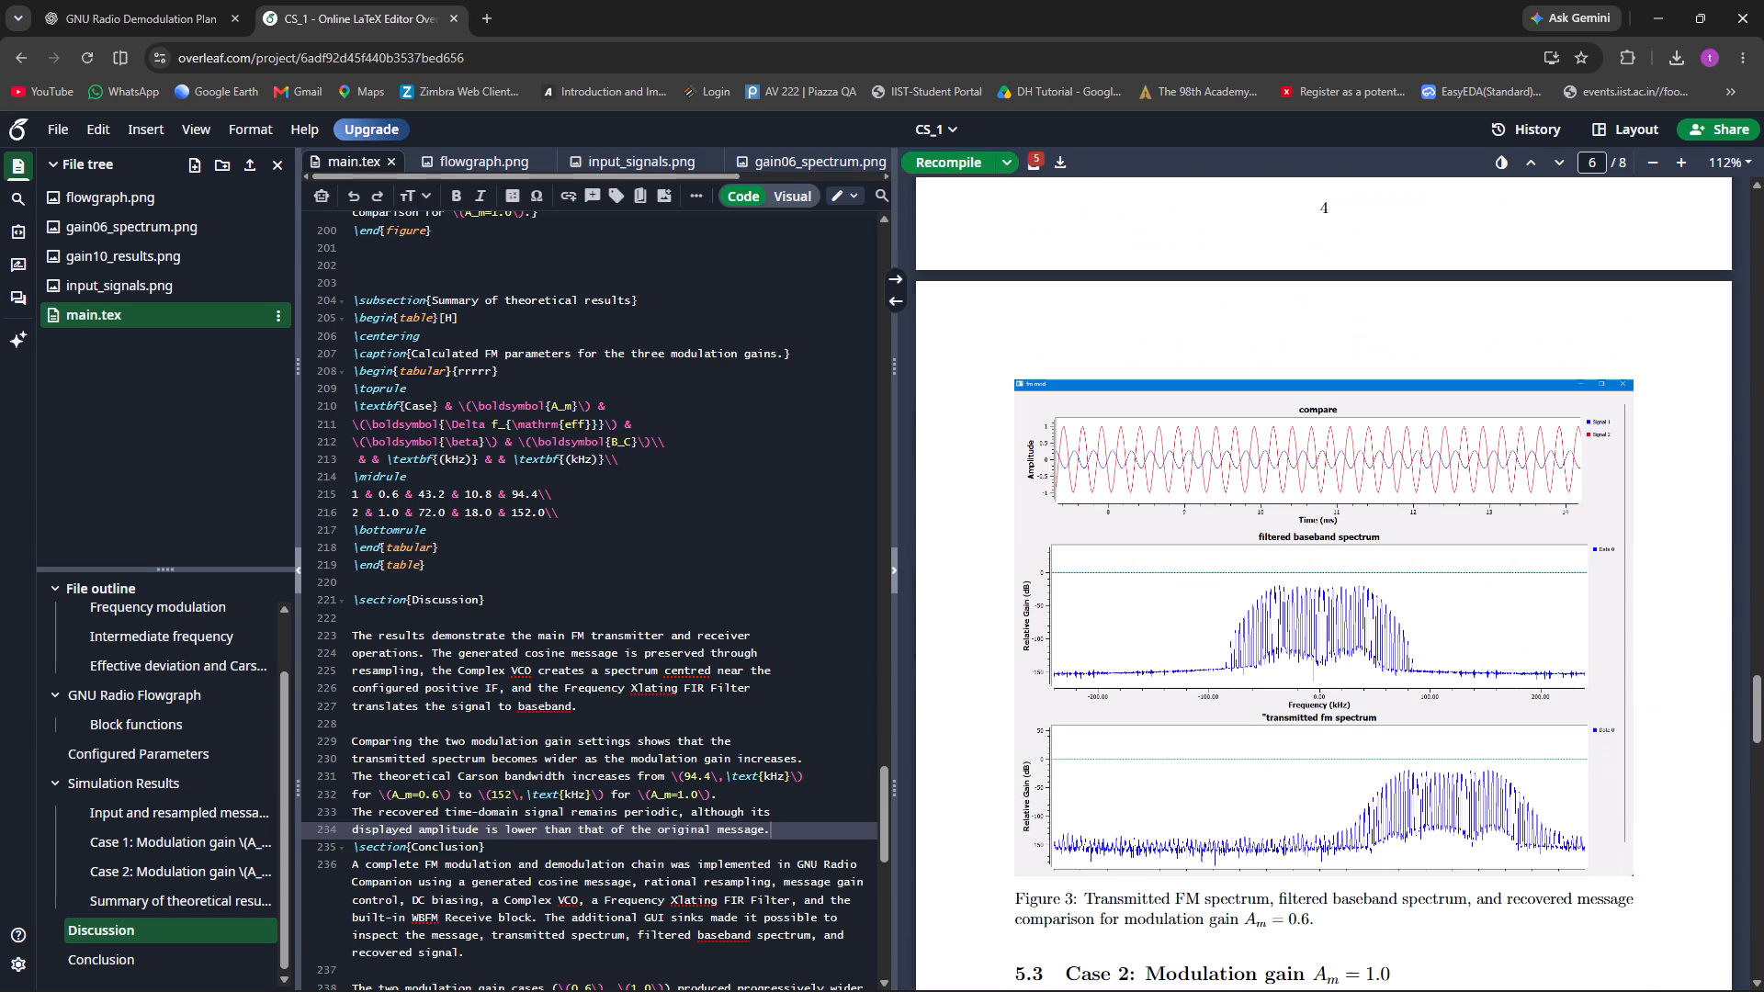
scroll(1312, 411, down, 12)
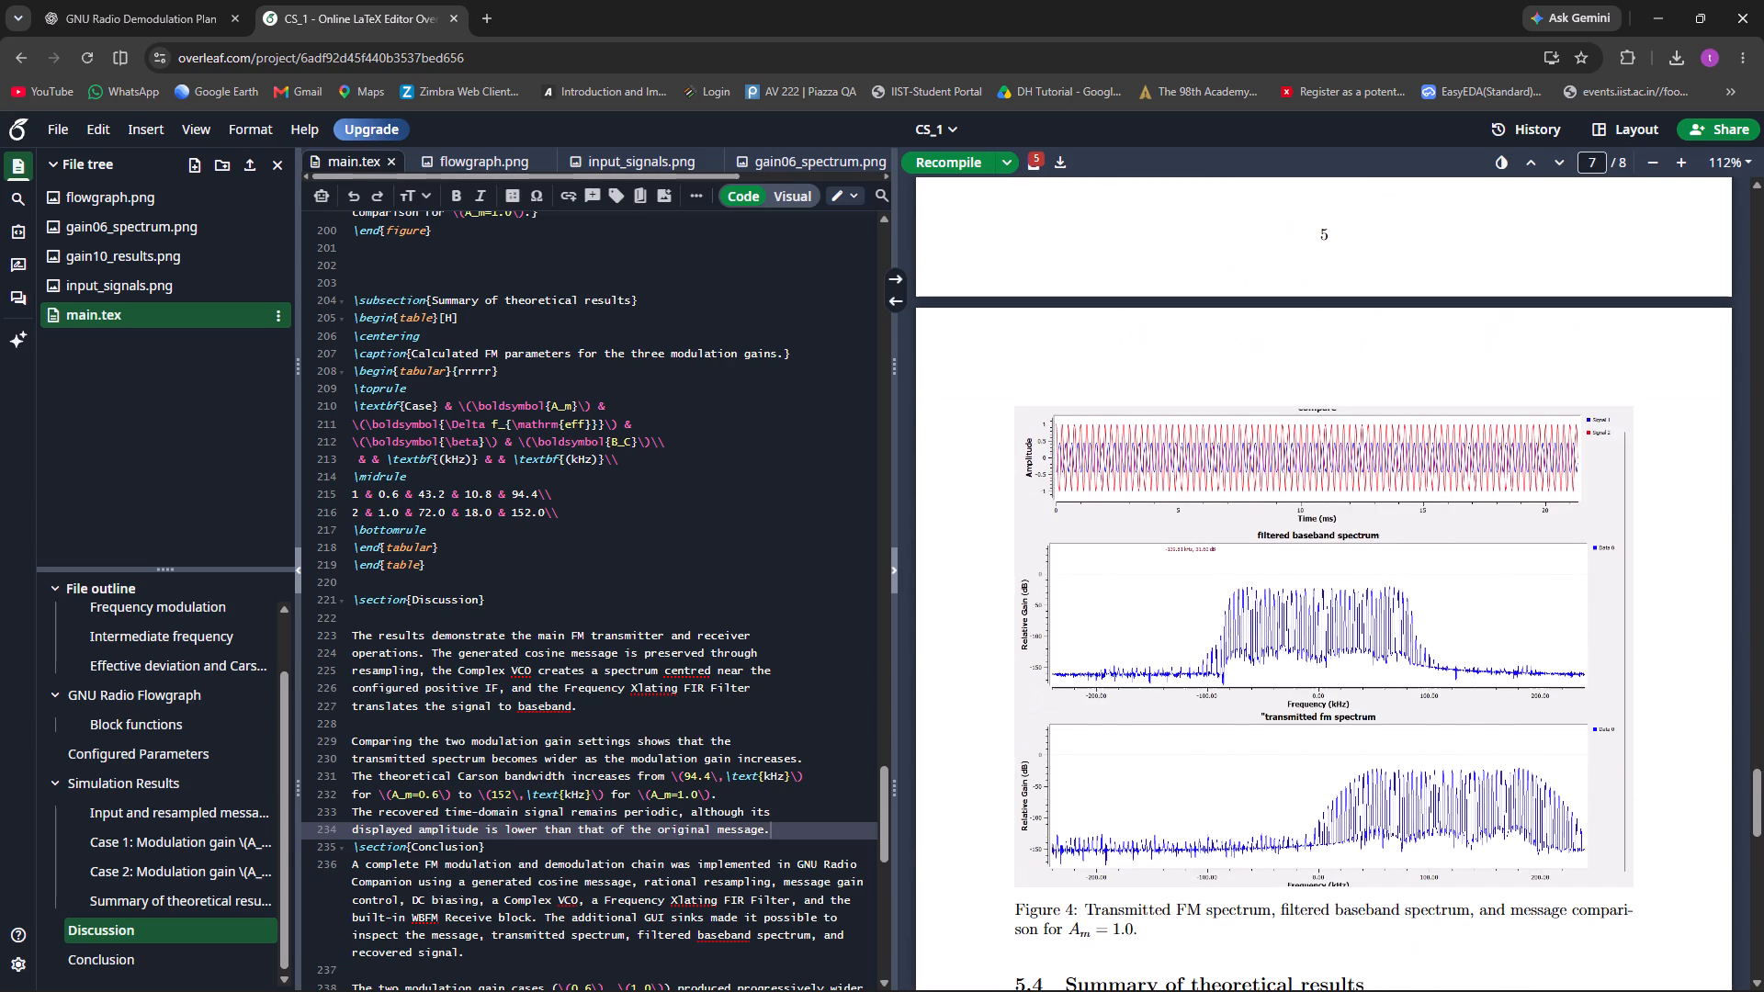
scroll(1312, 411, down, 6)
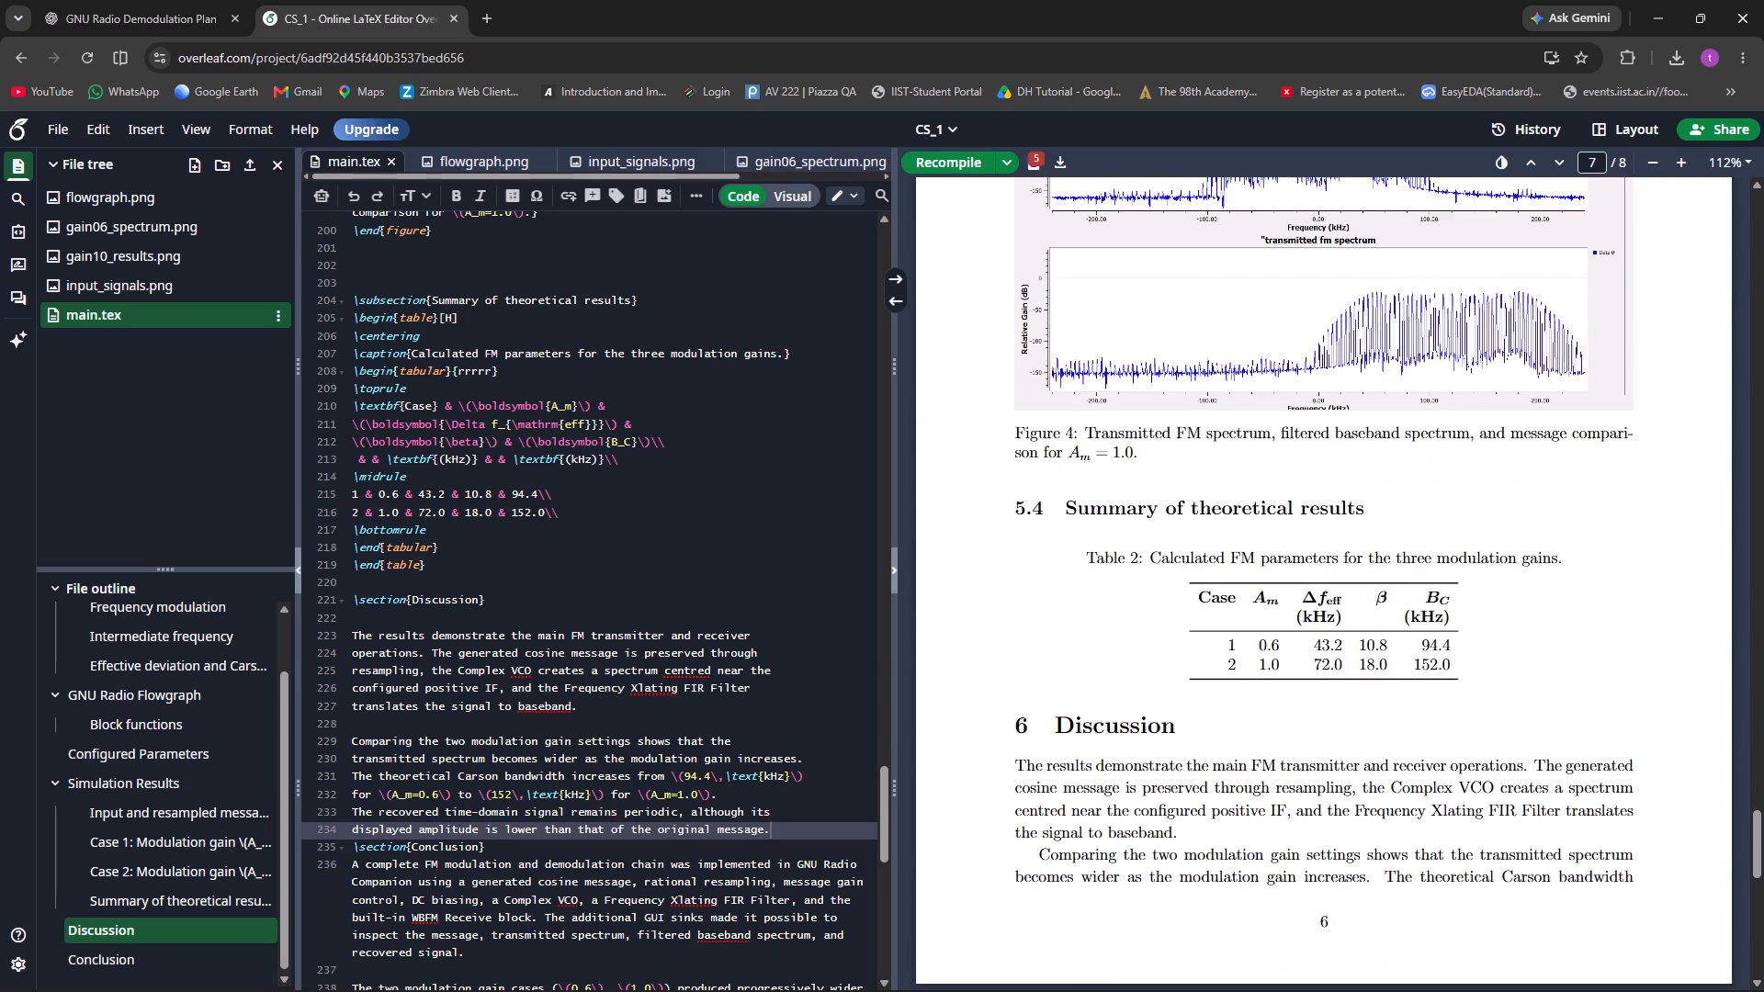